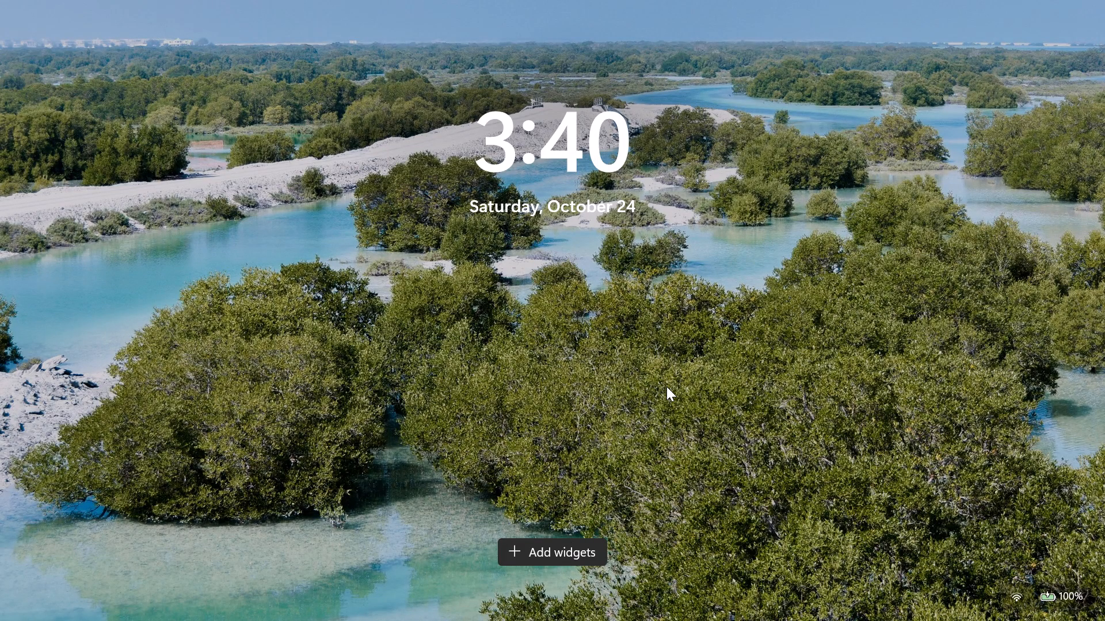
Dismiss the lock screen to return to the open spreadsheet.
key("Return")
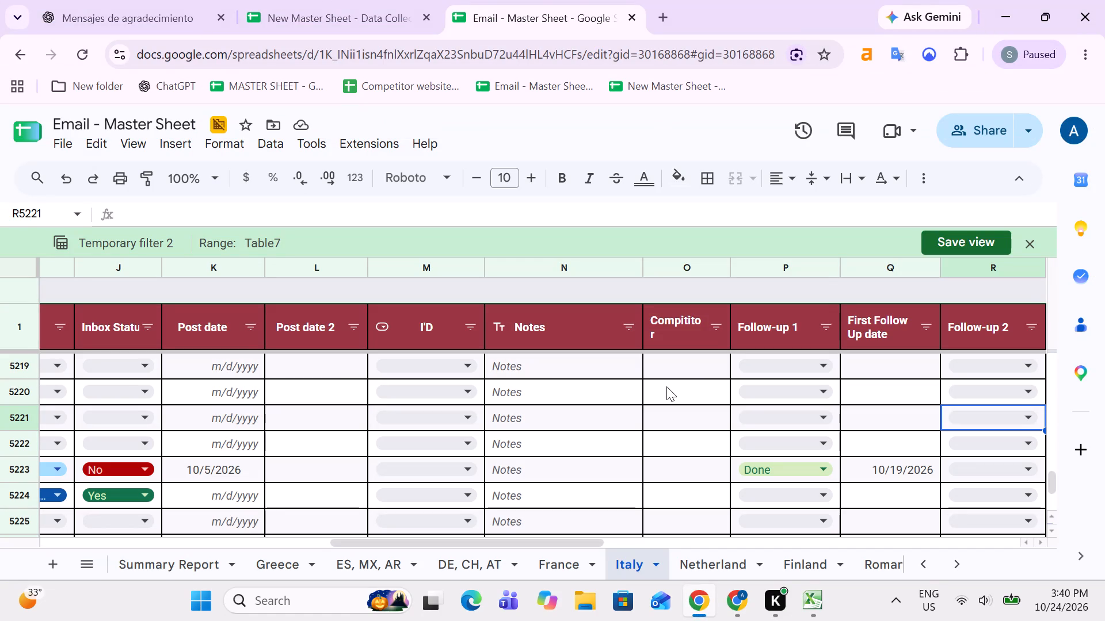
Examine row 5221 of the Italy sheet across its columns, from Websites through Third Follow up date.
key("Left")
key("Left")
key("Left")
key("Left")
key("Left")
key("Left")
key("Left")
key("Left")
key("Left")
key("Left")
key("Left")
key("Left")
key("Left")
key("Left")
key("Left")
key("Left")
key("Left")
key("Left")
key("Right")
key("Right")
key("Right")
key("Right")
key("Right")
key("Right")
key("Right")
key("Right")
key("Right")
key("Right")
key("Right")
key("Right")
key("Right")
key("Right")
key("Right")
key("Right")
key("Right")
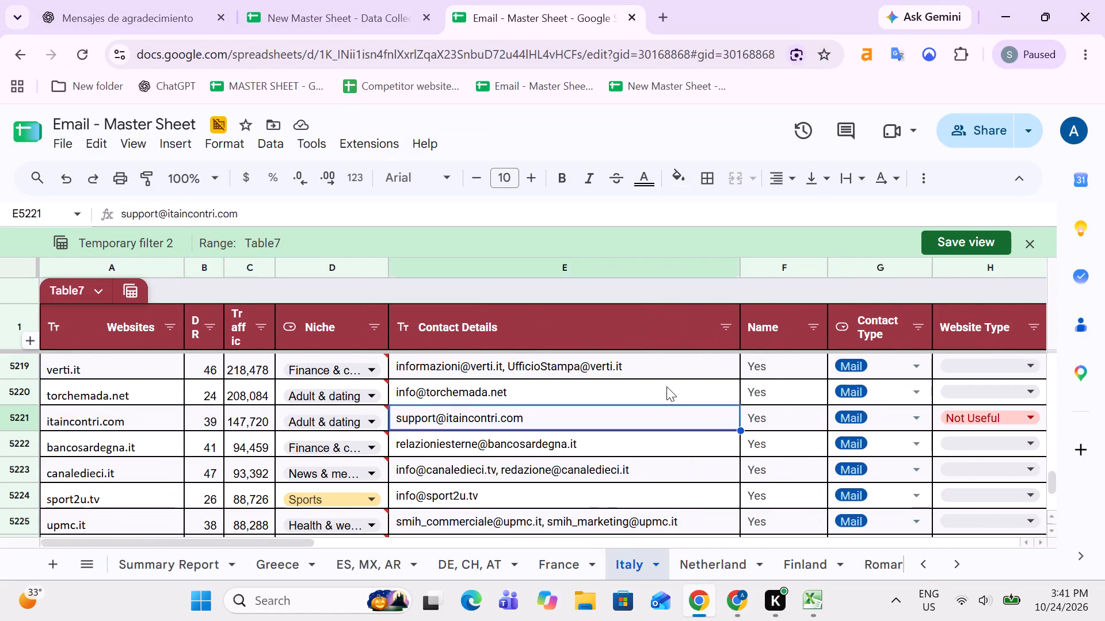
key("Right")
key("Right")
key("Right")
key("Right")
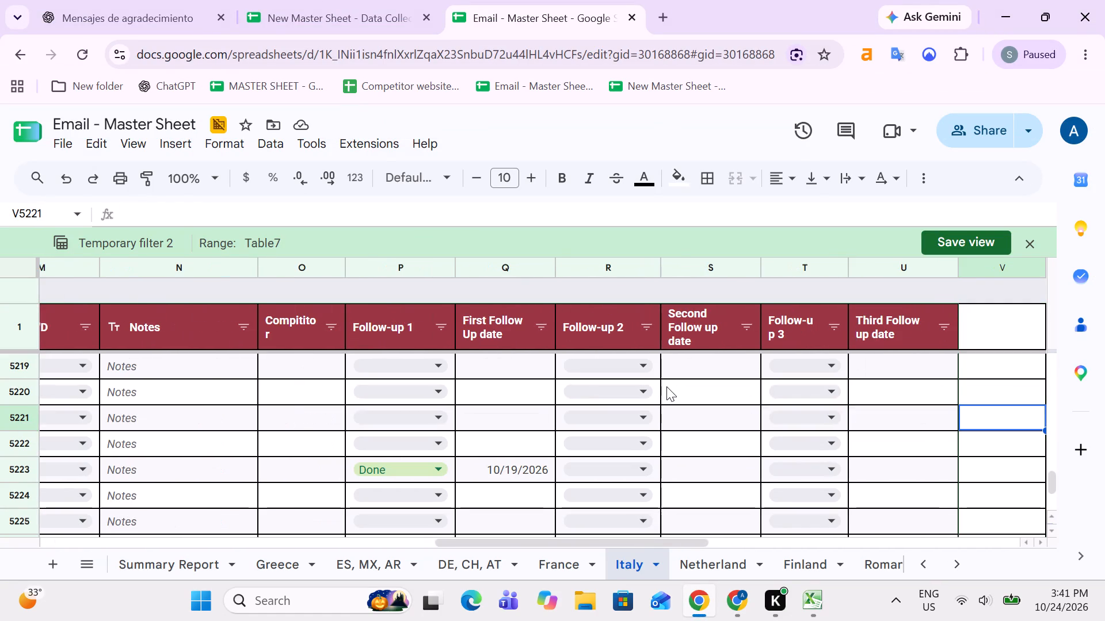
Filter the Compititor column of the Italy sheet to show only the value All Other Market Sheet.
key("Left")
key("Left")
key("Left")
key("Left")
key("Left")
key("Left")
key("Left")
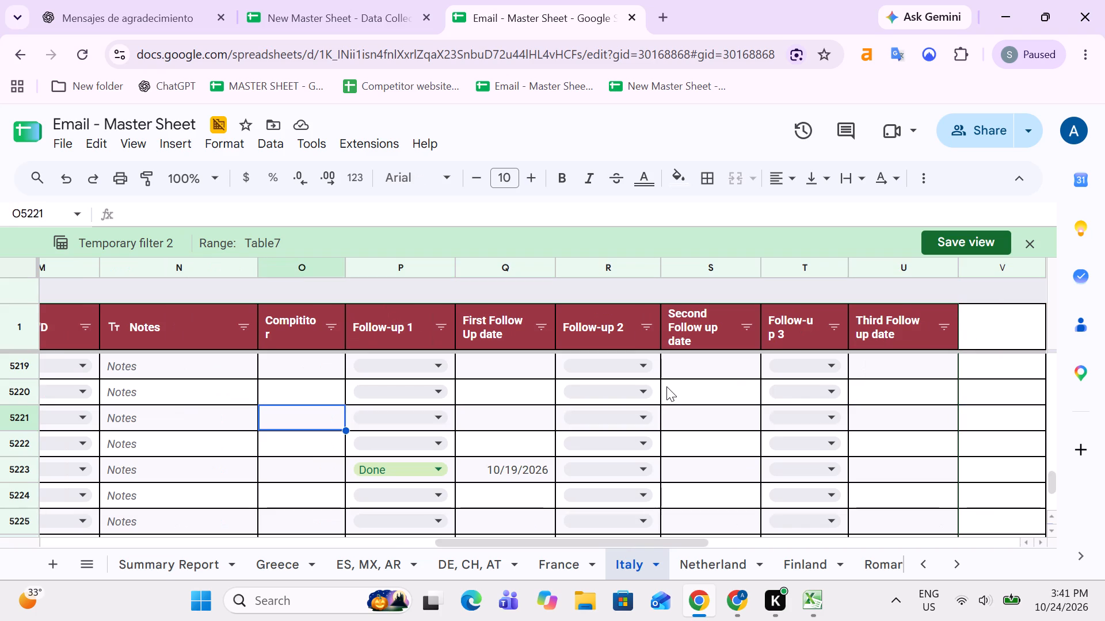
left_click(331, 329)
scroll(242, 419, "down", 3)
left_click(181, 344)
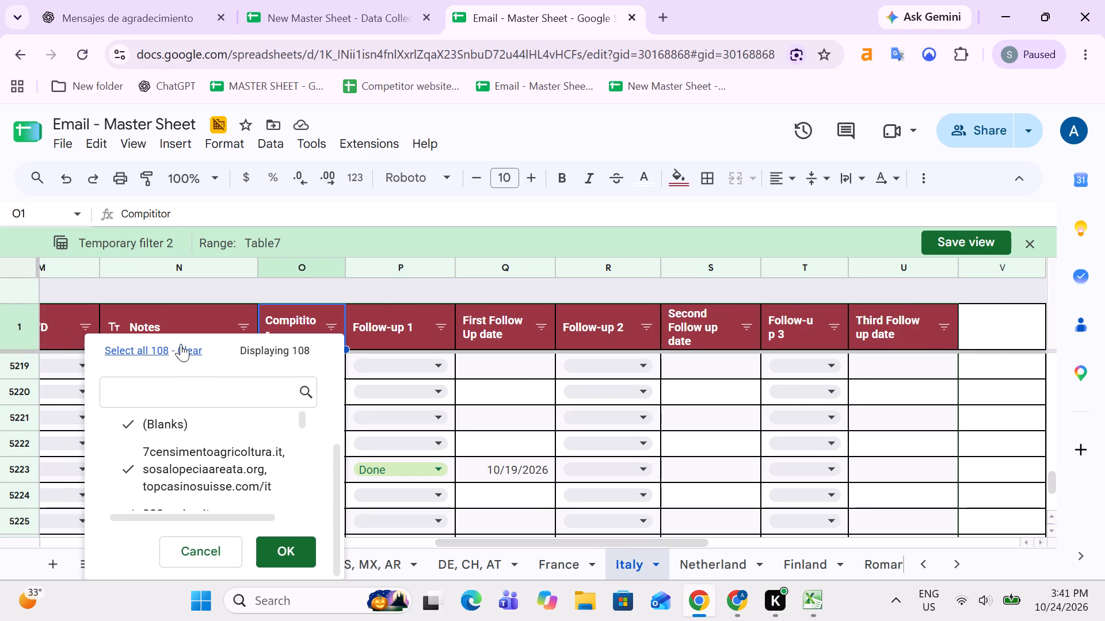
left_click(202, 388)
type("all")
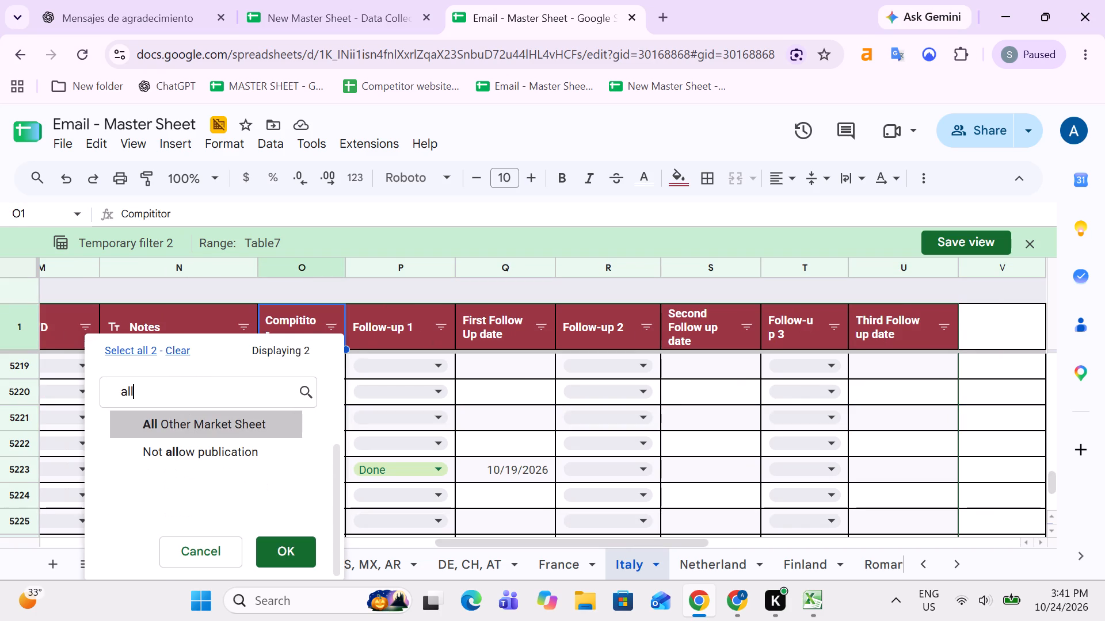
left_click(224, 431)
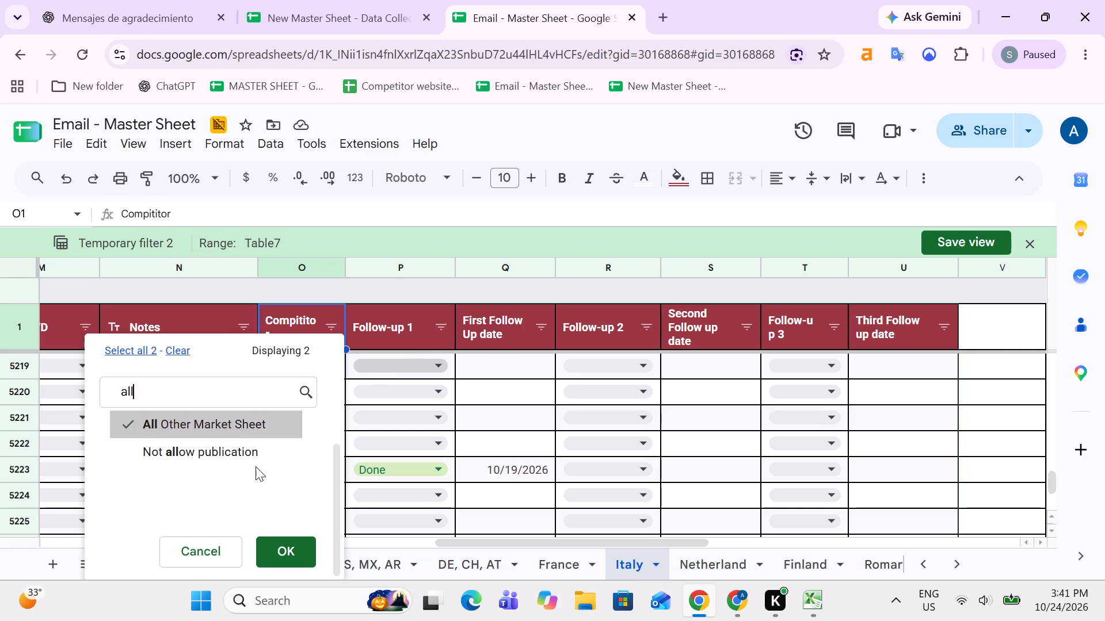
left_click(298, 551)
Select all filtered entries in the Websites column to check their count, and return to the column header.
key("Up")
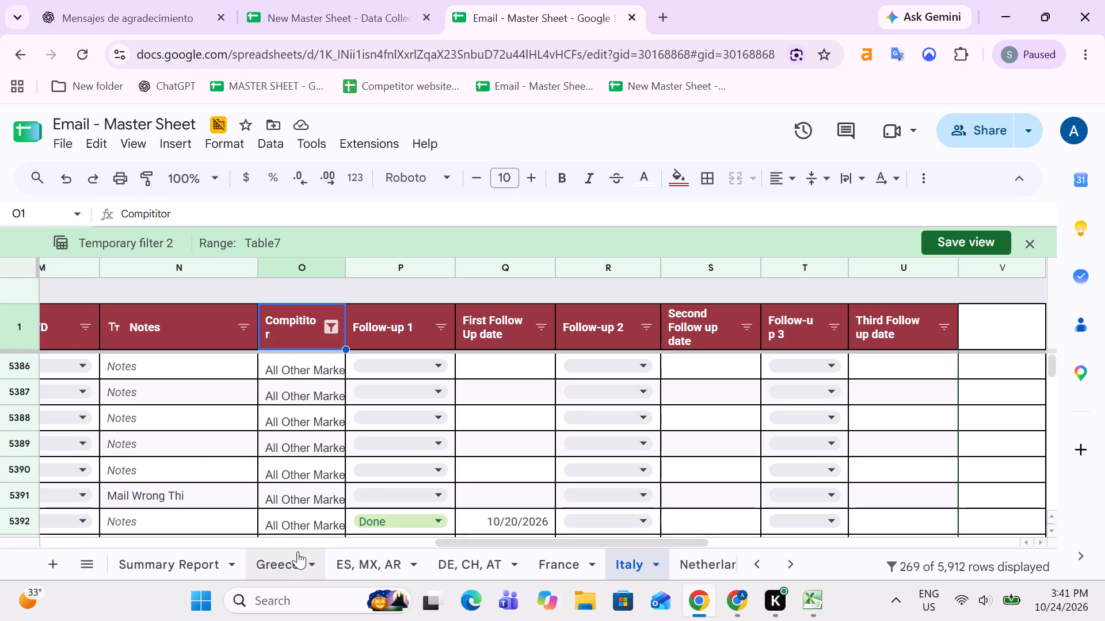
key("Down")
key("Up")
key("Down")
key("Up")
key("Down")
key("Left")
key("Left")
key("Left")
key("Left")
key("Left")
key("Left")
key("Left")
key("Left")
key("Left")
key("Left")
key("Left")
key("Left")
key("Left")
key("Left")
key("Left")
key("Left")
key("Left")
key("Left")
key("Left")
key("Left")
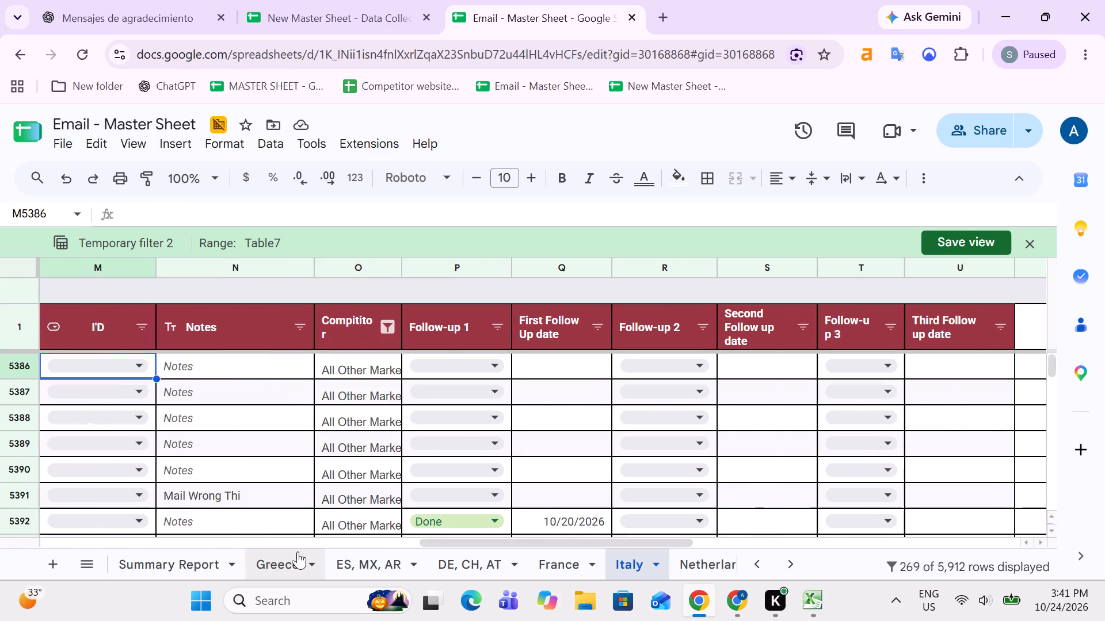
key("Up")
key("Up")
key("Down")
key("ctrl+shift+Down")
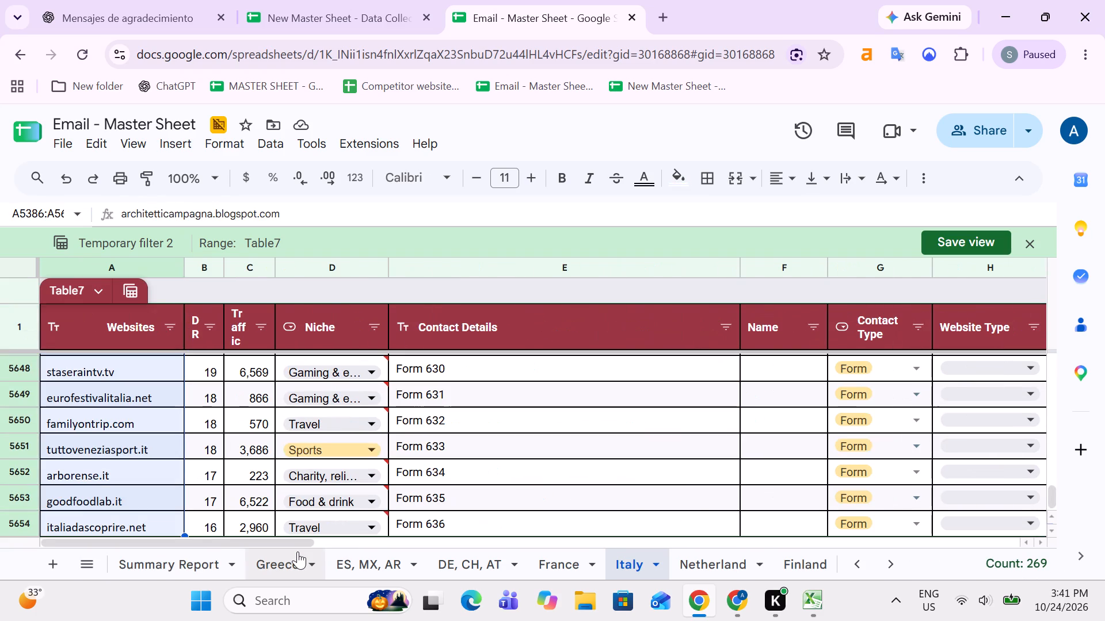
key("Up")
key("Down")
key("Up")
Switch to another open application window.
key("alt+Tab")
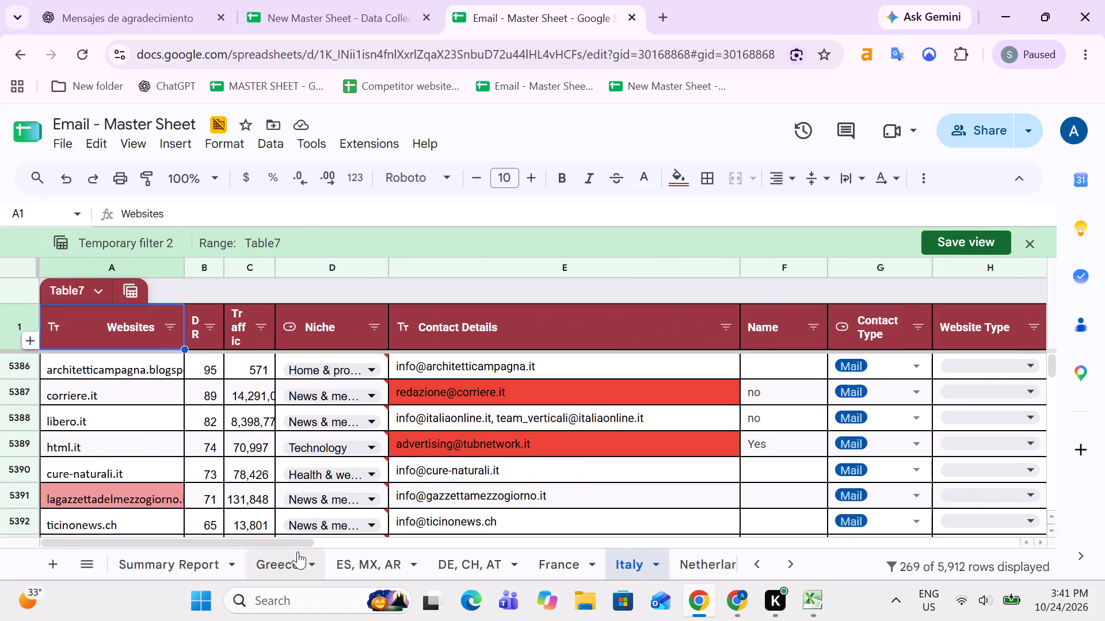
Switch to the Excel workbook and enter 269 as the Market Data value for Netherland.
key("Return")
key("Up")
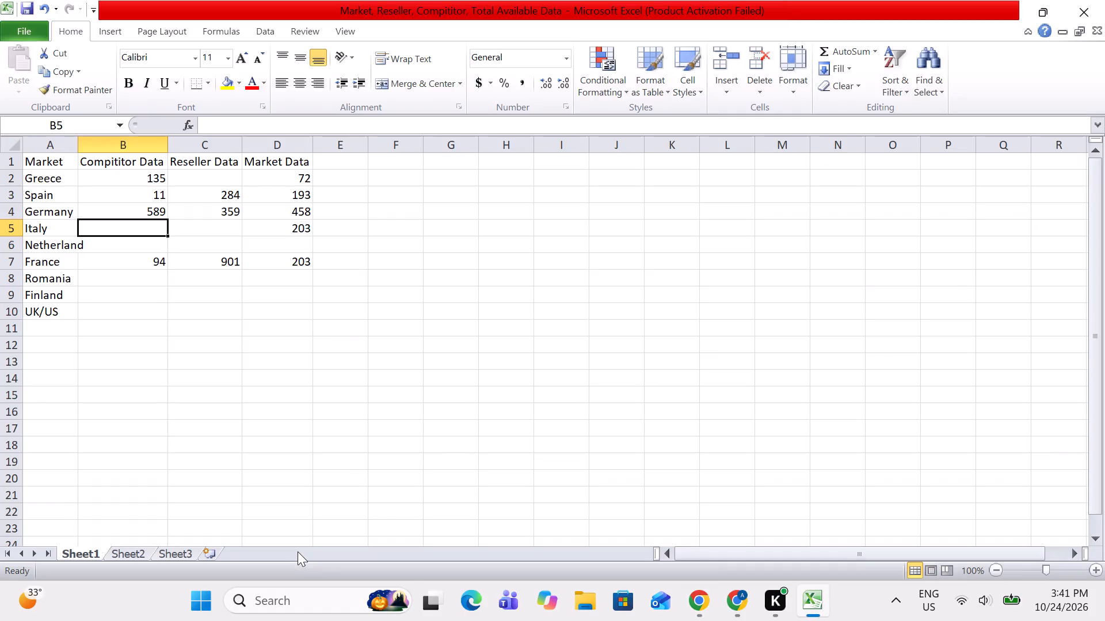
key("Right")
key("Right")
key("Down")
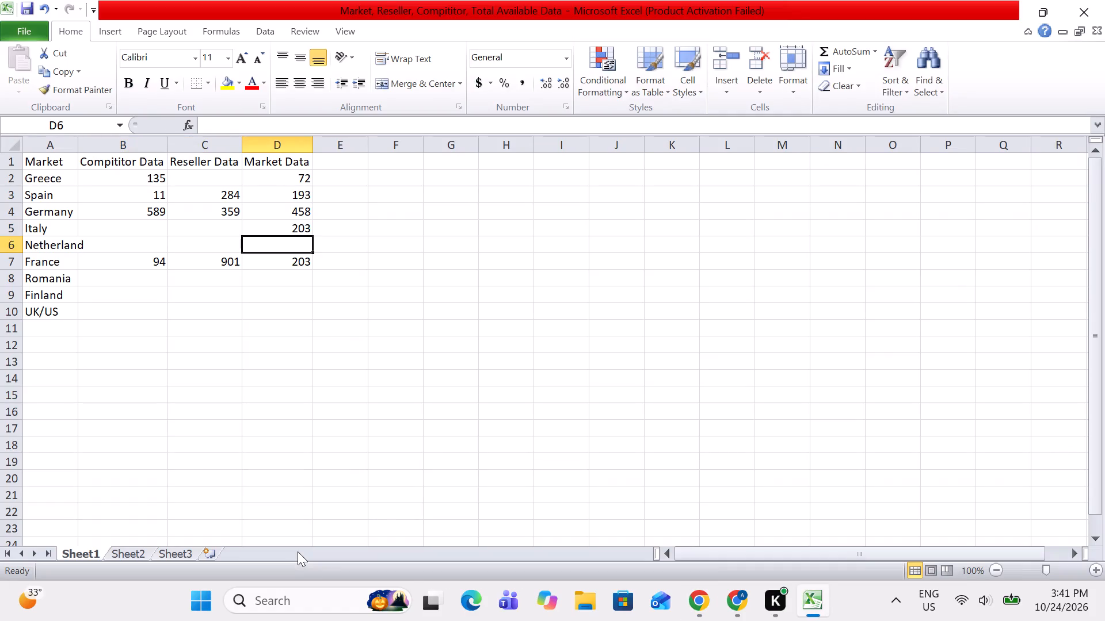
key("2")
type("69")
key("Tab")
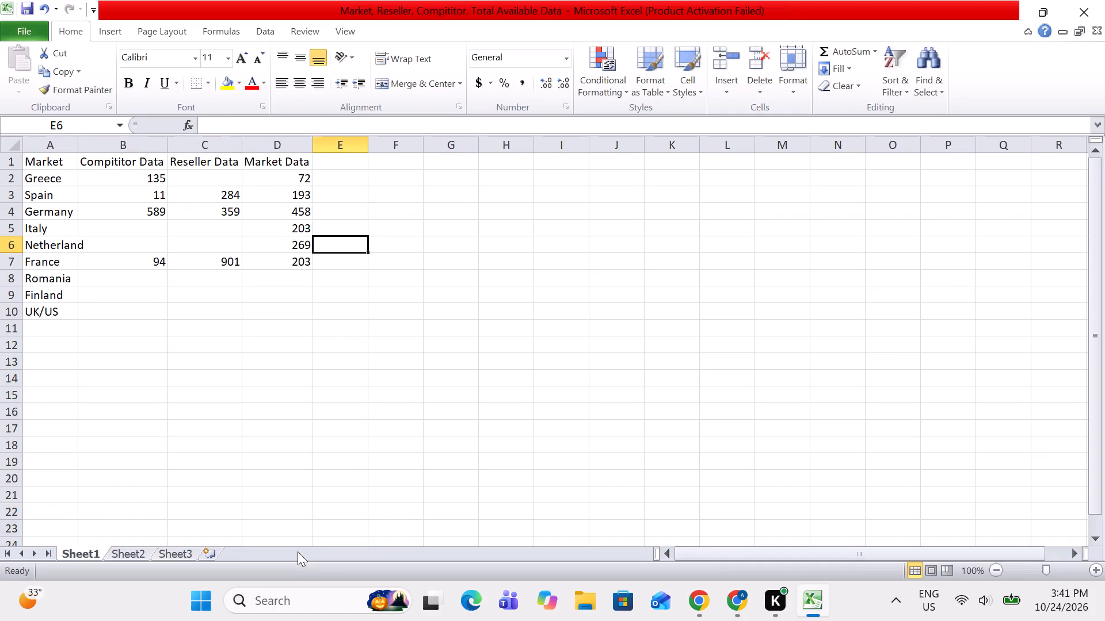
key("Left")
key("Left")
Return to the Email - Master Sheet in Chrome and filter the Italy table's Compititor column to only Compititor Sheet.
key("alt+Tab")
key("Up")
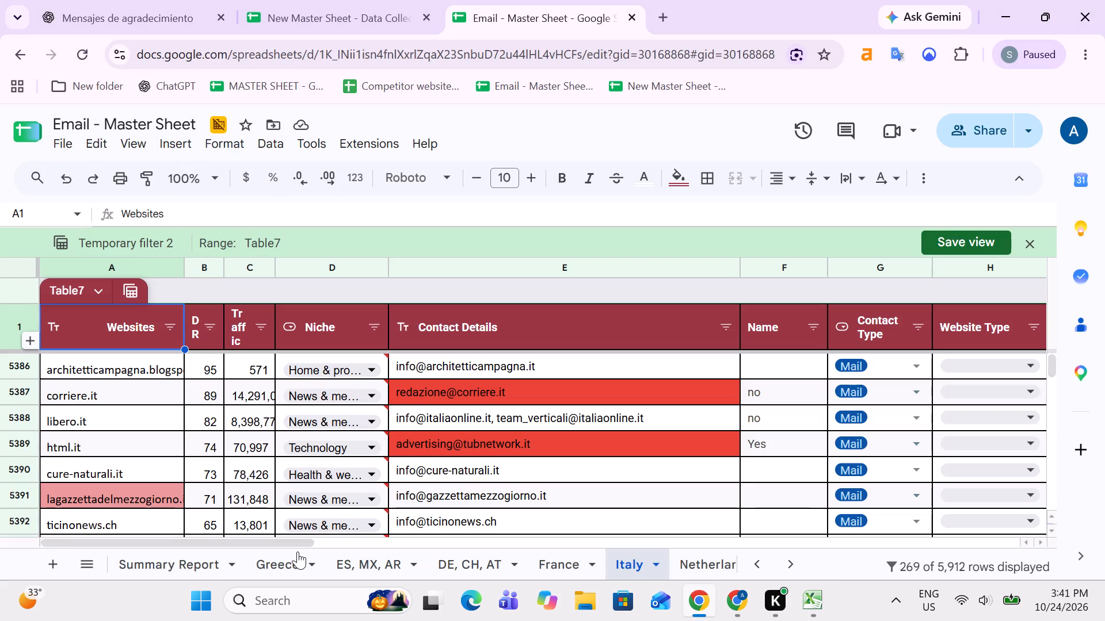
key("Down")
key("Right")
key("Right")
key("Right")
key("Right")
key("Right")
key("Right")
key("Right")
key("Right")
key("Right")
key("Right")
key("Right")
key("Right")
key("Right")
key("Right")
key("Right")
key("Right")
key("Right")
key("Right")
key("Right")
key("Right")
key("Right")
key("Right")
key("Right")
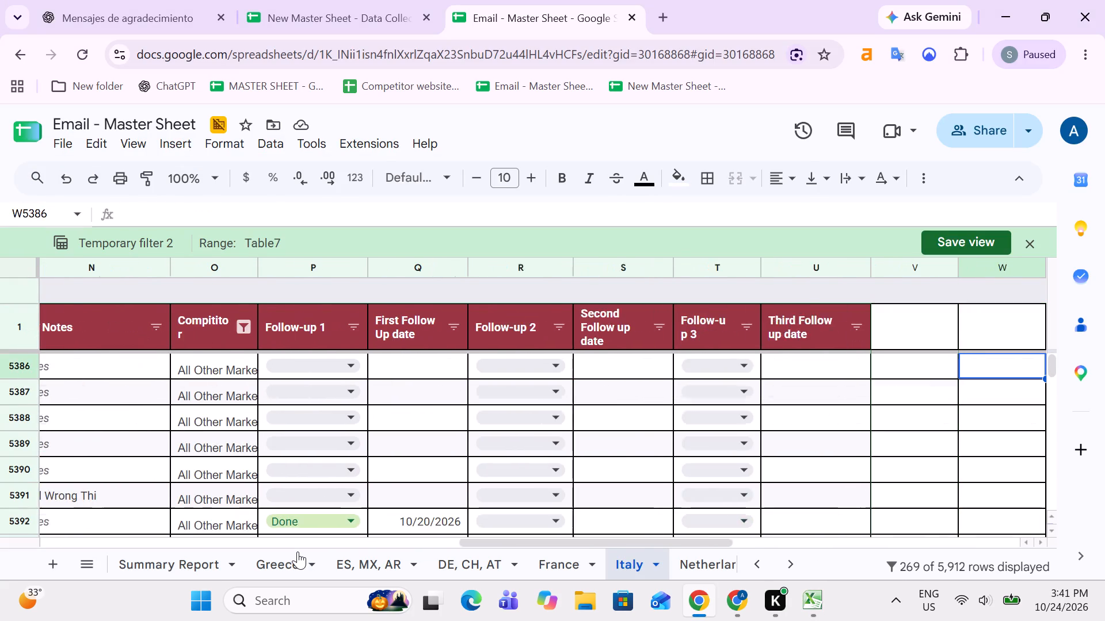
key("Right")
key("Left")
key("Left")
key("Left")
key("Left")
key("Left")
key("Left")
key("Left")
key("Left")
key("Left")
key("Left")
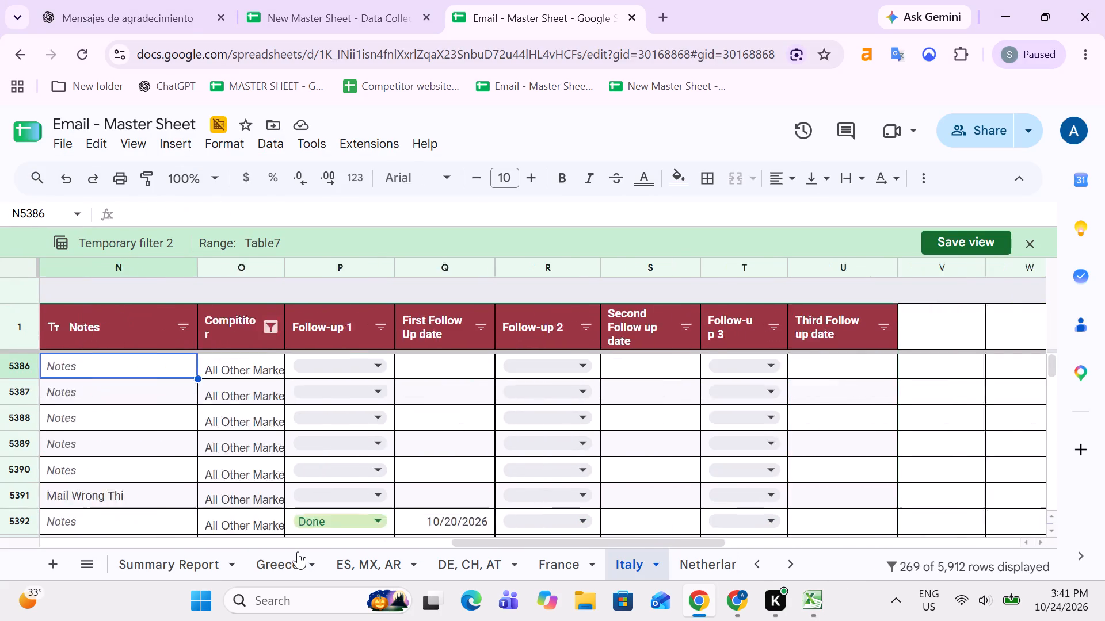
key("Left")
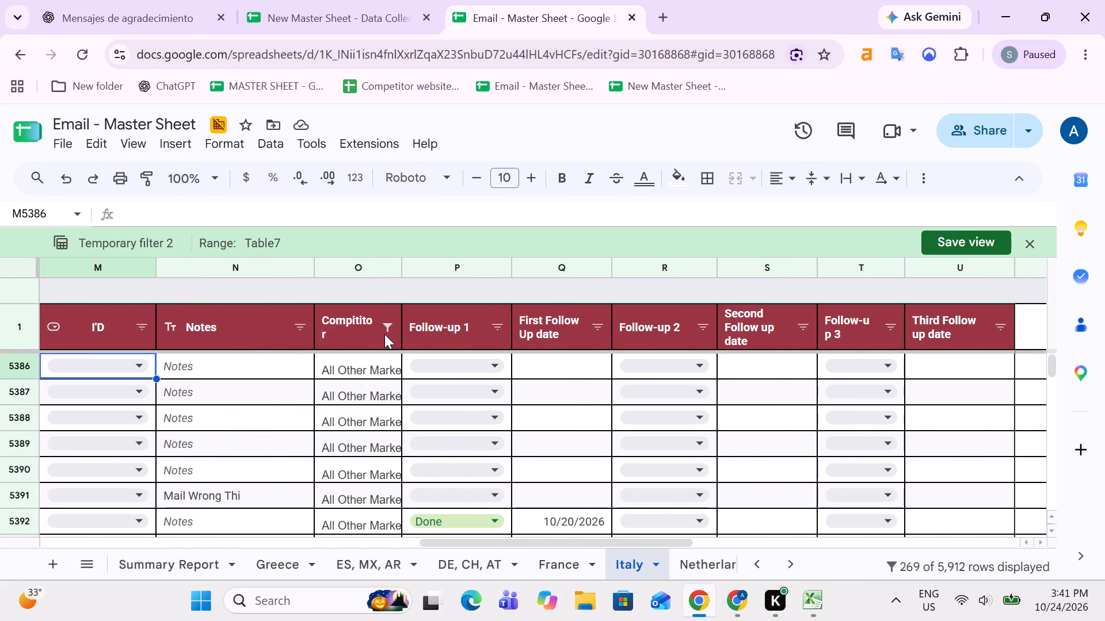
left_click(384, 333)
scroll(256, 431, "down", 4)
left_click(240, 356)
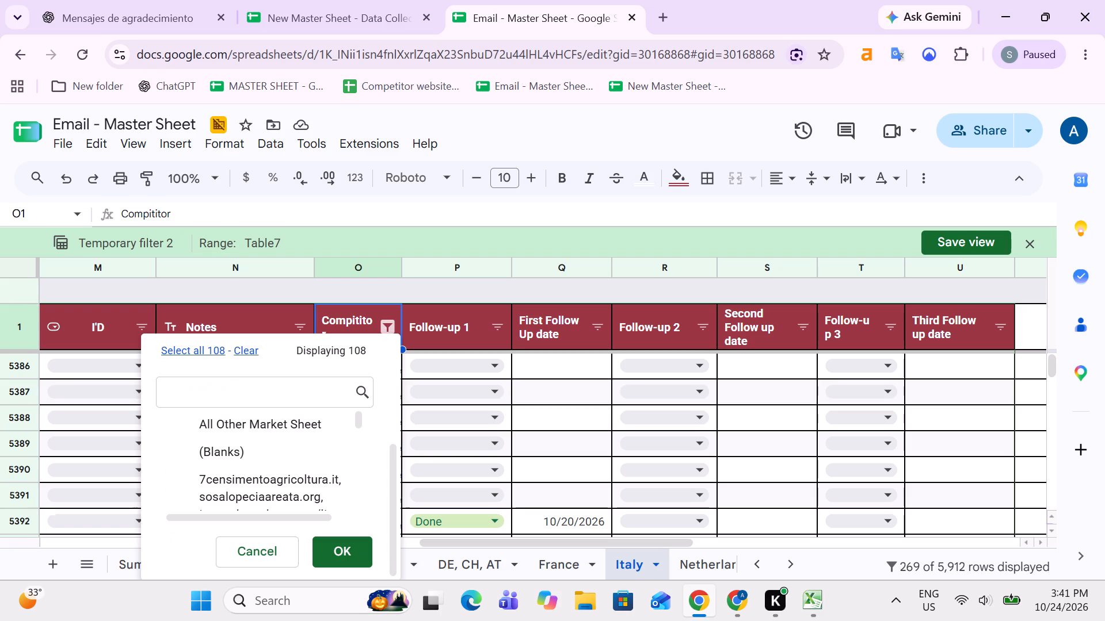
left_click(247, 382)
type("compi")
left_click(254, 428)
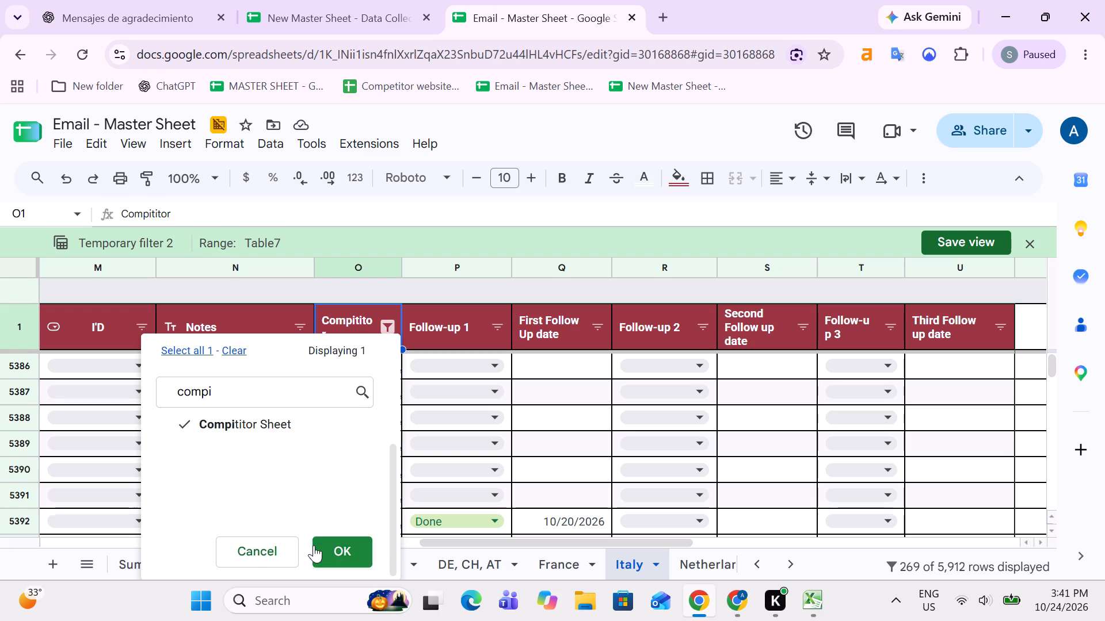
left_click(315, 546)
key("Up")
key("Down")
key("Up")
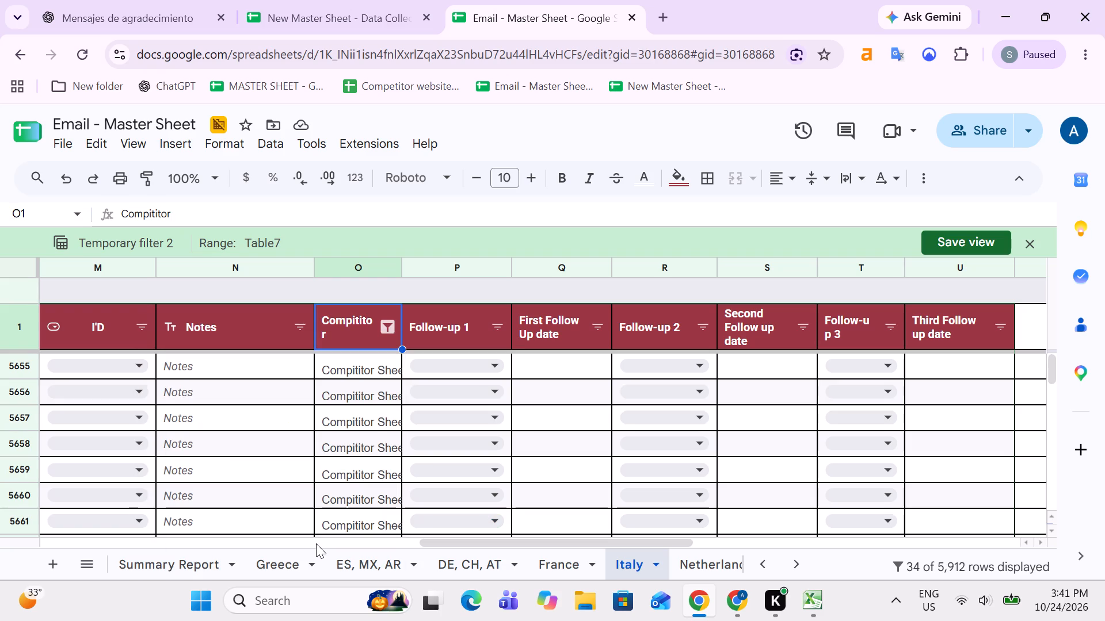
key("Down")
key("Up")
Select the filtered websites in the Italy table's Websites column to check how many entries there are.
left_click(543, 388)
key("Left")
key("Left")
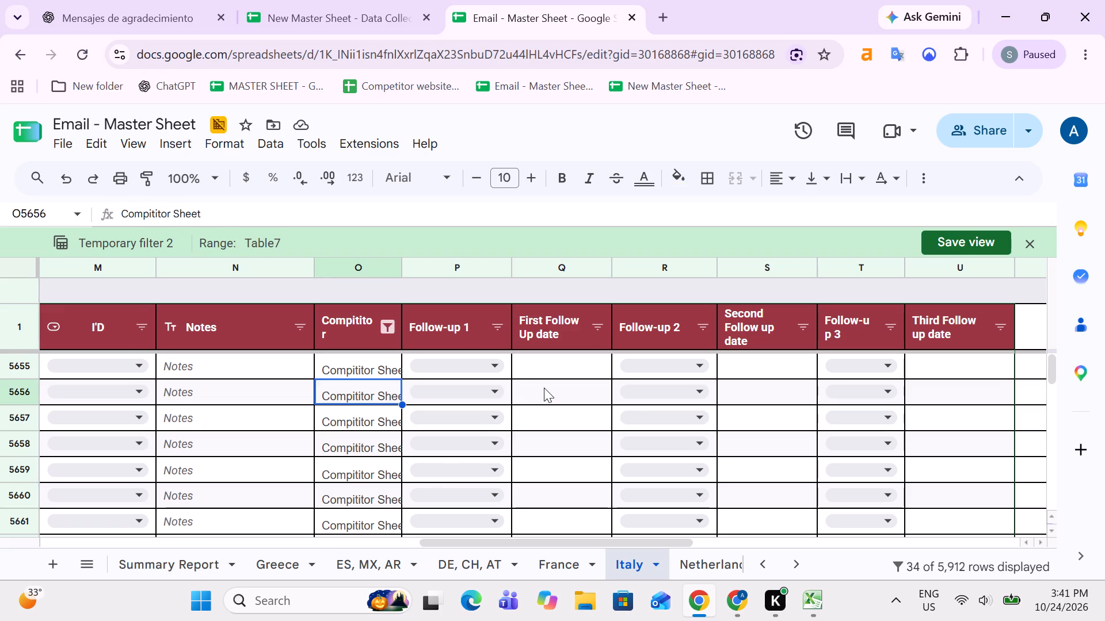
key("ctrl+Up")
key("Down")
key("Up")
key("Down")
key("Right")
key("Left")
key("Left")
key("Left")
key("Left")
key("Left")
key("Left")
key("Left")
key("Left")
key("Left")
key("Left")
key("Left")
key("Left")
key("Left")
key("Left")
key("Left")
key("Left")
key("Left")
key("Left")
key("Left")
key("Left")
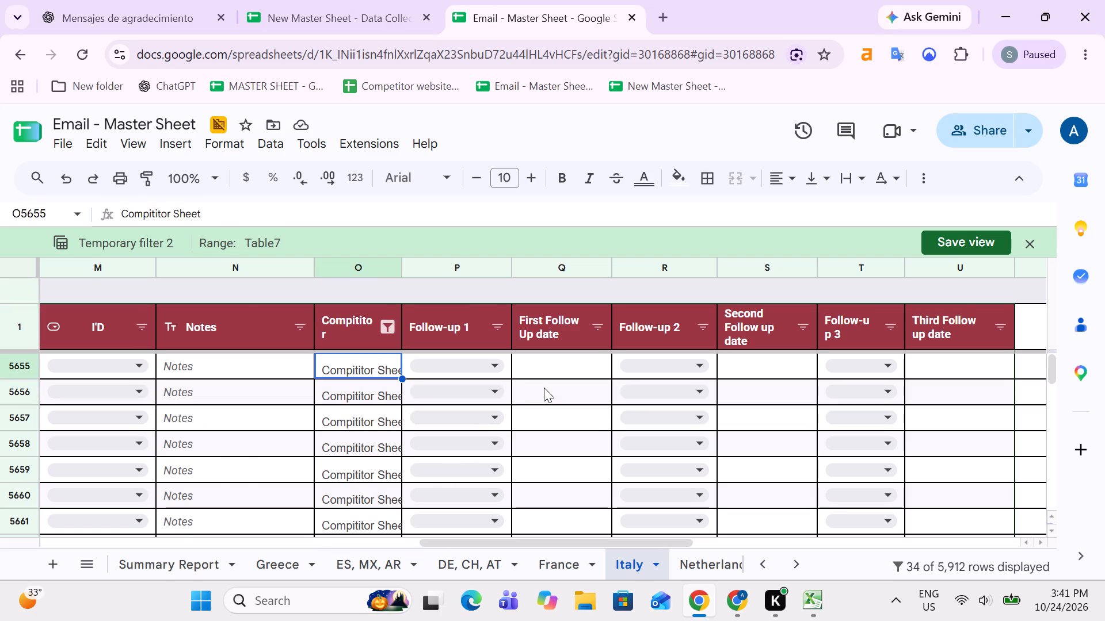
key("Up")
key("Up")
key("Down")
key("ctrl+shift+Down")
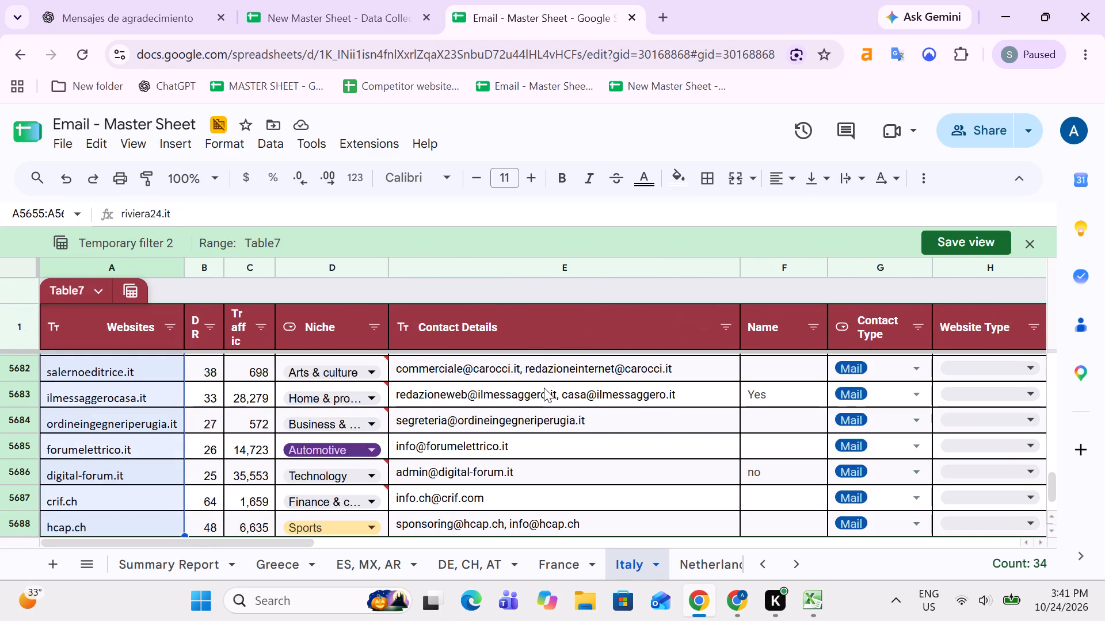
key("Up")
key("Down")
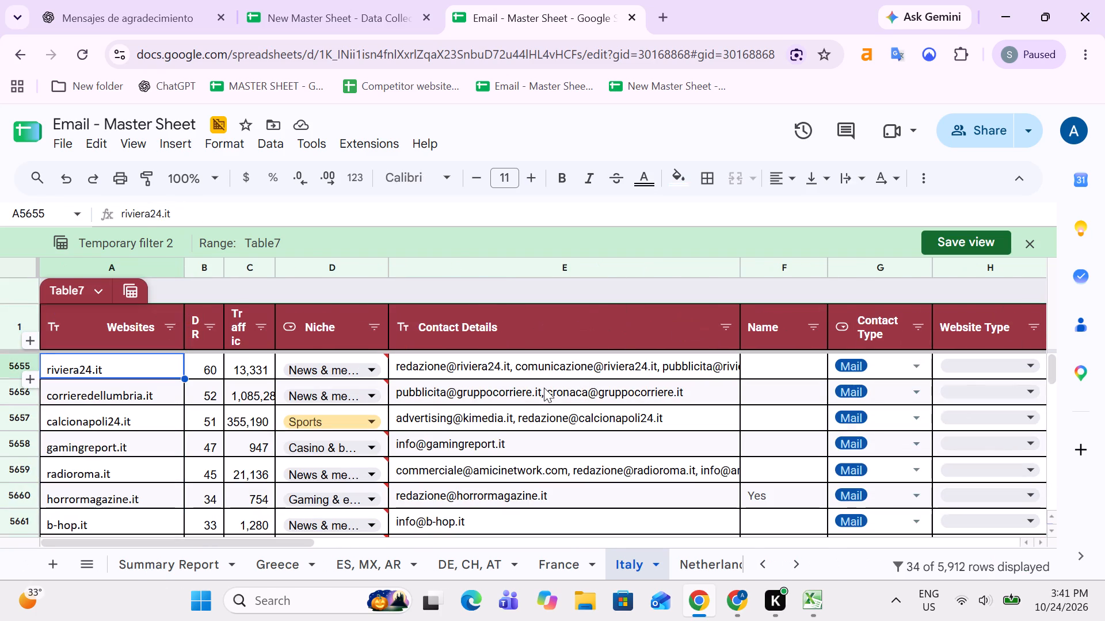
key("Up")
key("Up")
key("Down")
key("Up")
key("Down")
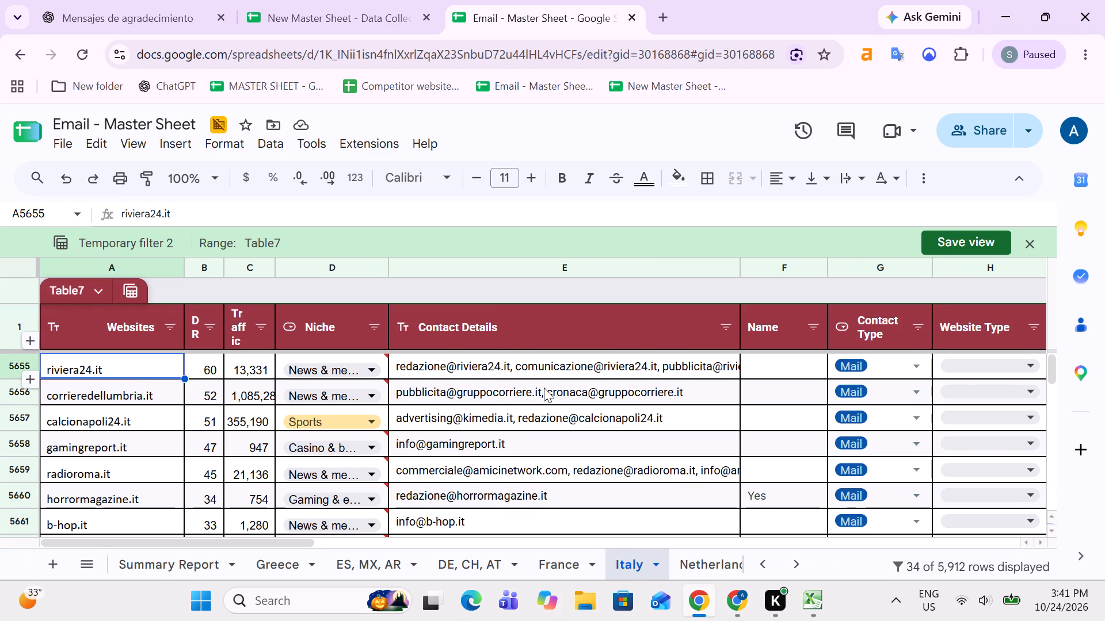
key("ctrl+shift+Down")
key("ctrl+shift+Down")
key("ctrl+shift+Down")
key("Up")
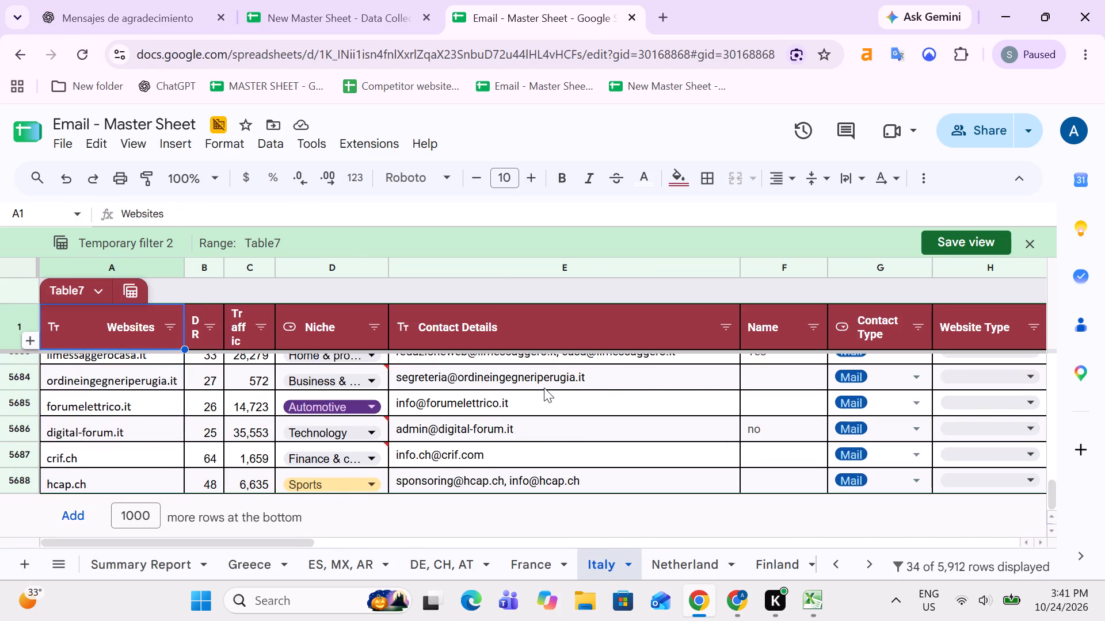
Switch to the Excel workbook and replace Italy's Market Data with the 269 copied from the Netherland row.
key("alt+Tab")
key("Right")
key("Left")
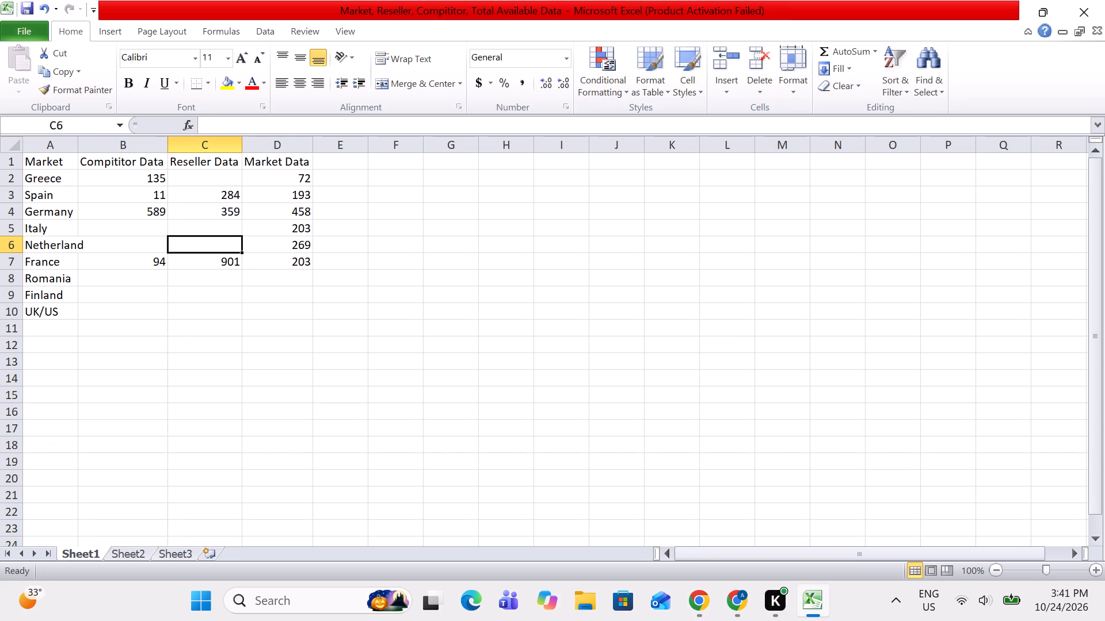
key("Right")
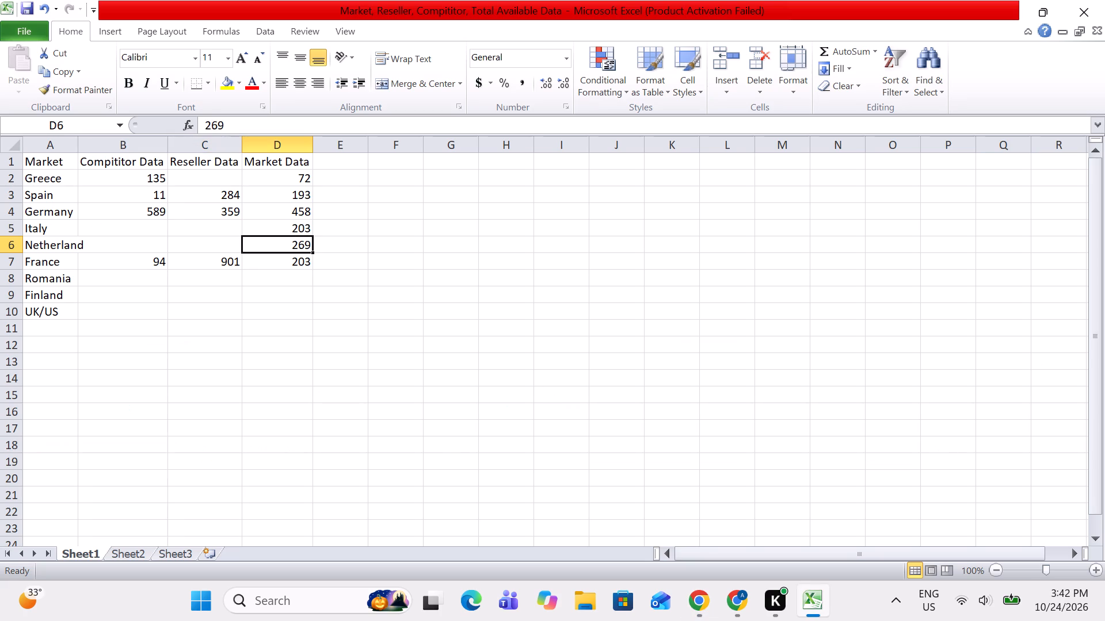
key("Up")
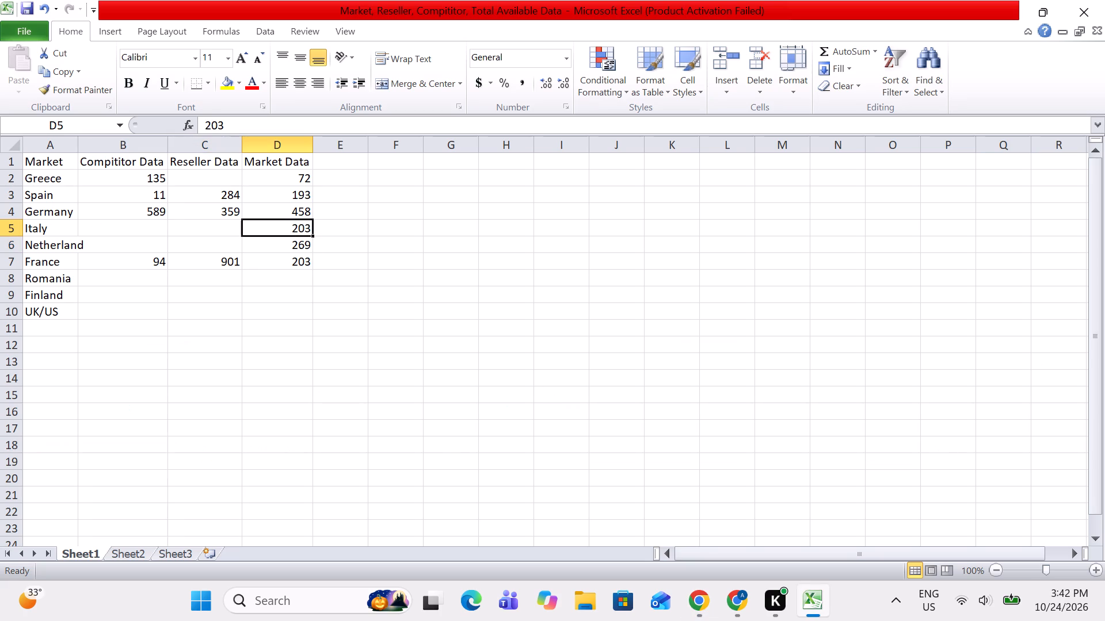
key("BackSpace")
key("Down")
key("ctrl+c")
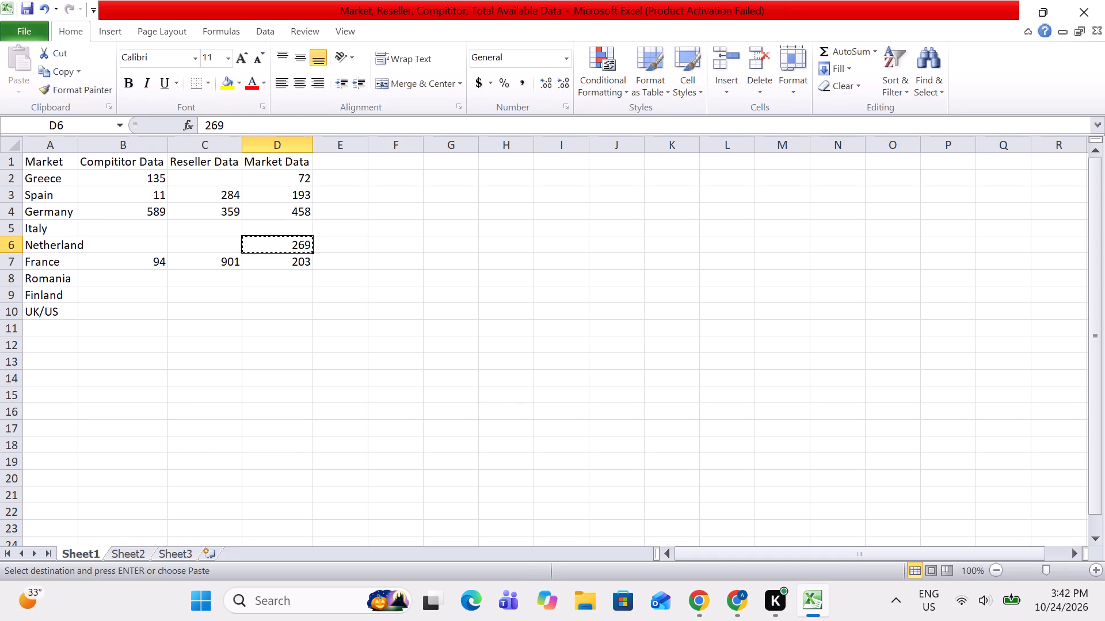
key("Up")
key("ctrl+v")
Enter 34 as the Compititor Data value for Italy.
key("Left")
key("Left")
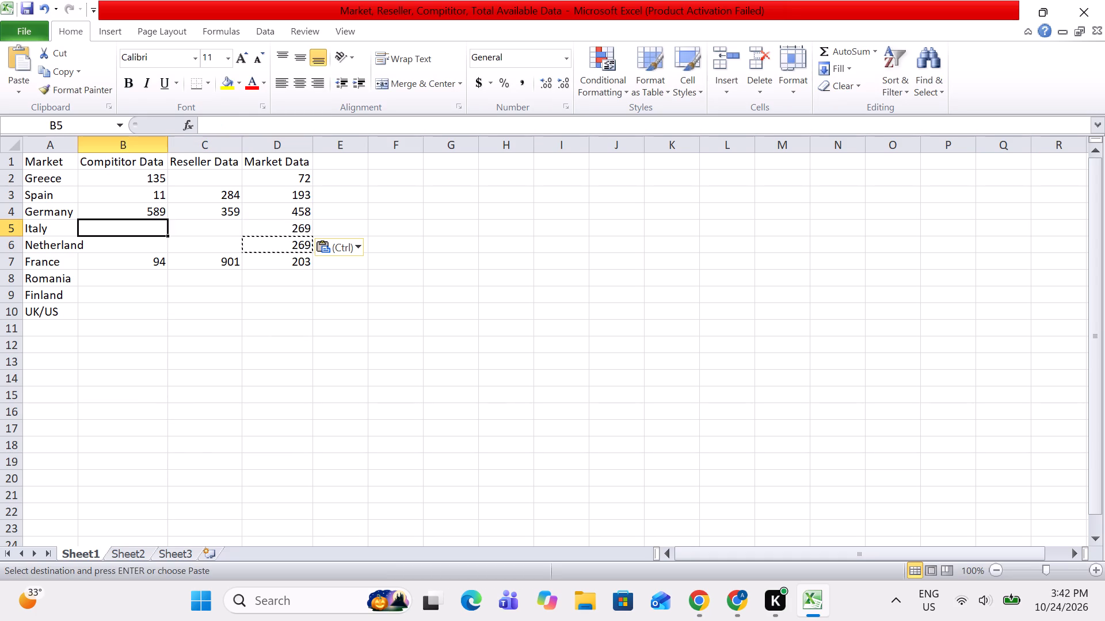
type("34")
key("Right")
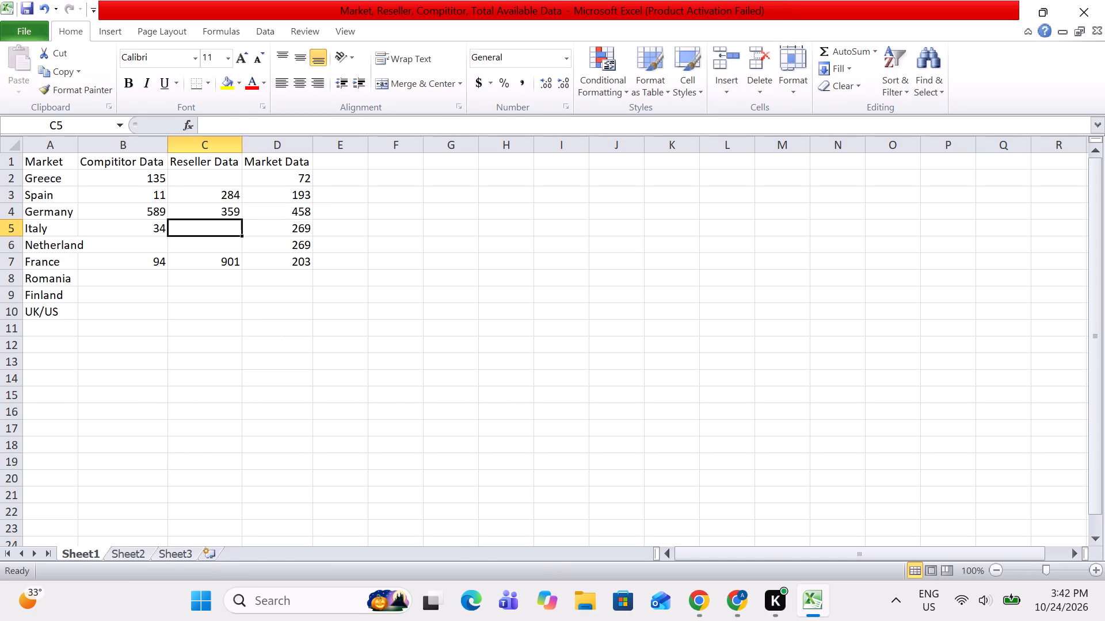
Return to the Email - Master Sheet in Chrome and reset the Italy table's Compititor filter to include all values.
key("alt+Tab")
key("Up")
key("Down")
key("Up")
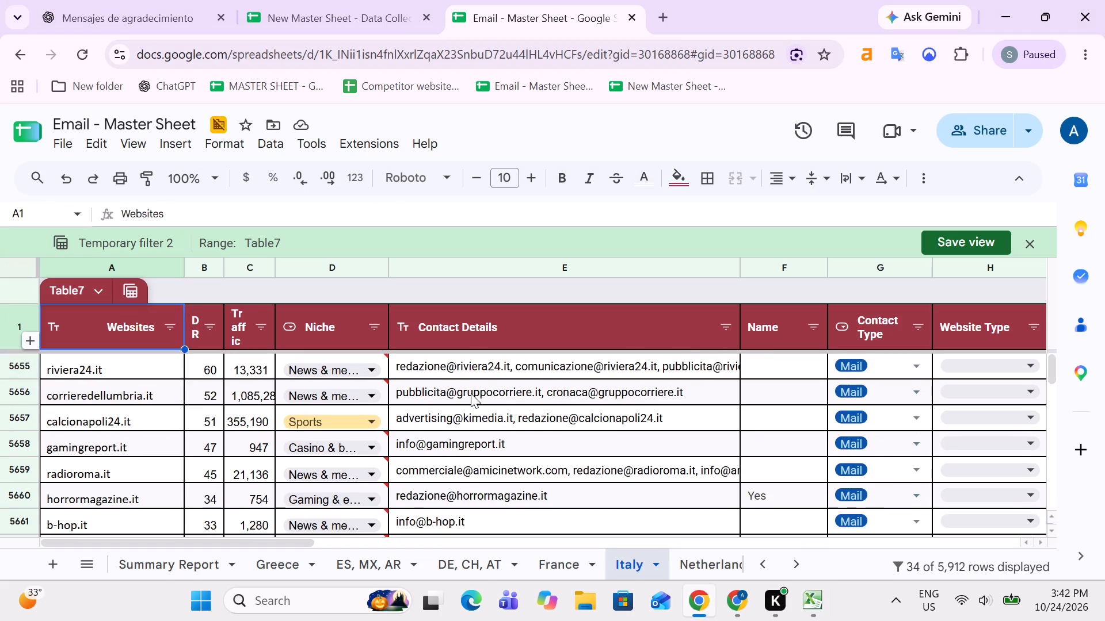
key("Down")
key("ctrl+shift+Down")
key("Up")
key("Down")
key("Right")
key("Right")
key("Right")
key("Right")
key("Right")
key("Right")
key("Right")
key("Right")
key("Right")
key("Right")
key("Right")
key("Right")
key("Right")
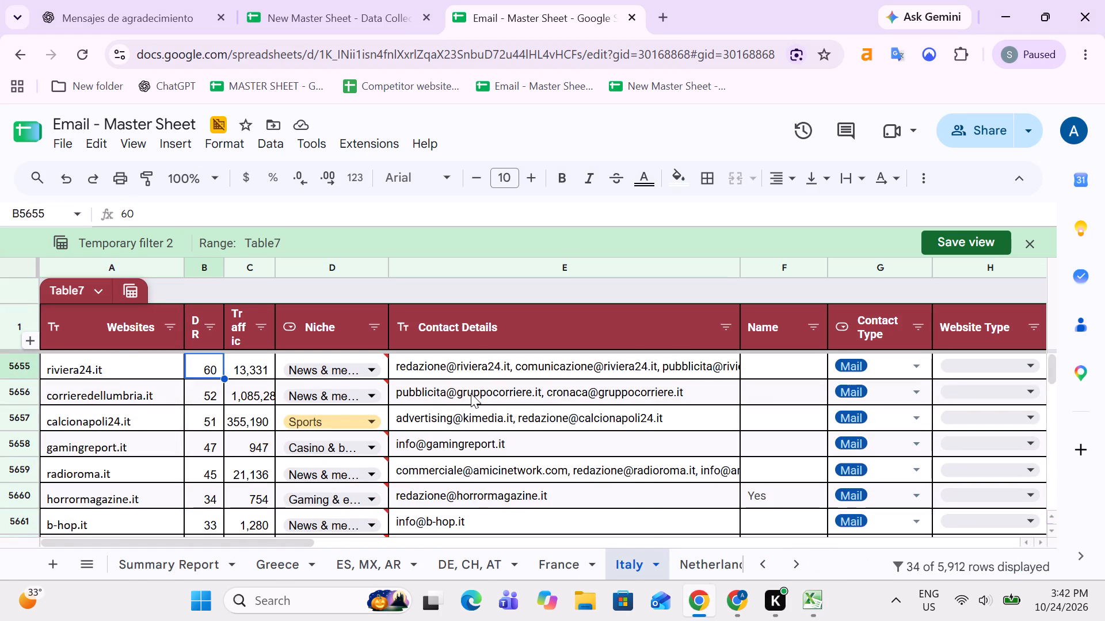
key("Right")
key("Right")
key("Right")
key("Right")
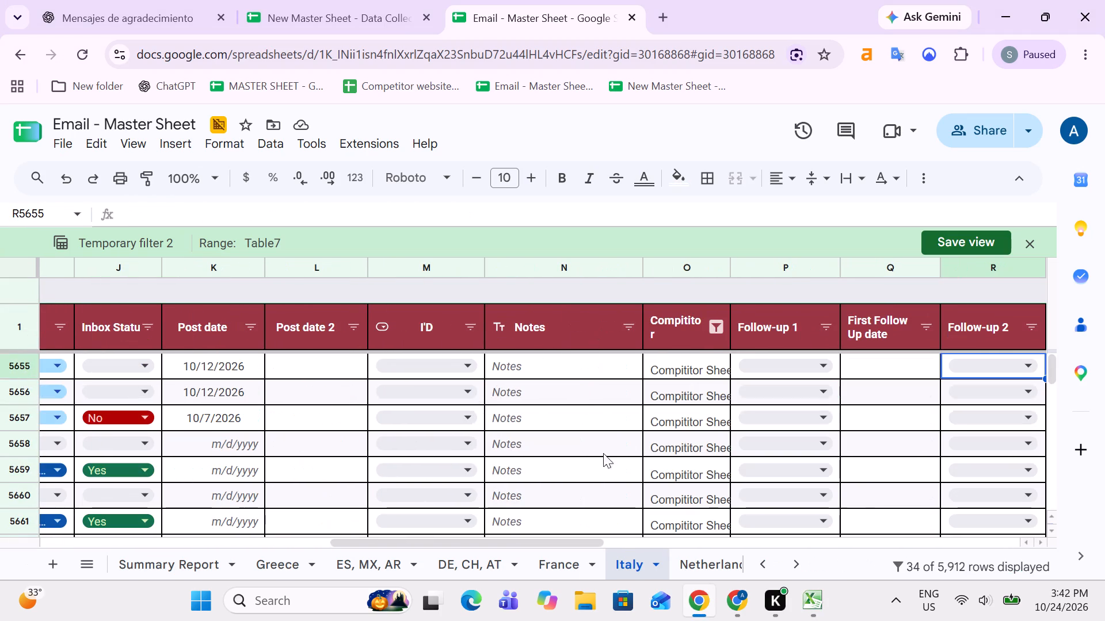
left_click(704, 328)
scroll(666, 418, "down", 4)
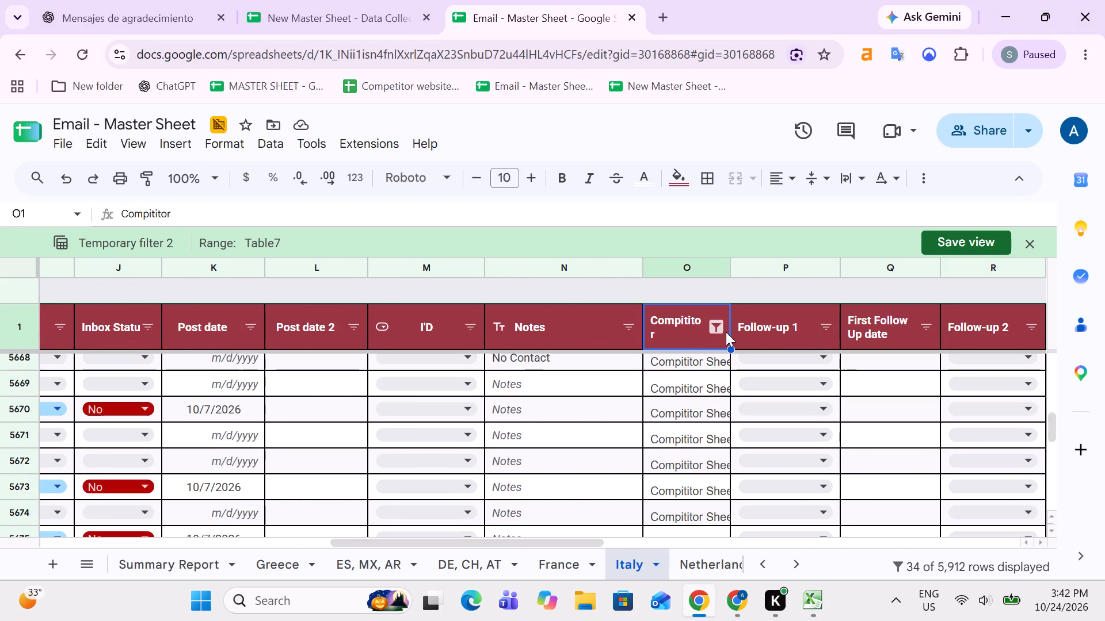
left_click(718, 322)
scroll(662, 461, "down", 4)
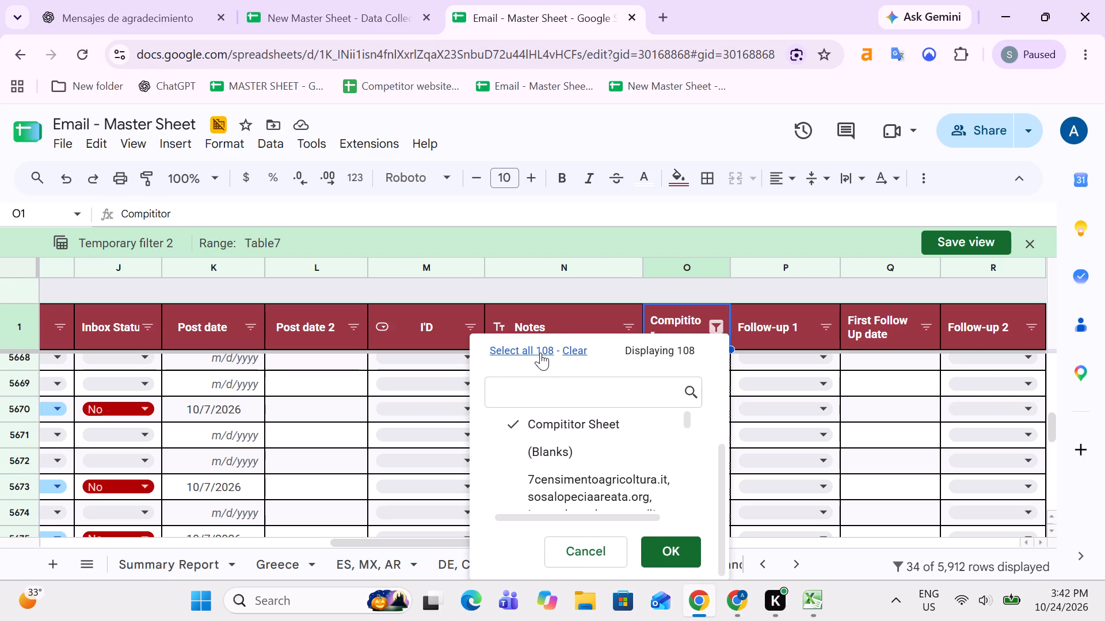
left_click(540, 352)
left_click(679, 541)
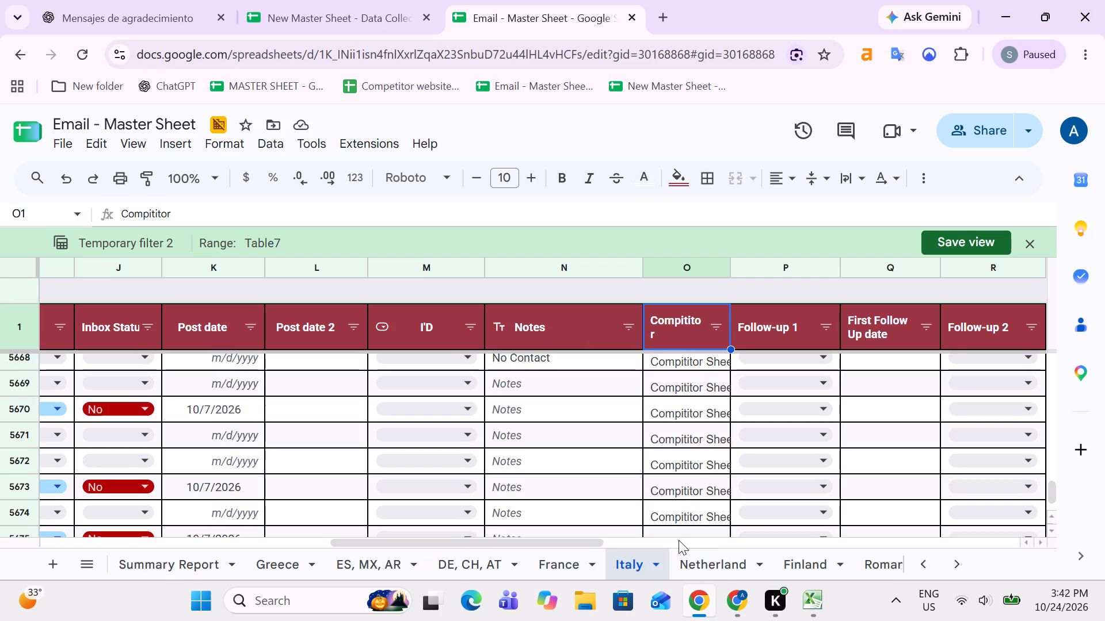
Filter the Italy table's Website Type column to show only Full List entries.
key("Up")
key("Down")
key("Left")
key("Left")
key("Left")
key("Left")
key("Left")
key("Left")
key("Left")
key("Left")
key("Left")
key("Left")
key("Left")
key("Left")
key("Left")
key("Left")
key("Left")
key("Left")
key("Left")
key("Left")
key("Left")
key("Left")
key("Right")
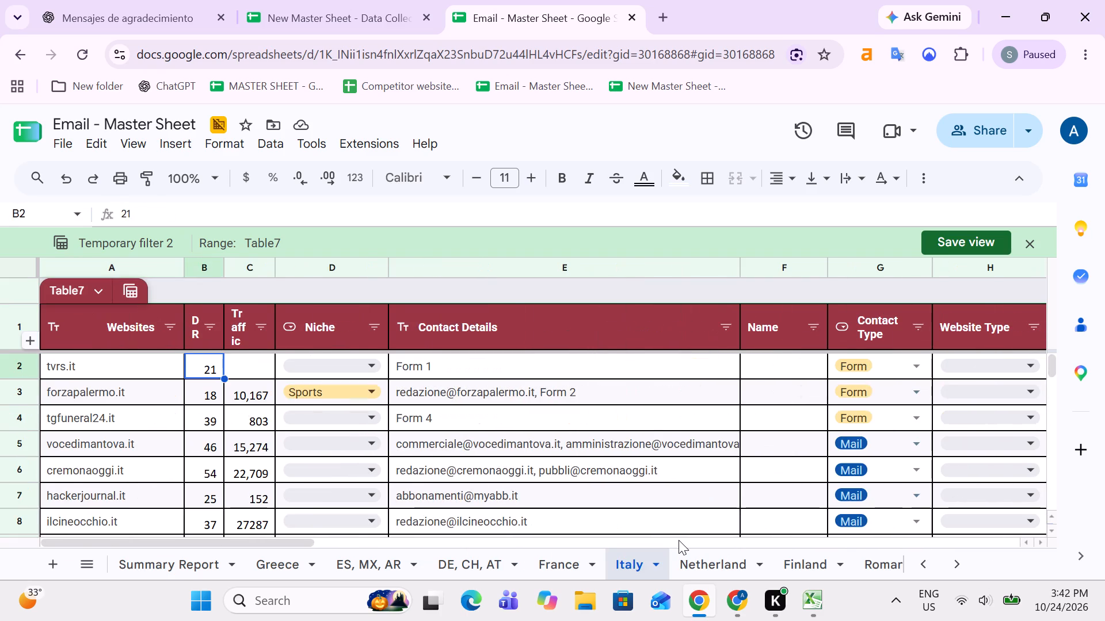
key("Right")
key("Right")
key("Right")
key("Right")
key("Right")
key("Right")
key("Right")
key("Right")
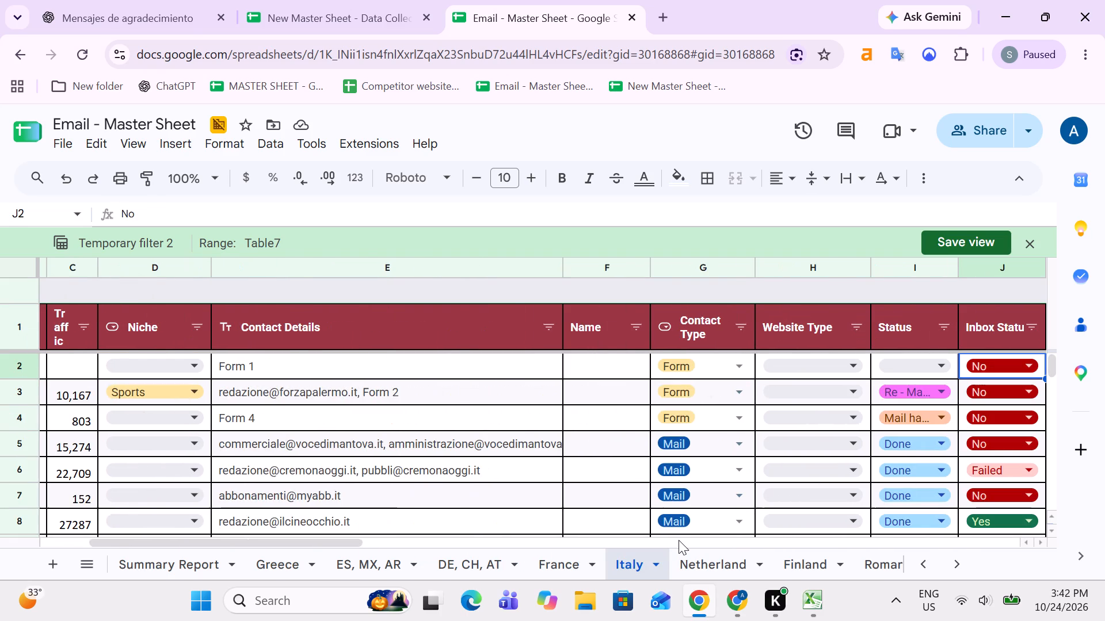
key("Right")
key("Left")
key("Left")
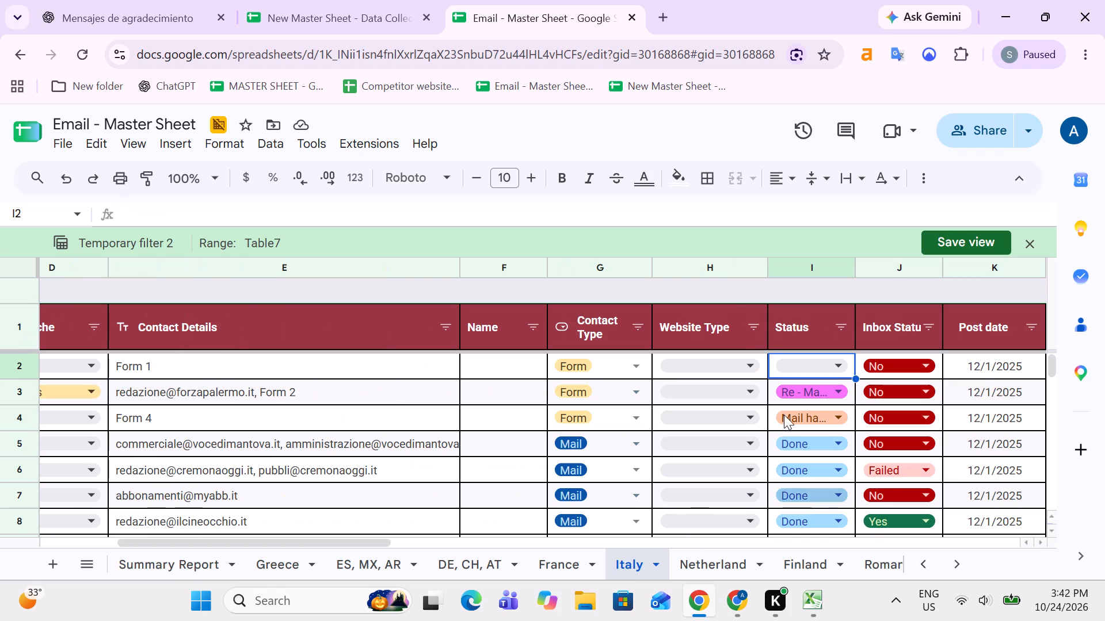
left_click(750, 329)
scroll(629, 447, "down", 5)
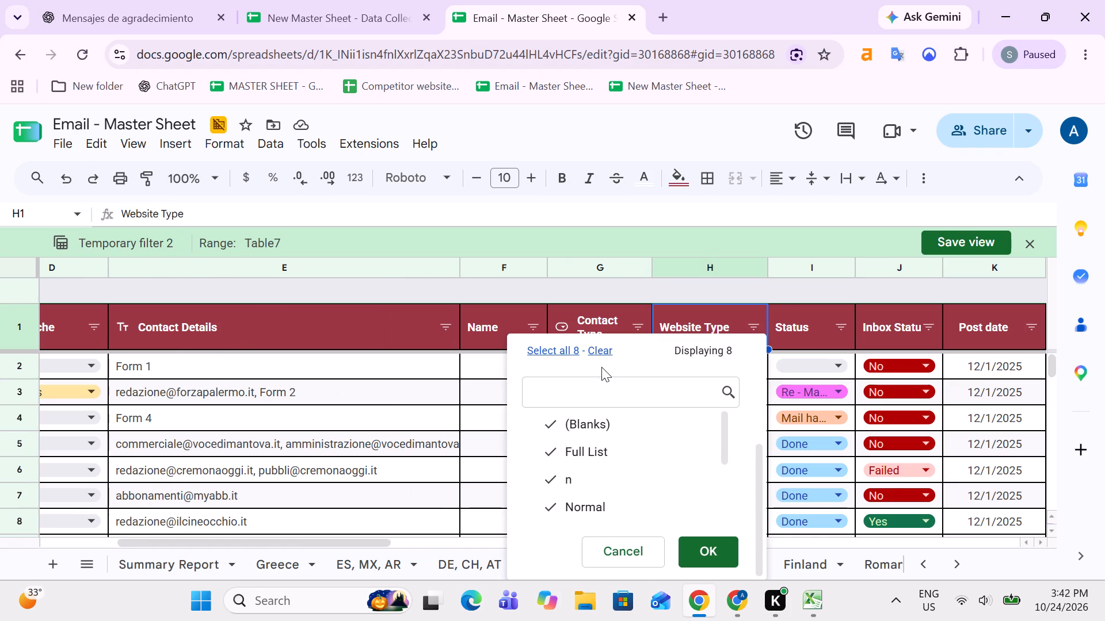
left_click(601, 350)
left_click(582, 443)
scroll(642, 483, "down", 7)
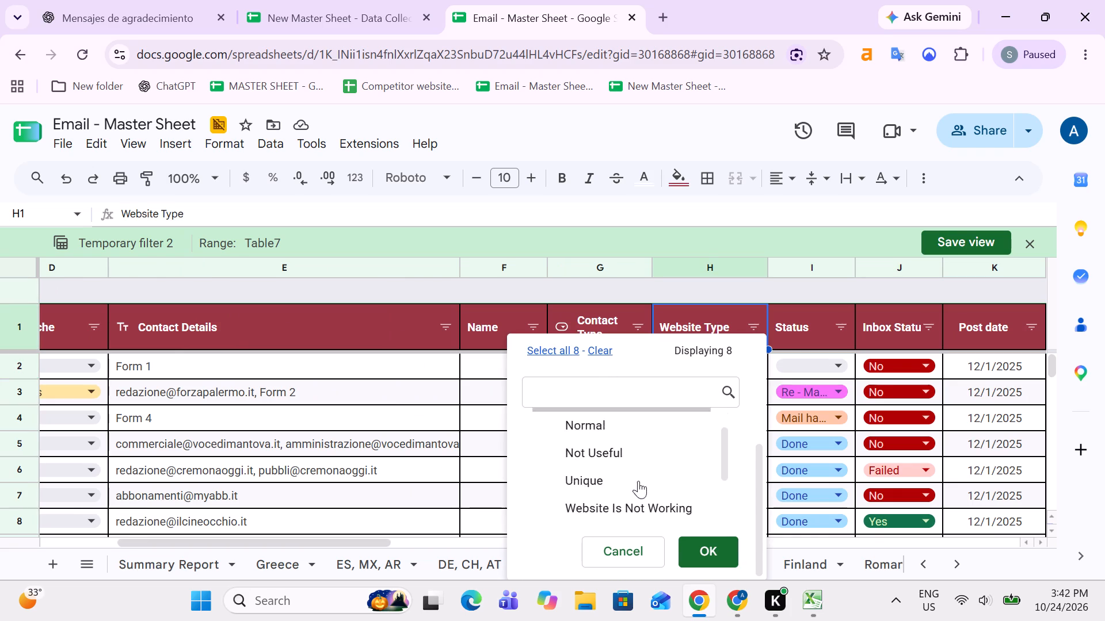
scroll(611, 454, "down", 3)
left_click(683, 549)
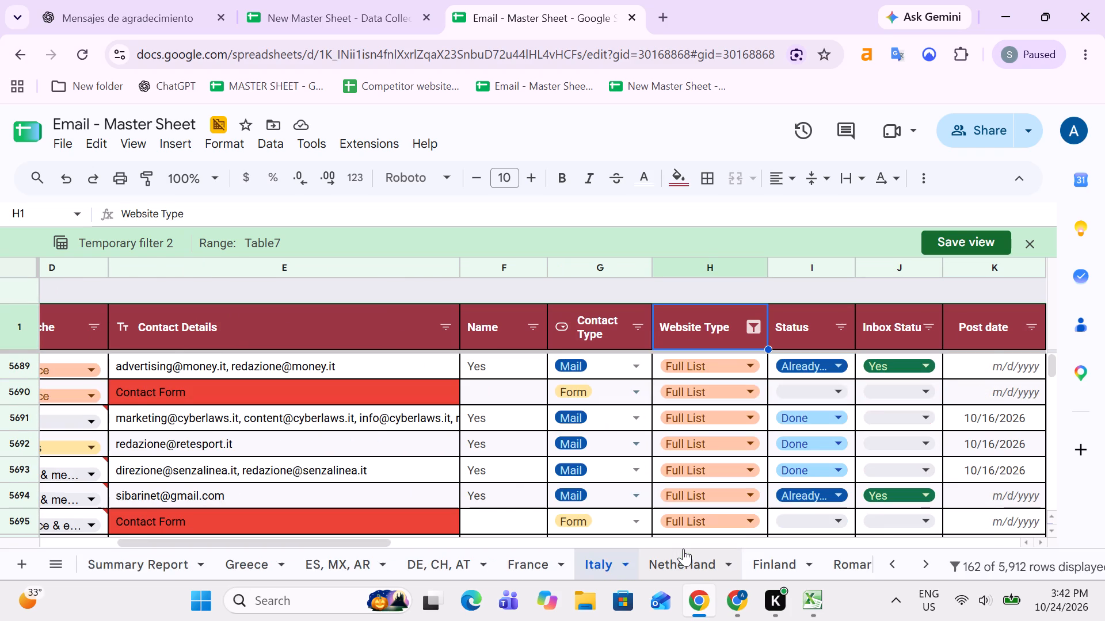
Select all filtered websites in the Italy table's Websites column to check how many entries there are.
key("Up")
key("Down")
key("Up")
key("Down")
key("Left")
key("Left")
key("Left")
key("Left")
key("Left")
key("Left")
key("Left")
key("Left")
key("Left")
key("Left")
key("Left")
key("Left")
key("Left")
key("Left")
key("Left")
key("Left")
key("Left")
key("Left")
key("Left")
key("Left")
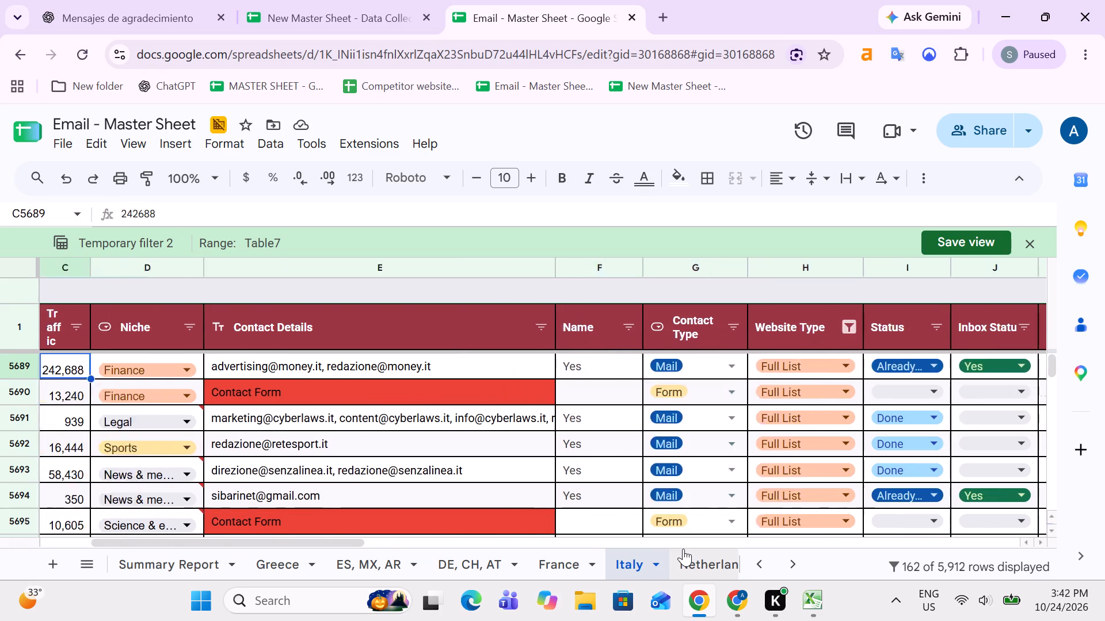
key("Up")
key("Down")
key("ctrl+shift+Down")
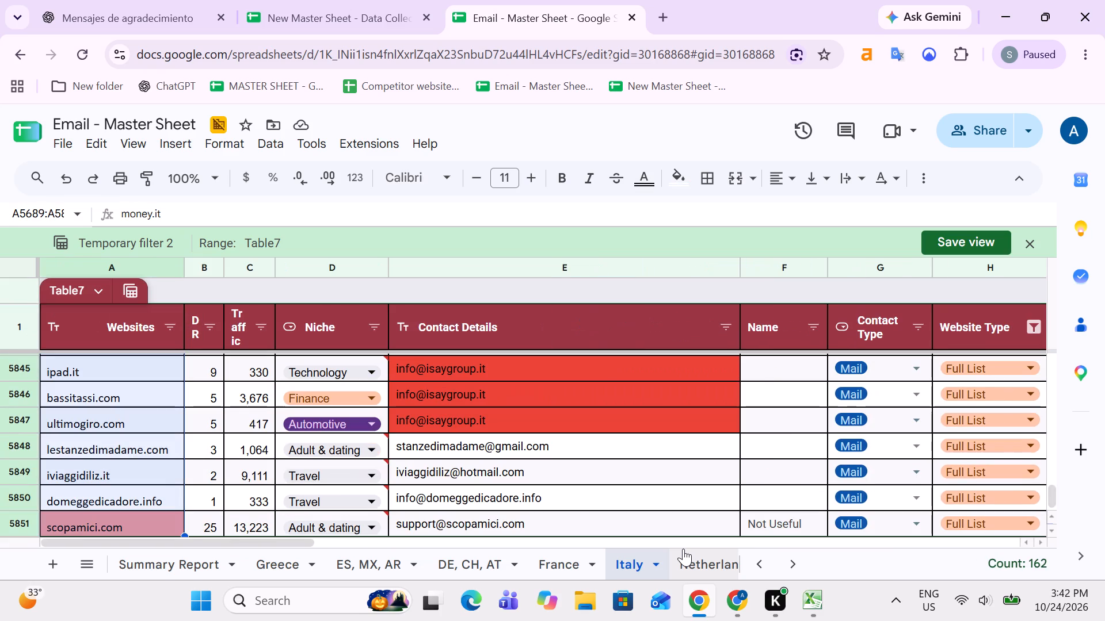
key("Up")
Switch to the Excel workbook and enter 162 as Italy's Reseller Data, rechecking the website count in Chrome before completing it.
key("alt+Tab")
key("Right")
key("Left")
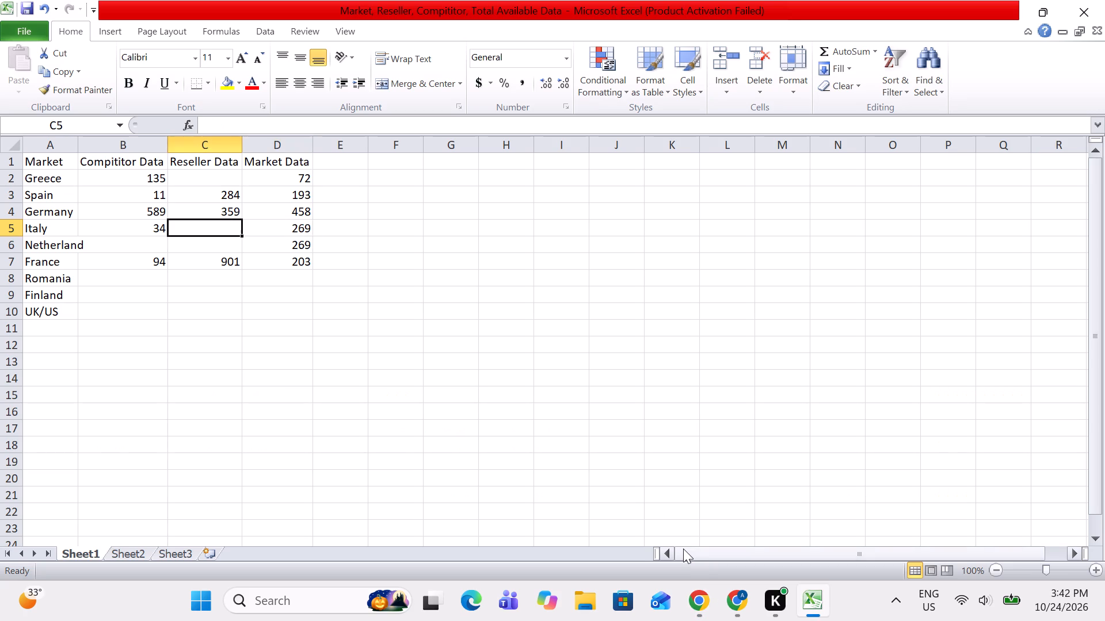
key("1")
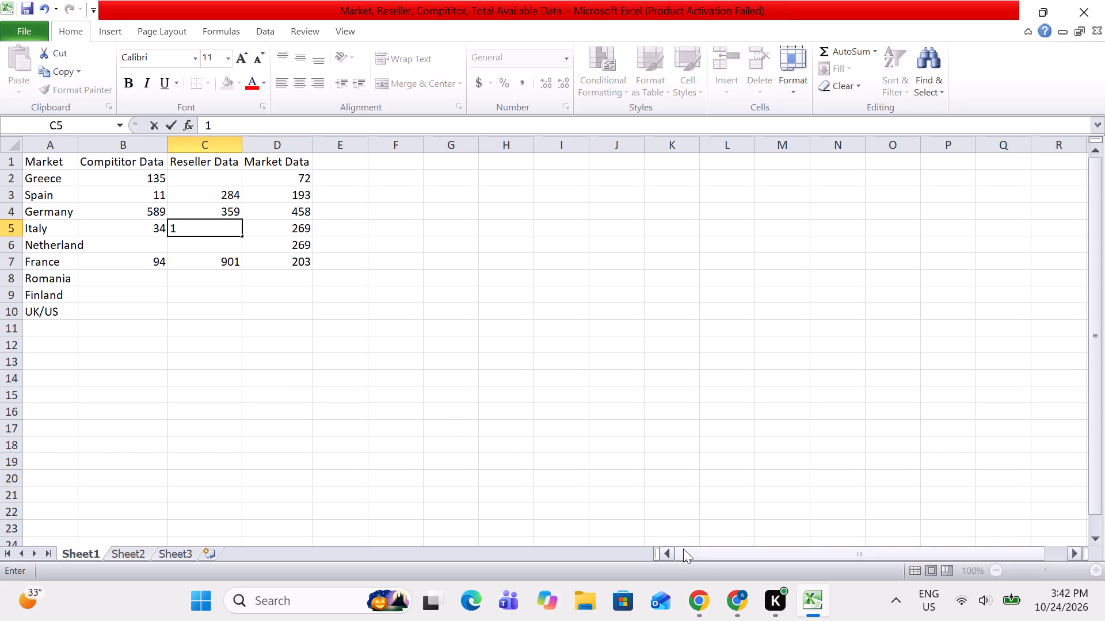
key("6")
key("alt+Tab")
key("Up")
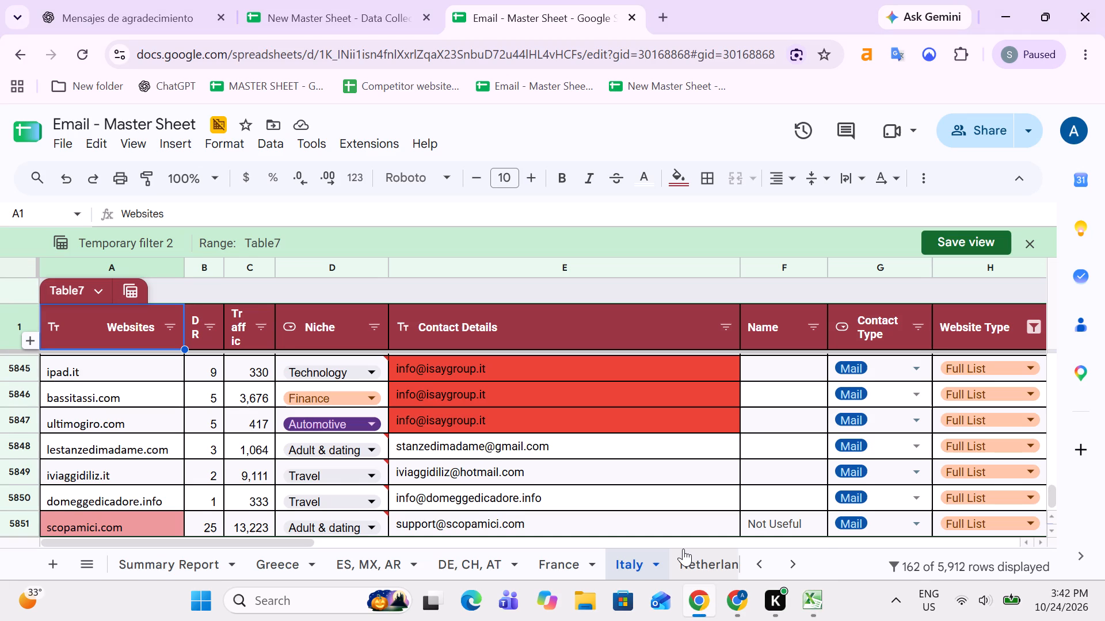
key("Down")
key("Up")
key("Up")
key("Down")
key("ctrl+shift+Down")
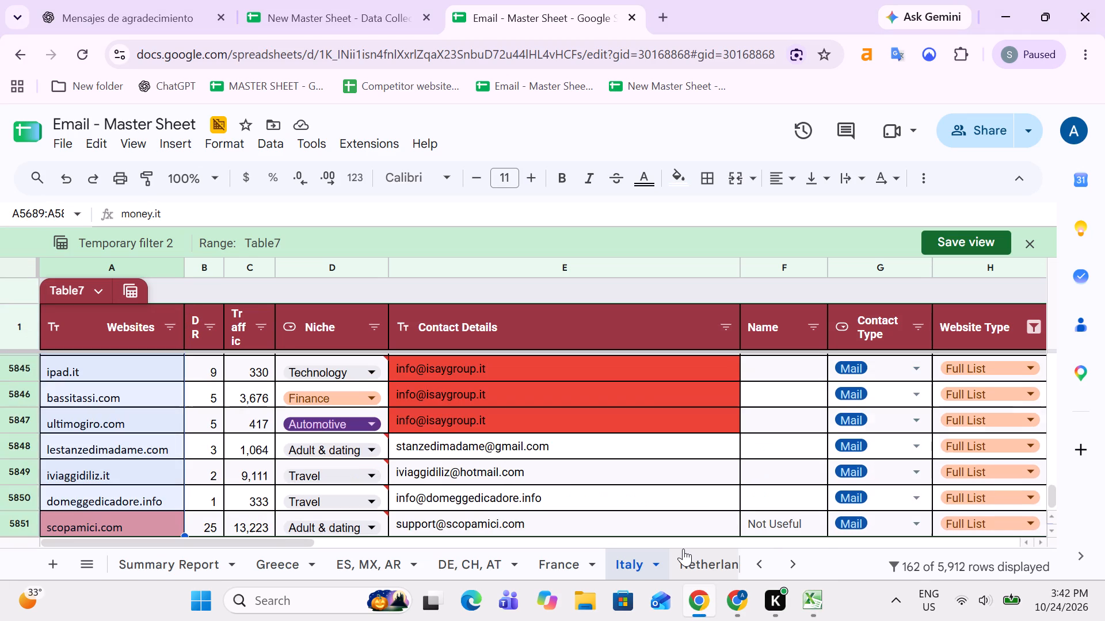
key("alt+Tab")
key("2")
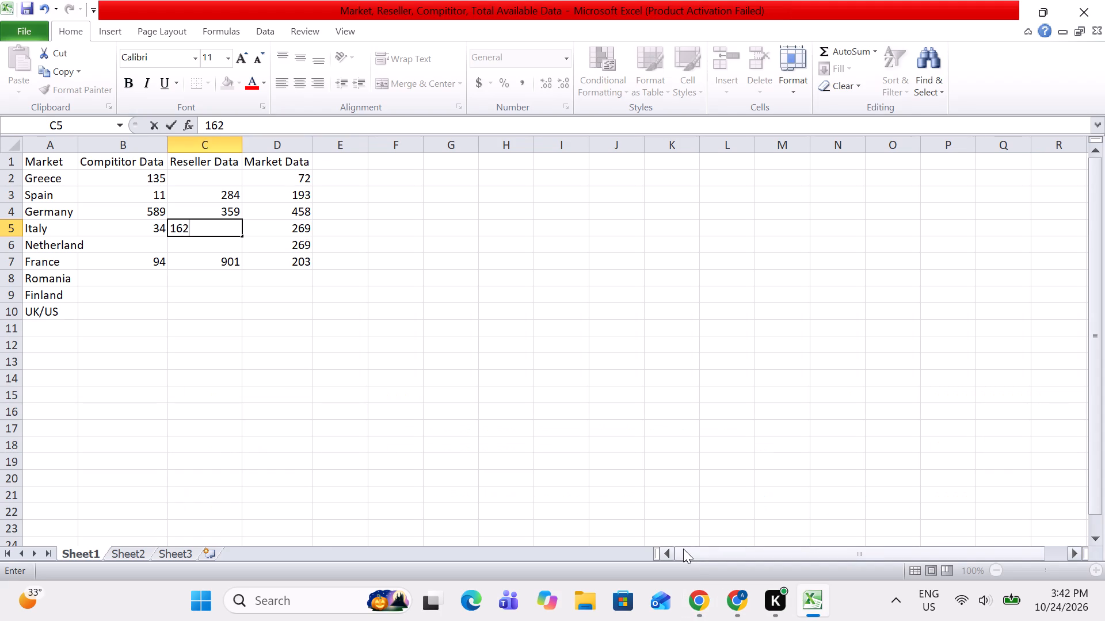
key("Tab")
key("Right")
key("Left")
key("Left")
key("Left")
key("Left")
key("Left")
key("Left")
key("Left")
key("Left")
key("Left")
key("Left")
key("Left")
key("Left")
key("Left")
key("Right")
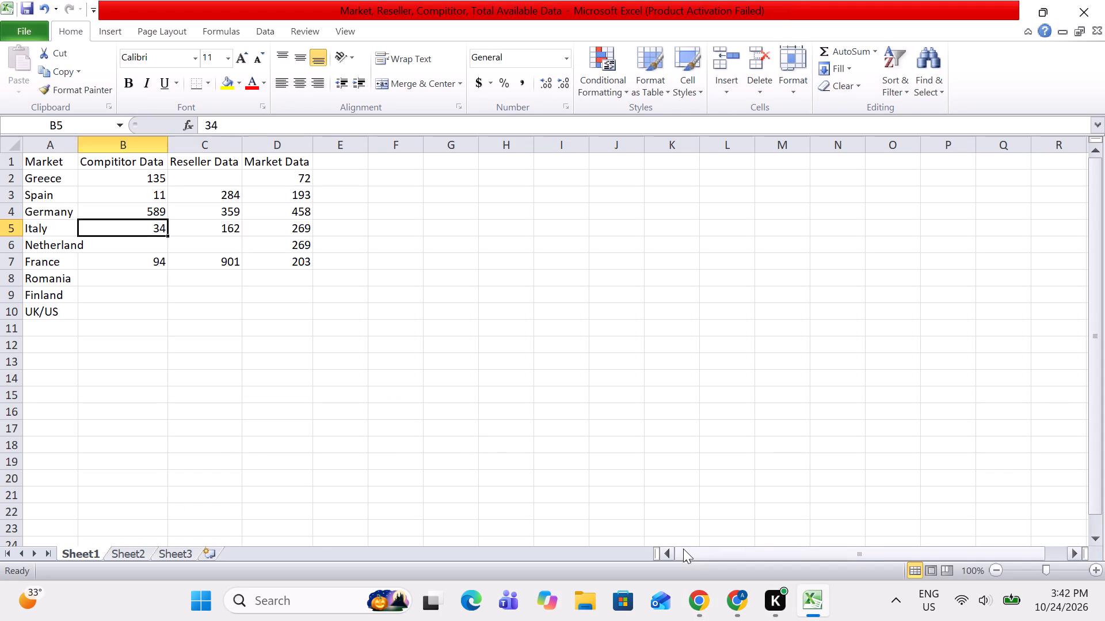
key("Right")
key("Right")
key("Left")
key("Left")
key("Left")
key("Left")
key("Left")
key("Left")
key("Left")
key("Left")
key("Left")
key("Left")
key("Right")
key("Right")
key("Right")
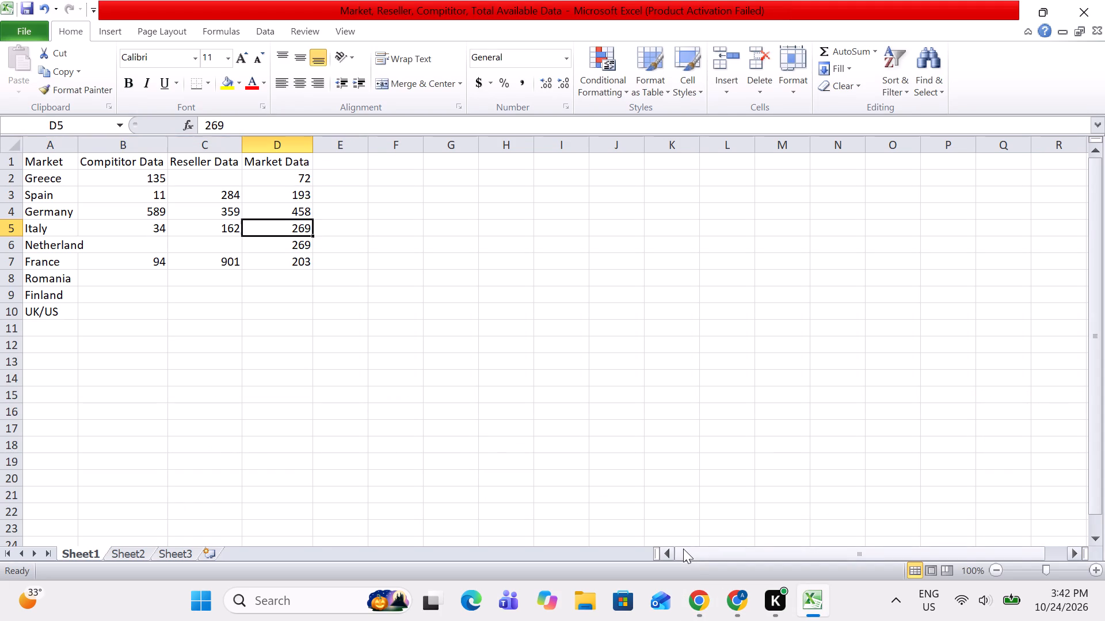
Clear the Market Data value in the Netherland row.
key("Down")
key("Left")
key("Left")
key("Left")
key("Left")
key("Left")
key("Left")
key("Left")
key("Left")
key("Left")
key("Right")
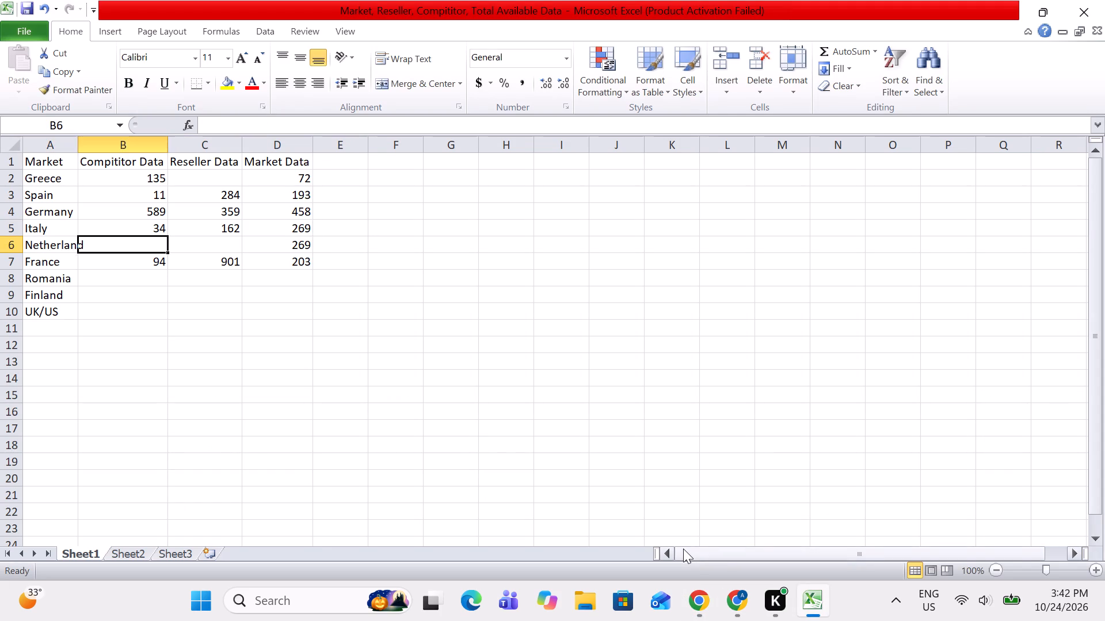
key("Left")
key("Right")
key("Right")
key("Right")
key("BackSpace")
key("Right")
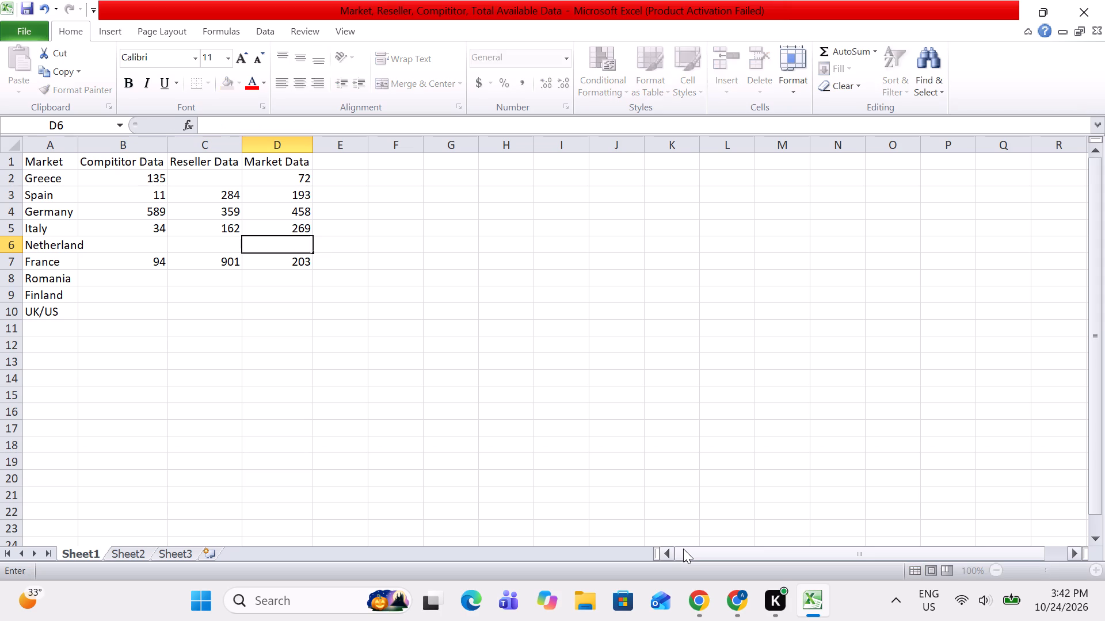
key("Left")
key("Left")
key("Left")
key("Left")
key("Left")
key("Left")
key("Left")
key("Left")
key("Left")
key("Left")
Return to the Email - Master Sheet in Chrome and close the temporary filter view on the Italy sheet.
key("alt+Tab")
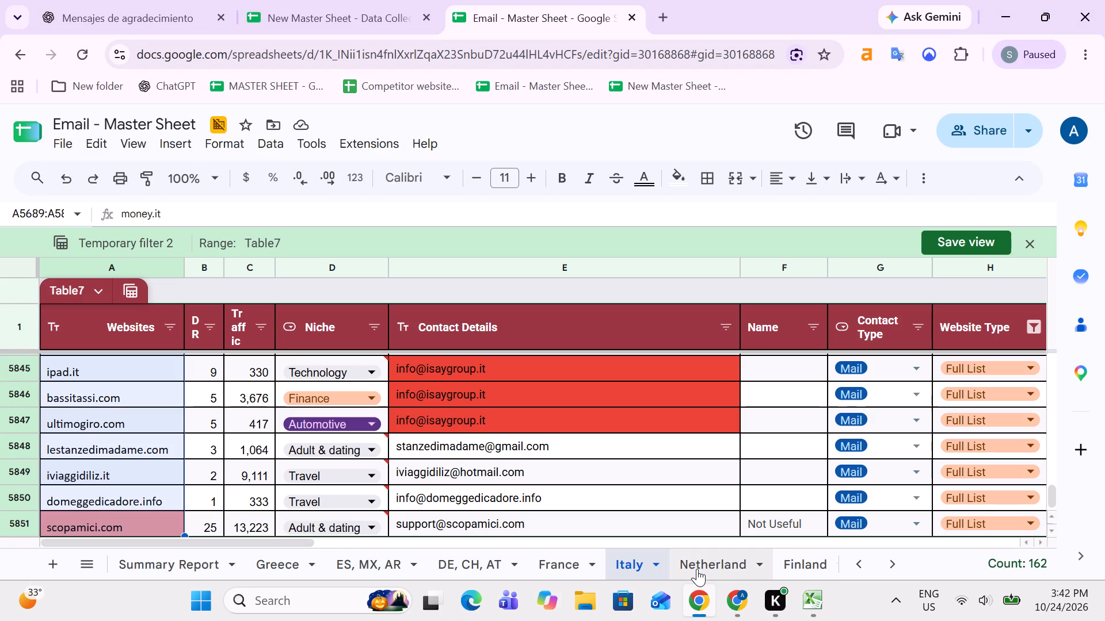
left_click(697, 569)
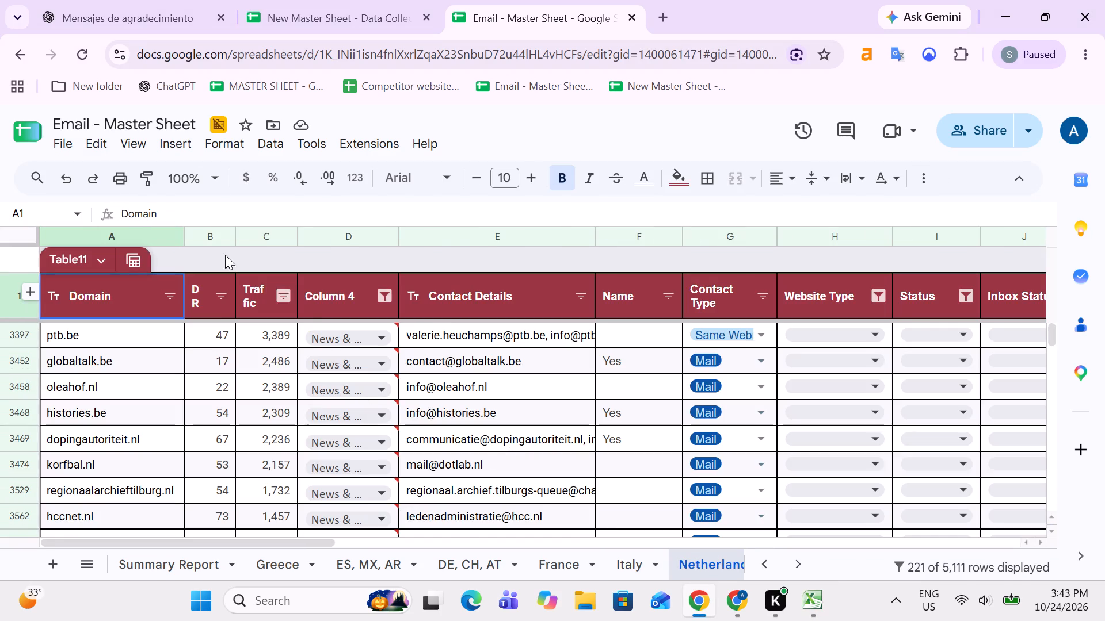
left_click(627, 568)
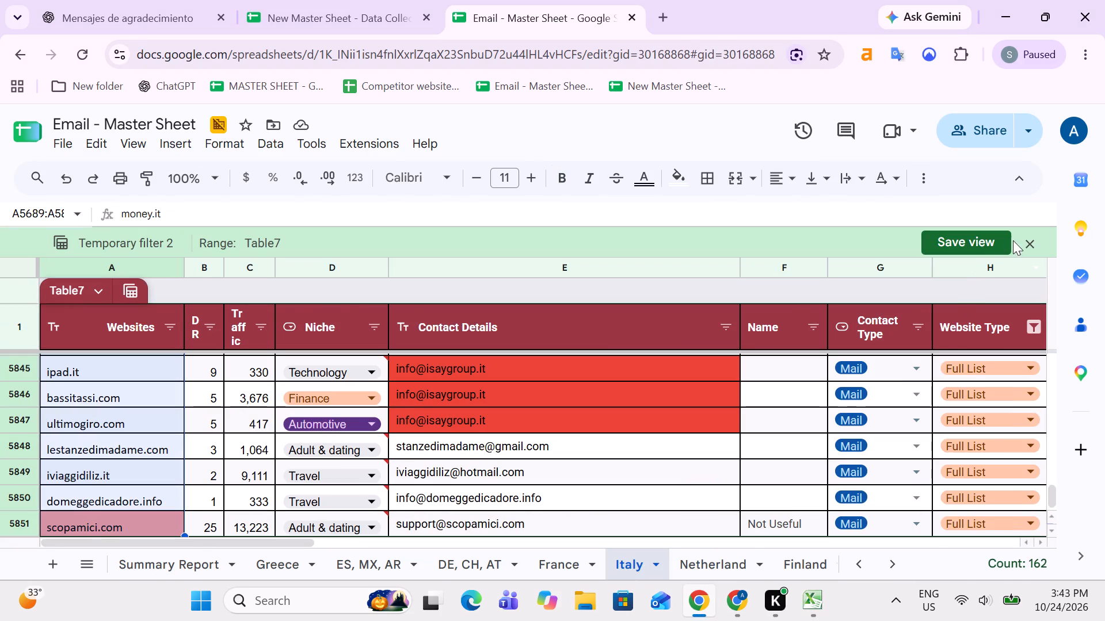
left_click(1028, 239)
left_click(665, 397)
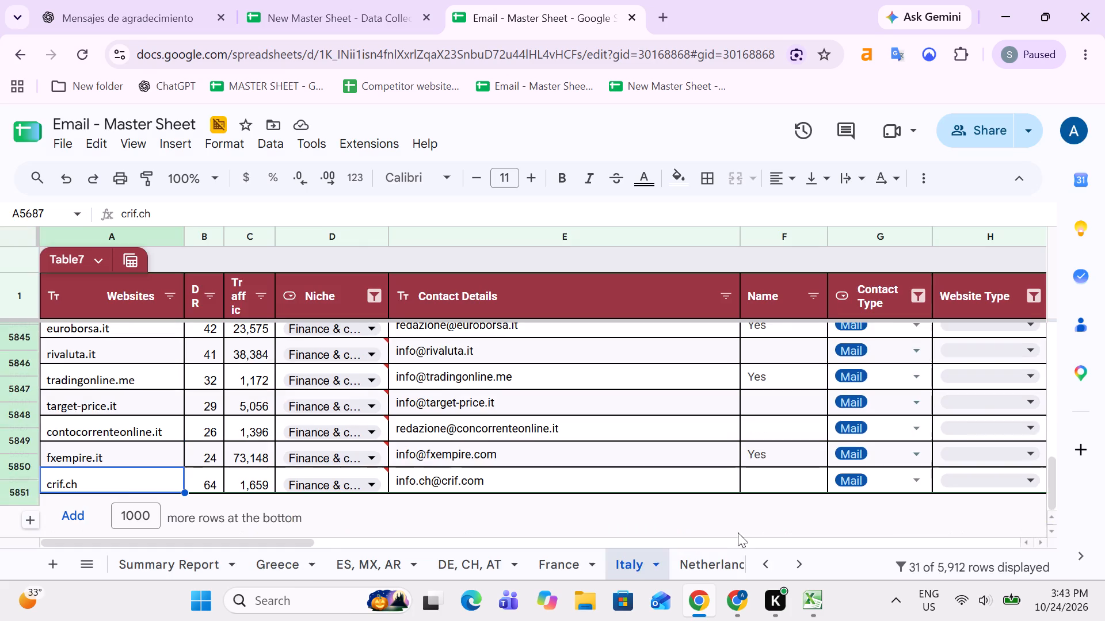
Open the Netherland sheet and create a temporary filter view for Table11.
left_click(715, 569)
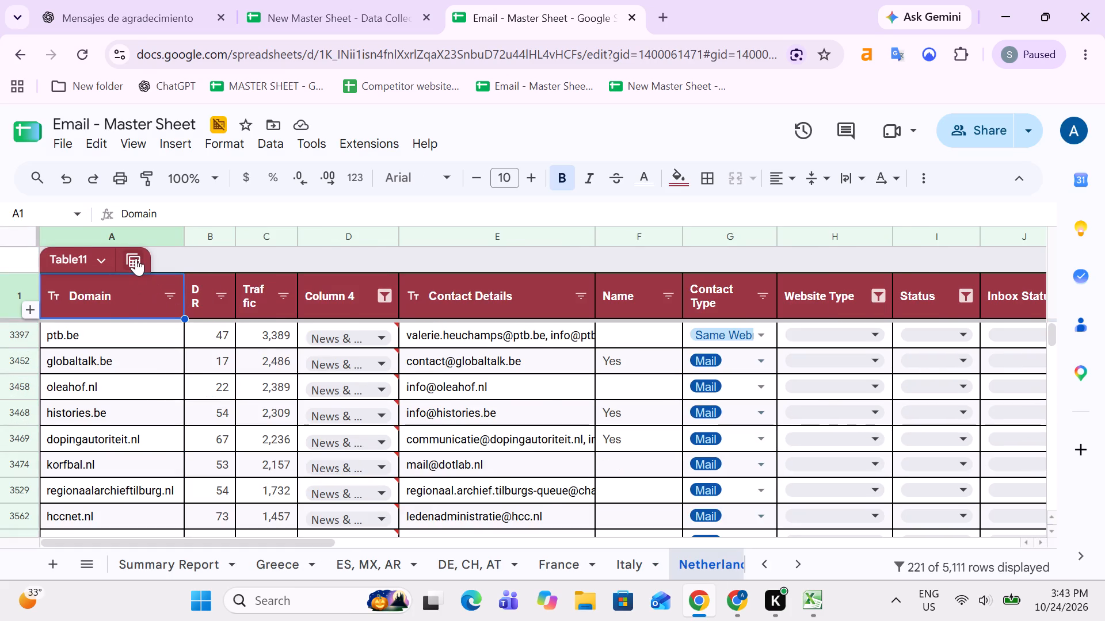
left_click(136, 258)
left_click(178, 321)
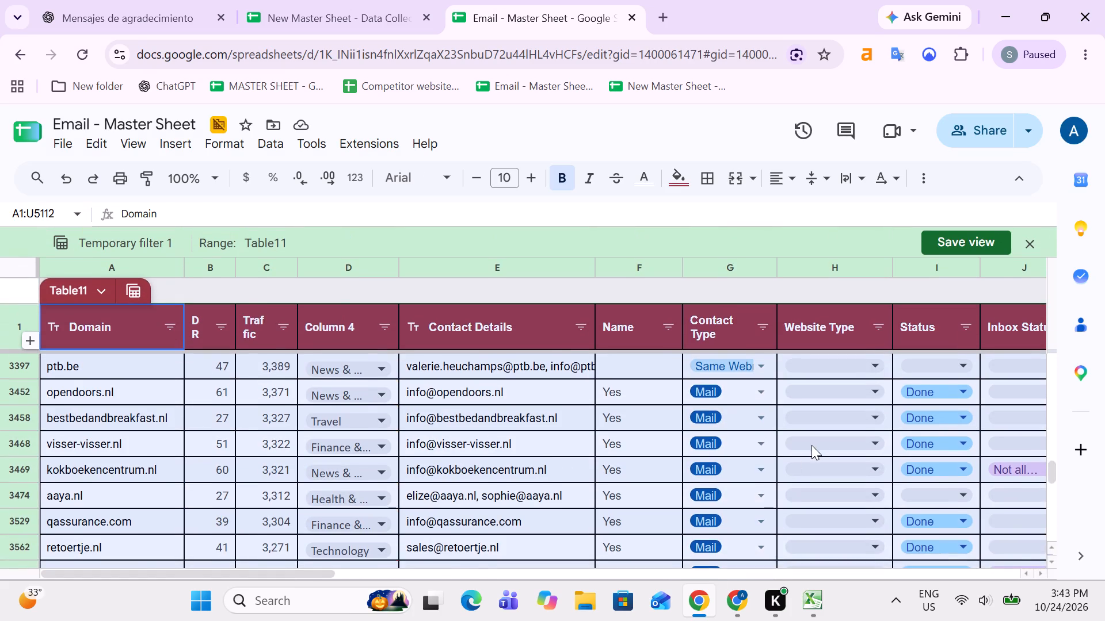
left_click(641, 408)
key("Right")
key("Right")
key("Right")
key("Right")
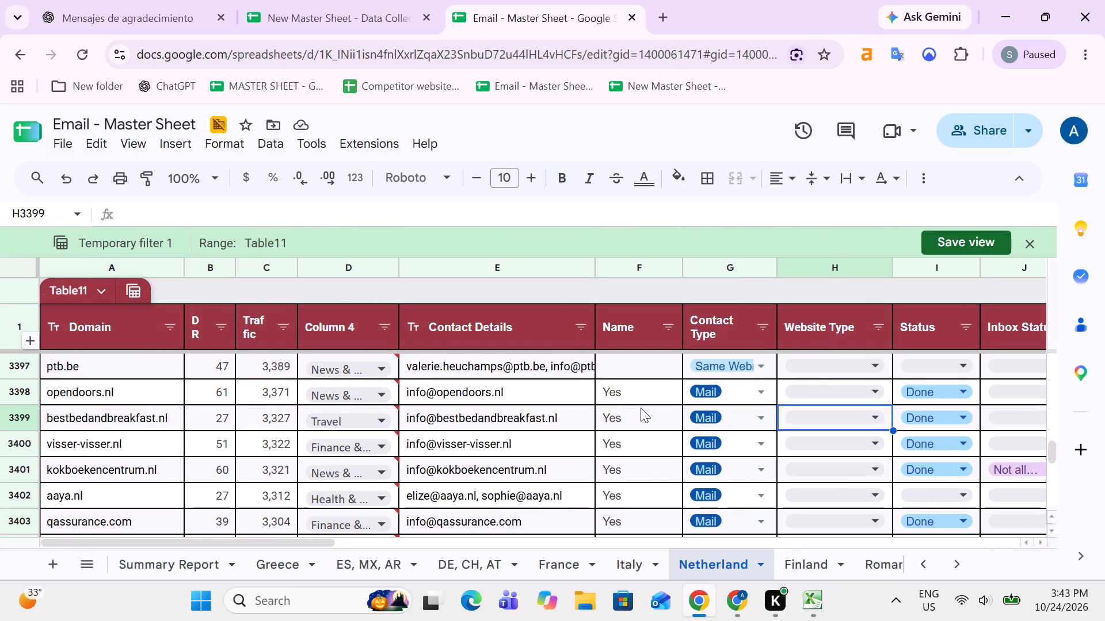
Filter the Netherland sheet's competitor web name column to show only All Other Market Sheet entries.
key("Right")
key("Right")
key("Right")
key("Right")
key("Right")
key("Right")
key("Right")
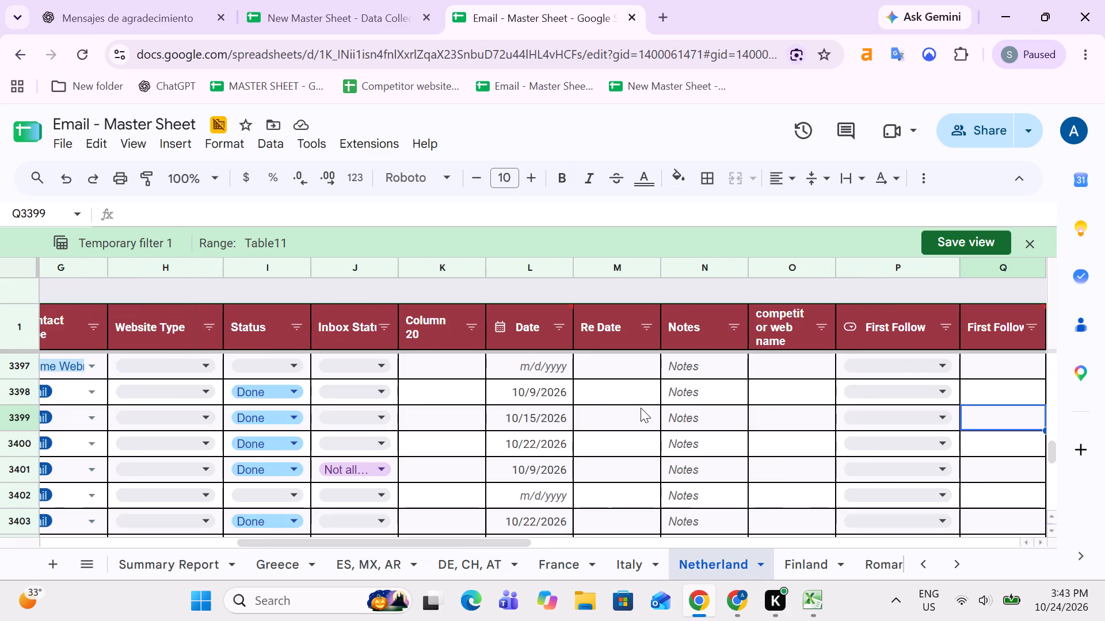
key("Right")
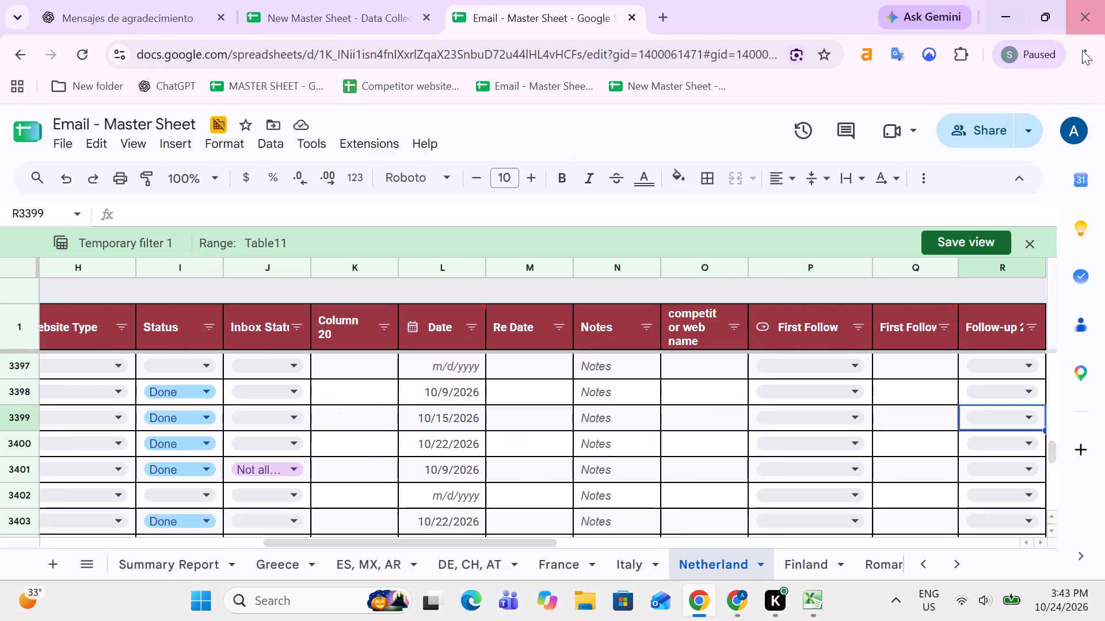
left_click(732, 328)
scroll(639, 391, "down", 5)
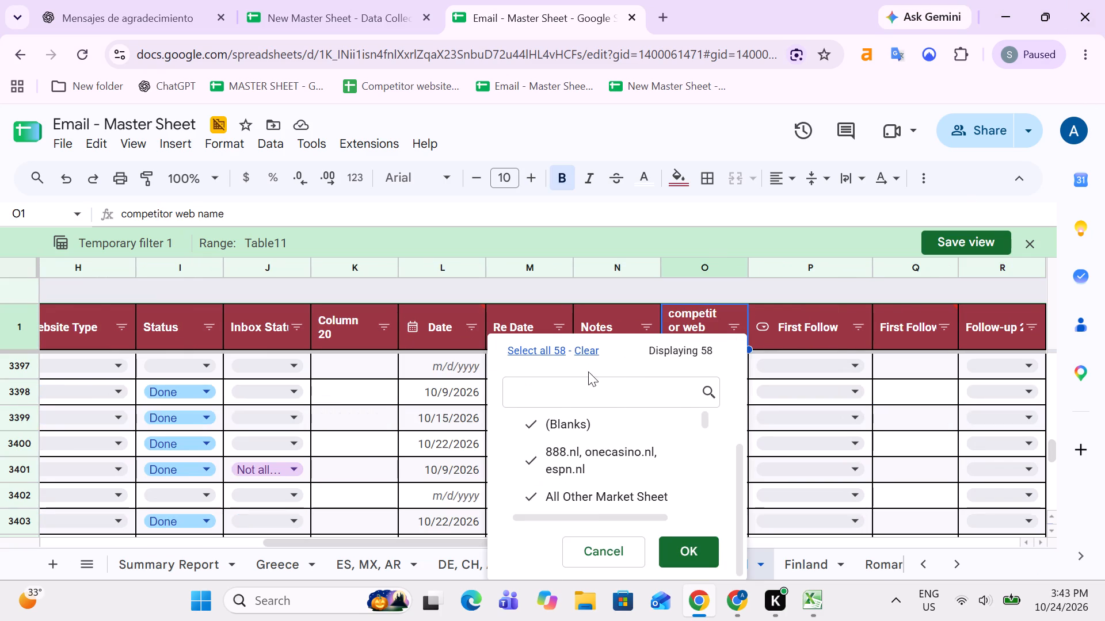
left_click(587, 347)
left_click(600, 392)
type("all")
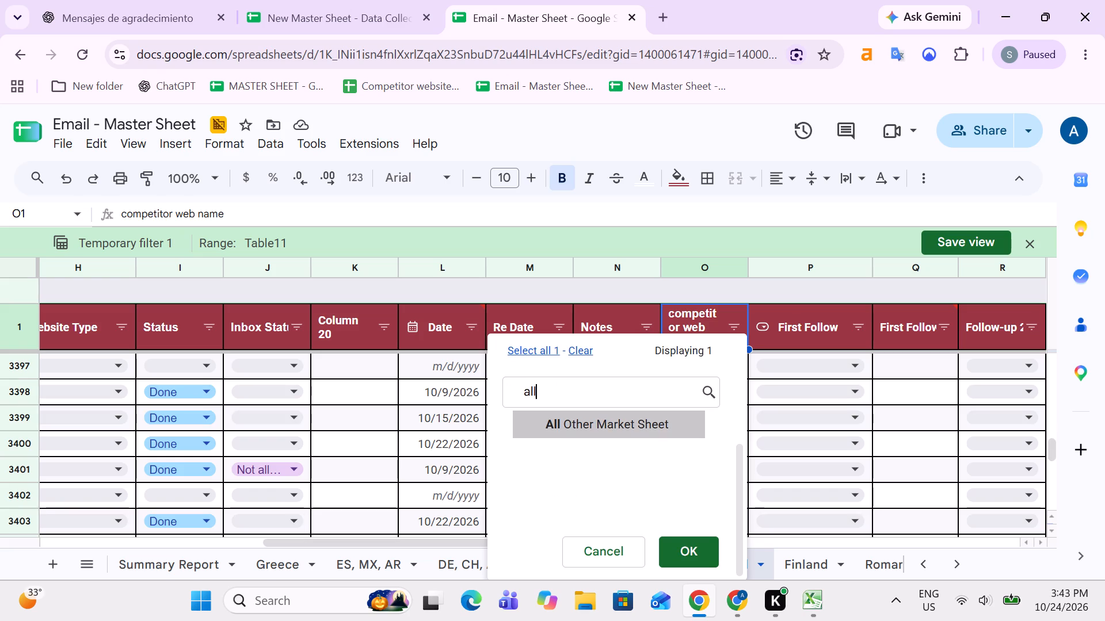
left_click(545, 432)
left_click(678, 559)
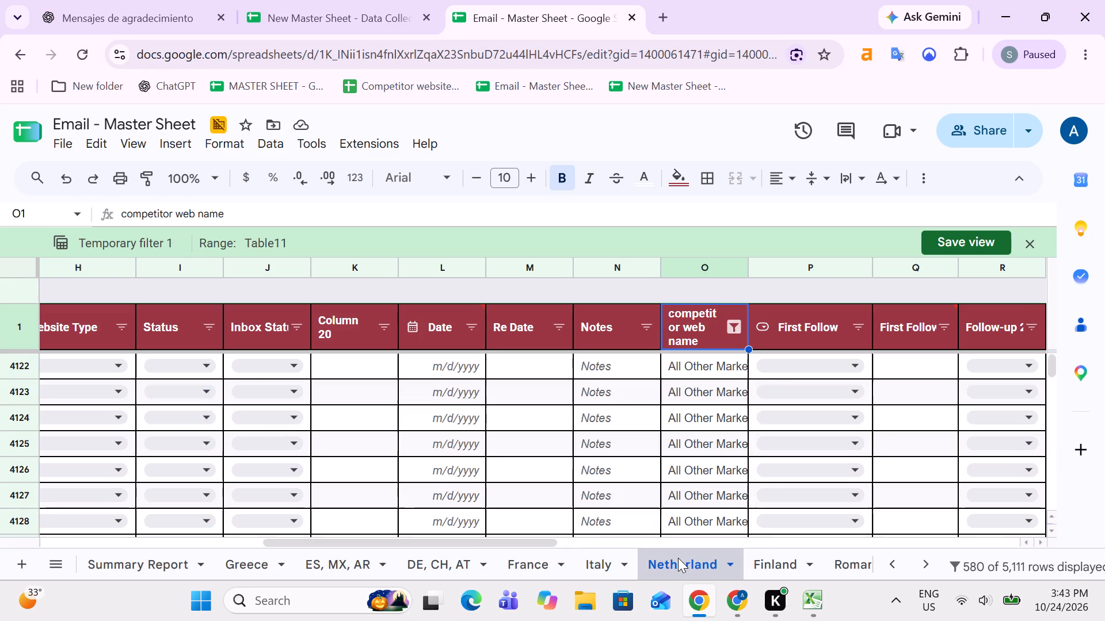
Select all filtered entries in the Domain column, starting from pzc.nl, to count them.
key("Up")
key("Down")
key("Up")
key("Down")
key("Left")
key("Left")
key("Left")
key("Left")
key("Left")
key("Left")
key("Left")
key("Left")
key("Left")
key("Left")
key("Left")
key("Left")
key("Left")
key("Left")
key("Left")
key("Left")
key("Left")
key("Left")
key("Left")
key("Left")
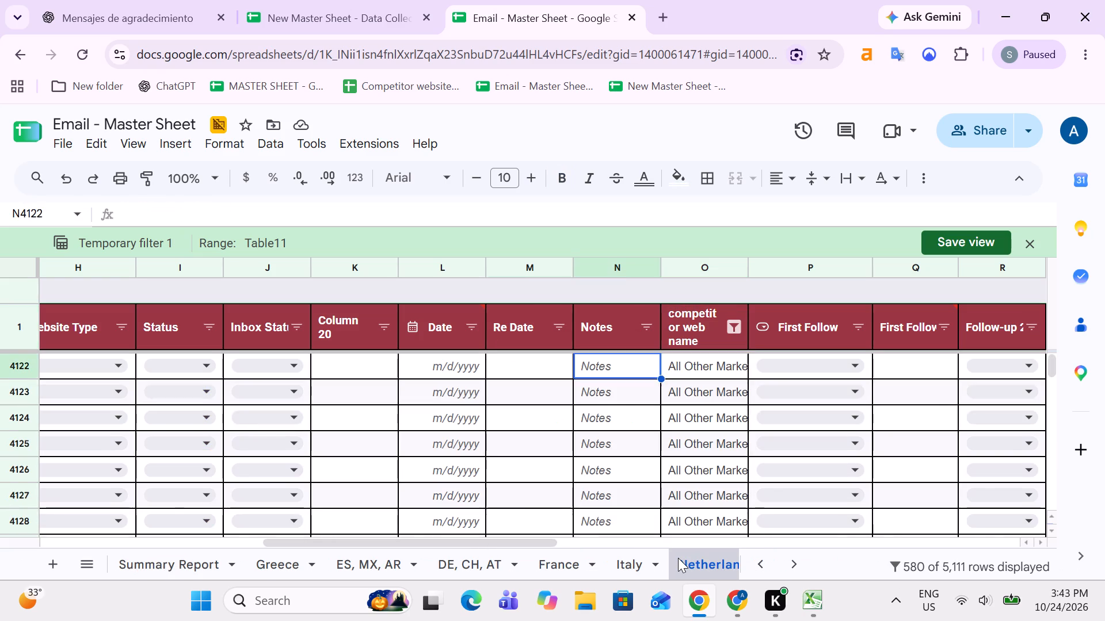
key("ctrl+Up")
key("Down")
key("Up")
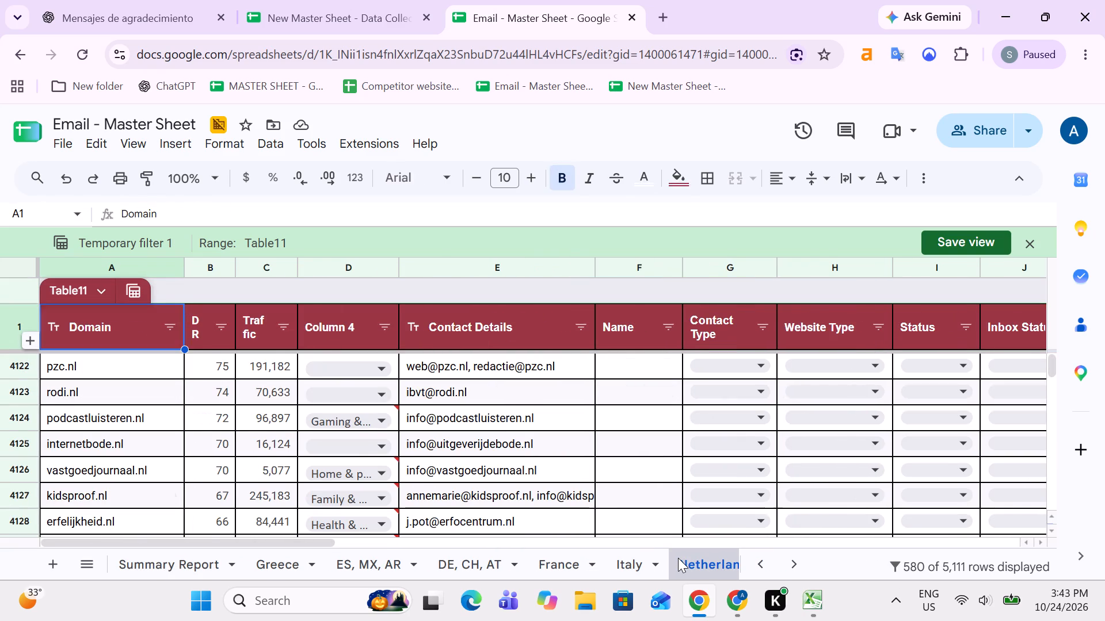
key("Down")
key("ctrl+shift+Down")
Switch to the Excel workbook and enter 580 as Netherland's Market Data.
key("alt+Tab")
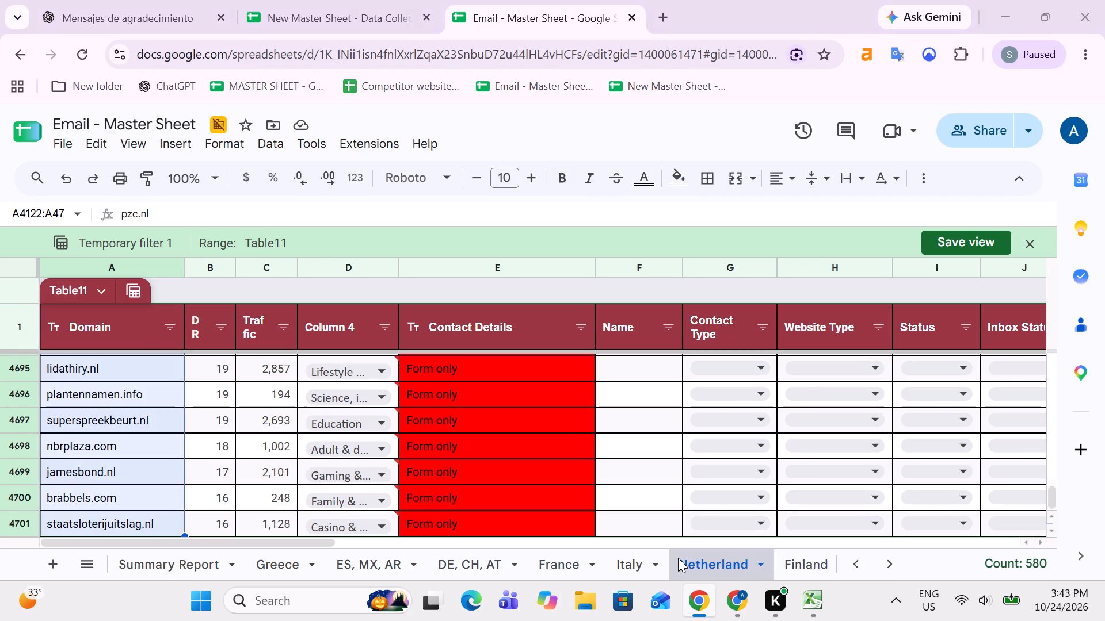
key("Right")
key("Right")
key("Right")
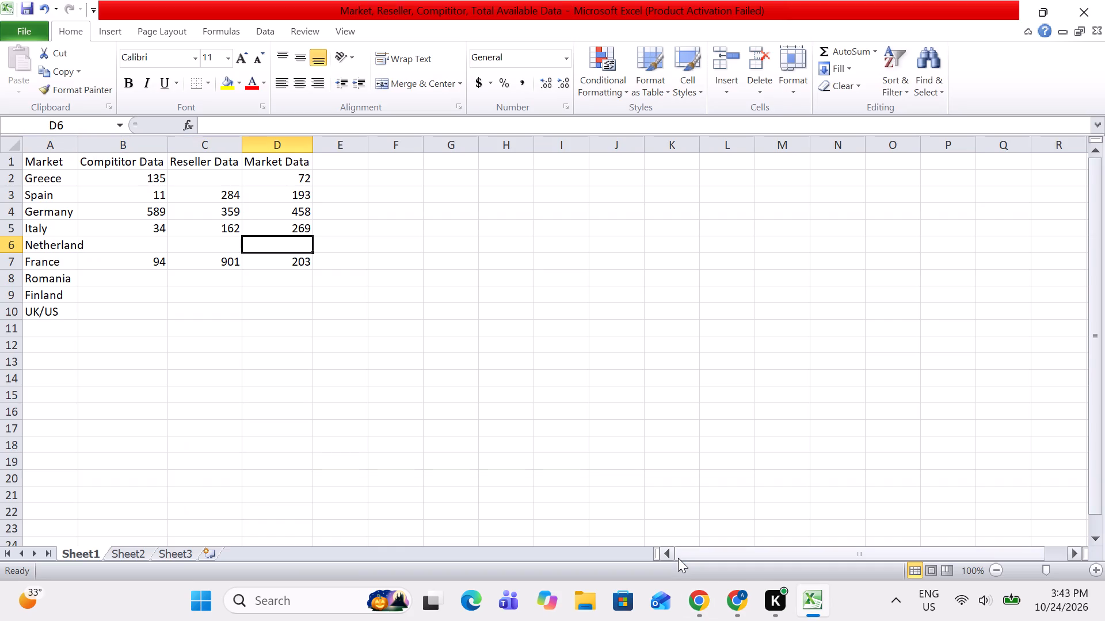
type("580")
key("Tab")
key("Left")
key("Right")
key("Left")
Return to the Email - Master Sheet in Chrome and change the competitor web name filter to only Compititor Sheet.
key("alt+Tab")
key("Up")
key("Down")
key("Up")
key("Down")
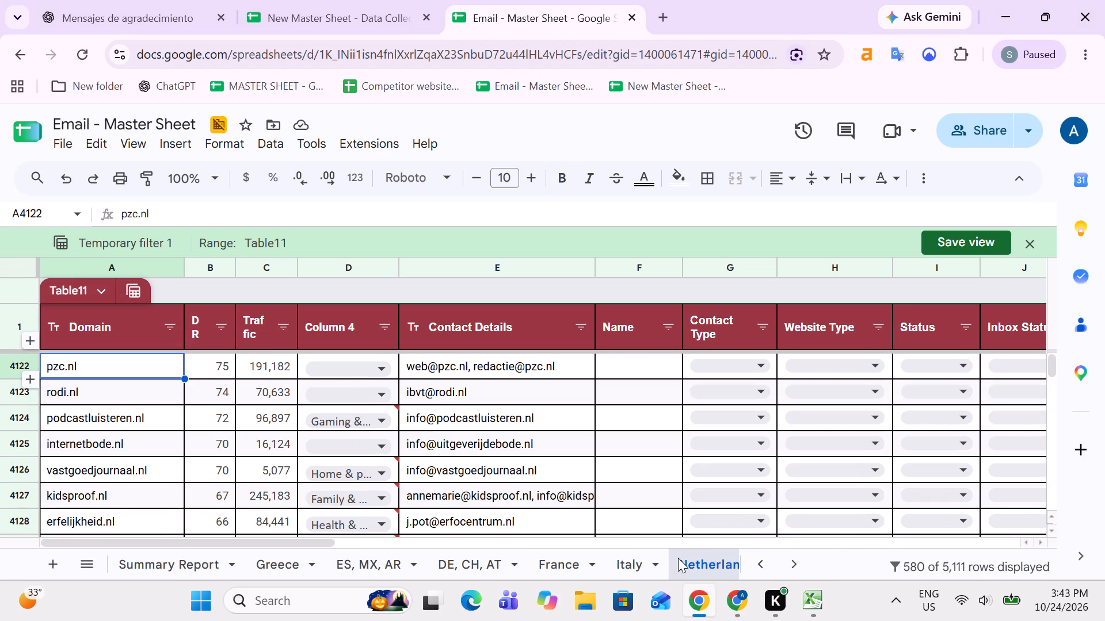
key("ctrl+shift+Down")
key("Up")
key("Down")
key("Right")
key("Right")
key("Right")
key("Right")
key("Right")
key("Right")
key("Right")
key("Right")
key("Right")
key("Right")
key("Right")
key("Right")
key("Right")
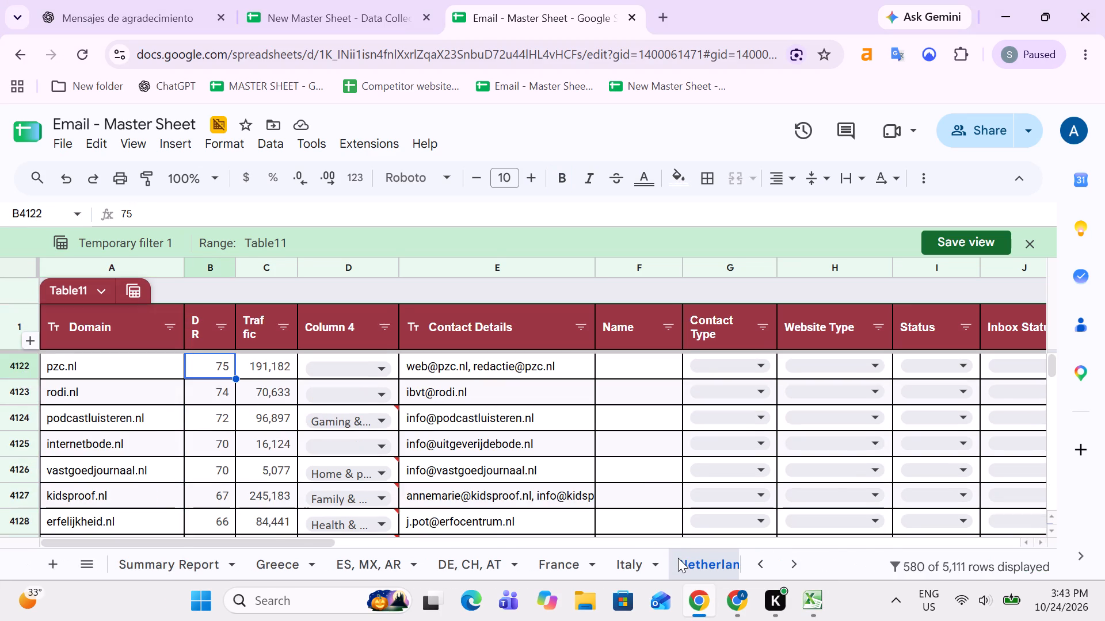
key("Right")
key("Right")
key("Right")
key("Right")
key("Left")
key("Left")
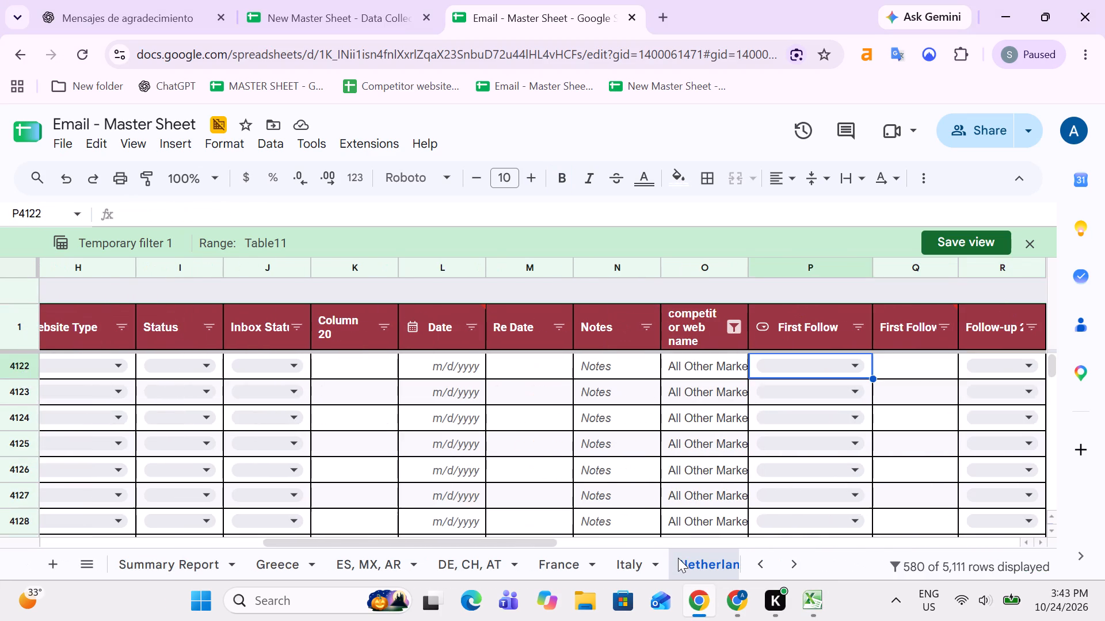
key("Left")
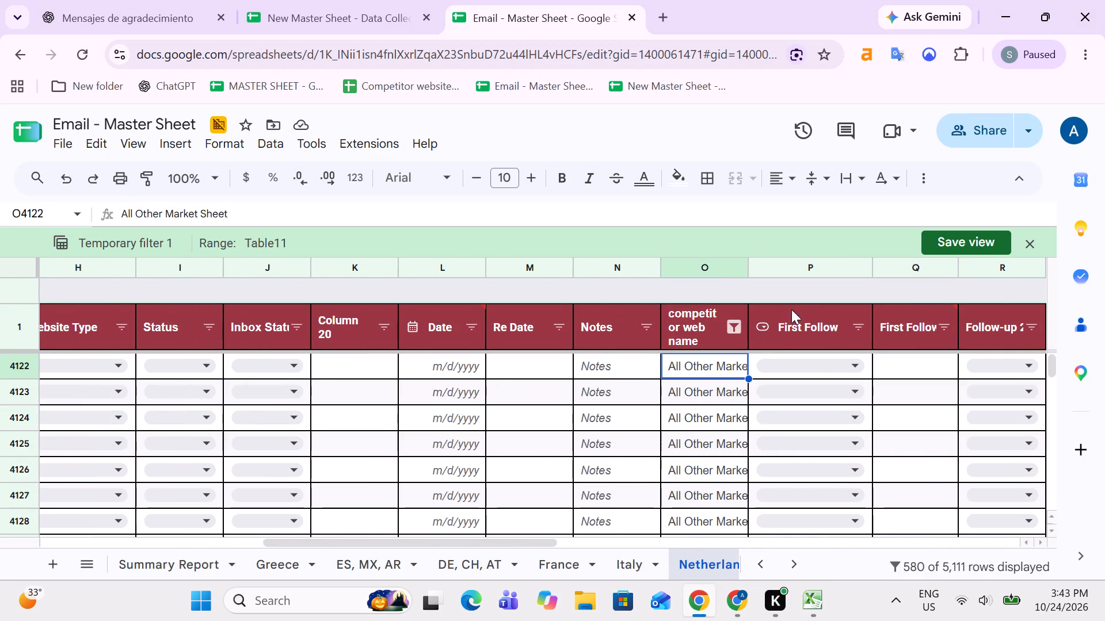
left_click(737, 335)
scroll(656, 430, "down", 4)
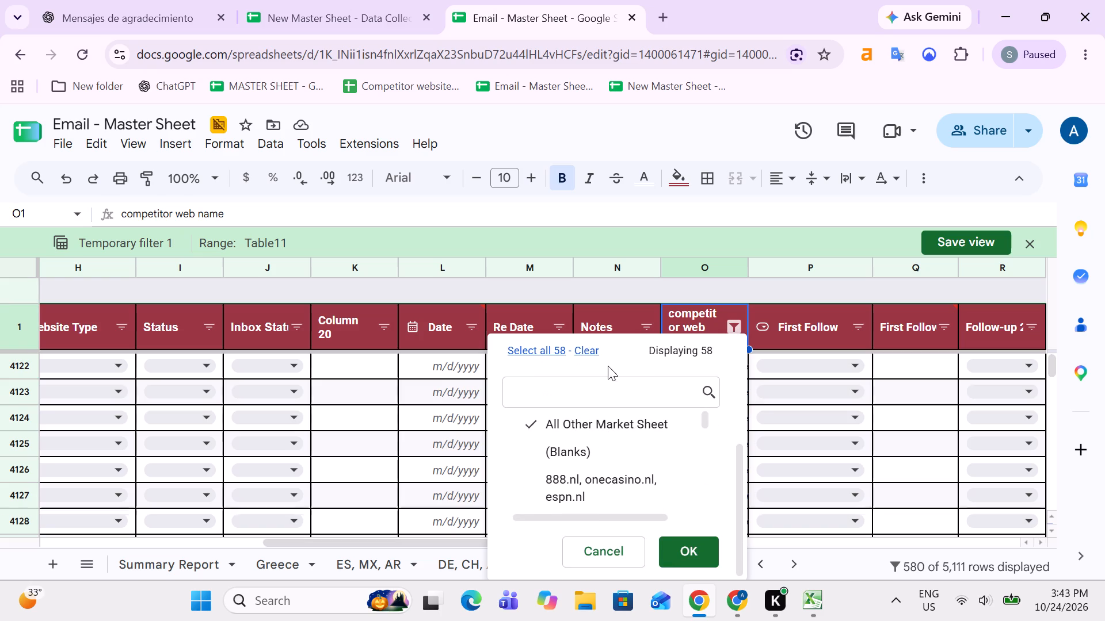
left_click(587, 350)
left_click(594, 396)
type("comp")
left_click(570, 420)
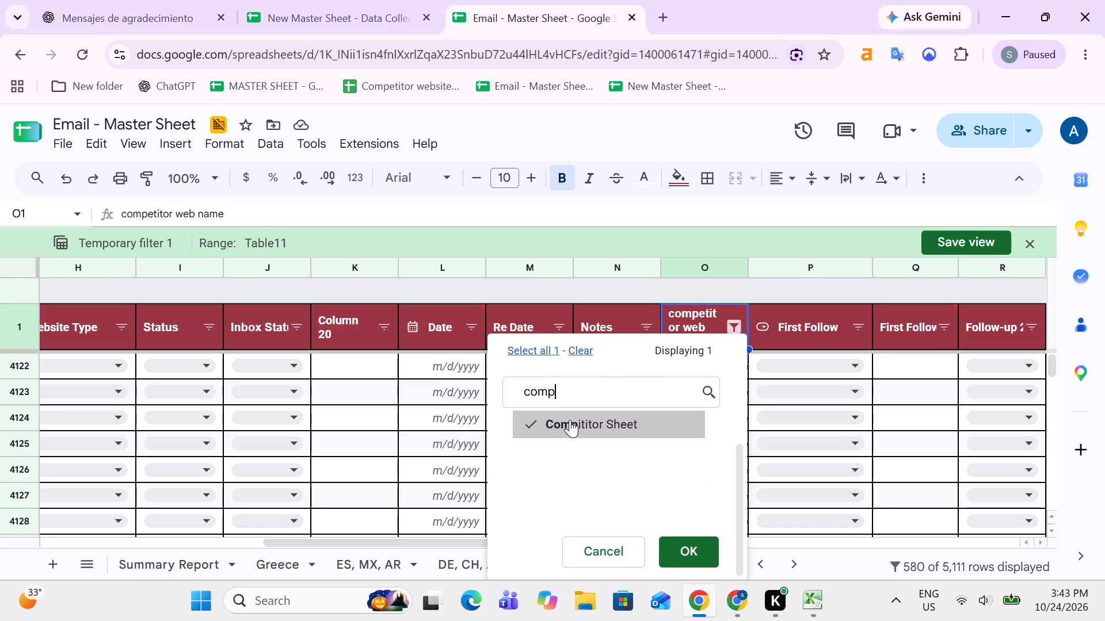
left_click(679, 559)
Select all filtered entries in the Domain column, starting from nederlanders.fr, to count them.
key("Up")
key("Down")
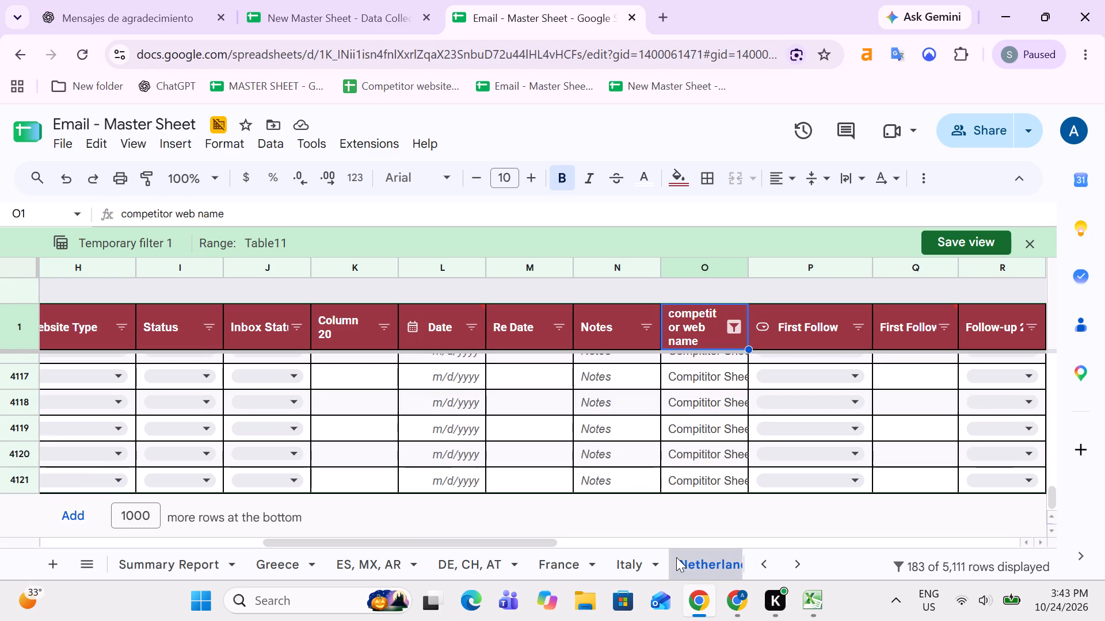
key("Up")
key("Down")
key("Up")
key("Down")
left_click(581, 436)
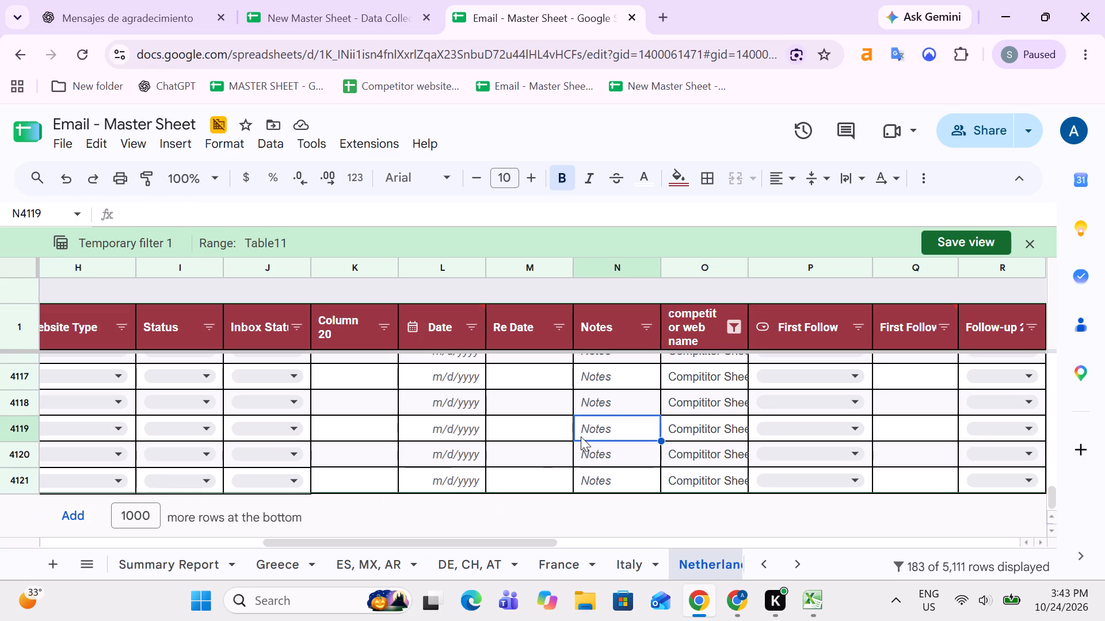
key("Up")
key("ctrl+Up")
key("Down")
key("Up")
key("Down")
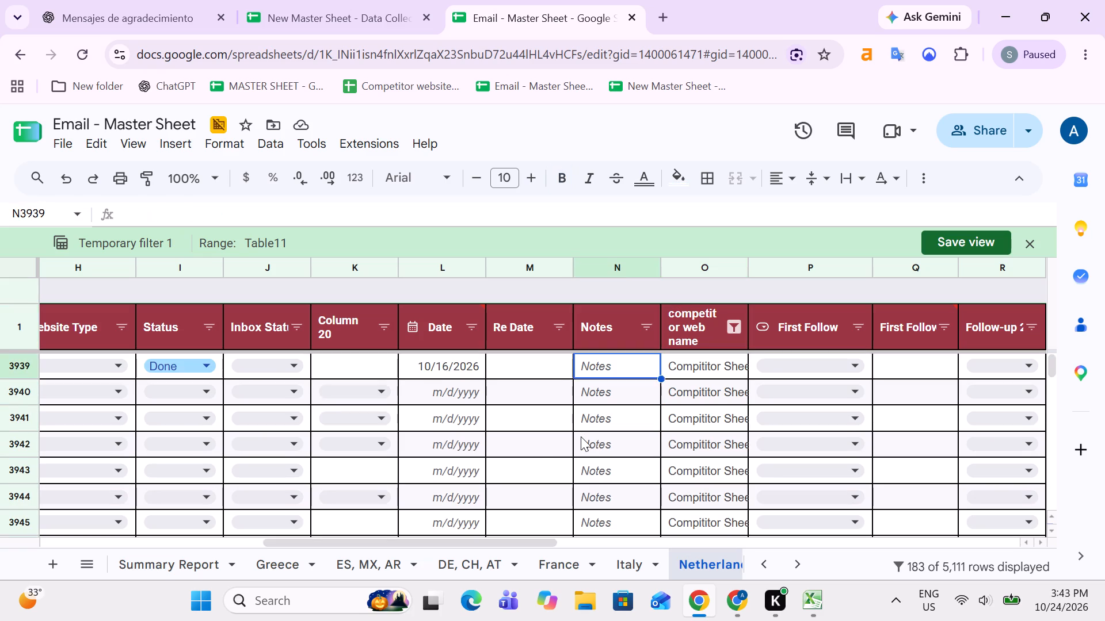
key("Right")
key("Up")
key("Down")
key("Left")
key("Left")
key("Left")
key("Left")
key("Left")
key("Left")
key("Left")
key("Left")
key("Left")
key("Left")
key("Left")
key("Left")
key("Left")
key("Left")
key("Left")
key("Left")
key("Left")
key("Left")
key("Left")
key("Left")
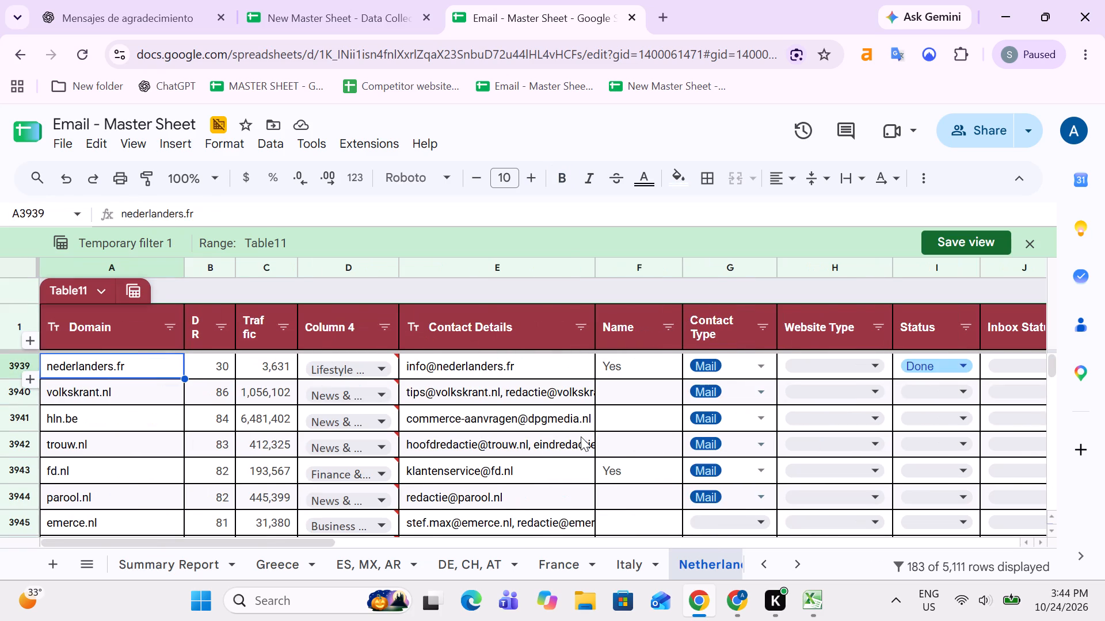
key("Up")
key("Down")
key("ctrl+shift+Down")
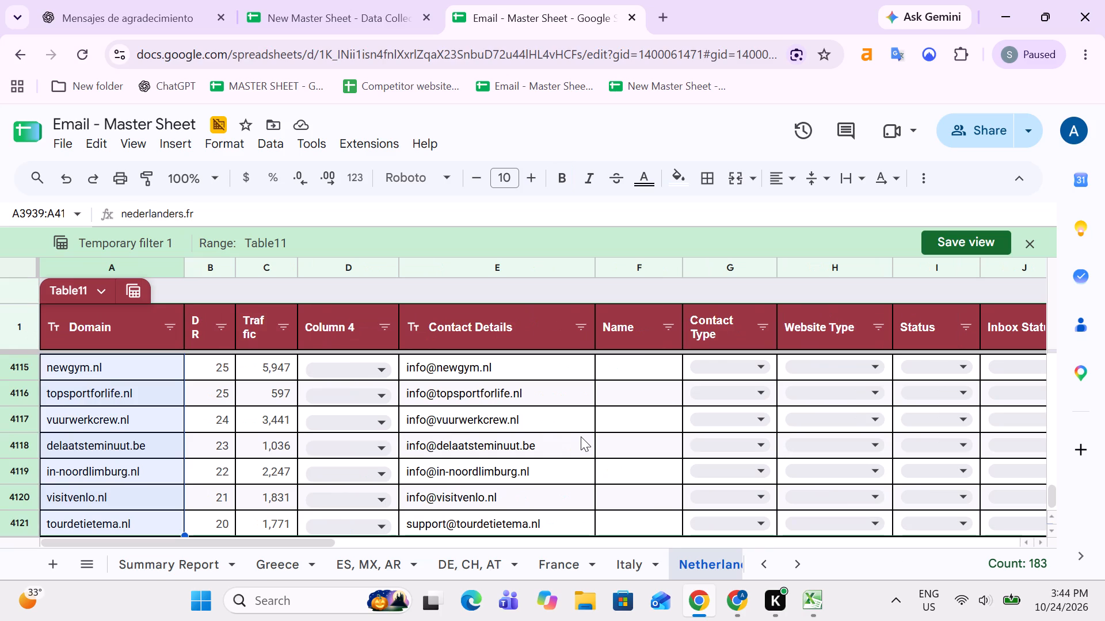
Switch to the Excel workbook and enter 183 as Netherland's Compititor Data.
key("alt+Tab")
key("Left")
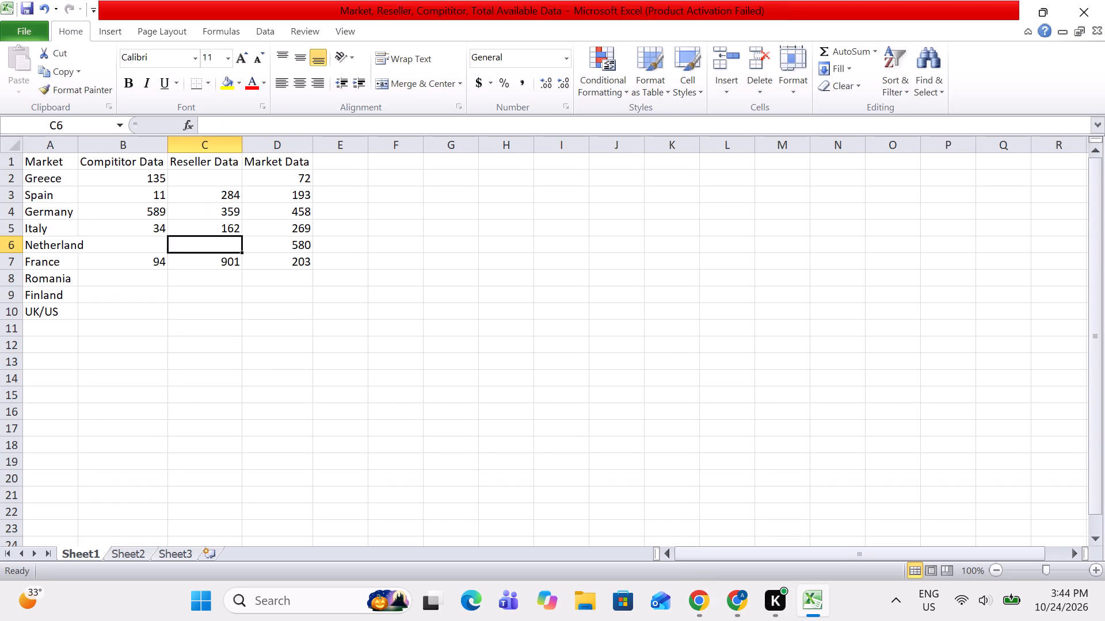
key("Left")
key("1")
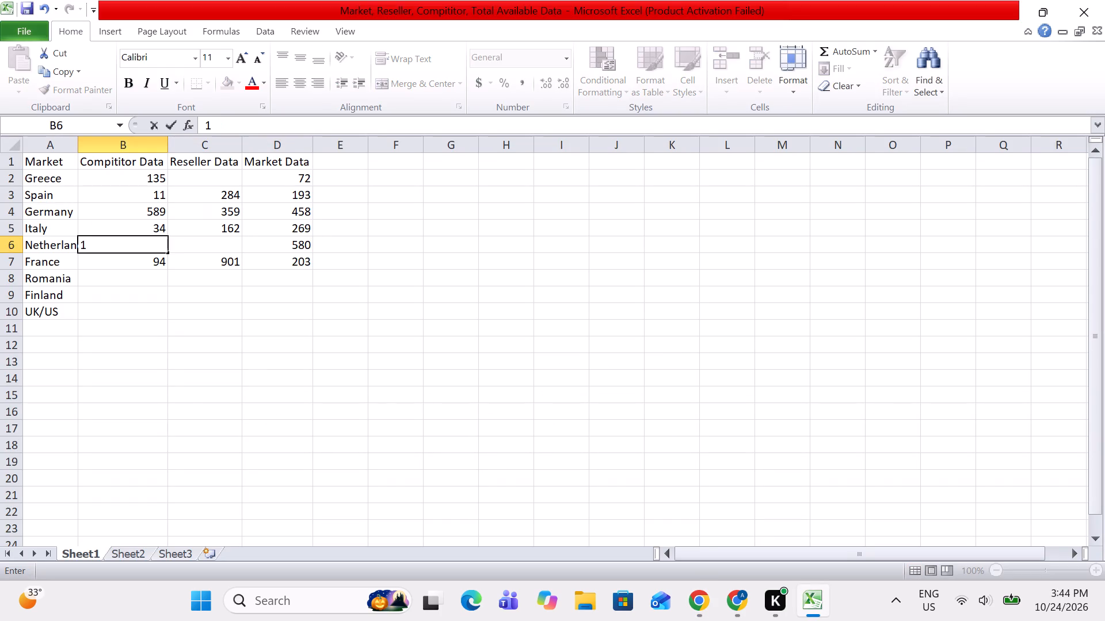
type("83")
key("Tab")
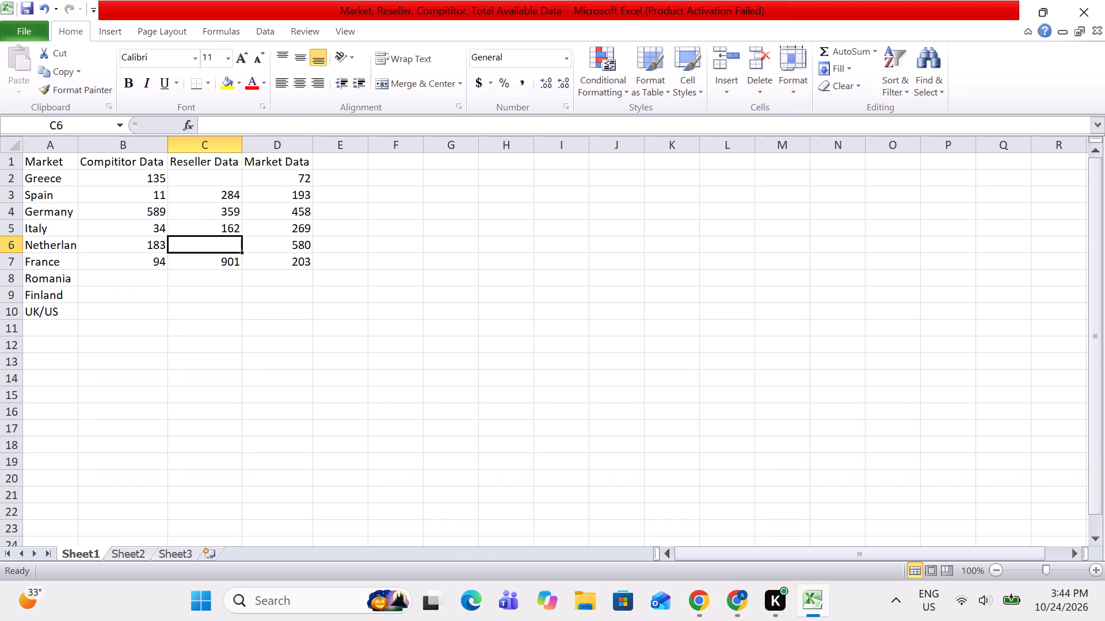
Return to the Netherland sheet in Chrome and reset the competitor web name filter to include all values.
key("alt+Tab")
key("Up")
key("Down")
key("Right")
key("Right")
key("Right")
key("Right")
key("Right")
key("Right")
key("Right")
key("Right")
key("Right")
key("Right")
key("Right")
key("Right")
key("Right")
key("Right")
key("Right")
key("Right")
key("Right")
key("Right")
key("Right")
key("Right")
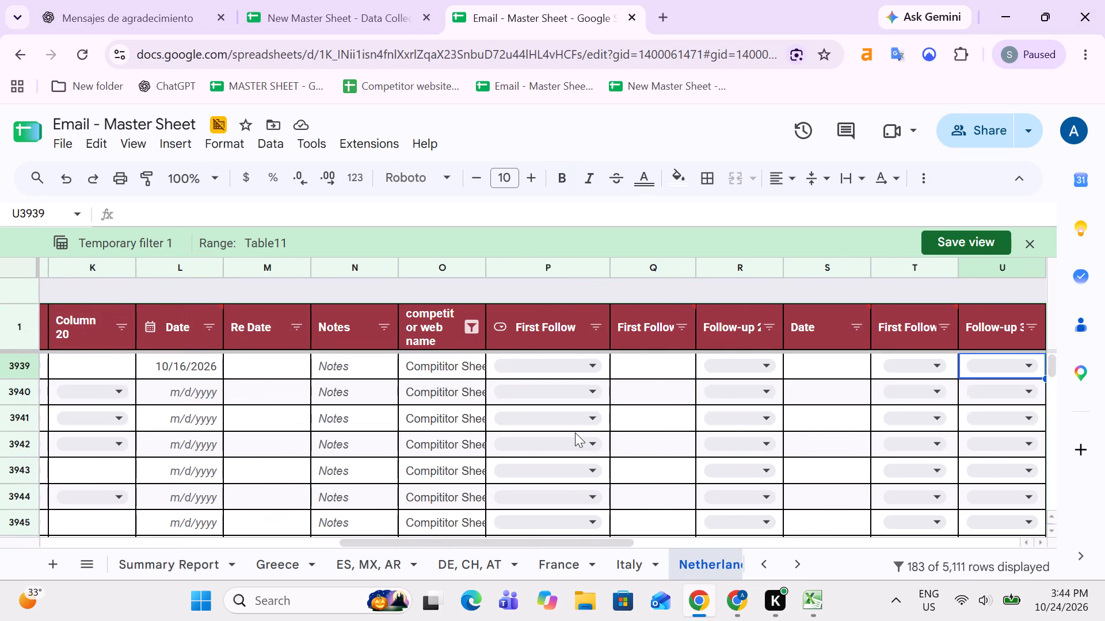
left_click(470, 329)
scroll(427, 427, "down", 5)
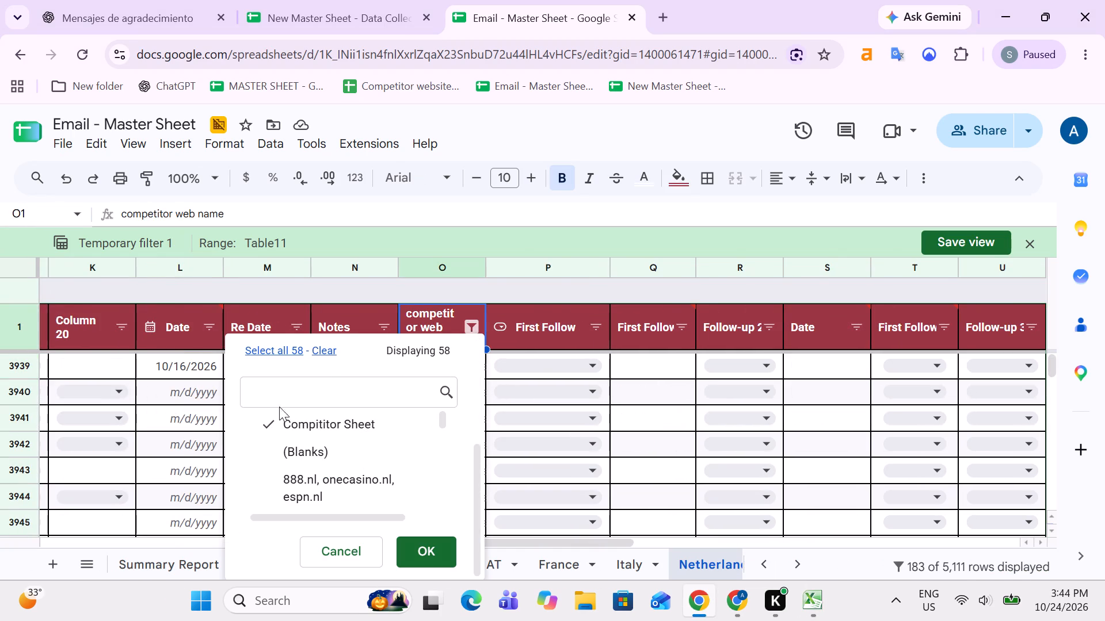
left_click(278, 346)
left_click(429, 555)
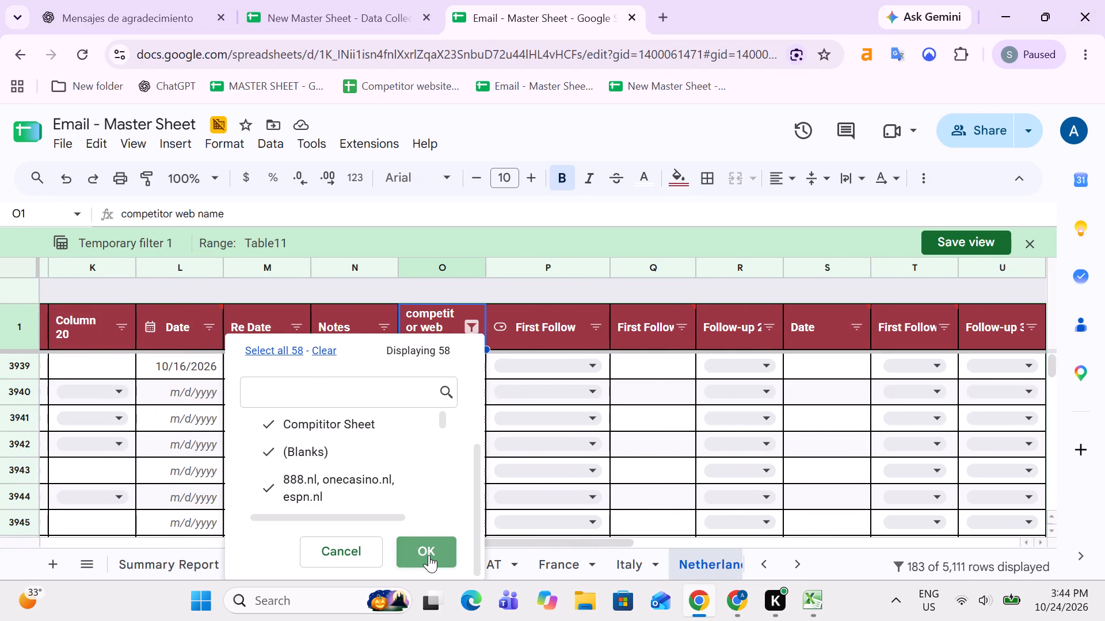
Filter the Website Type column of the Netherland sheet to only Full List.
key("Up")
key("Down")
key("Left")
key("Left")
key("Left")
key("Left")
key("Left")
key("Left")
key("Left")
key("Left")
key("Left")
key("Left")
key("Left")
key("Left")
key("Left")
key("Left")
key("Left")
key("Left")
key("Left")
key("Left")
key("Left")
key("Left")
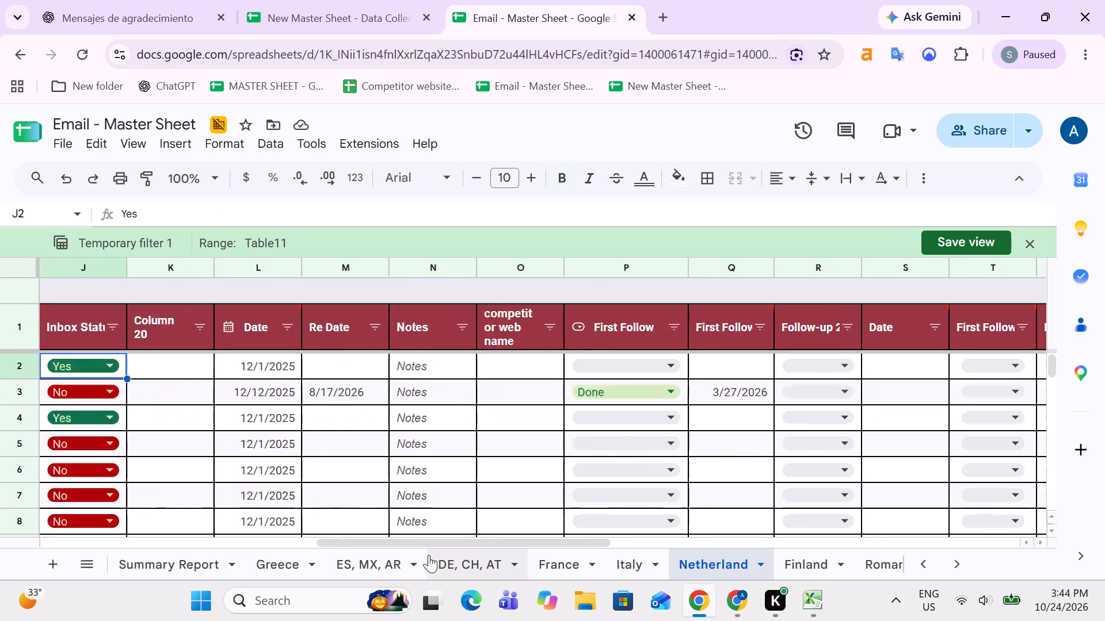
key("Right")
key("Right")
key("Right")
key("Right")
key("Right")
key("Right")
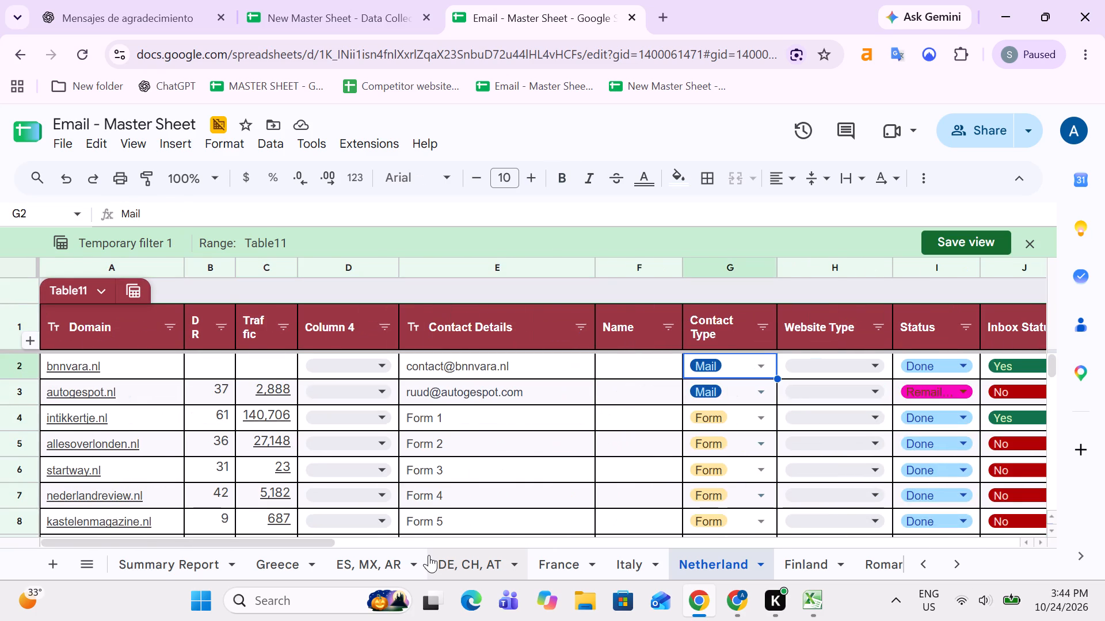
key("Right")
key("Right")
key("Right")
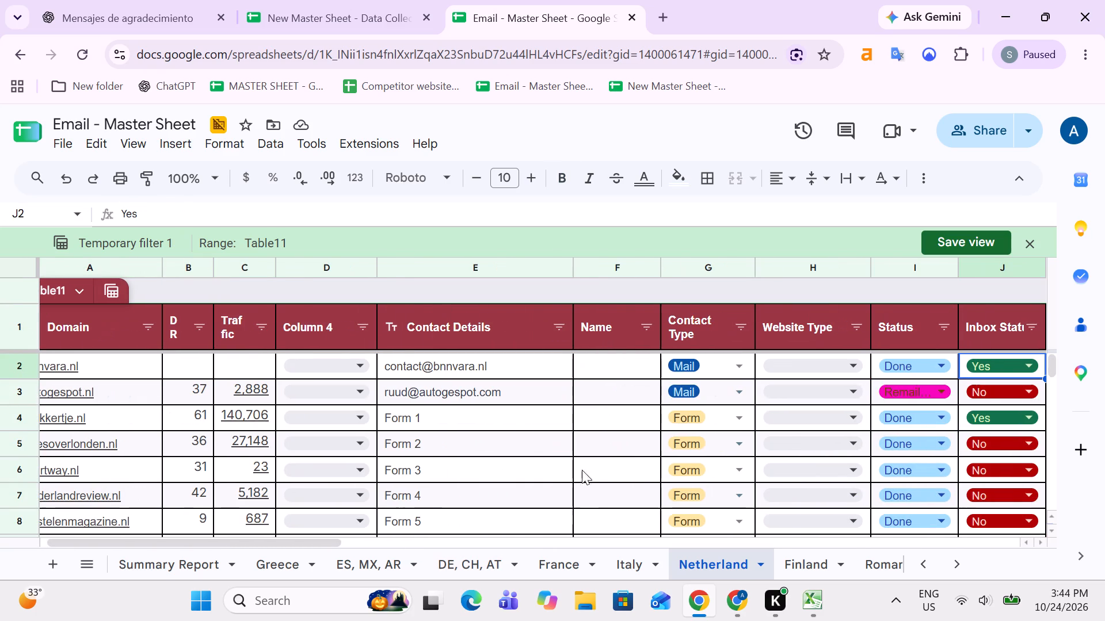
left_click(858, 325)
scroll(736, 435, "down", 3)
left_click(706, 346)
left_click(704, 451)
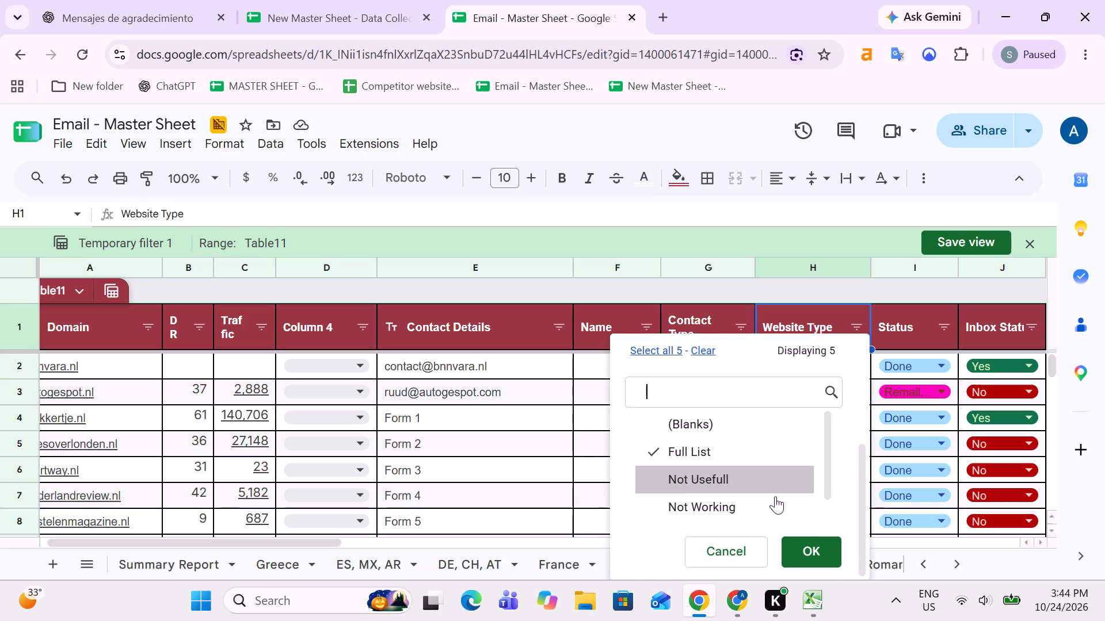
left_click(787, 545)
Select all filtered entries in the Domain column, starting from iphone.nl, to count them.
key("Up")
key("Down")
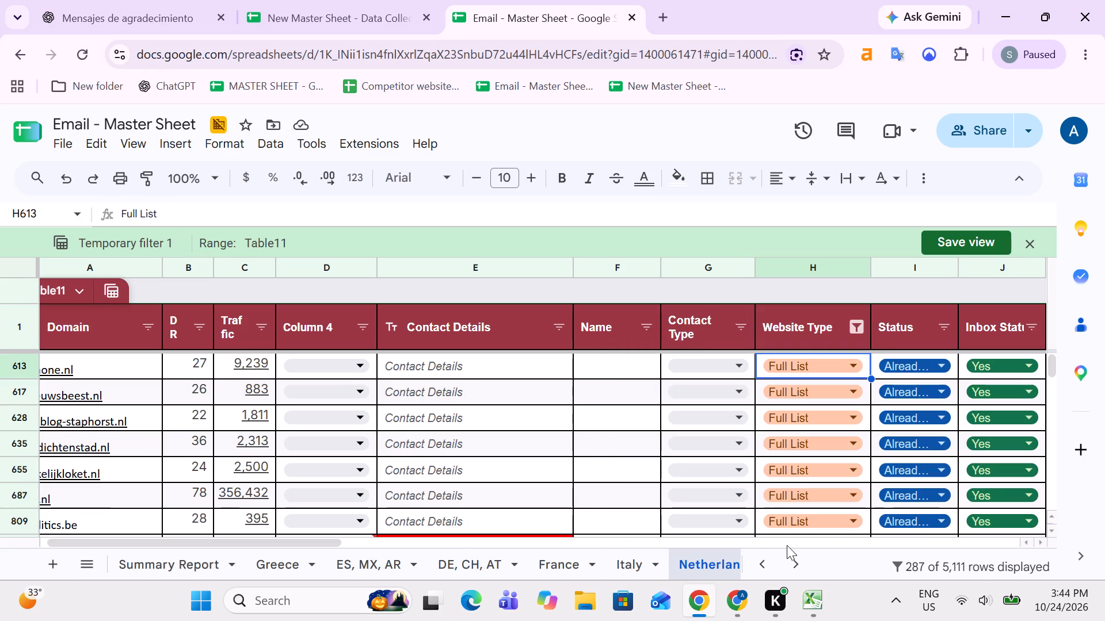
key("Up")
key("Down")
key("Up")
key("Down")
key("Left")
key("Left")
key("Left")
key("Left")
key("Left")
key("Left")
key("Left")
key("Left")
key("Left")
key("Left")
key("Left")
key("Left")
key("Left")
key("Left")
key("Left")
key("Left")
key("Left")
key("Left")
key("Left")
key("Left")
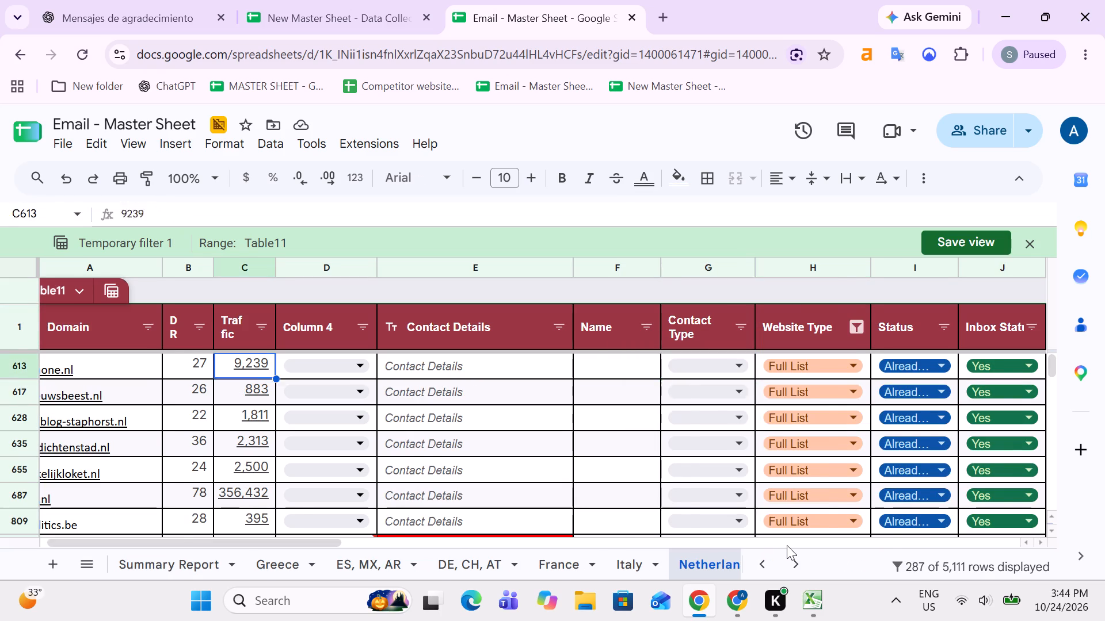
key("Up")
key("Down")
key("ctrl+shift+Down")
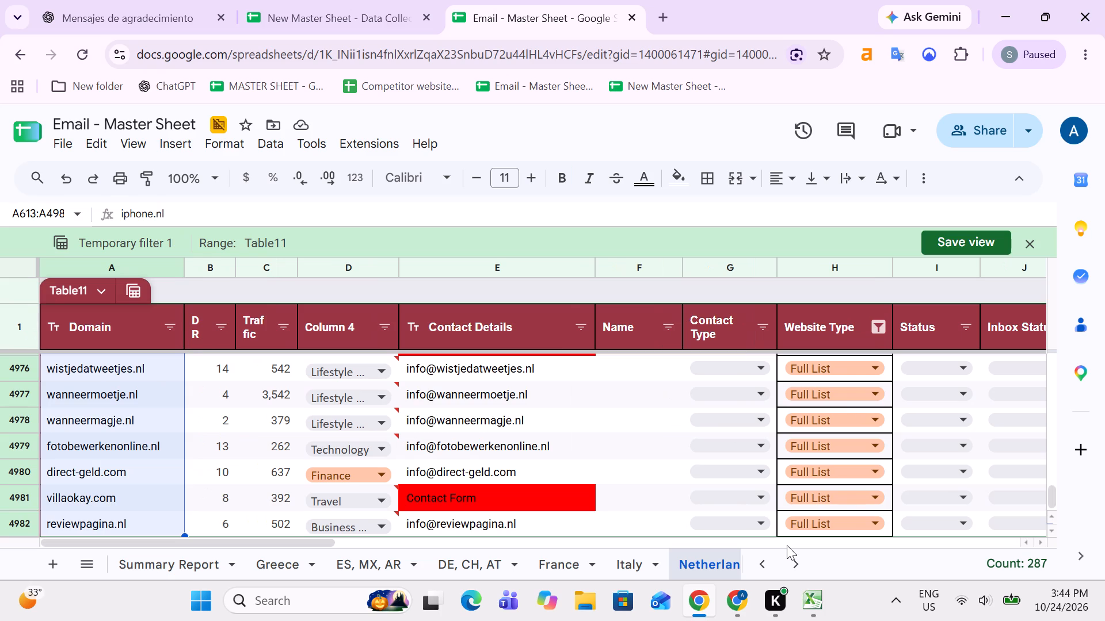
key("Up")
Switch to the Excel workbook and enter 287 as Netherland's Reseller Data.
key("alt+Tab")
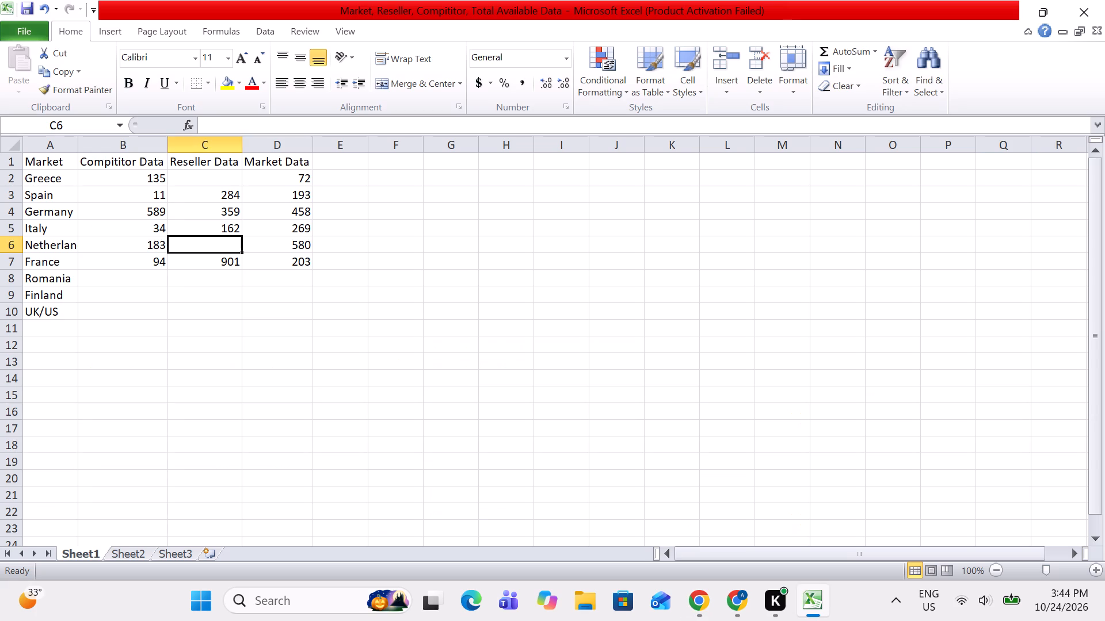
type("287")
key("Tab")
key("Left")
key("Left")
key("Left")
key("Right")
key("Right")
key("Right")
key("Left")
Return to the Netherland sheet in Chrome and recount the filtered Domain entries from iphone.nl down to the last row.
key("alt+Tab")
key("Up")
key("Up")
key("Up")
key("Up")
key("Up")
key("Up")
key("Up")
key("Up")
key("Up")
key("Up")
key("Up")
key("Up")
key("Up")
key("Up")
key("Up")
key("Up")
key("Up")
key("Up")
key("Up")
key("Up")
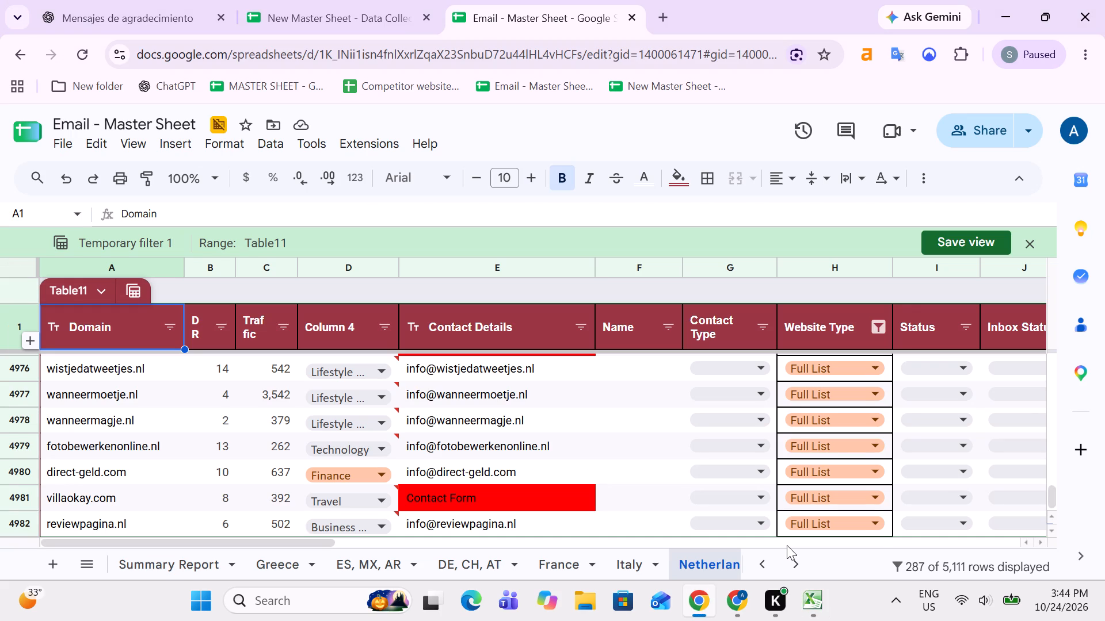
key("Down")
key("Up")
key("Up")
key("Down")
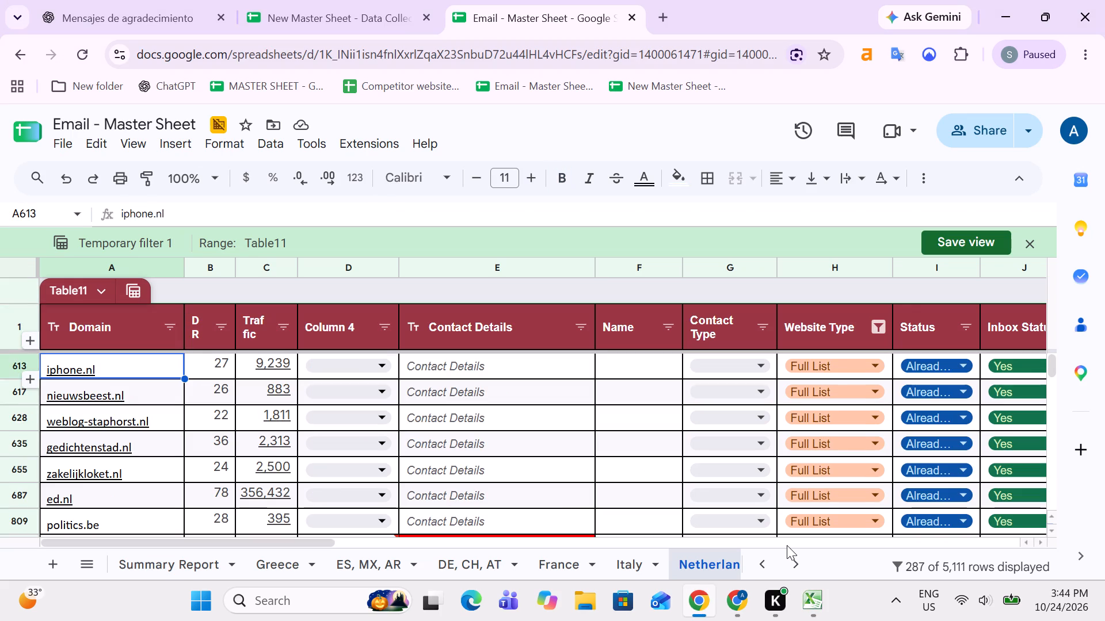
key("Up")
key("Down")
key("ctrl+shift+Down")
key("ctrl+shift+Down")
key("ctrl+shift+Down")
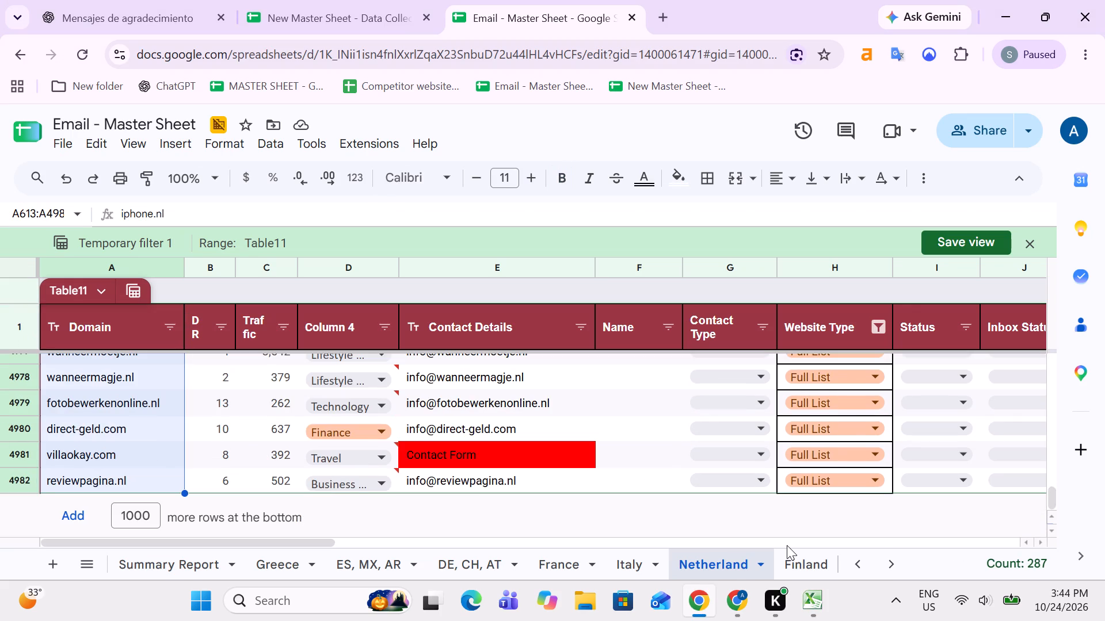
key("Up")
key("Up")
key("Down")
key("Up")
key("Up")
key("Up")
key("Up")
key("Up")
key("Up")
key("Up")
key("Up")
key("Up")
key("Up")
key("Up")
key("Up")
key("Up")
key("Up")
key("Up")
key("Up")
key("Up")
key("Up")
key("Up")
key("Up")
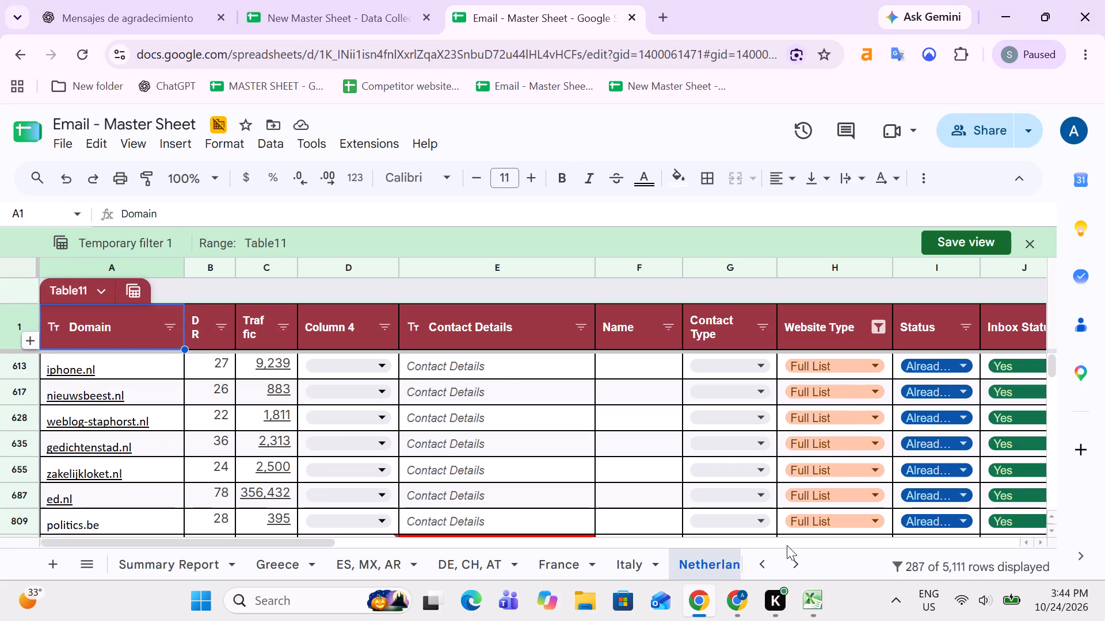
Look across the columns of the filtered Netherland rows, then recount the Domain entries from iphone.nl down to the last row.
key("Down")
key("Right")
key("Right")
key("Right")
key("Right")
key("Right")
key("Right")
key("Right")
key("Right")
key("Right")
key("Right")
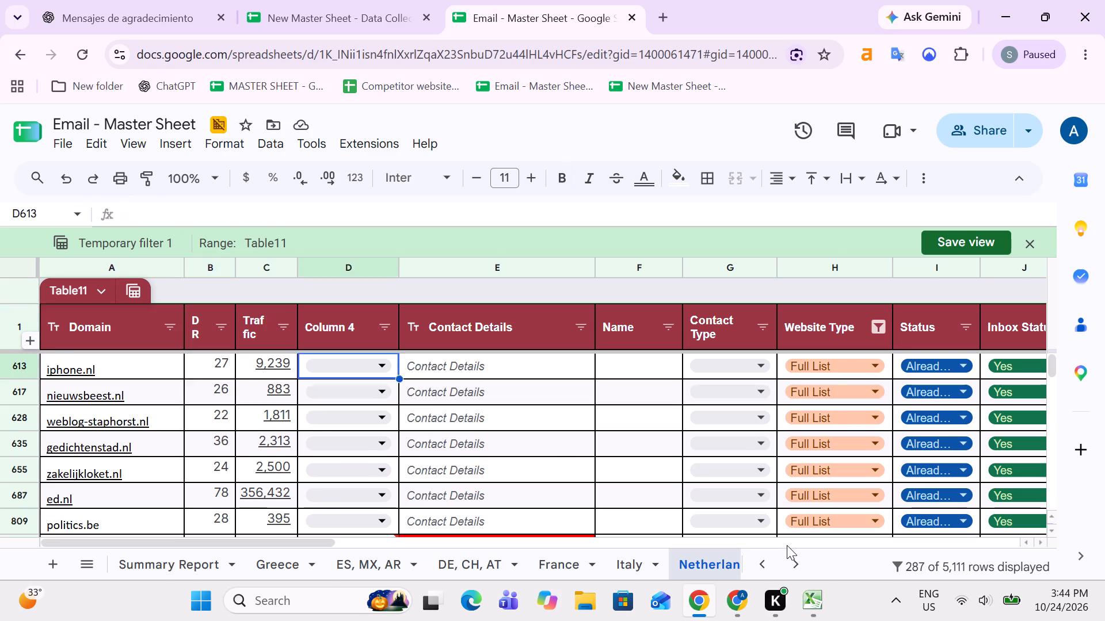
key("Right")
key("Right")
key("Right")
key("Right")
key("Right")
key("Left")
key("Left")
key("Left")
key("Left")
key("Left")
key("Left")
key("Left")
key("Left")
key("Left")
key("Left")
key("Left")
key("Left")
key("Left")
key("Left")
key("Left")
key("Left")
key("Left")
key("Left")
key("Left")
key("Left")
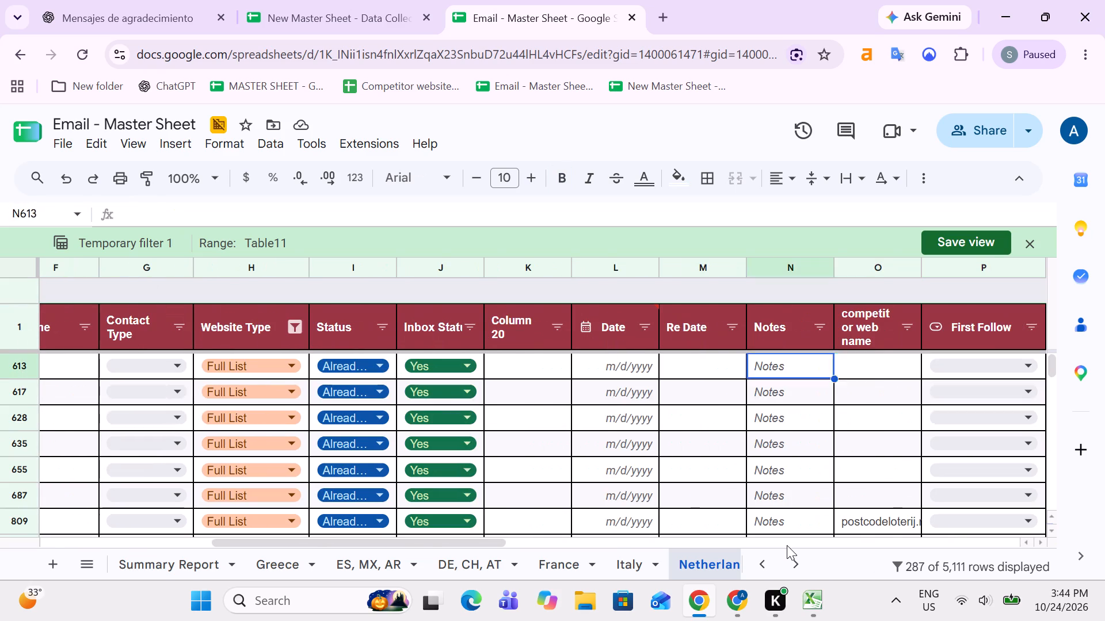
key("Up")
key("Down")
key("Up")
key("Up")
key("Up")
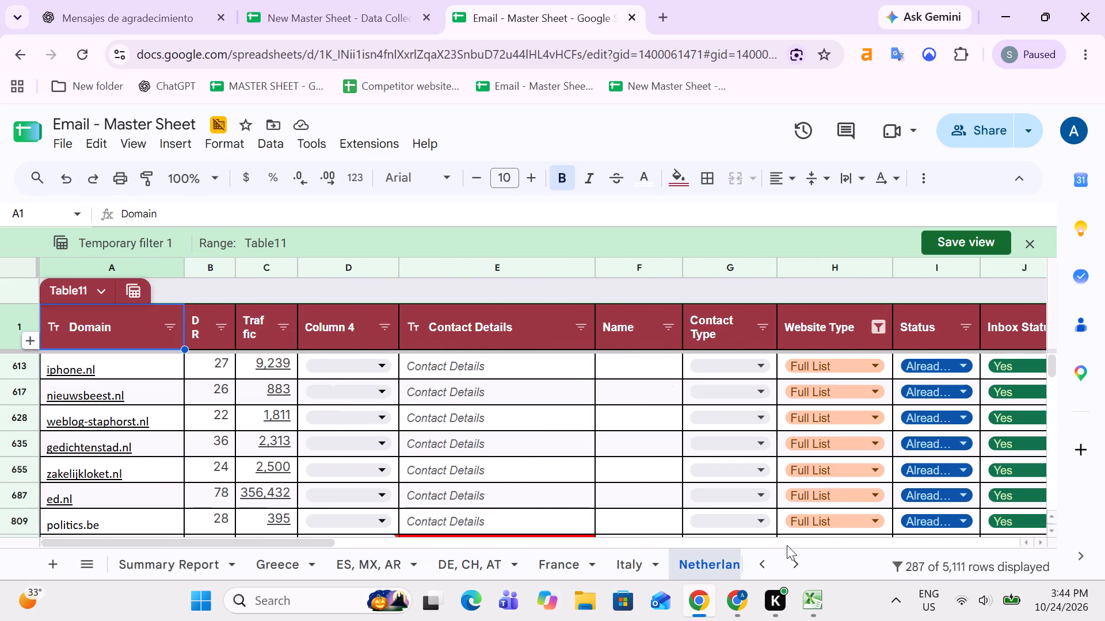
key("Down")
key("ctrl+shift+Down")
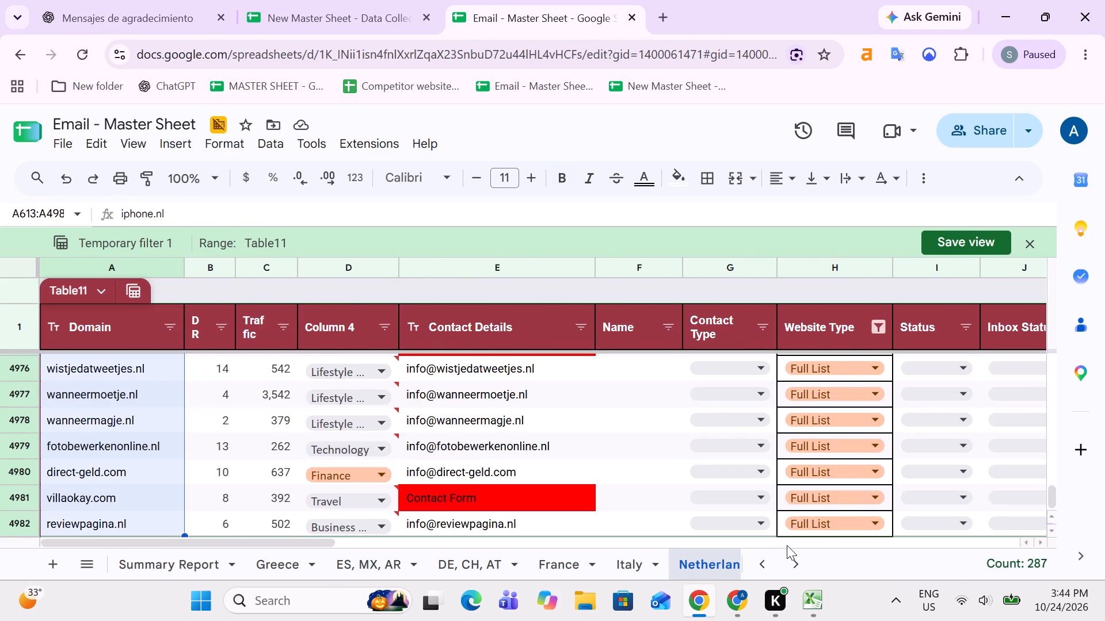
Switch to the Excel workbook and review the Netherland, France and Romania rows across the Compititor, Reseller and Market Data columns.
key("alt+Tab")
key("Right")
key("Left")
key("Left")
key("Right")
key("Right")
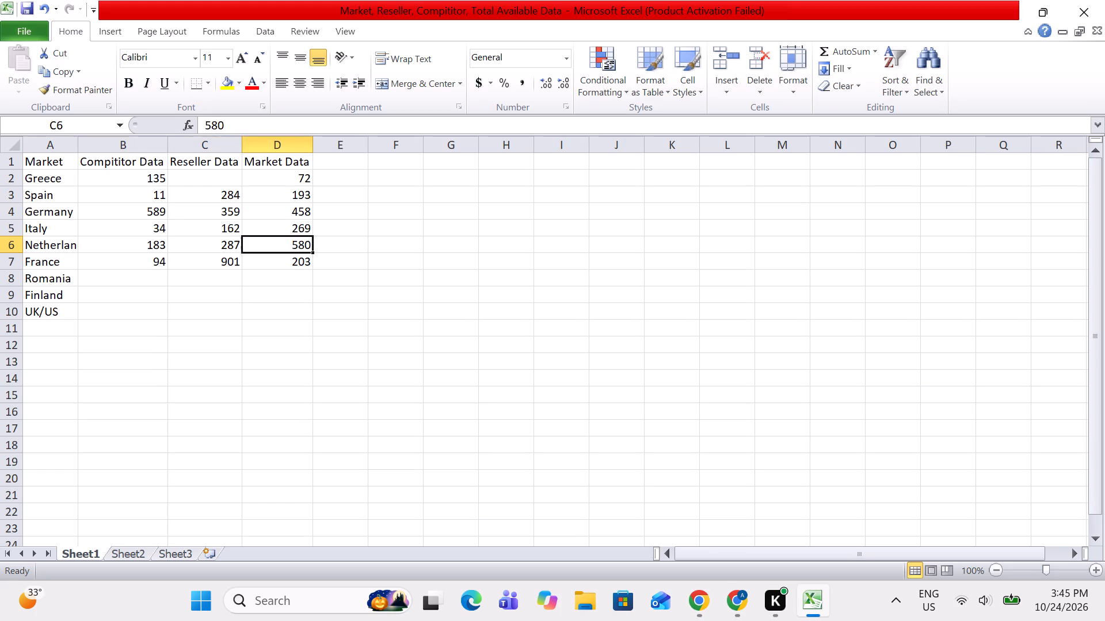
key("Right")
key("Left")
key("Left")
key("Left")
key("Down")
key("Right")
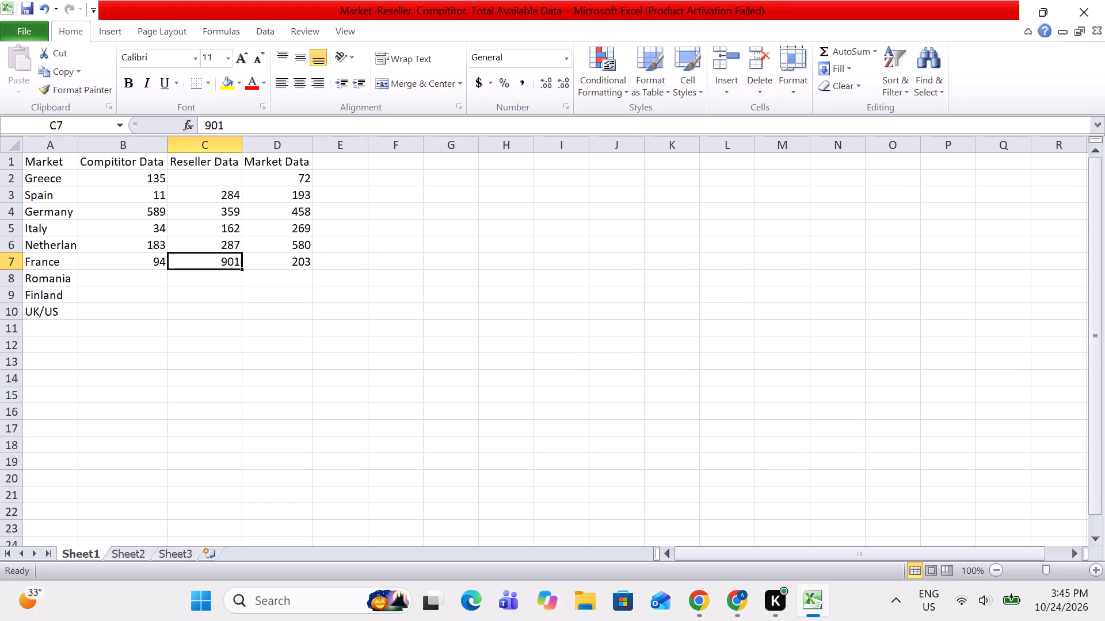
key("Right")
key("Left")
key("Left")
key("Down")
key("Right")
key("Right")
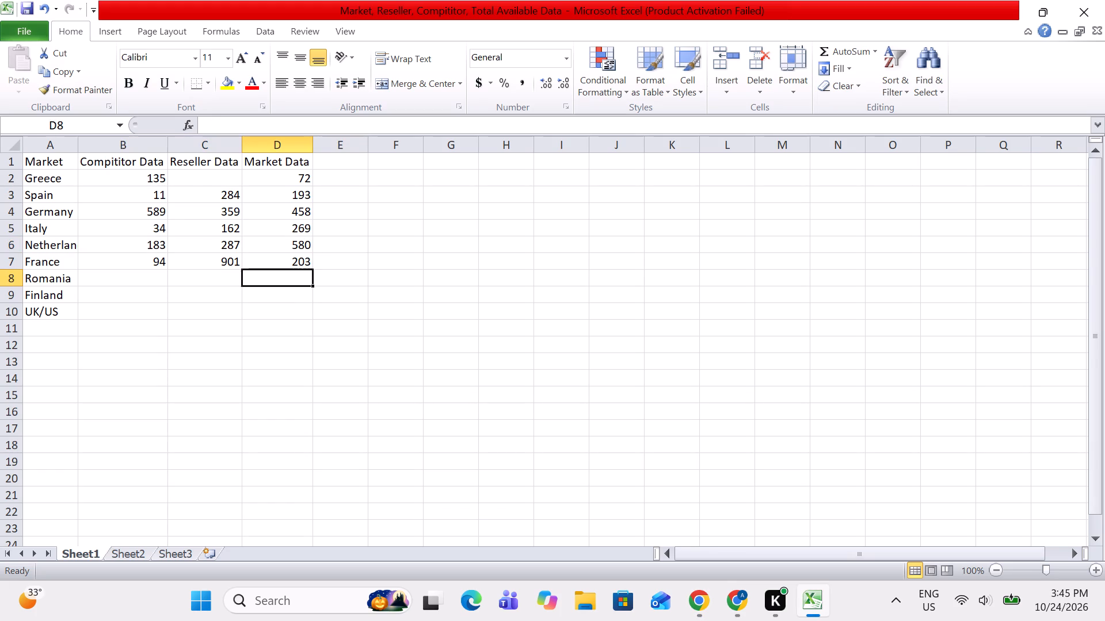
key("Right")
key("Left")
key("Left")
key("Left")
key("Left")
key("Left")
key("Left")
key("Left")
key("Left")
key("Left")
key("Left")
key("Left")
key("Right")
key("Right")
key("Left")
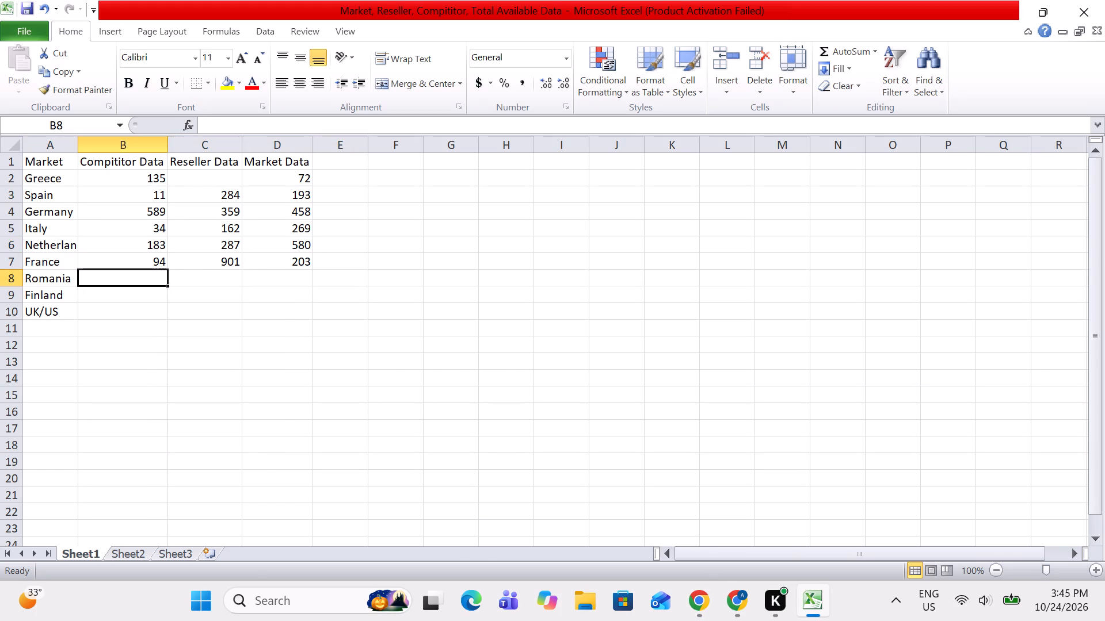
Return to the Netherland sheet in Chrome and close its temporary filter view without saving it.
key("alt+Tab")
left_click(804, 563)
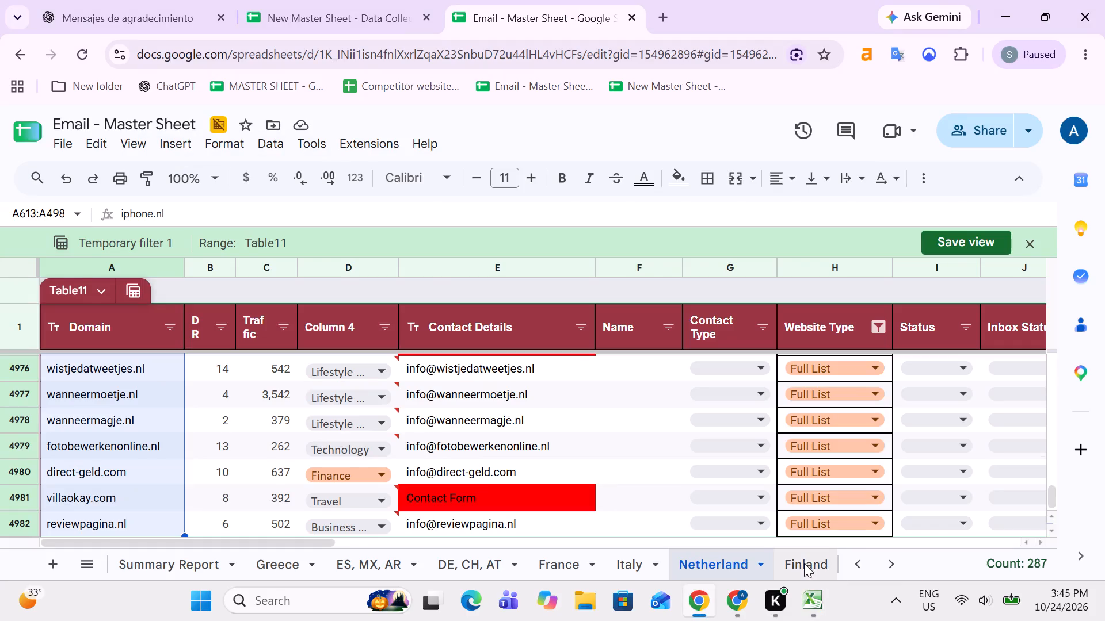
left_click(703, 562)
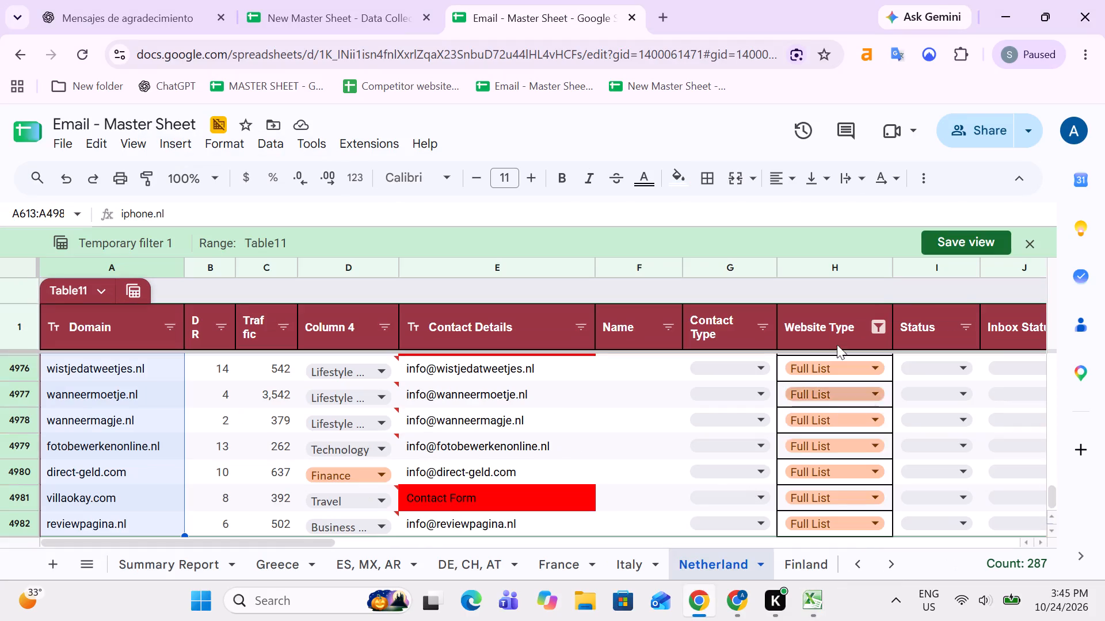
left_click(1041, 240)
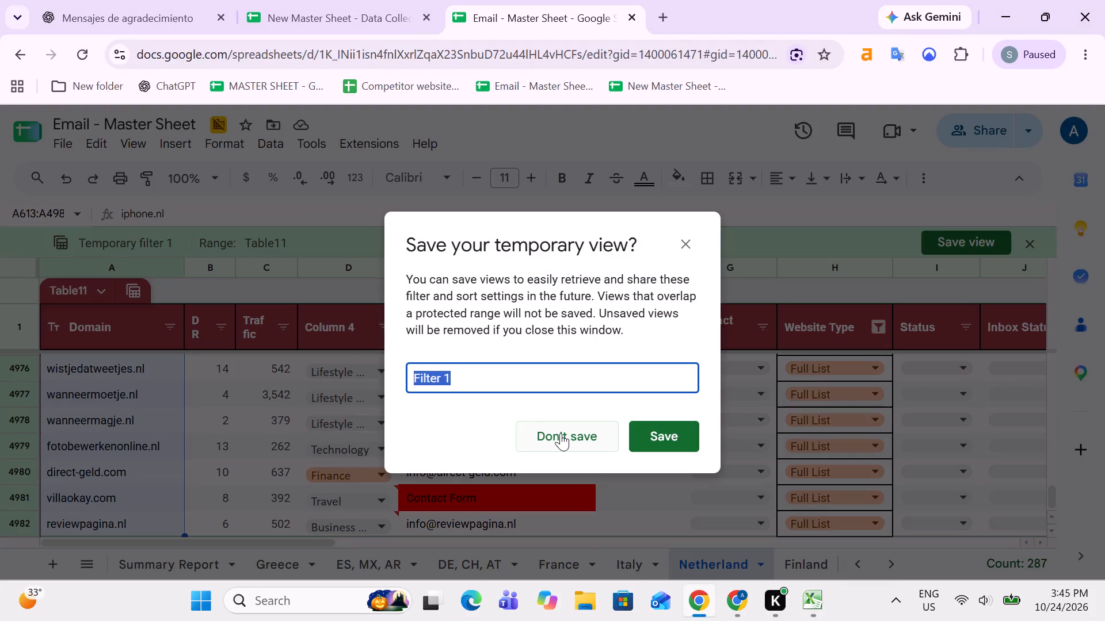
left_click(561, 433)
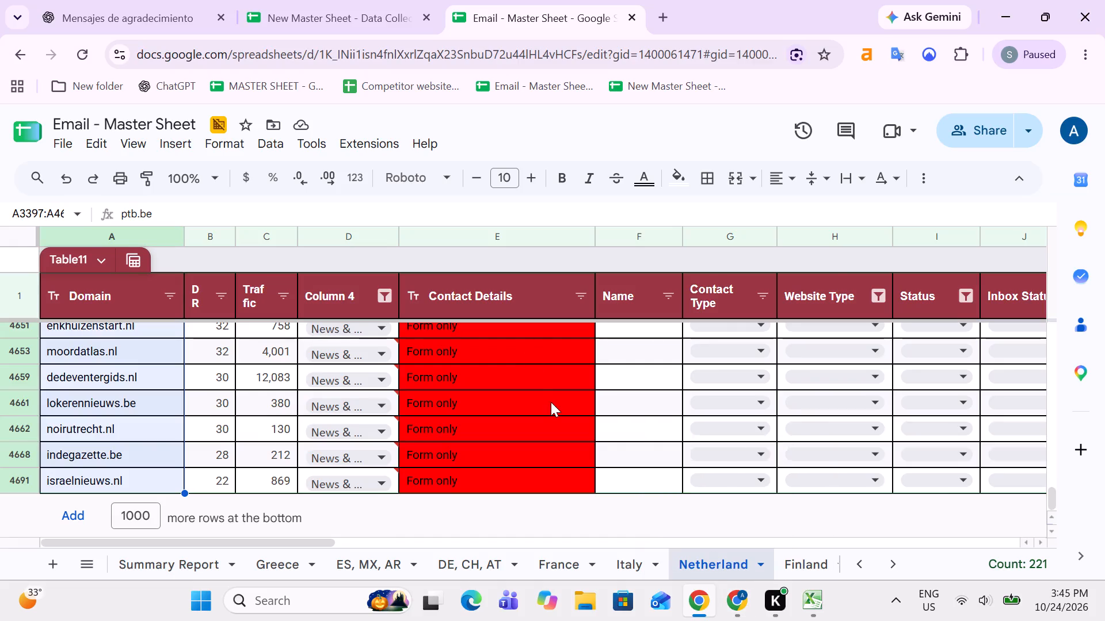
Open the Finland sheet and filter its Compititor column to only Compititor Sheet.
left_click(794, 560)
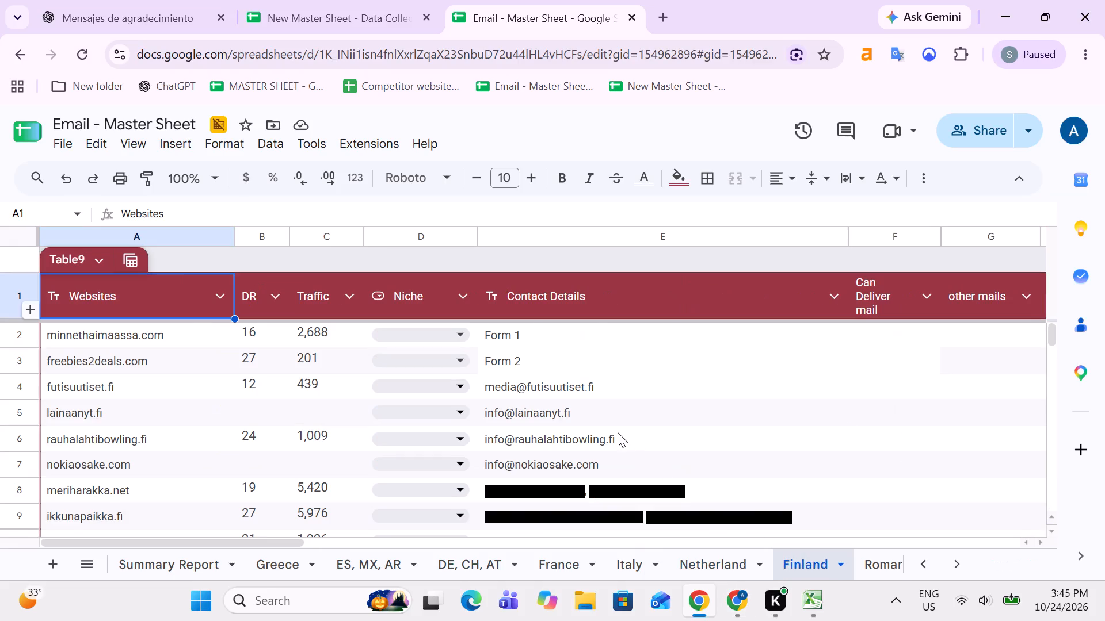
left_click(618, 432)
key("Right")
key("Right")
key("Right")
key("Right")
key("Right")
key("Right")
key("Right")
key("Right")
key("Right")
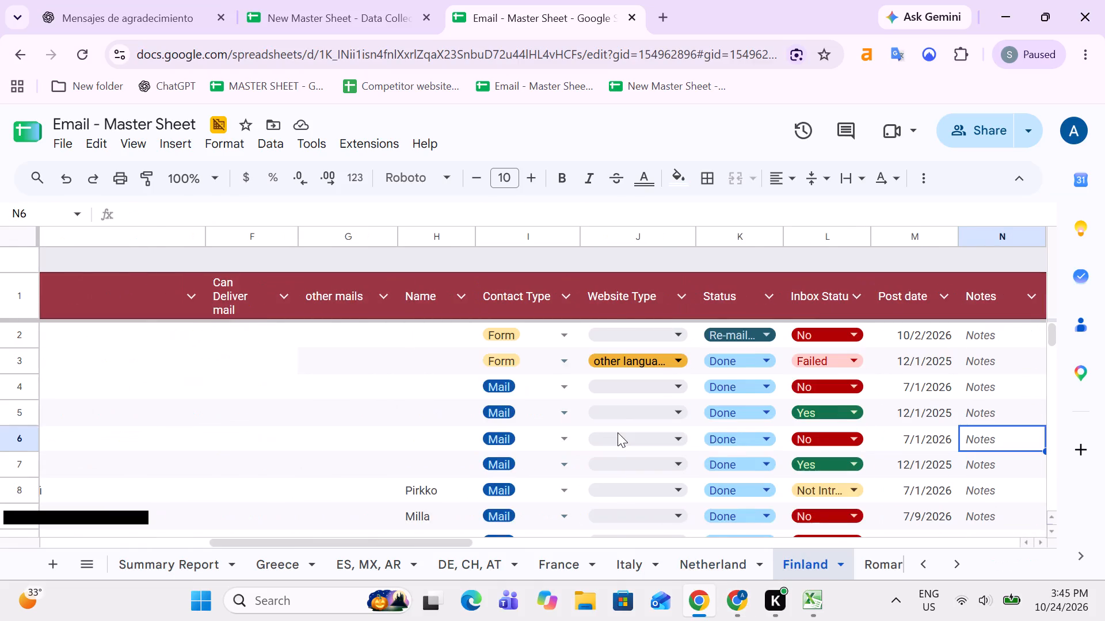
key("Right")
key("Right")
key("Right")
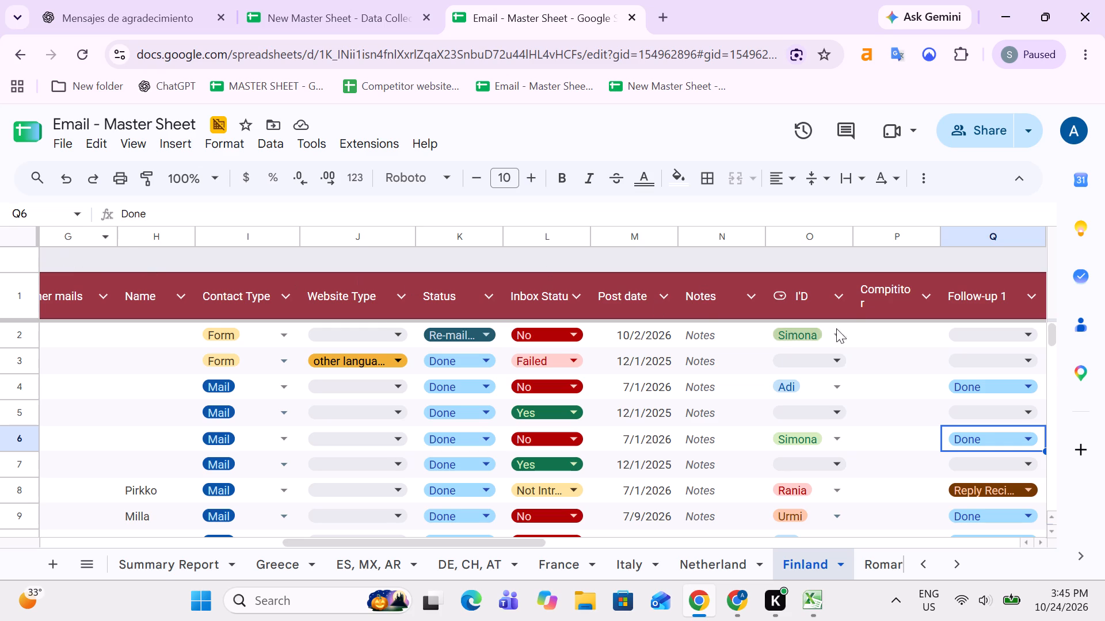
left_click(926, 300)
left_click(760, 396)
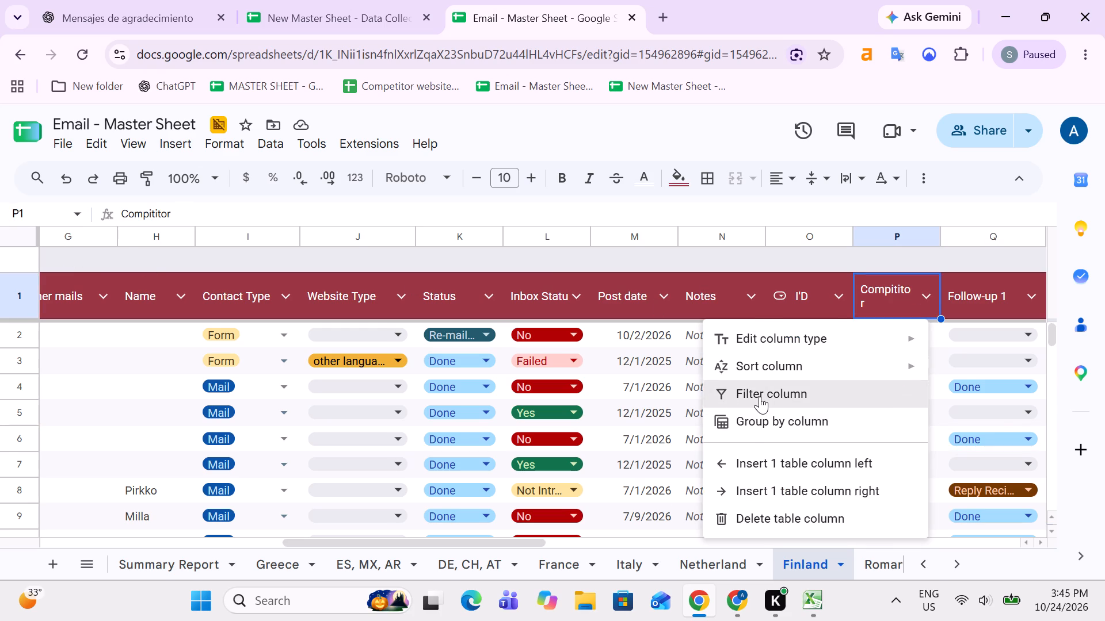
scroll(729, 381, "down", 5)
left_click(769, 354)
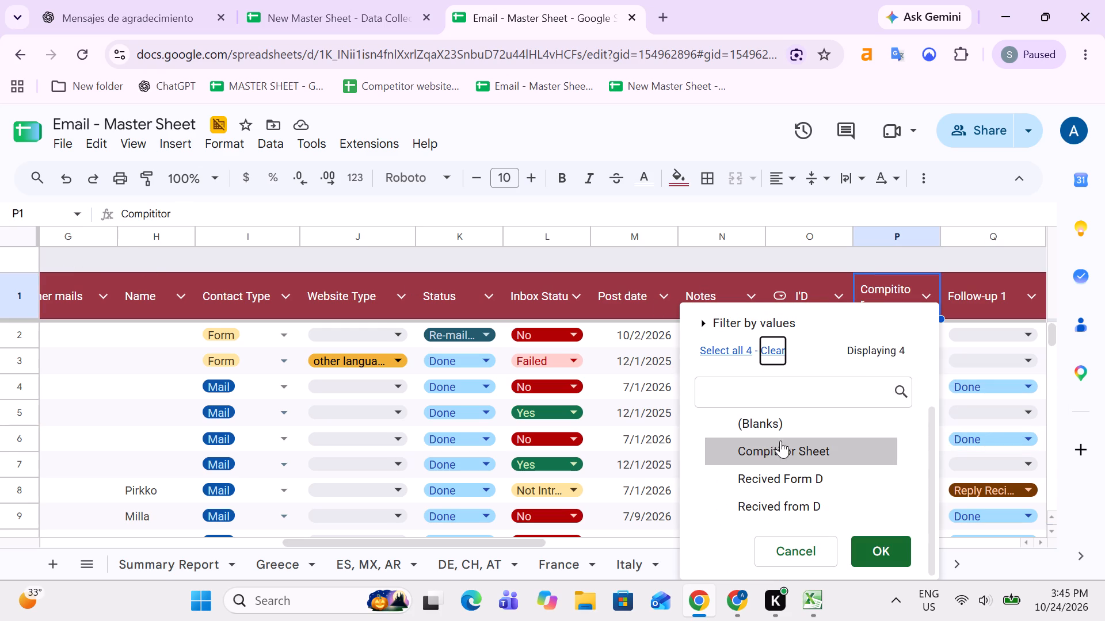
scroll(786, 468, "down", 3)
left_click(784, 390)
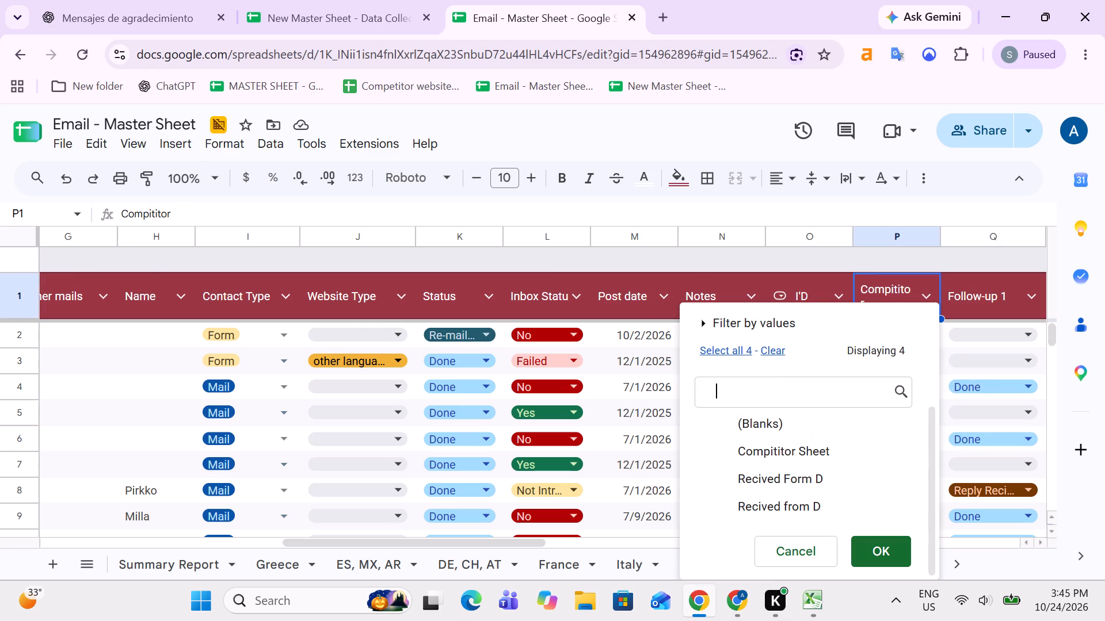
key("a")
key("BackSpace")
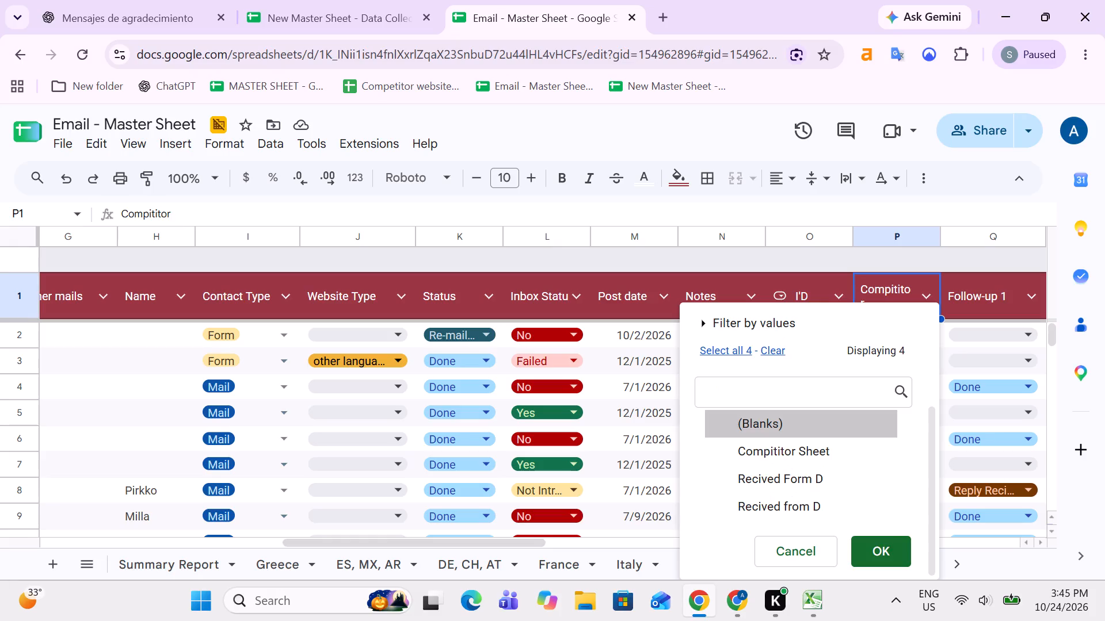
key("c")
left_click(756, 440)
left_click(780, 428)
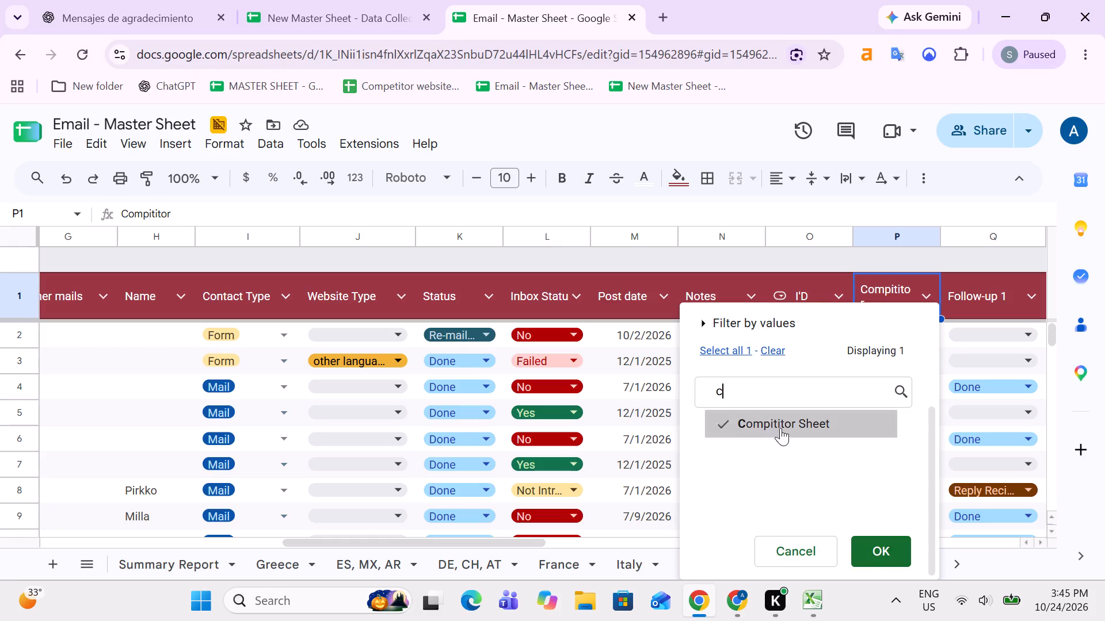
left_click(870, 560)
Select all filtered entries in the Websites column, from asunnonhoito.fi down to the last row, to count them.
key("Up")
key("Down")
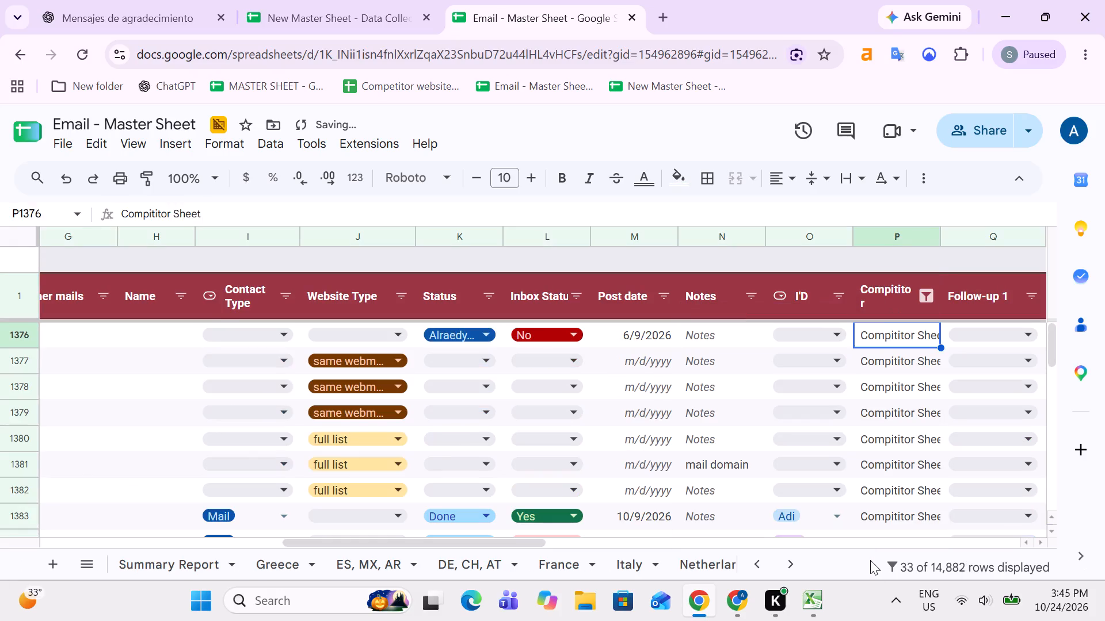
key("Up")
key("Down")
key("Left")
key("Left")
key("Left")
key("Left")
key("Left")
key("Left")
key("Left")
key("Left")
key("Left")
key("Left")
key("Left")
key("Left")
key("Left")
key("Left")
key("Left")
key("Left")
key("Left")
key("Left")
key("Left")
key("Left")
key("Up")
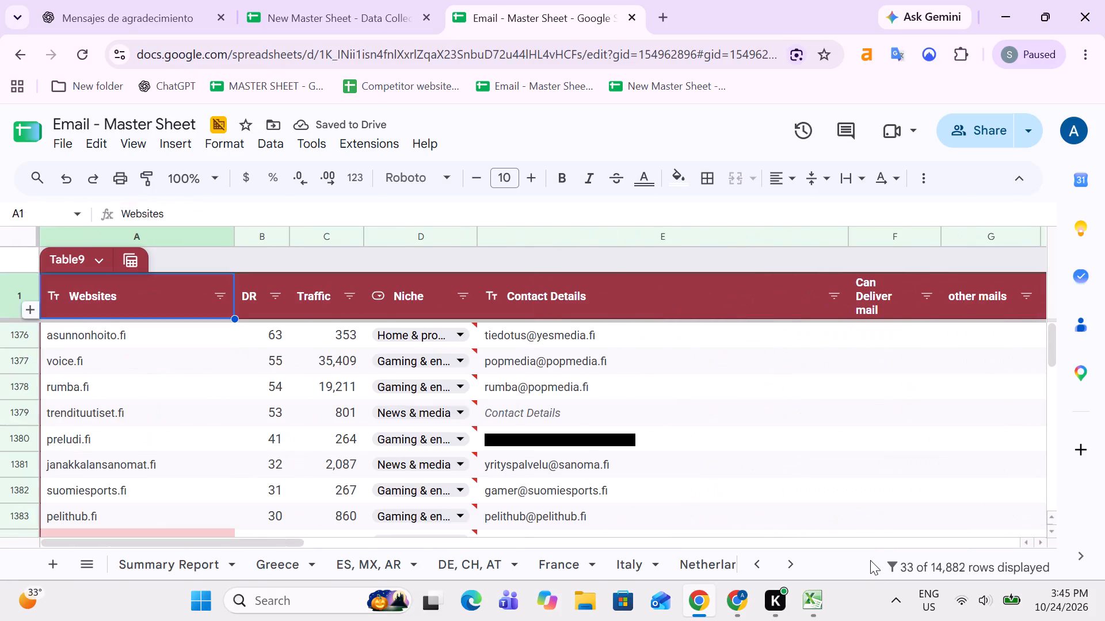
key("Down")
key("Up")
key("Down")
key("ctrl+shift+Down")
key("ctrl+shift+Down")
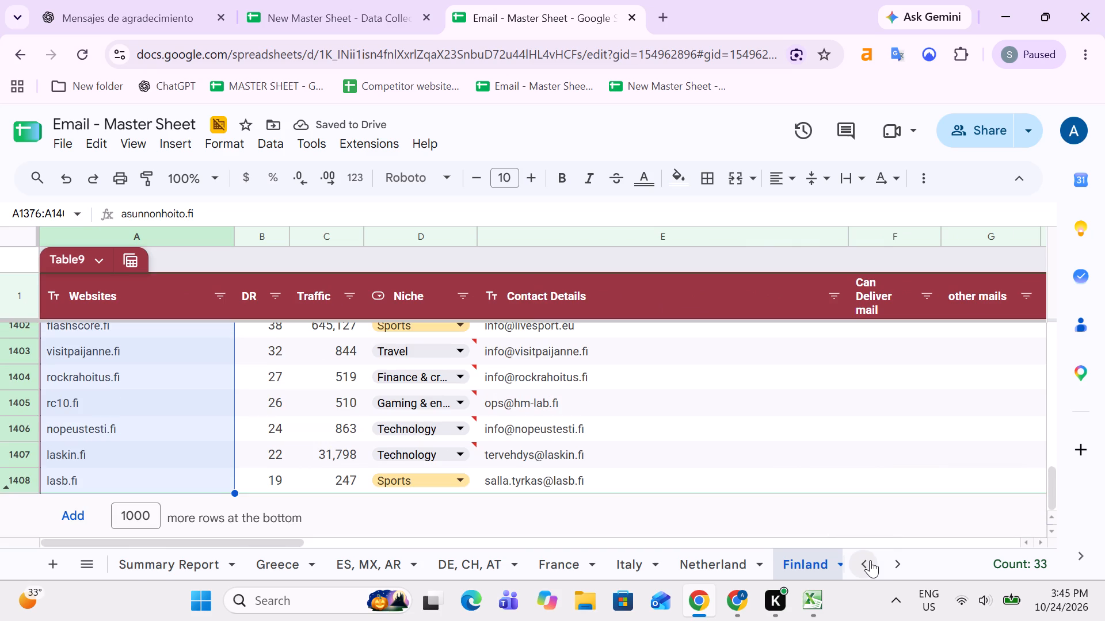
Switch to the Excel workbook and enter 33 as Finland's Compititor Data.
key("alt+Tab")
key("Right")
key("Left")
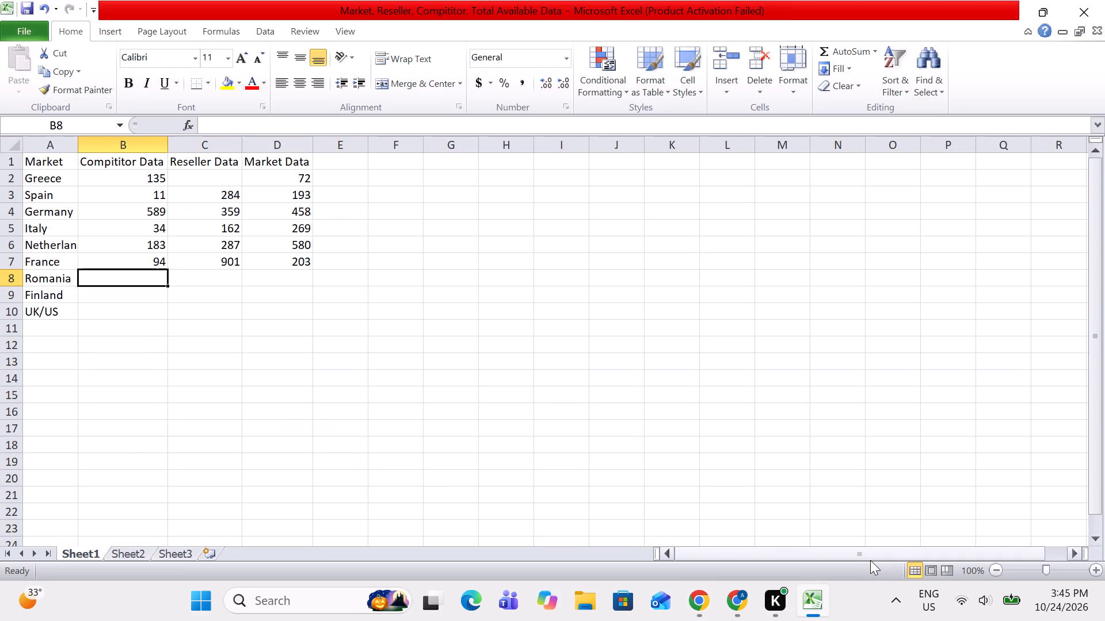
key("Down")
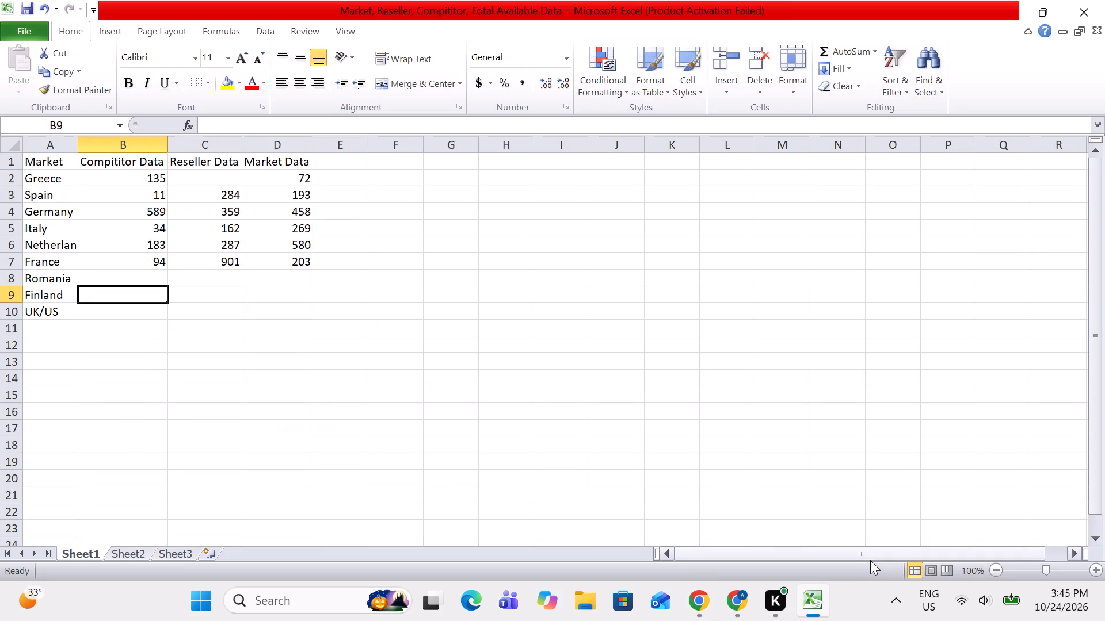
type("22")
key("Right")
key("Left")
type("33")
key("Right")
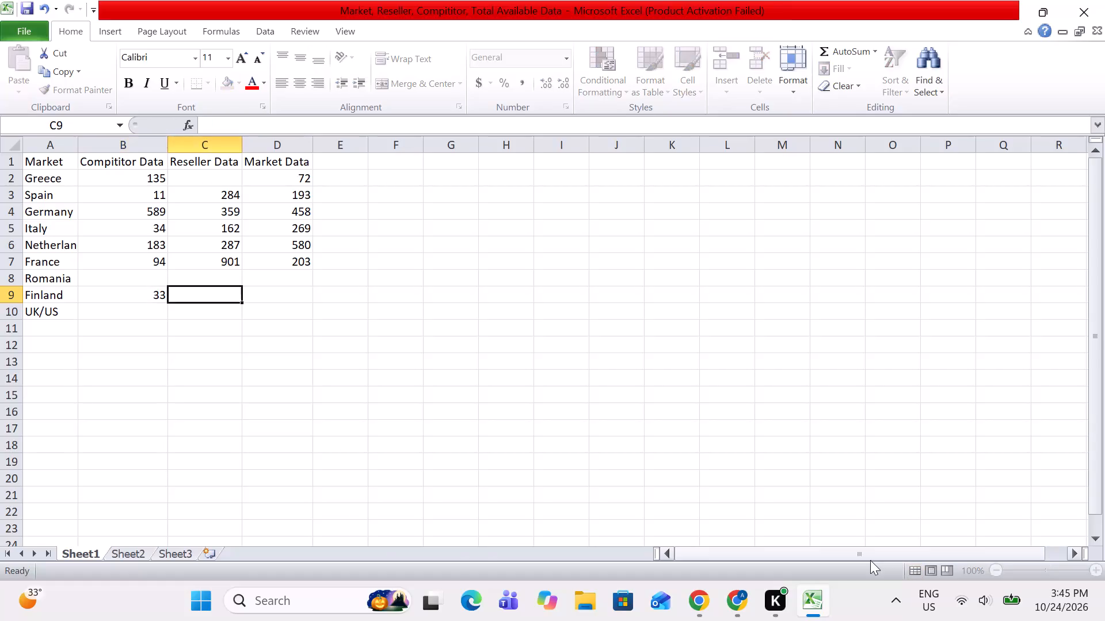
Switch back to the Email - Master Sheet in Chrome and remove the Compititor filter from the Finland sheet.
key("alt+Tab")
key("Up")
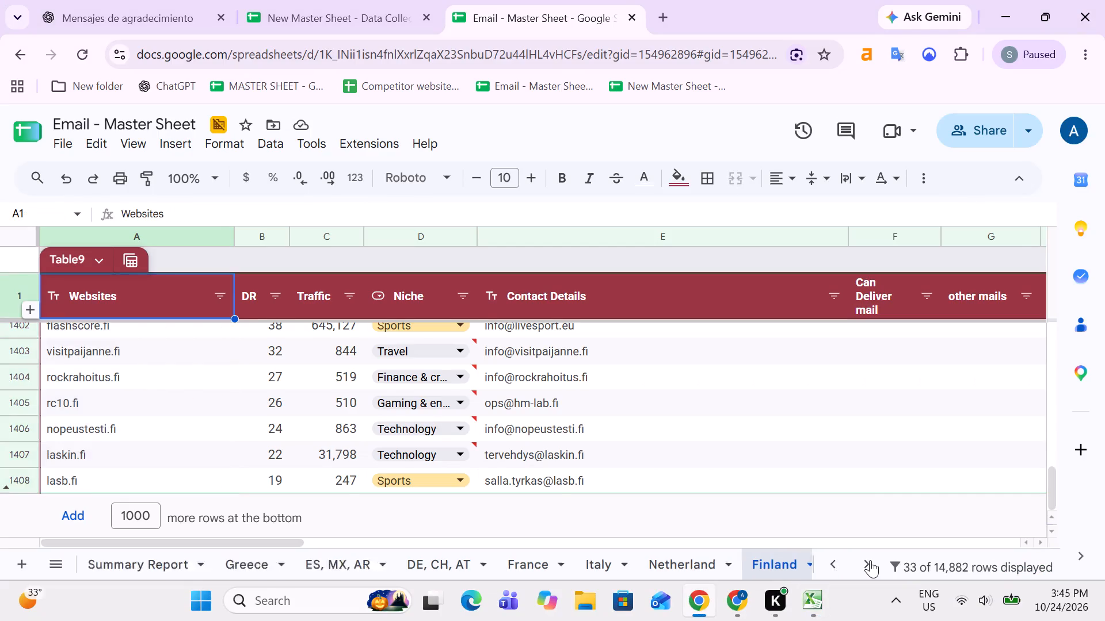
key("Down")
key("Right")
key("Right")
key("Right")
key("Right")
key("Right")
key("Right")
key("Right")
key("Right")
key("Right")
key("Right")
key("Right")
key("Right")
key("Right")
key("Right")
key("Right")
key("Right")
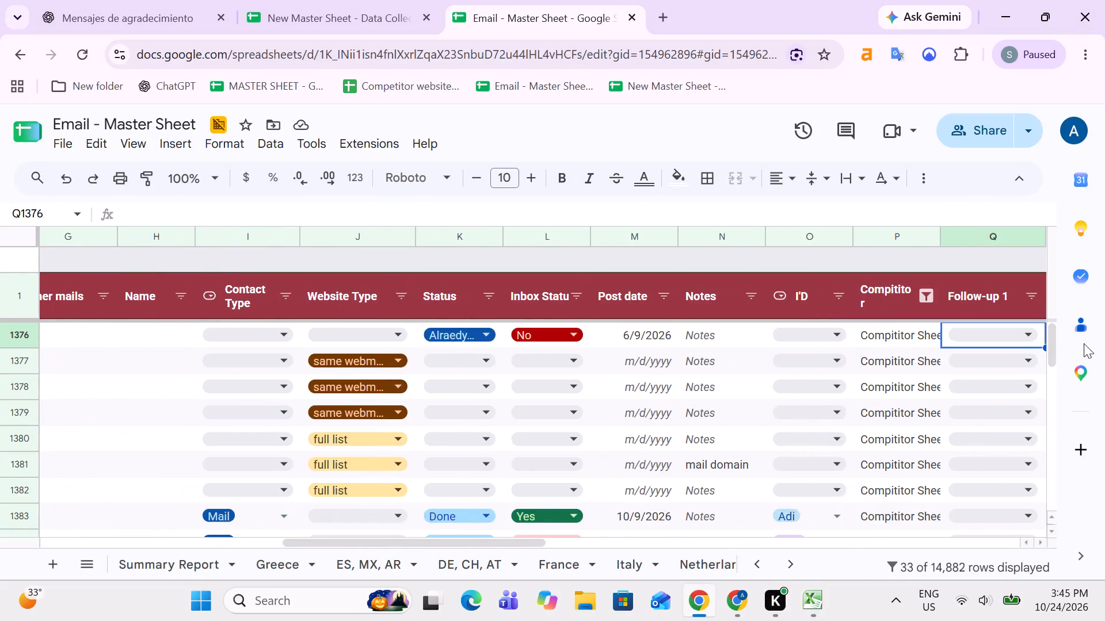
left_click(932, 172)
left_click(867, 212)
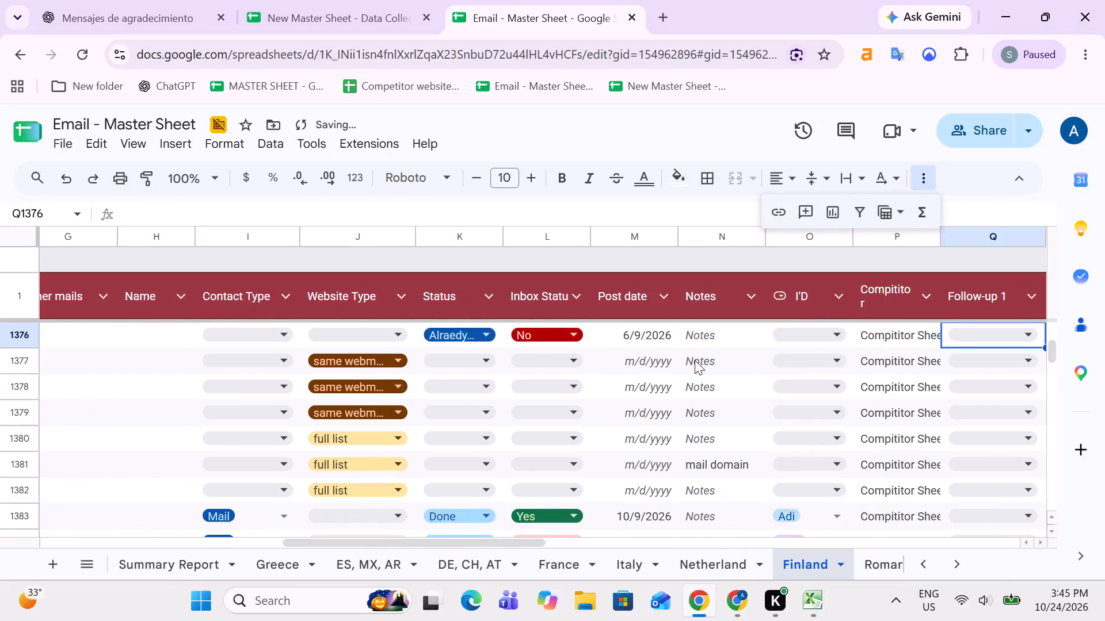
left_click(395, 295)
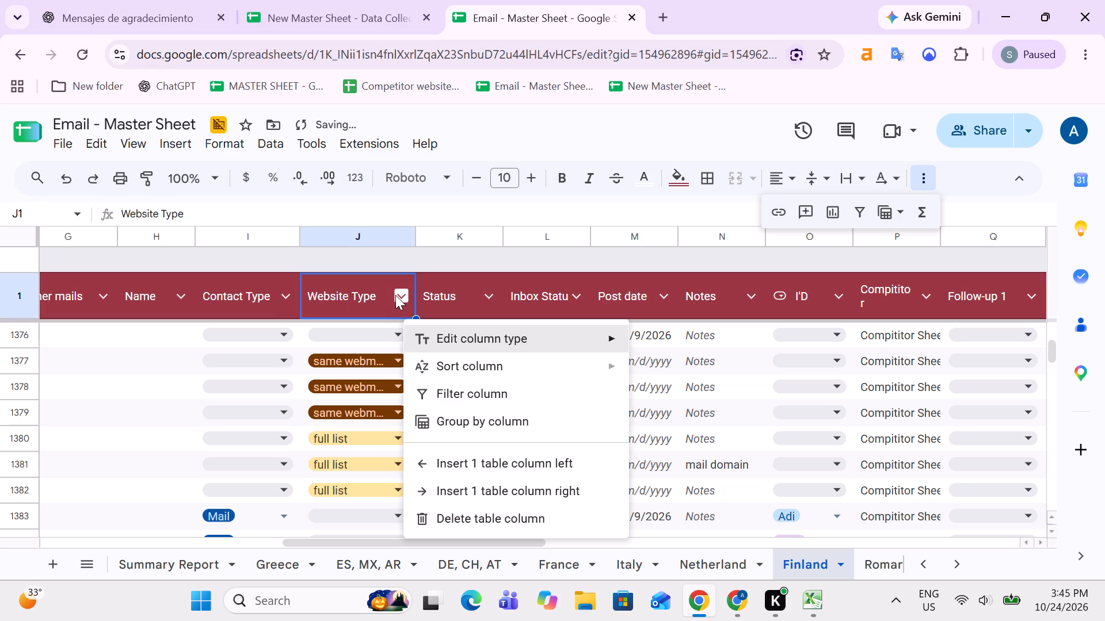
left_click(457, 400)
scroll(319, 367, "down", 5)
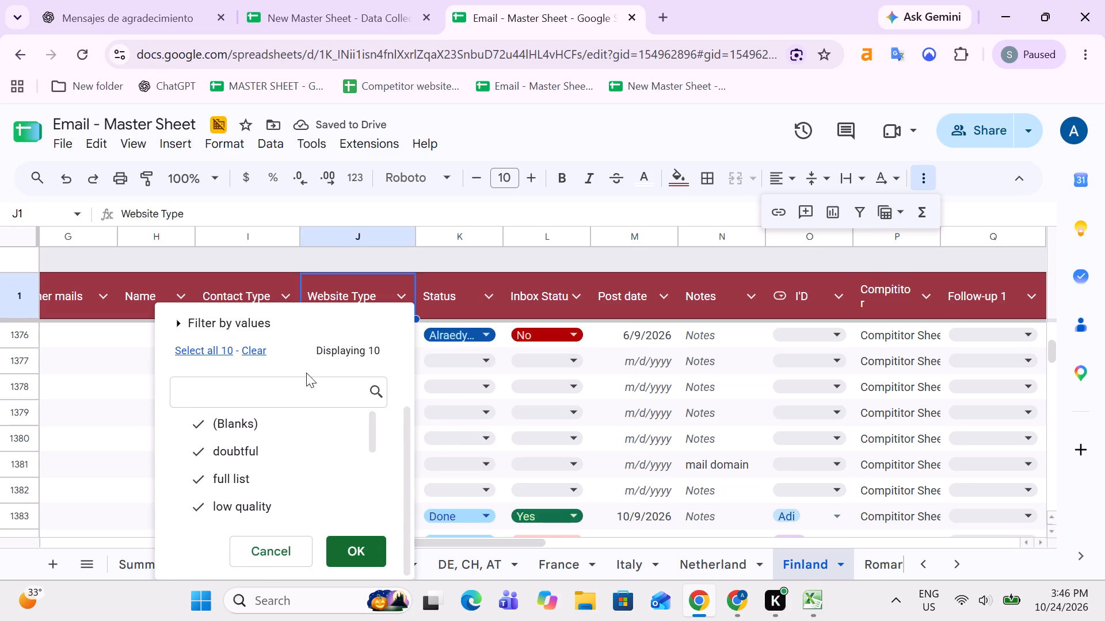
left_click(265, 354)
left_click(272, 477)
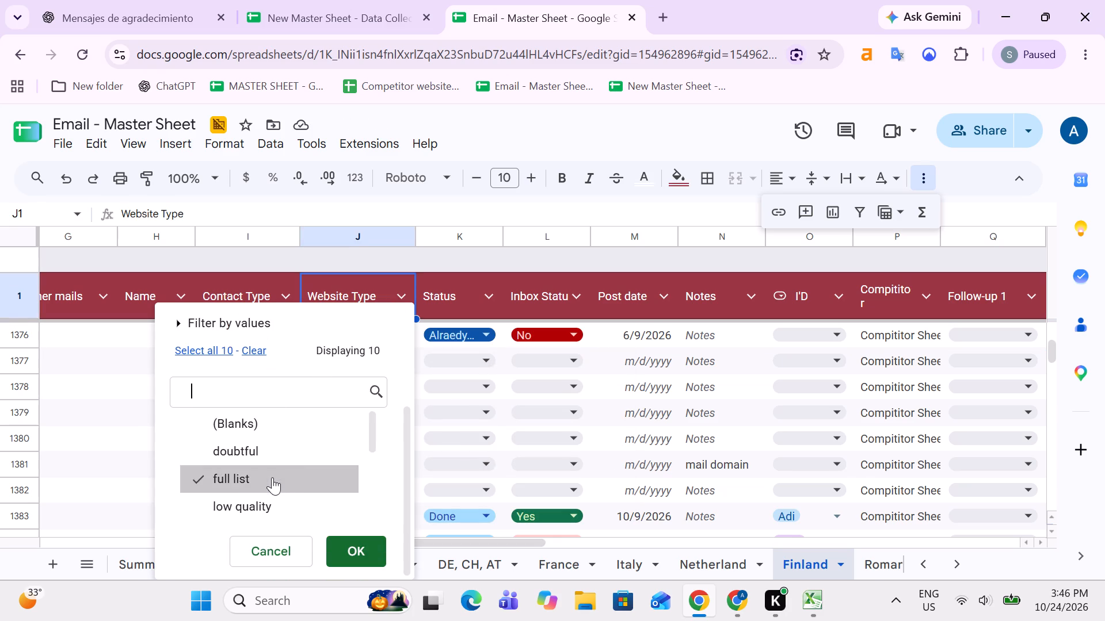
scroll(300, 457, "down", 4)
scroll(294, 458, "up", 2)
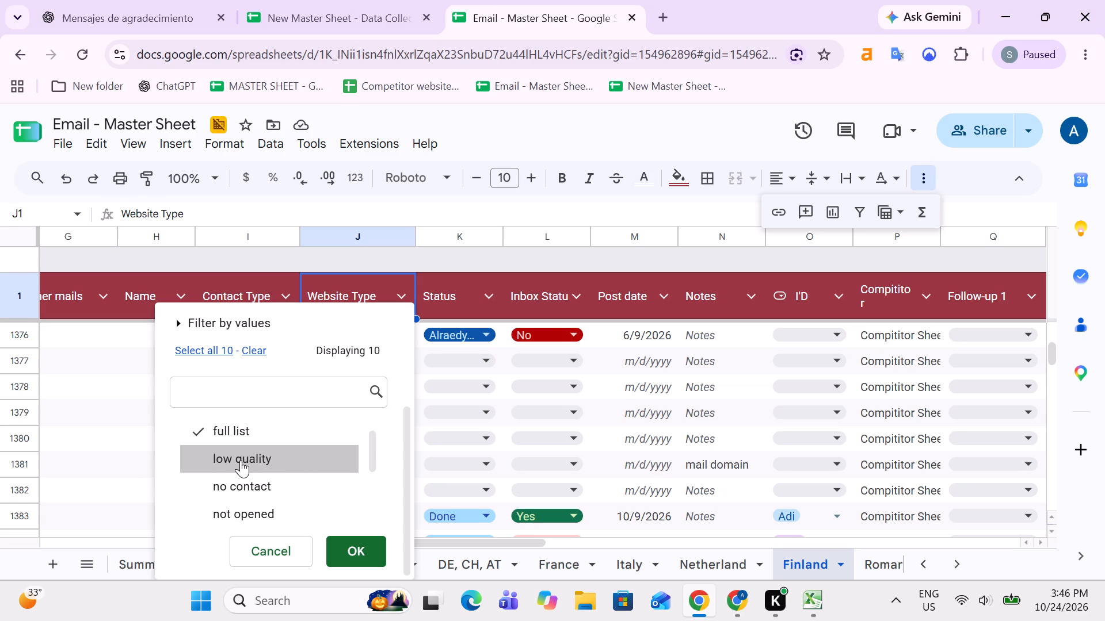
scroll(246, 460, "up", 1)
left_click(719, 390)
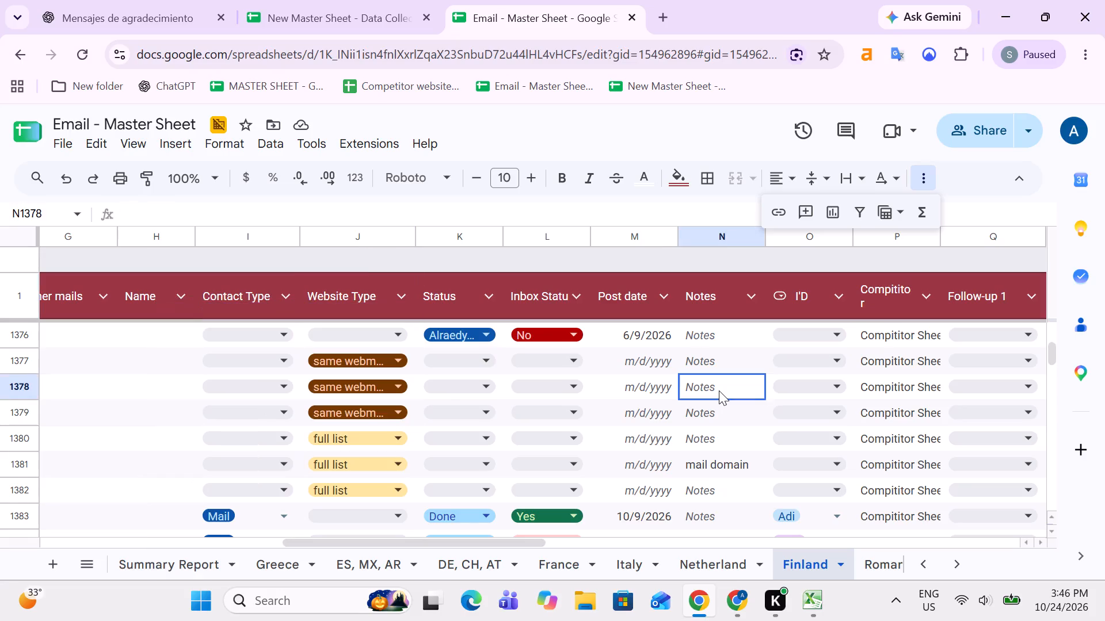
Examine Finland's Websites column around the blank row 1412, where one block of website entries ends and another begins.
key("Left")
key("Left")
key("Left")
key("Left")
key("Left")
key("Left")
key("Left")
key("Left")
key("Left")
key("Left")
key("Left")
key("Left")
key("Left")
key("Left")
key("Left")
key("Left")
key("Left")
key("Left")
key("Left")
key("Left")
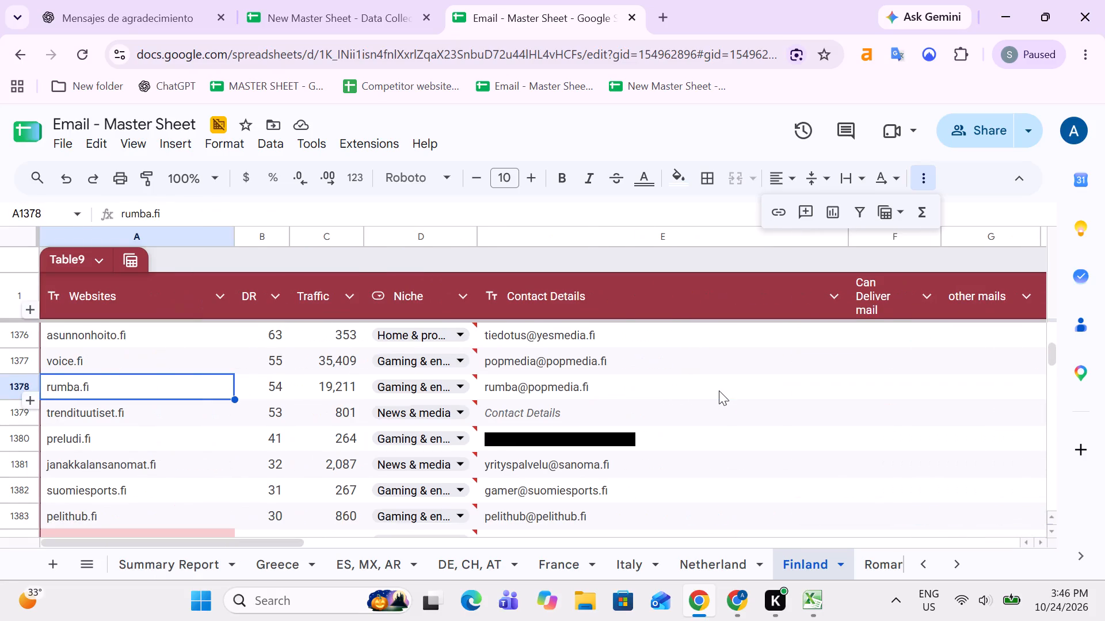
key("ctrl+Down")
key("Down")
key("Down")
key("Down")
key("Down")
key("Down")
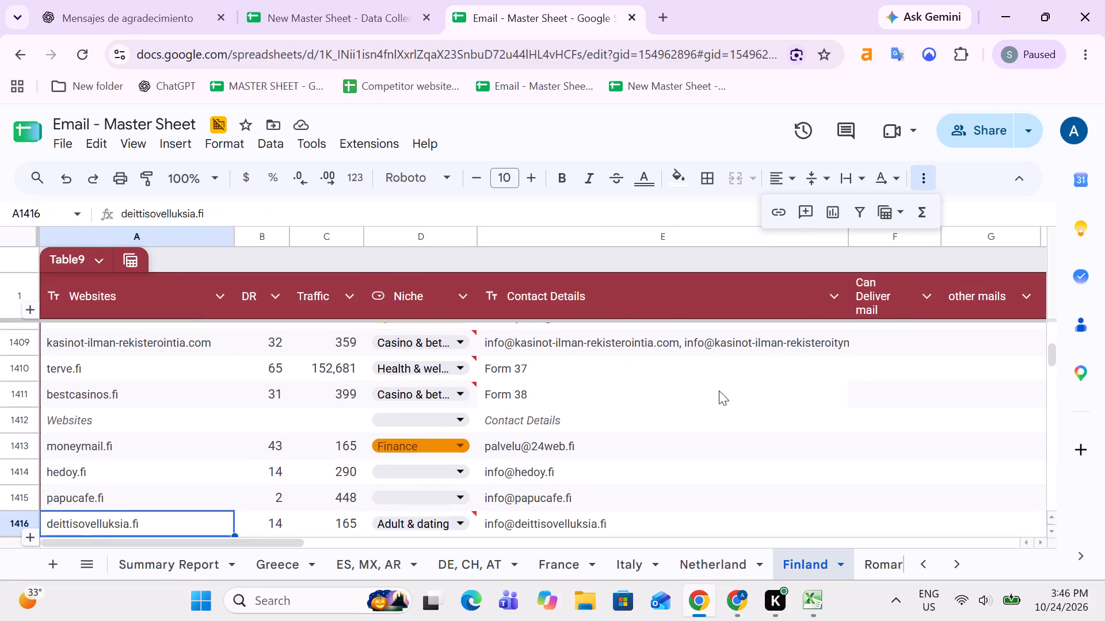
key("Up")
key("Up")
key("Up")
Examine the Website Type and Status values in the Finland rows before and after the blank row 1412.
key("Right")
key("Right")
key("Right")
key("Right")
key("Right")
key("Right")
key("Right")
key("Right")
key("Right")
key("Right")
key("Right")
key("Right")
key("Right")
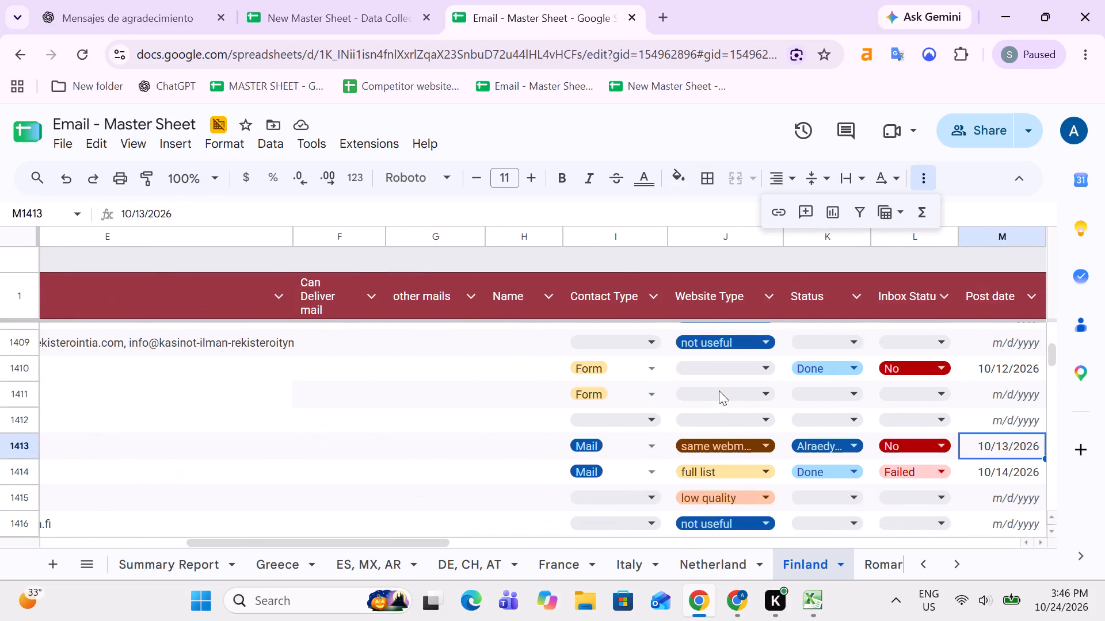
key("Left")
key("Left")
key("Down")
key("Down")
key("Down")
key("Down")
key("Down")
key("Down")
key("Down")
key("Down")
key("Down")
key("Down")
key("Down")
key("Down")
key("Down")
key("Down")
key("Down")
key("Down")
key("Down")
key("Down")
key("Down")
key("Down")
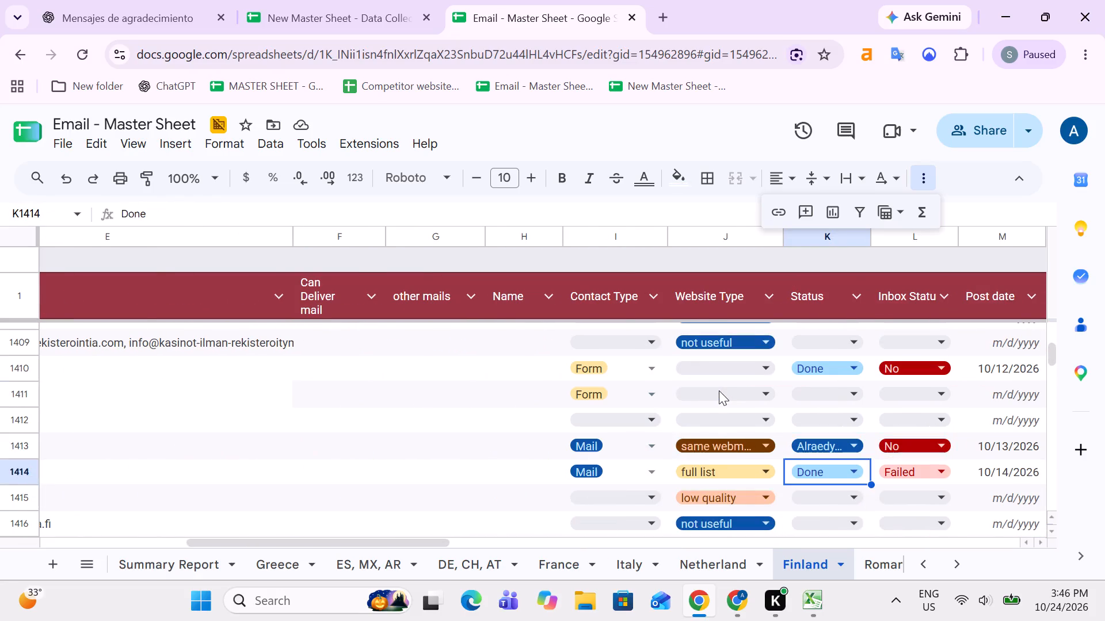
key("Left")
key("Up")
key("Up")
key("Up")
key("Up")
key("Up")
key("Up")
key("Up")
key("Up")
key("Up")
key("Up")
key("Up")
key("Up")
key("Up")
key("Up")
key("Up")
key("Up")
key("Up")
key("Up")
key("Up")
key("Up")
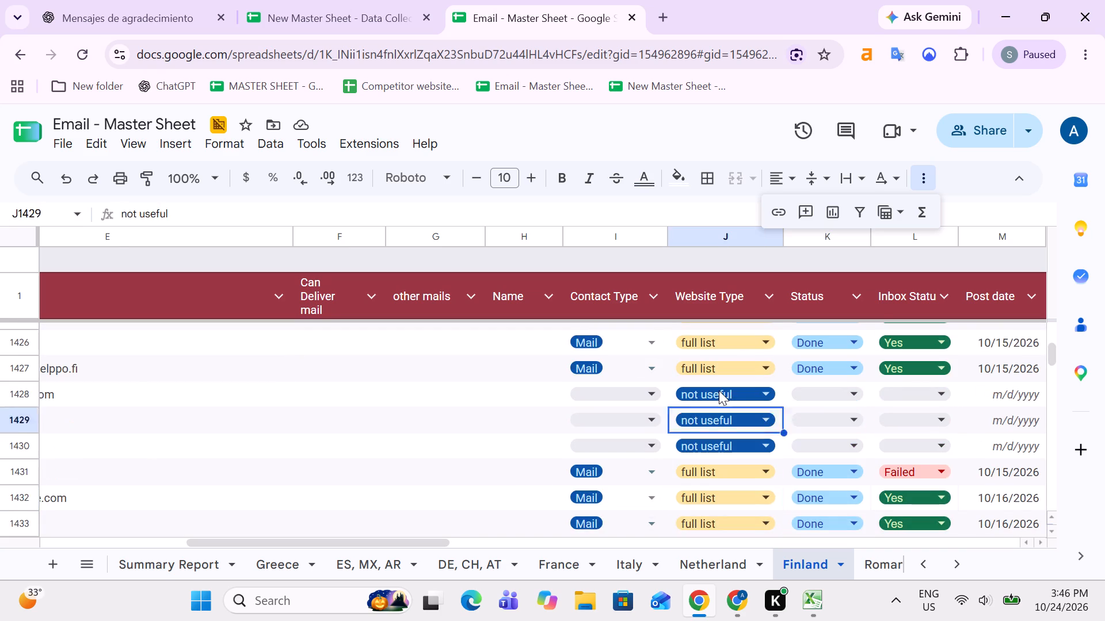
key("Up")
key("Up")
key("Up")
key("Up")
key("Up")
key("Up")
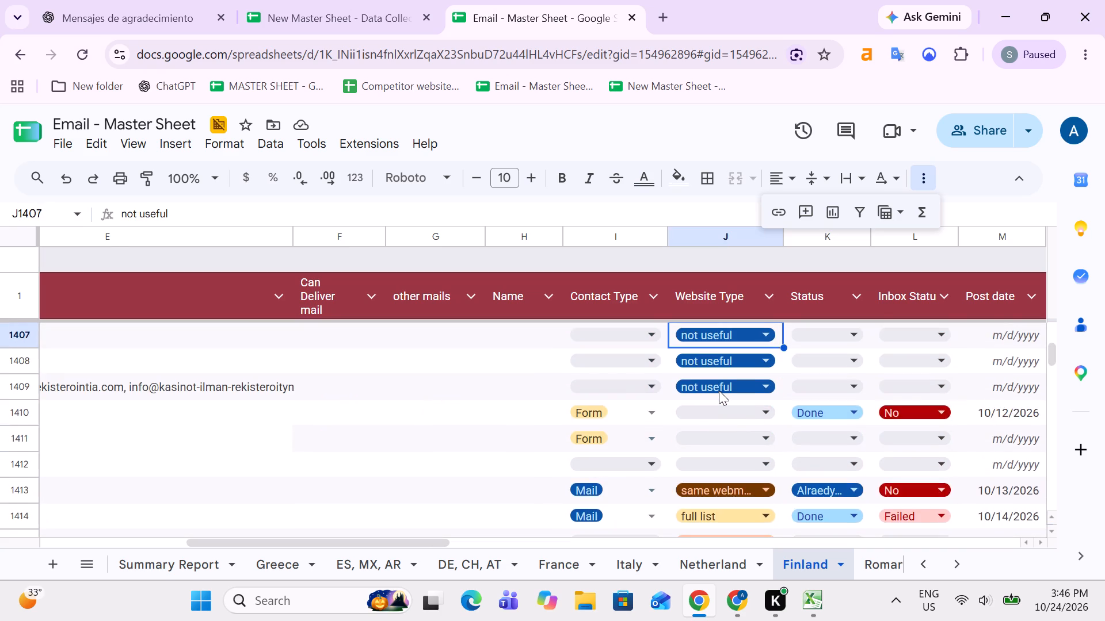
key("Up")
key("Up")
key("Up")
key("Up")
key("Down")
key("Down")
key("Down")
key("Down")
key("Down")
key("Down")
key("Down")
key("Down")
key("Down")
key("Down")
key("Down")
key("Up")
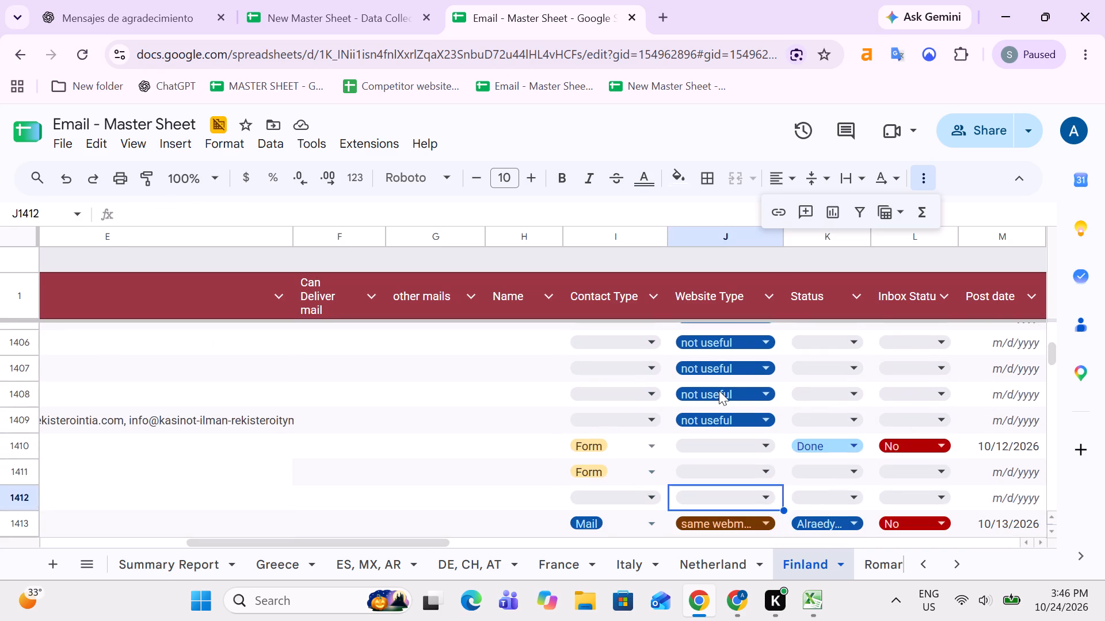
Select Finland's Websites entries from row 1413 downward to count the block below the blank row.
key("Down")
key("Down")
key("Down")
key("Down")
key("Up")
key("Up")
key("Up")
key("Left")
key("Left")
key("Left")
key("Left")
key("Left")
key("Left")
key("Left")
key("Left")
key("Left")
key("Left")
key("Left")
key("Left")
key("Left")
key("Left")
key("Left")
key("Left")
key("Left")
key("Left")
key("Left")
key("Left")
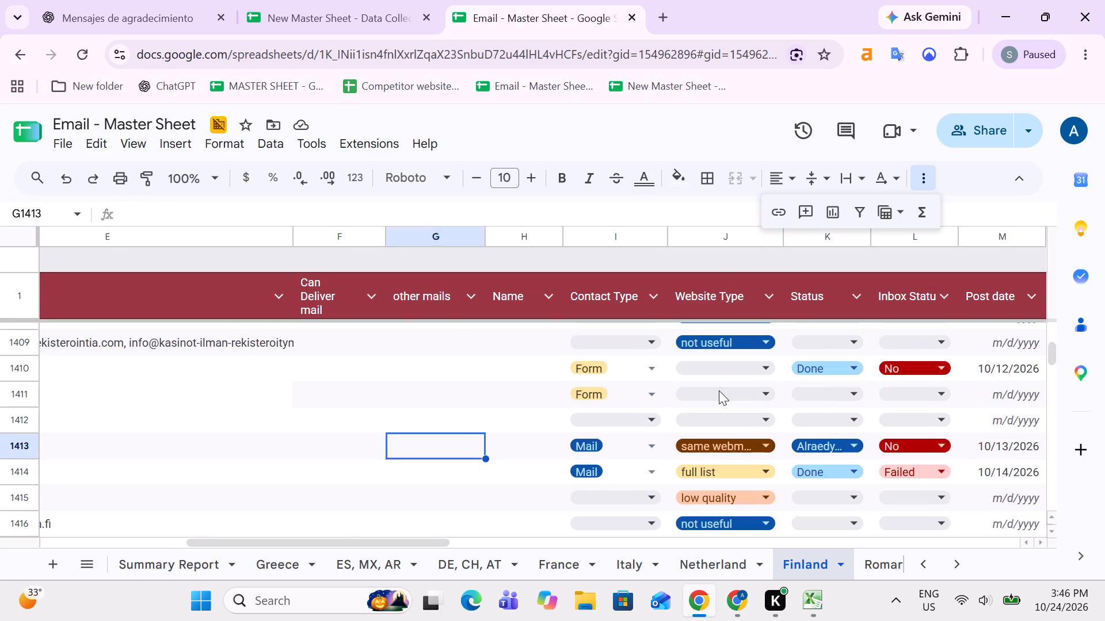
key("ctrl+shift+Down")
key("ctrl+shift+Down")
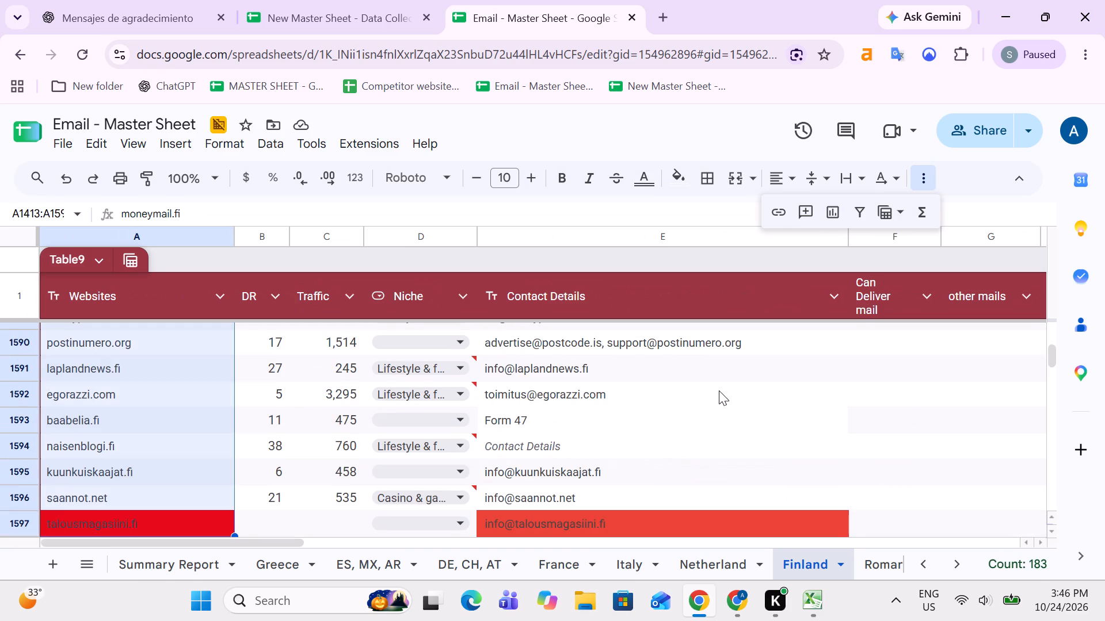
Switch to the Excel workbook and enter 183 as Finland's Reseller Data and 0 as its Market Data.
key("alt+Tab")
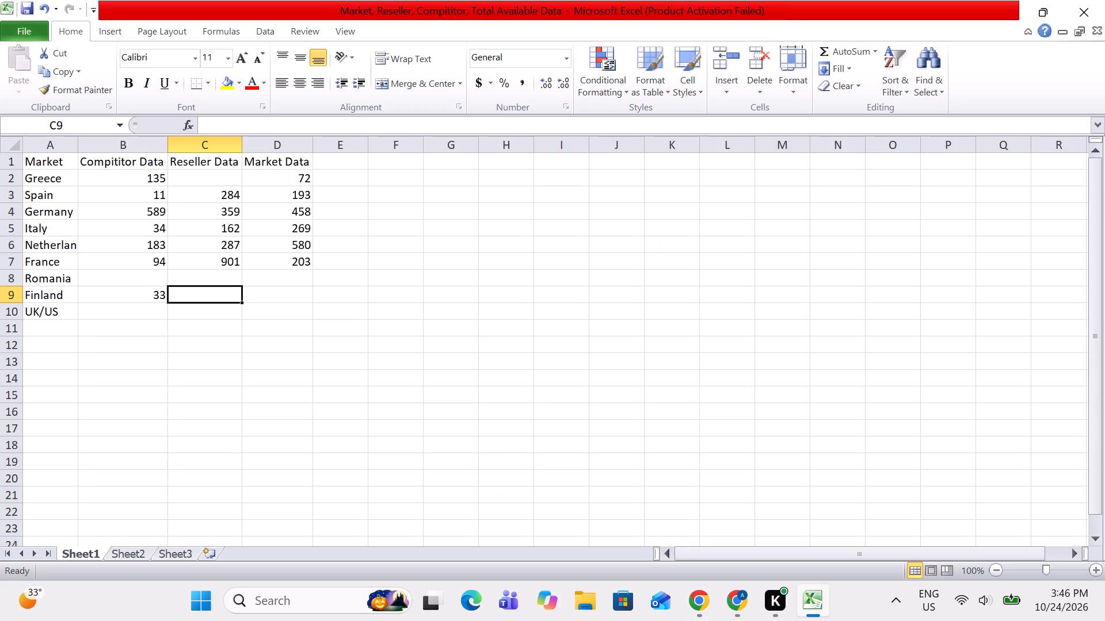
type("18")
key("3")
key("Right")
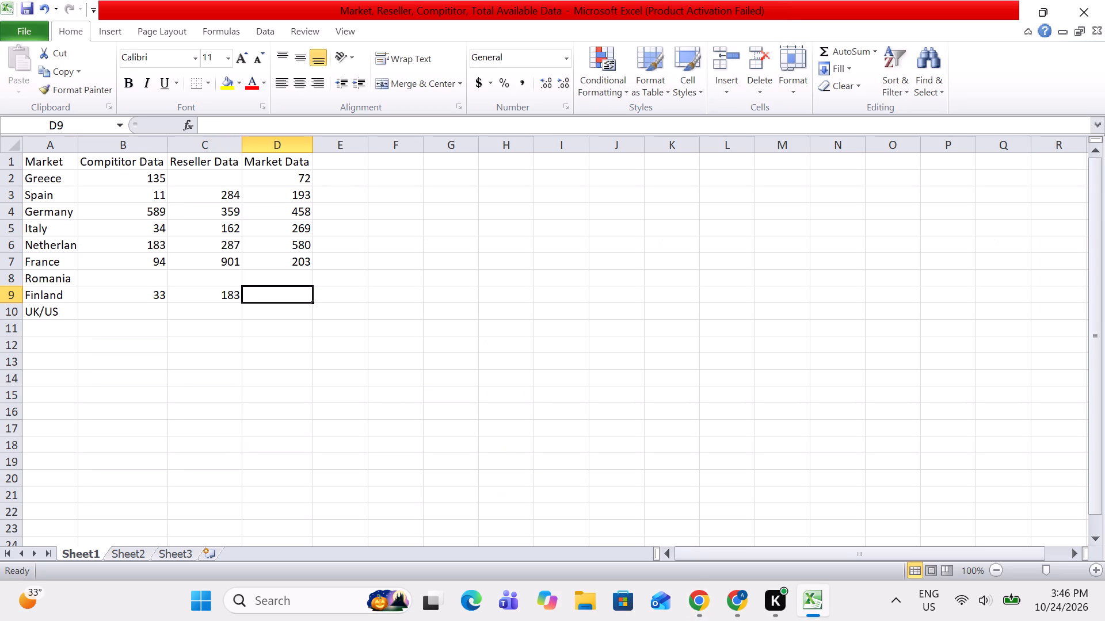
key("0")
key("Right")
key("Down")
key("Left")
key("Left")
key("Left")
key("Up")
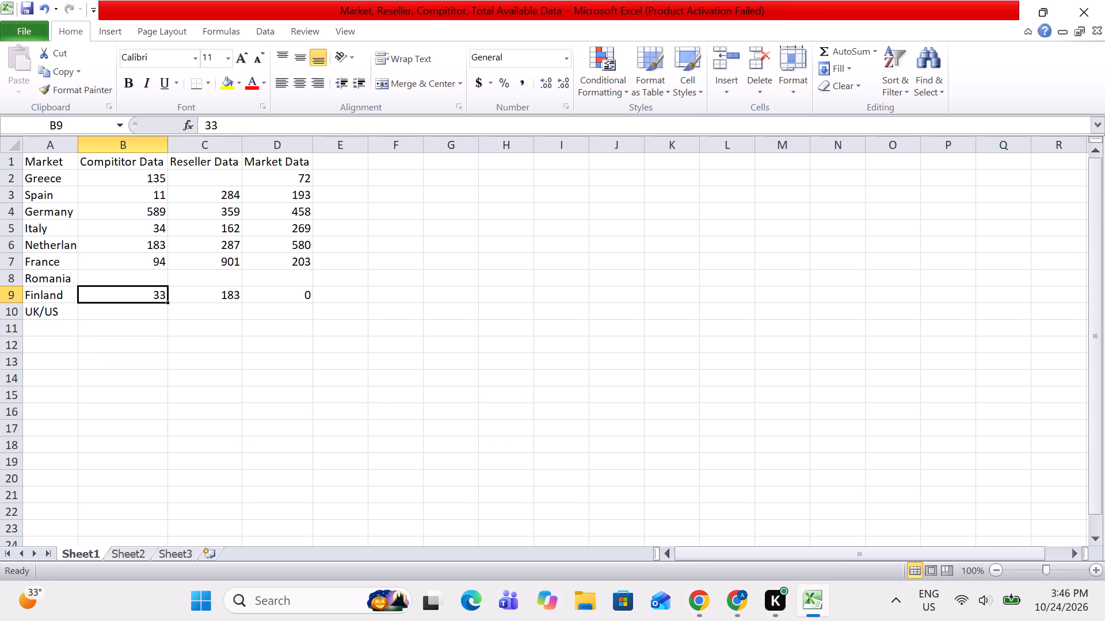
Select Romania's Compititor Data cell, switch back to the Email - Master Sheet in Chrome and open the Romania sheet.
key("Right")
key("Left")
key("Up")
key("Right")
key("Right")
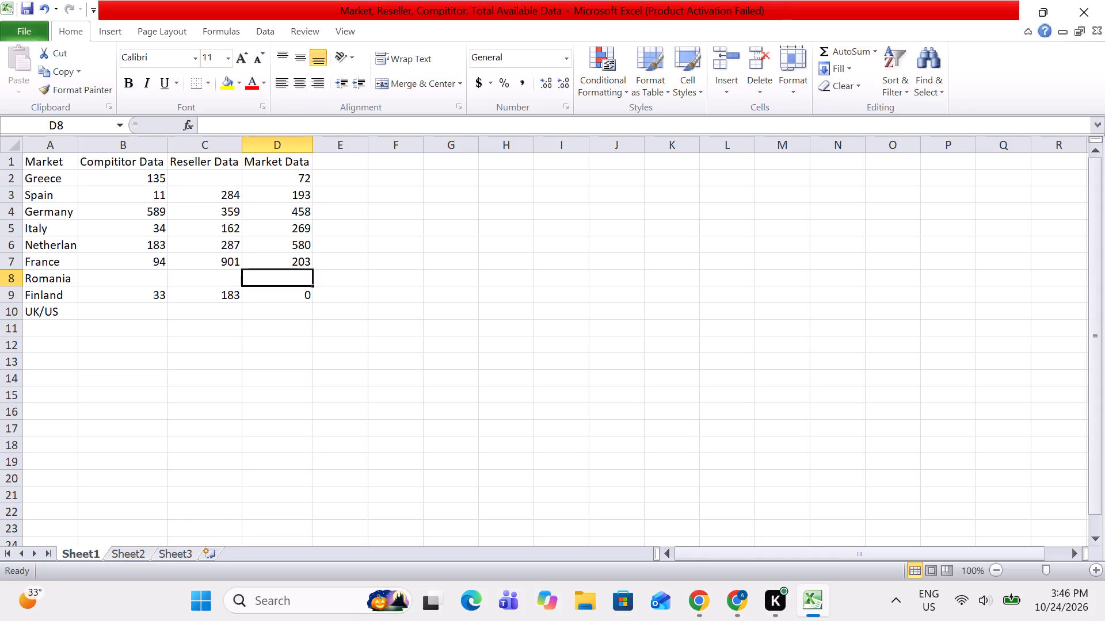
key("Left")
key("Left")
key("alt+Tab")
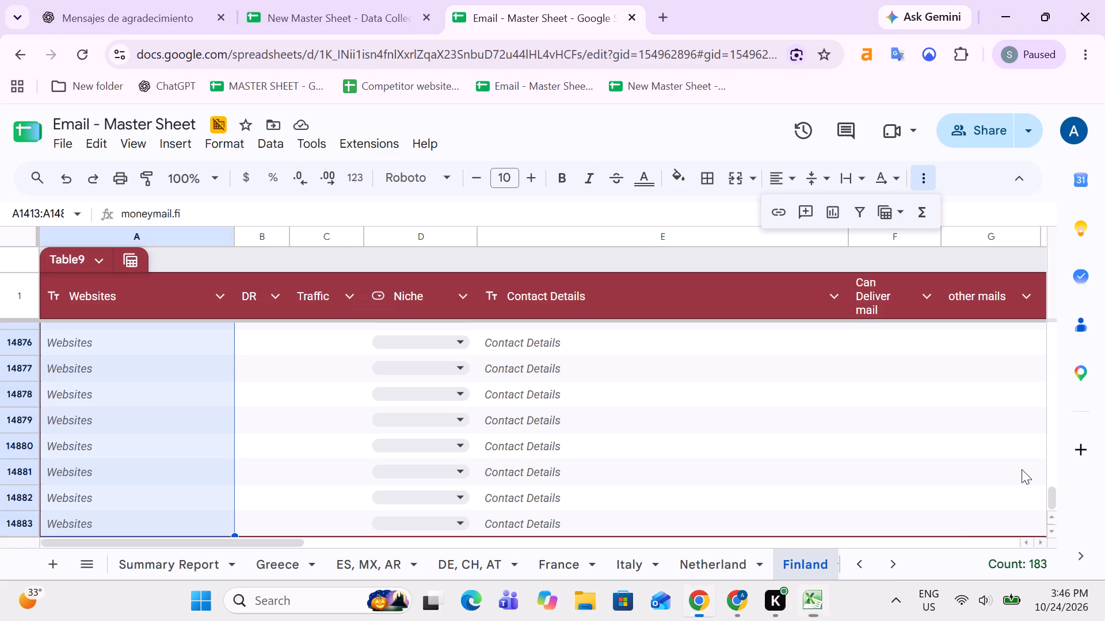
left_click(892, 559)
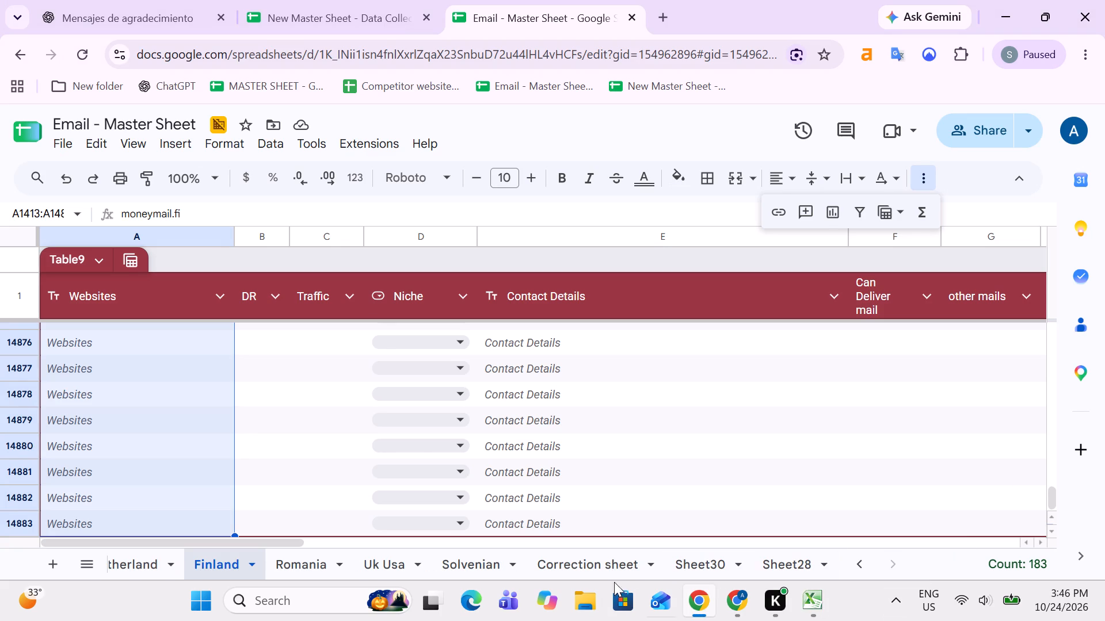
left_click(303, 568)
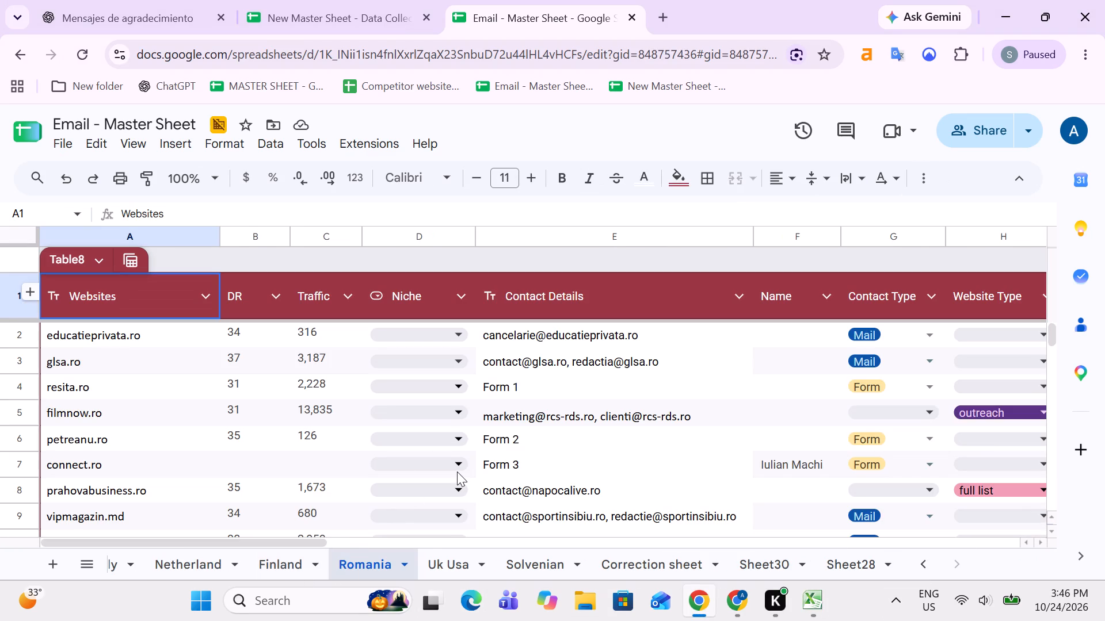
Look across the Romania sheet's columns to locate the Compititor column.
left_click(551, 471)
key("Right")
key("Right")
key("Right")
key("Right")
key("Right")
key("Right")
key("Right")
key("Right")
key("Right")
key("Right")
key("Right")
key("Right")
key("Right")
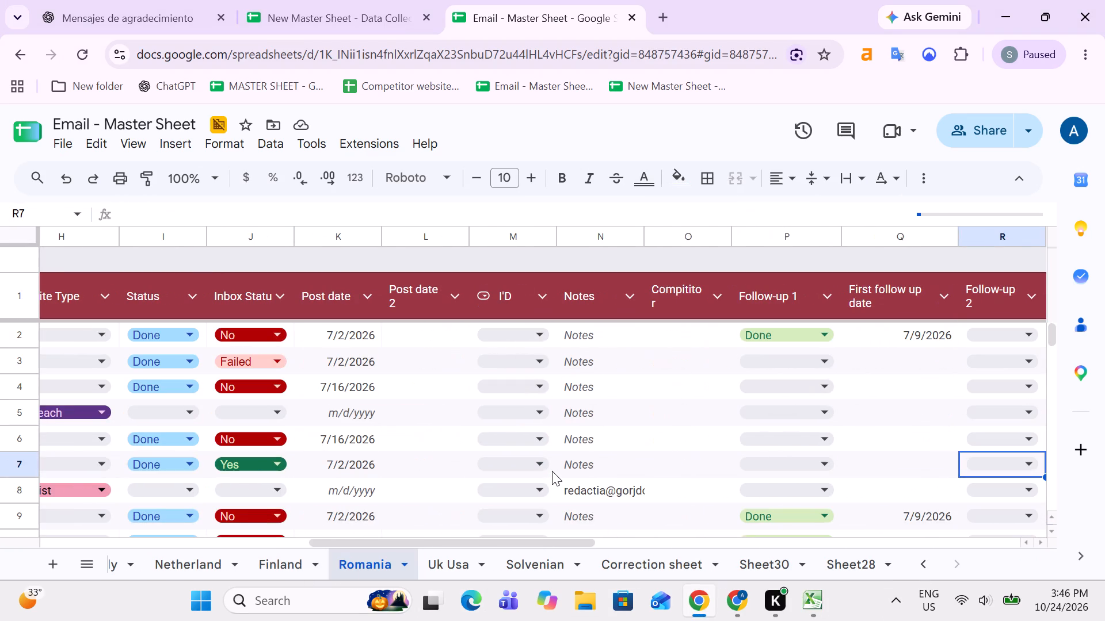
key("Left")
key("Right")
key("Right")
key("Right")
key("Right")
key("Left")
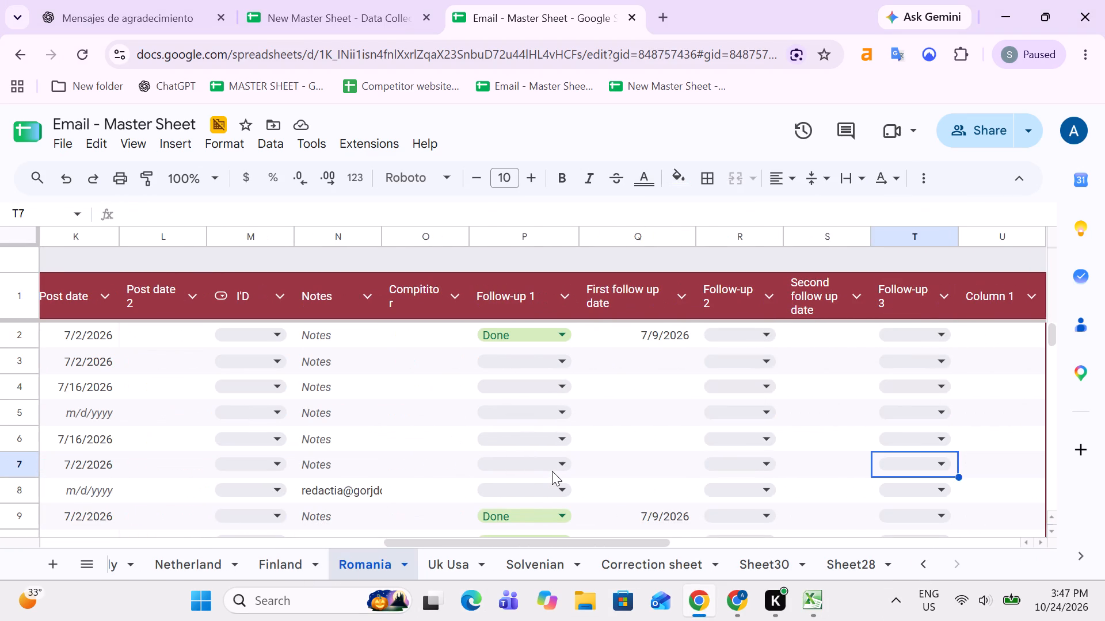
key("Left")
key("Right")
key("Right")
key("Left")
key("Left")
key("Left")
key("Left")
key("Left")
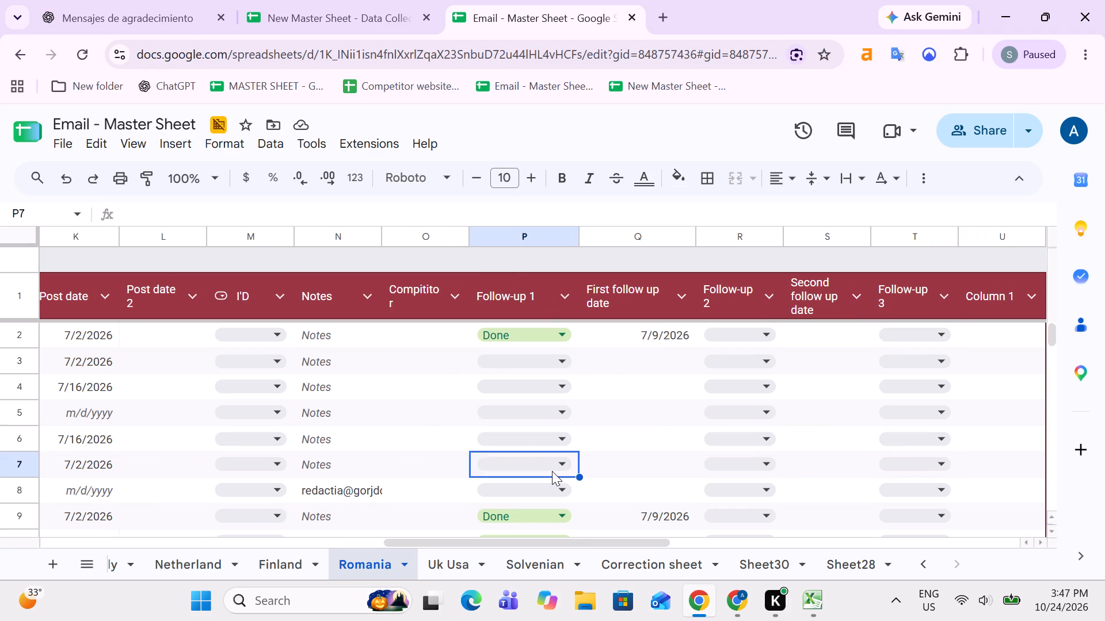
key("Left")
Examine the Compititor column of the Romania sheet from row 7 down to the All Other Market Sheet entry in row 4039.
key("ctrl+Down")
key("Down")
key("Down")
key("ctrl+Down")
key("ctrl+Down")
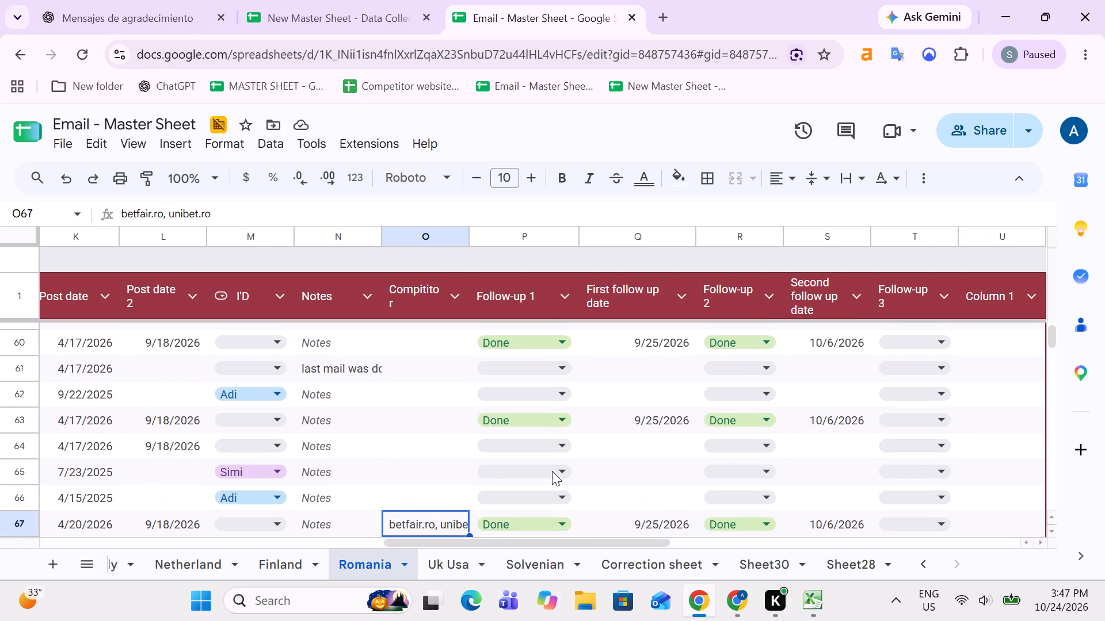
key("Down")
key("ctrl+Down")
key("ctrl+Down")
key("ctrl+Down")
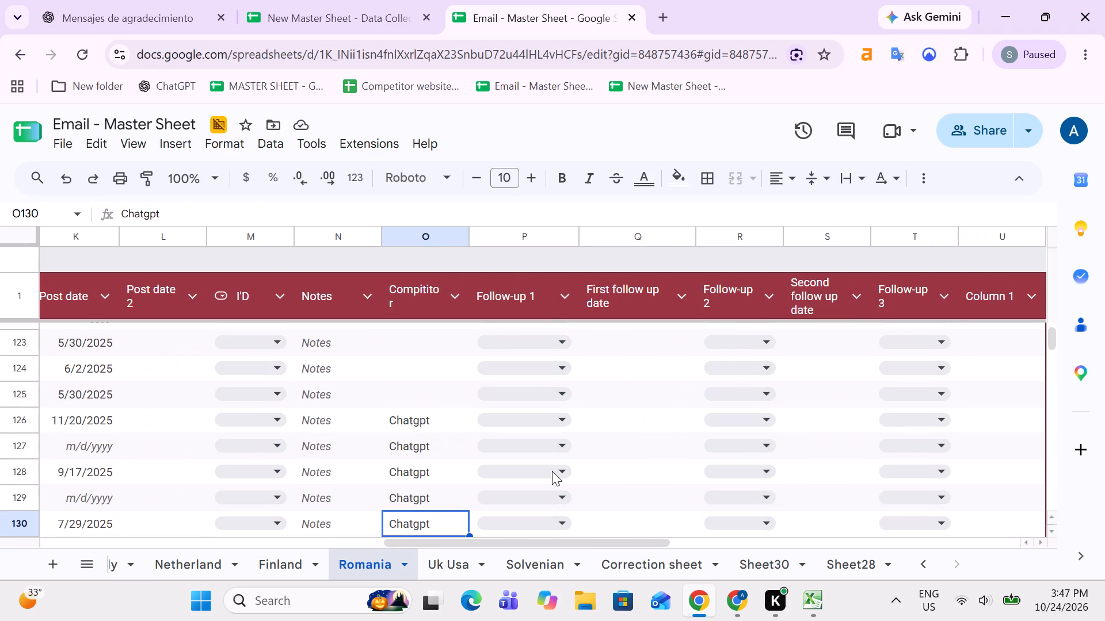
key("ctrl+Down")
key("ctrl+Down")
key("ctrl+Down")
key("ctrl+Down")
key("ctrl+Down")
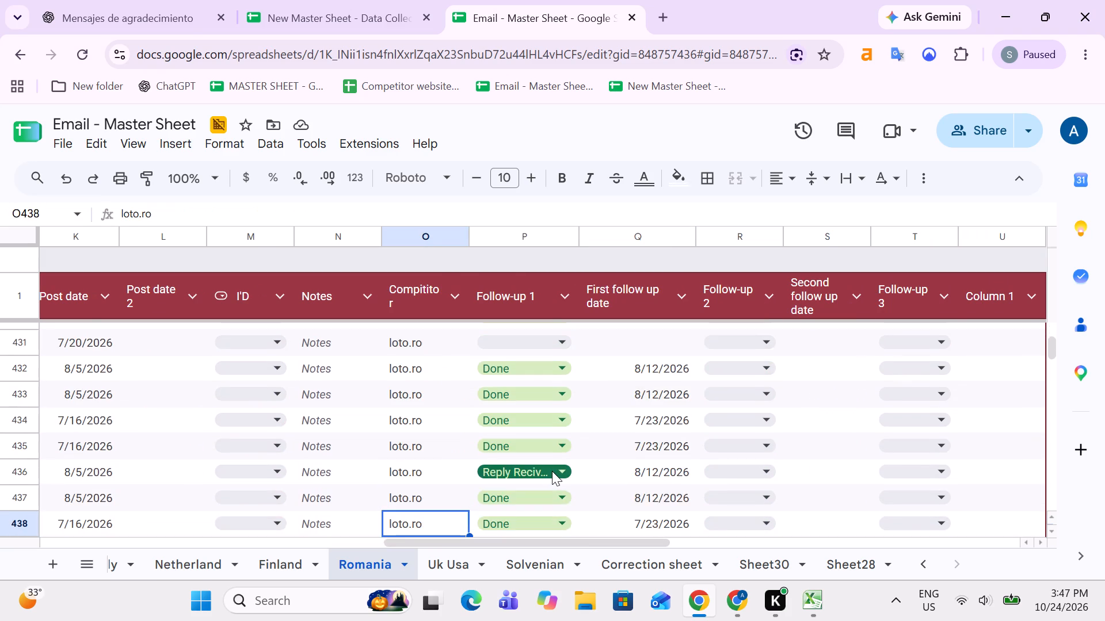
key("ctrl+Down")
key("ctrl+Down")
key("ctrl+Down")
key("ctrl+Down")
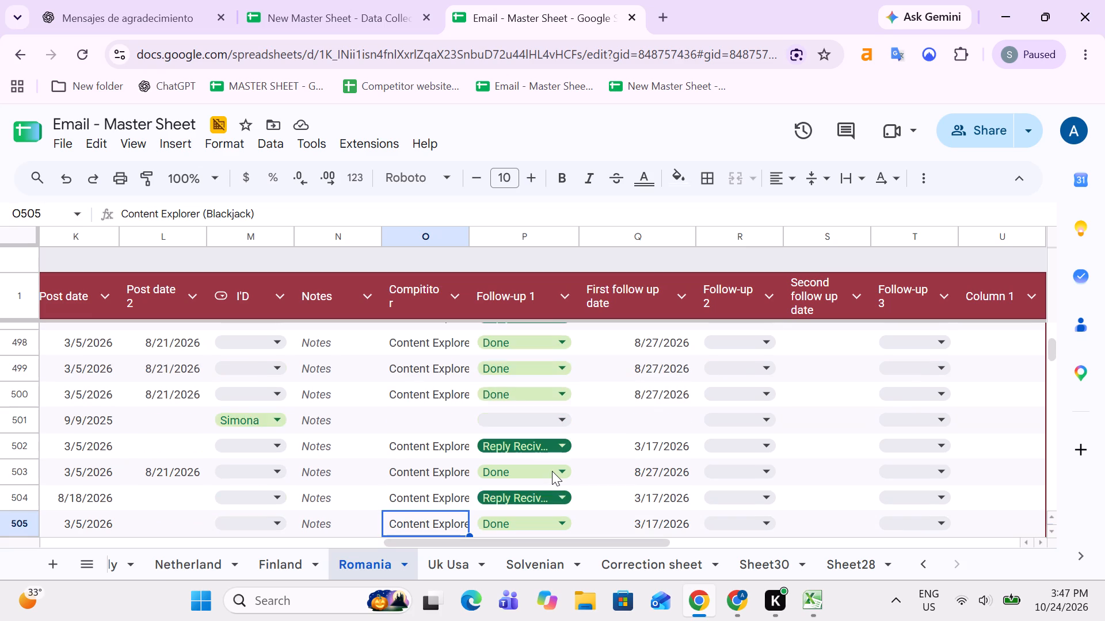
key("ctrl+Down")
key("ctrl+Down")
key("ctrl+Down")
key("ctrl+Down")
key("ctrl+Down")
key("ctrl+Down")
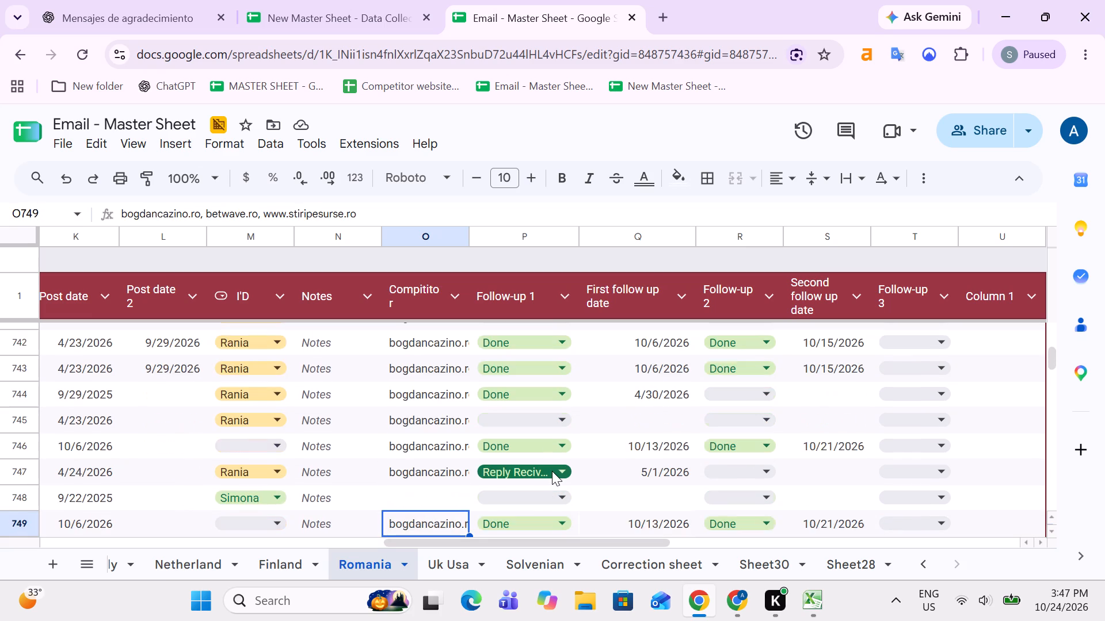
key("ctrl+Down")
key("ctrl+Down")
key("ctrl+Down")
key("ctrl+Down")
key("ctrl+Down")
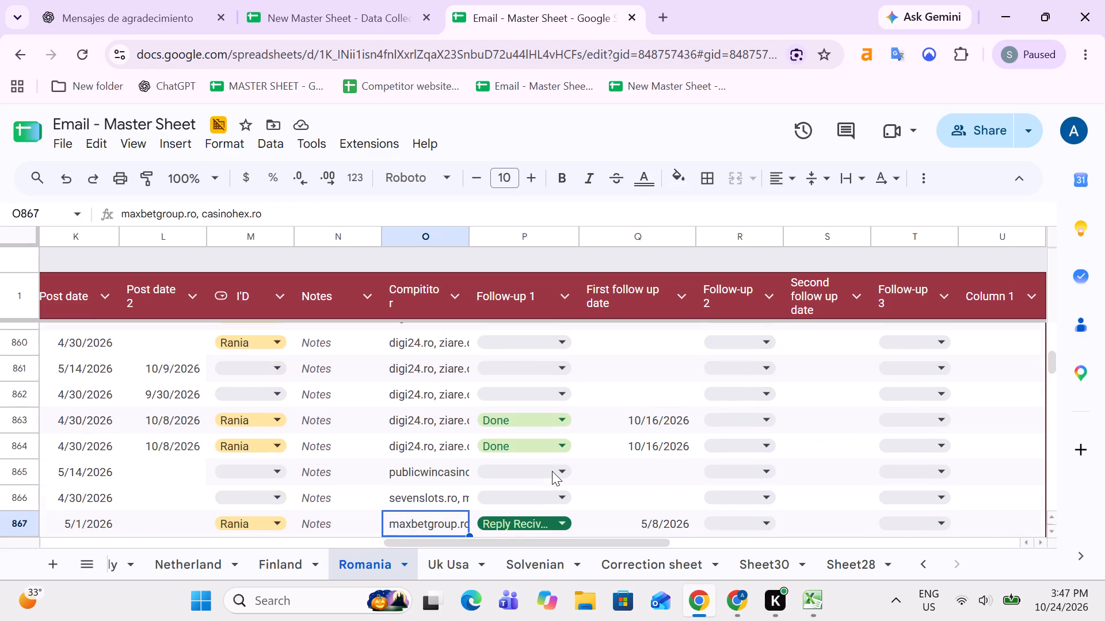
key("ctrl+Down")
key("ctrl+Down")
key("ctrl+Down")
key("ctrl+Down")
key("ctrl+Down")
key("ctrl+Down")
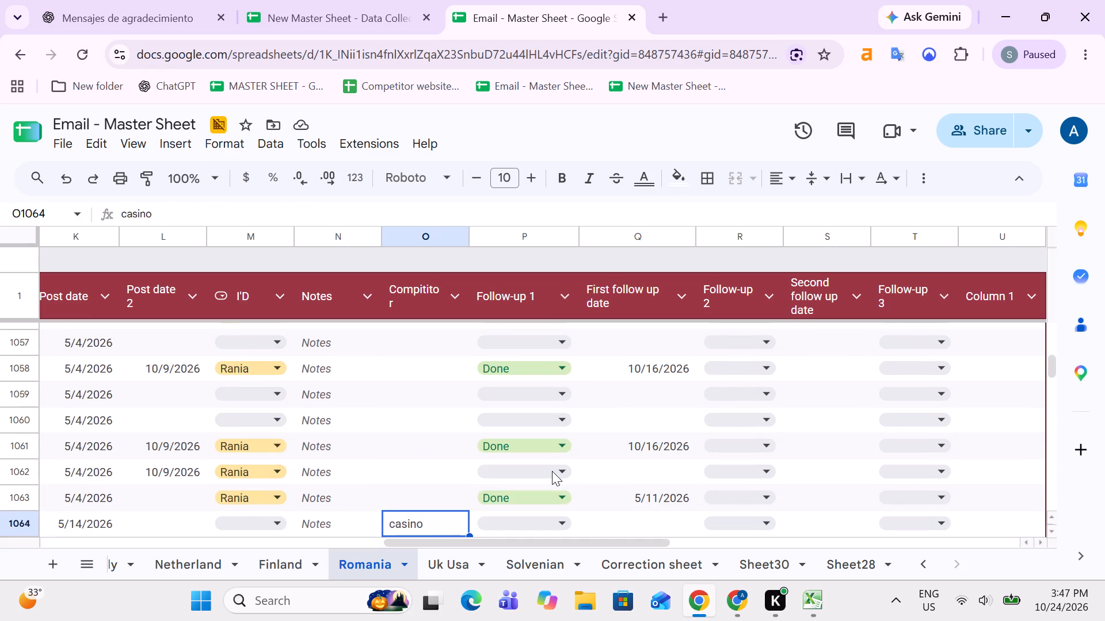
key("ctrl+Down")
key("ctrl+Down")
key("ctrl+Down")
key("ctrl+Down")
key("ctrl+Down")
key("ctrl+Down")
key("ctrl+Down")
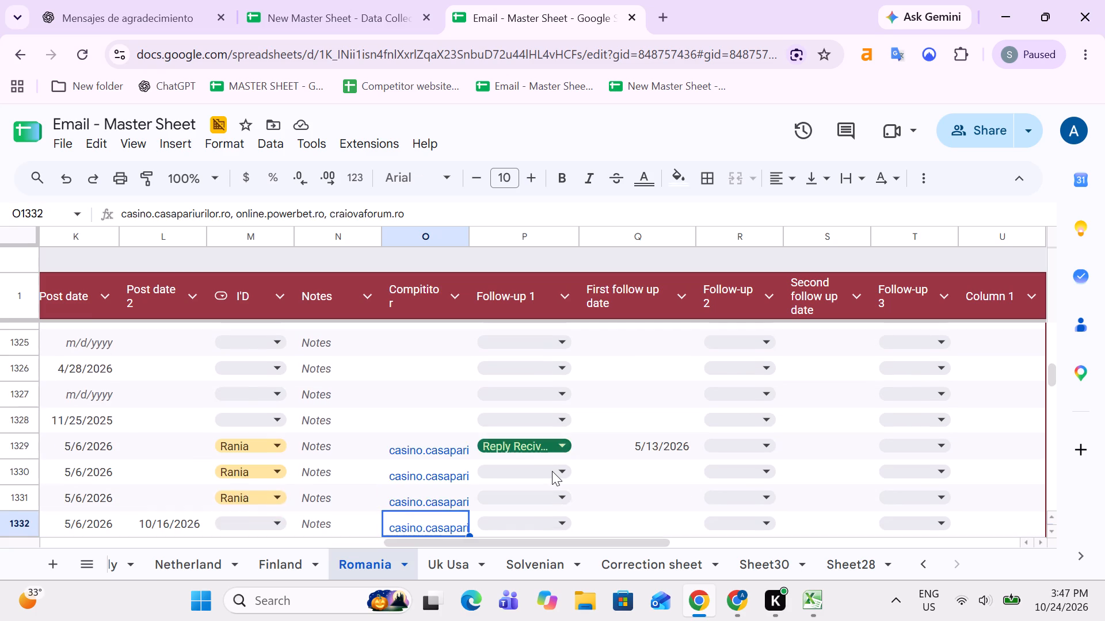
key("ctrl+Down")
key("ctrl+Down")
key("ctrl+Down")
key("ctrl+Down")
key("ctrl+Down")
key("ctrl+Down")
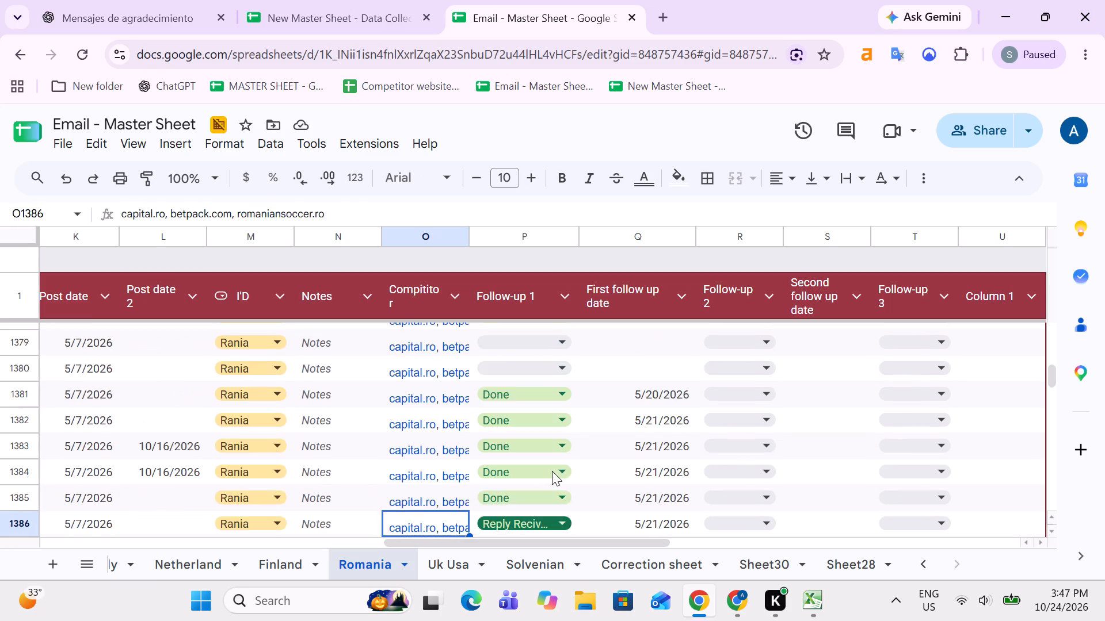
key("ctrl+Down")
key("ctrl+Down")
key("ctrl+Down")
key("ctrl+Down")
key("ctrl+Down")
key("ctrl+Down")
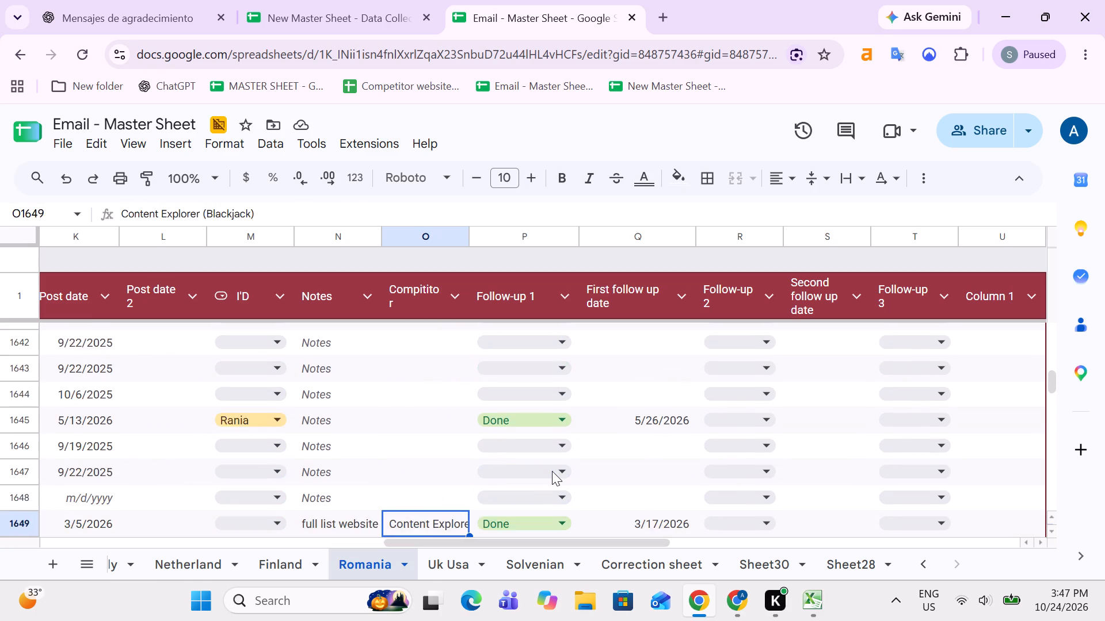
key("ctrl+Down")
key("ctrl+Down")
key("ctrl+Down")
key("ctrl+Down")
key("ctrl+Down")
key("ctrl+Down")
key("ctrl+Down")
key("ctrl+Down")
key("ctrl+Down")
key("ctrl+Down")
key("ctrl+Down")
key("ctrl+Down")
key("ctrl+Down")
key("ctrl+Down")
key("ctrl+Down")
key("ctrl+Down")
key("ctrl+Down")
key("ctrl+Down")
key("ctrl+Down")
key("ctrl+Down")
key("ctrl+Down")
key("ctrl+Down")
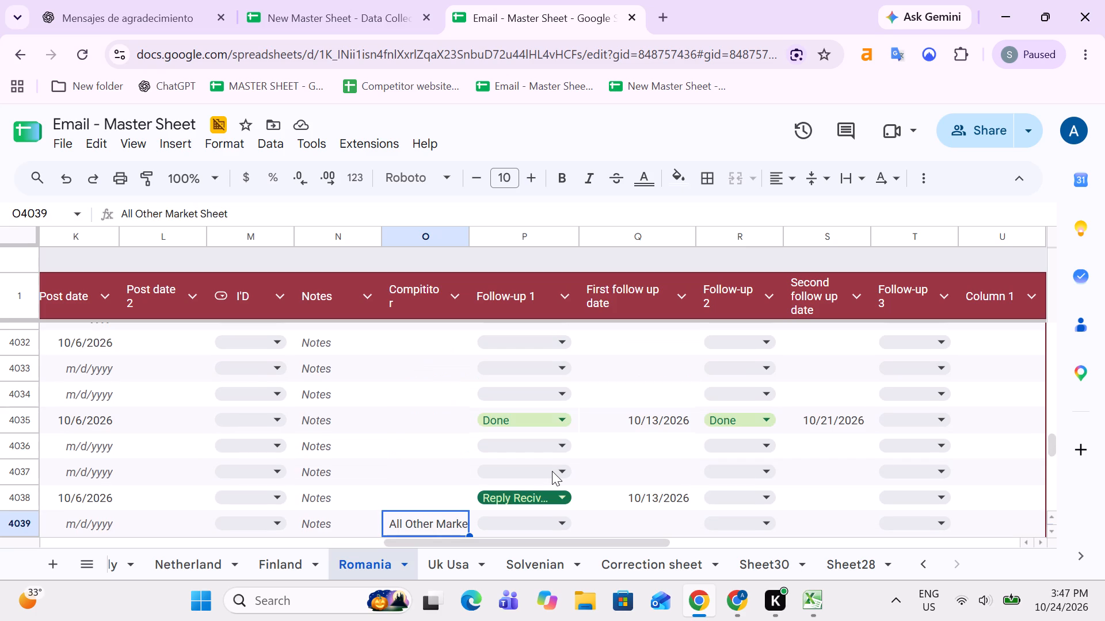
Examine the Compititor column entries around rows 3340 and 4039 to 4060 of the Romania sheet.
key("Up")
key("ctrl+Up")
key("Down")
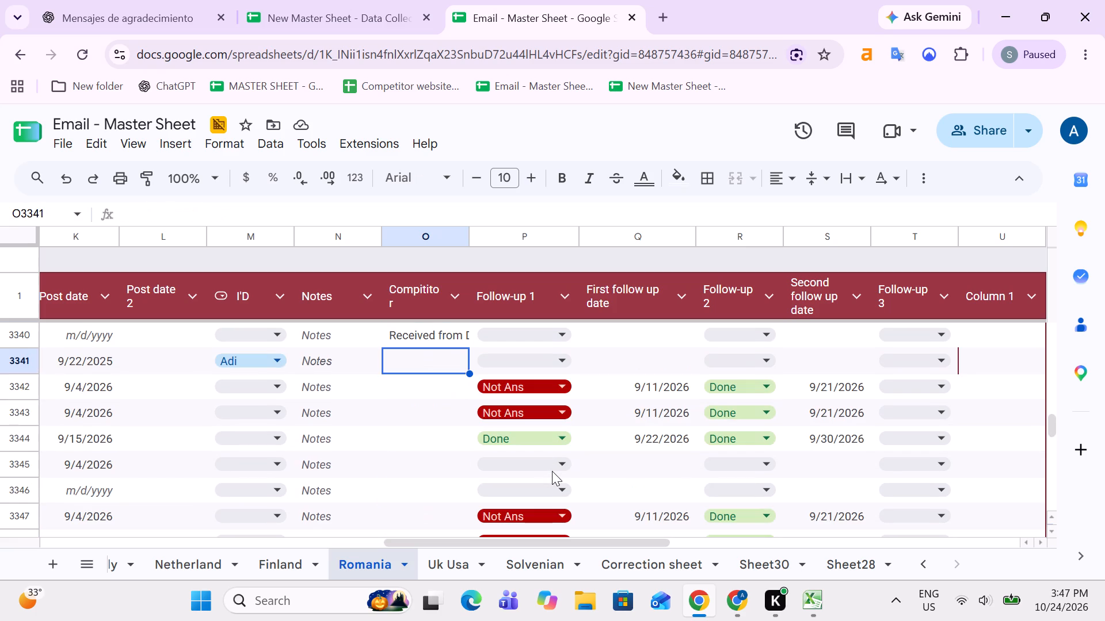
key("ctrl+Down")
key("Down")
key("Up")
key("ctrl+shift+Down")
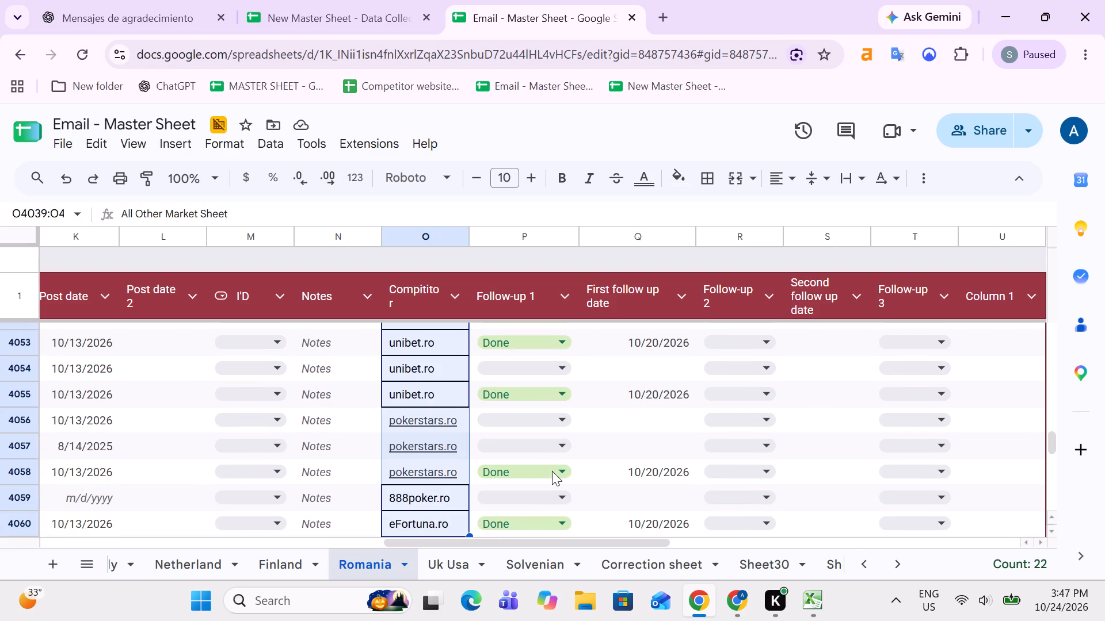
key("Up")
key("Down")
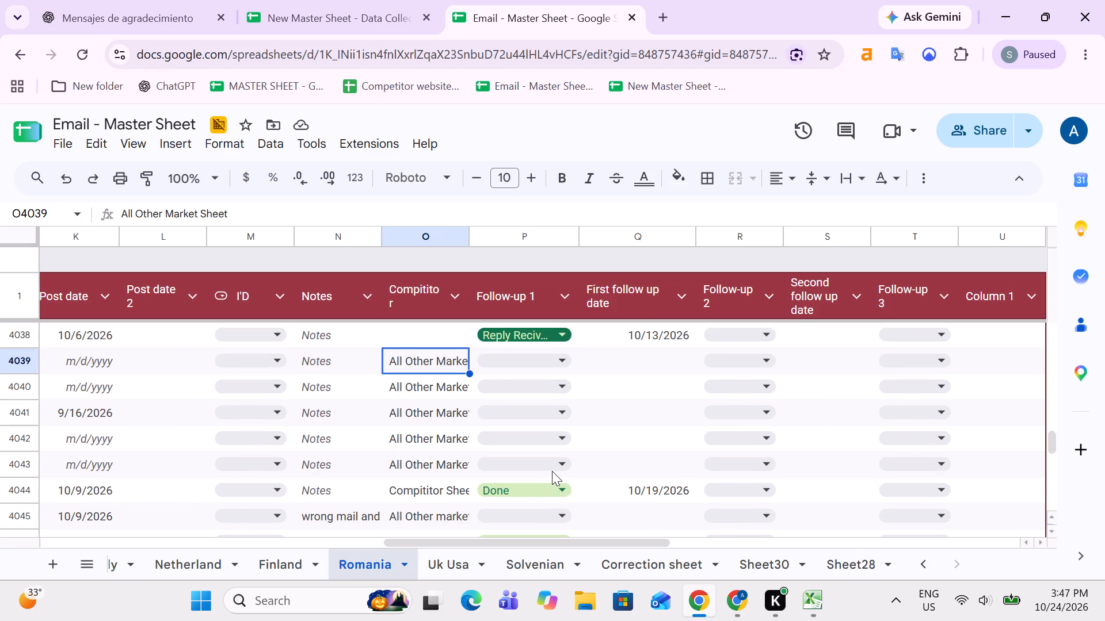
Select down the Compititor column from the first All Other Market Sheet entry in row 4039 to row 4117, checking for further entries.
key("shift+Down")
key("shift+Down")
key("shift+Down")
key("shift+Down")
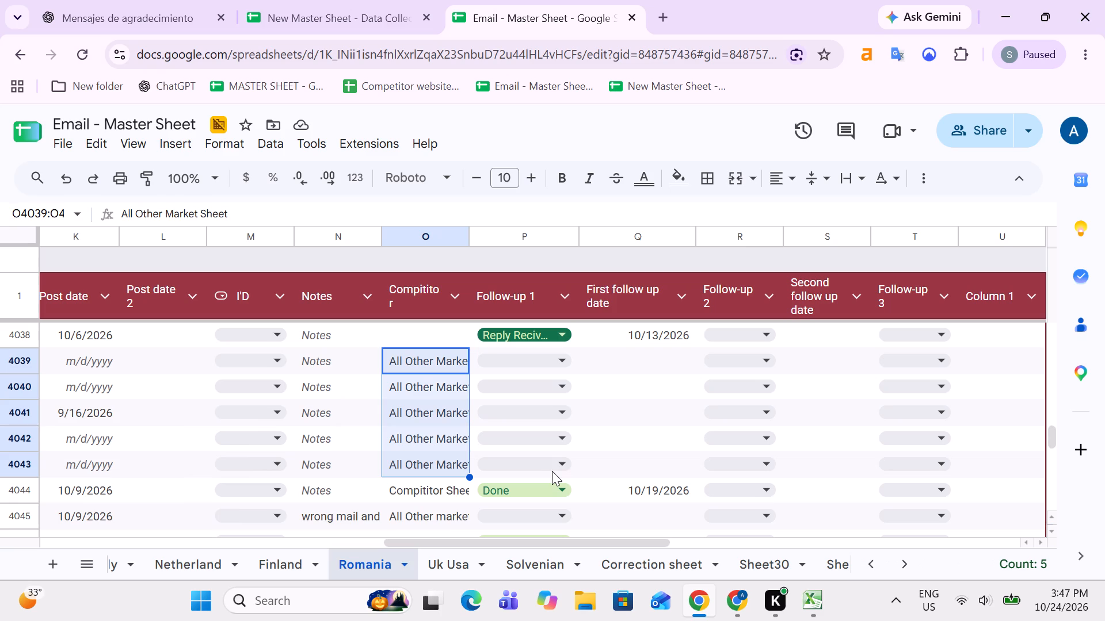
key("shift+Down")
key("shift+Down")
key("shift+Down")
key("shift+Down")
key("shift+Down")
key("shift+Down")
key("shift+Down")
key("shift+Down")
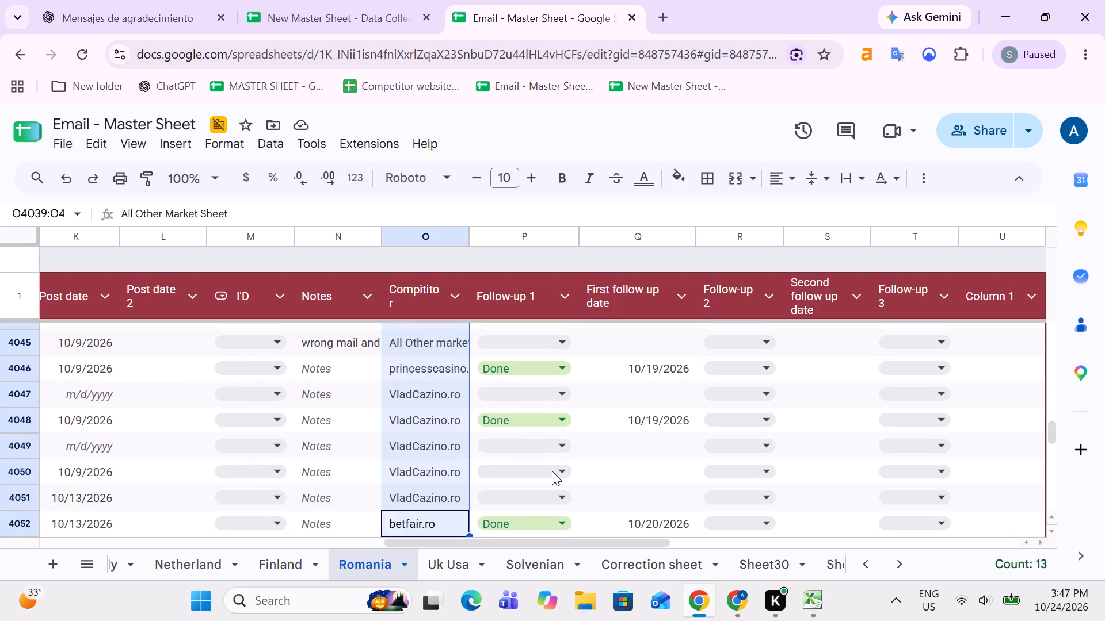
key("shift+Down")
key("shift+Down")
key("shift+Down")
key("shift+Down")
key("shift+Down")
key("shift+Down")
key("shift+Down")
key("shift+Down")
key("shift+Down")
key("shift+Down")
key("shift+Down")
key("shift+Down")
key("shift+Down")
key("shift+Down")
key("shift+Down")
key("shift+Down")
key("shift+Down")
key("shift+Down")
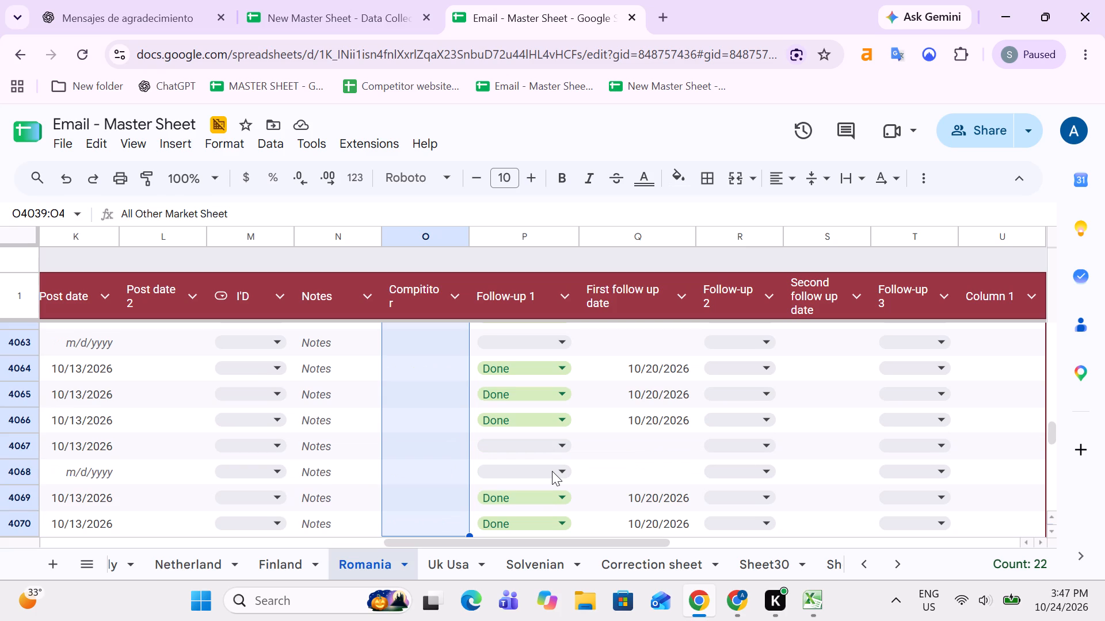
key("shift+Down")
key("shift+Down")
key("shift+Down")
key("shift+Down")
key("shift+Down")
key("shift+Down")
key("shift+Down")
key("shift+Down")
key("shift+Down")
key("shift+Down")
key("shift+Down")
key("shift+Down")
key("shift+Down")
key("shift+Down")
key("shift+Down")
key("shift+Down")
key("shift+Down")
key("shift+Down")
key("shift+Down")
key("shift+Down")
key("shift+Down")
key("shift+Down")
key("shift+Down")
key("shift+Down")
key("shift+Down")
key("shift+Down")
key("shift+Down")
key("shift+Down")
key("shift+Down")
key("shift+Down")
key("shift+Down")
key("shift+Down")
key("shift+Down")
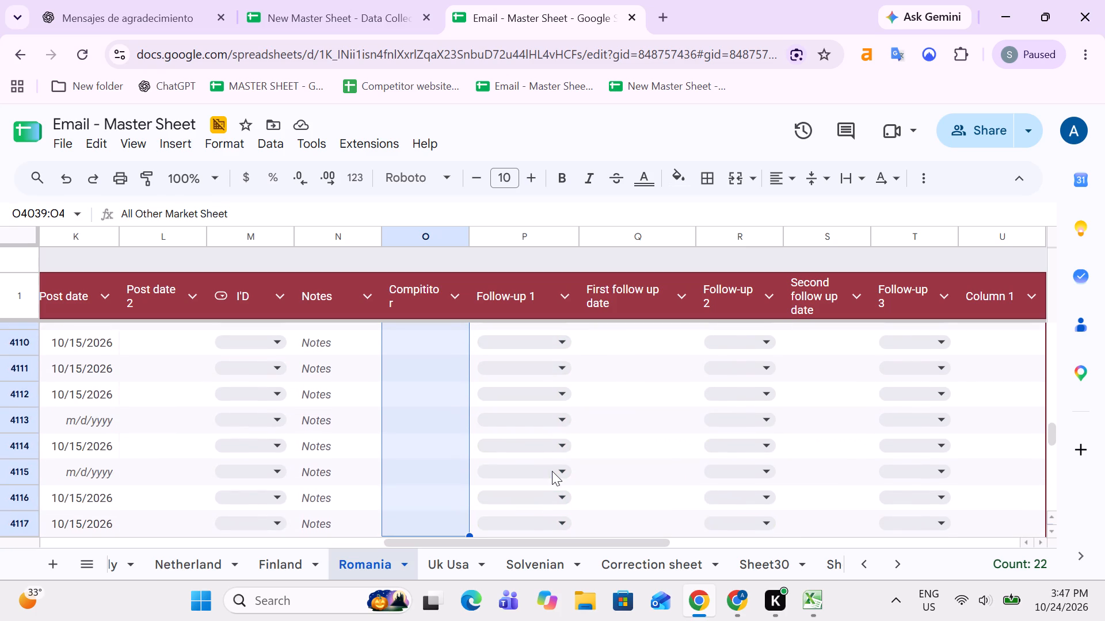
key("ctrl+Up")
key("Up")
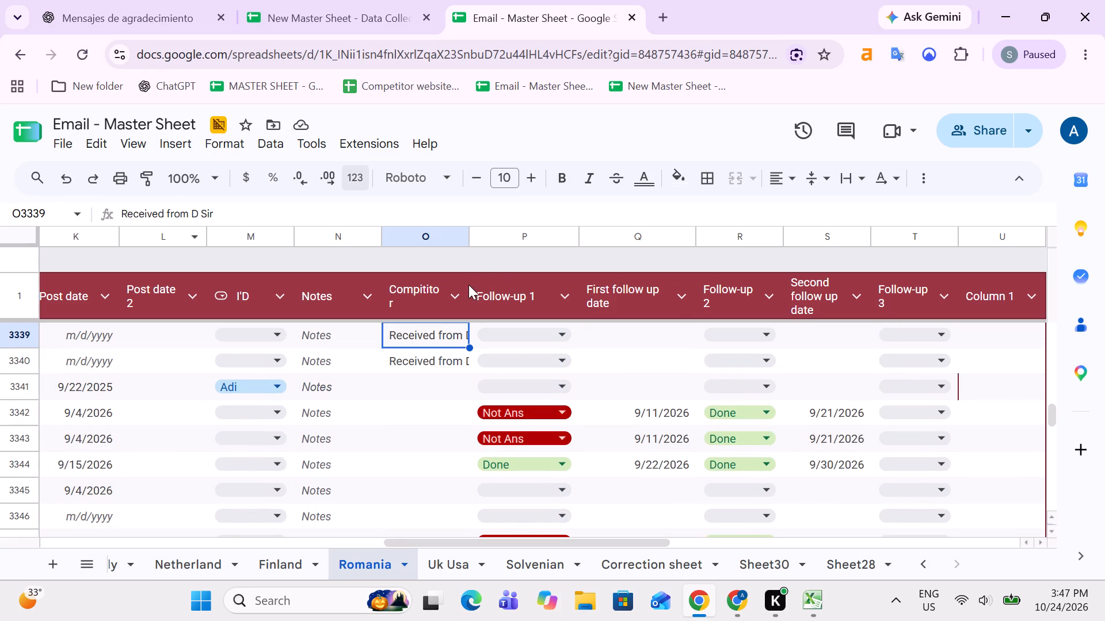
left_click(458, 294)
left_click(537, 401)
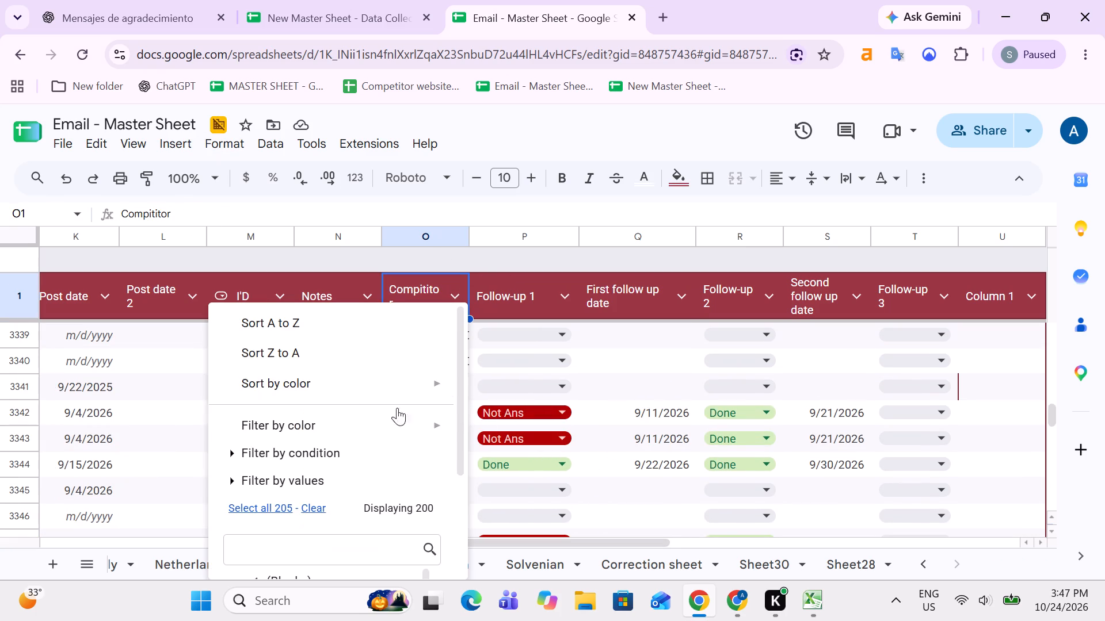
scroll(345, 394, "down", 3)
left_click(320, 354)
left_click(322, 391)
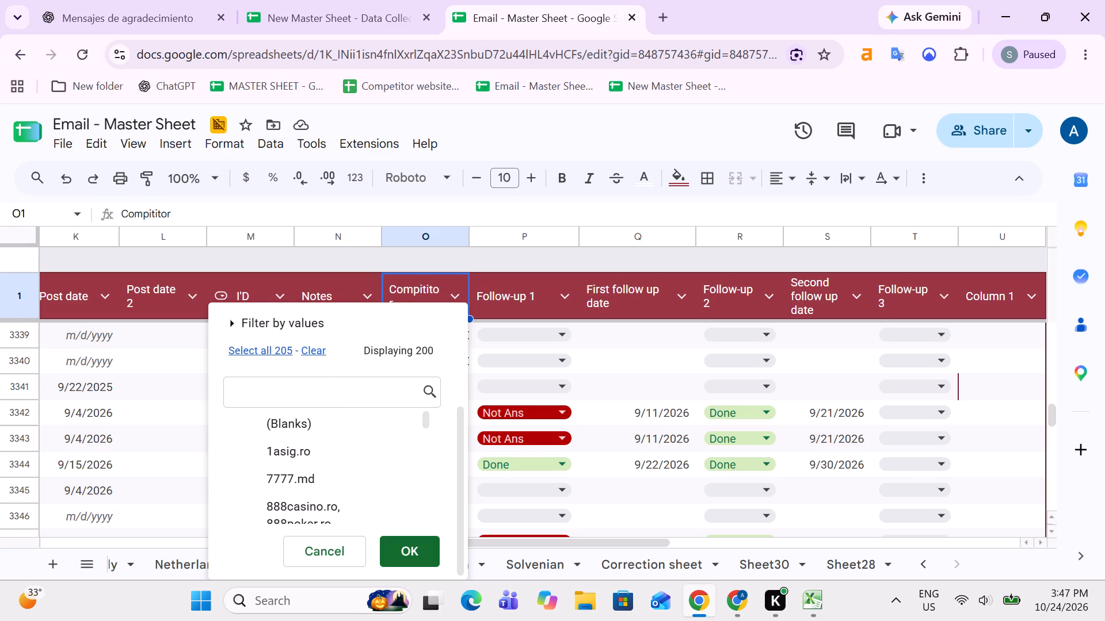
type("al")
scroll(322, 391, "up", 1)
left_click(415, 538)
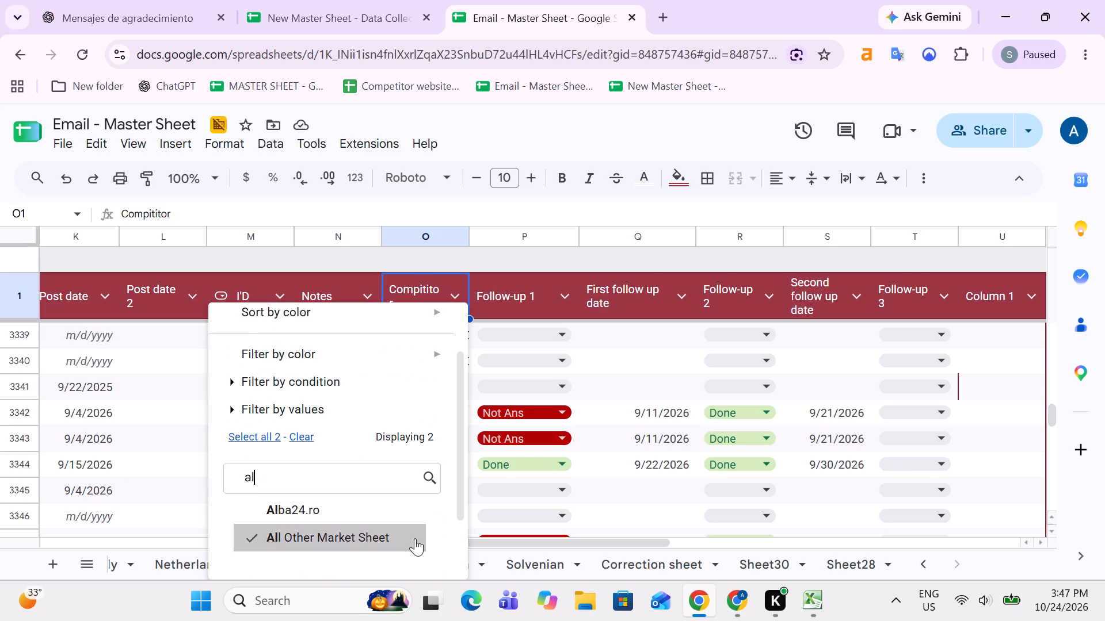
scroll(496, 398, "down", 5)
Filter the Romania sheet's Compititor column to show only the All Other Market Sheet value.
left_click(449, 294)
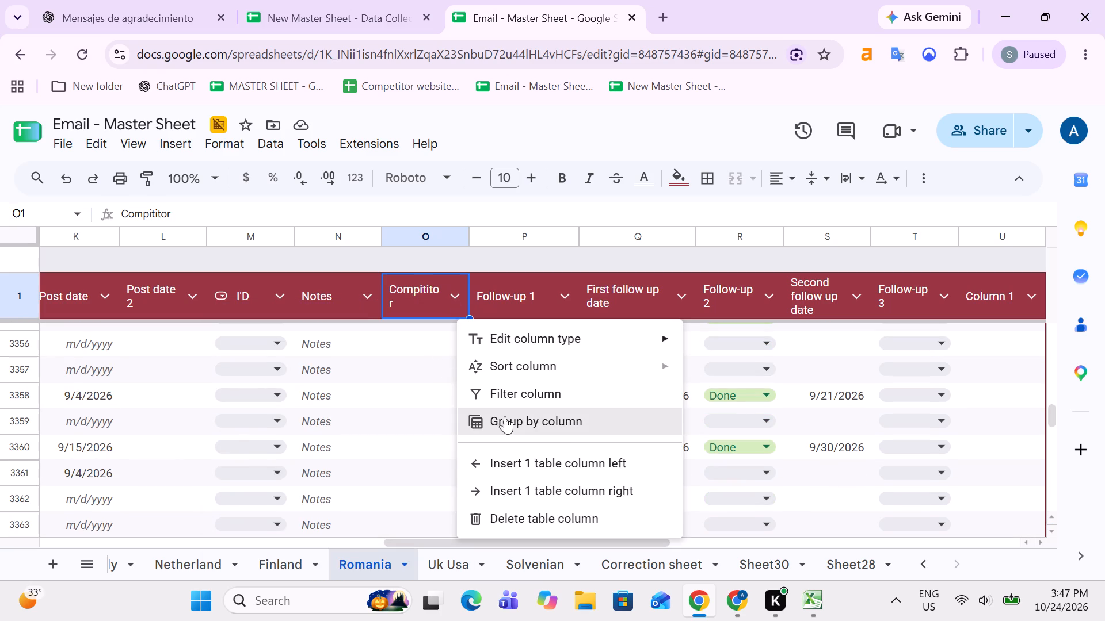
left_click(532, 396)
scroll(379, 406, "down", 3)
left_click(319, 352)
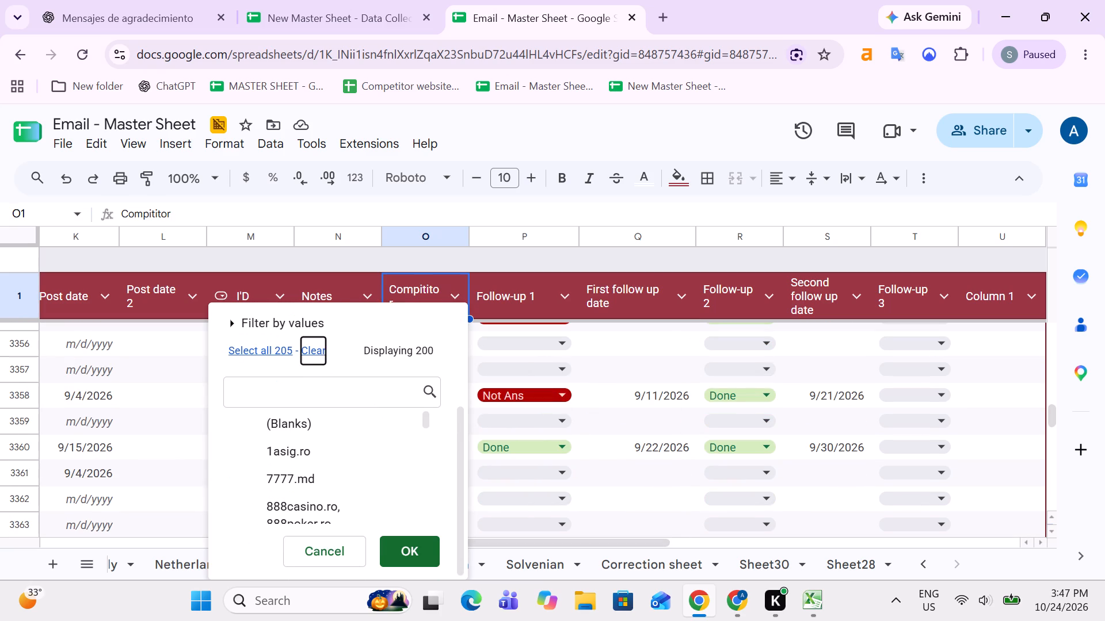
left_click(316, 383)
type("all")
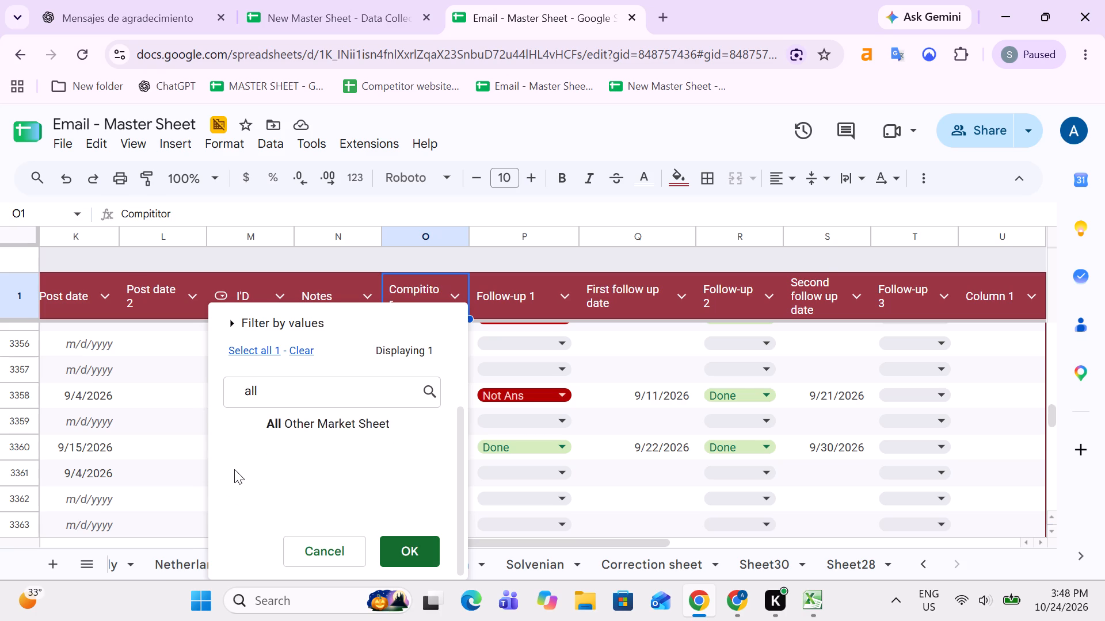
left_click(310, 435)
left_click(421, 543)
key("Down")
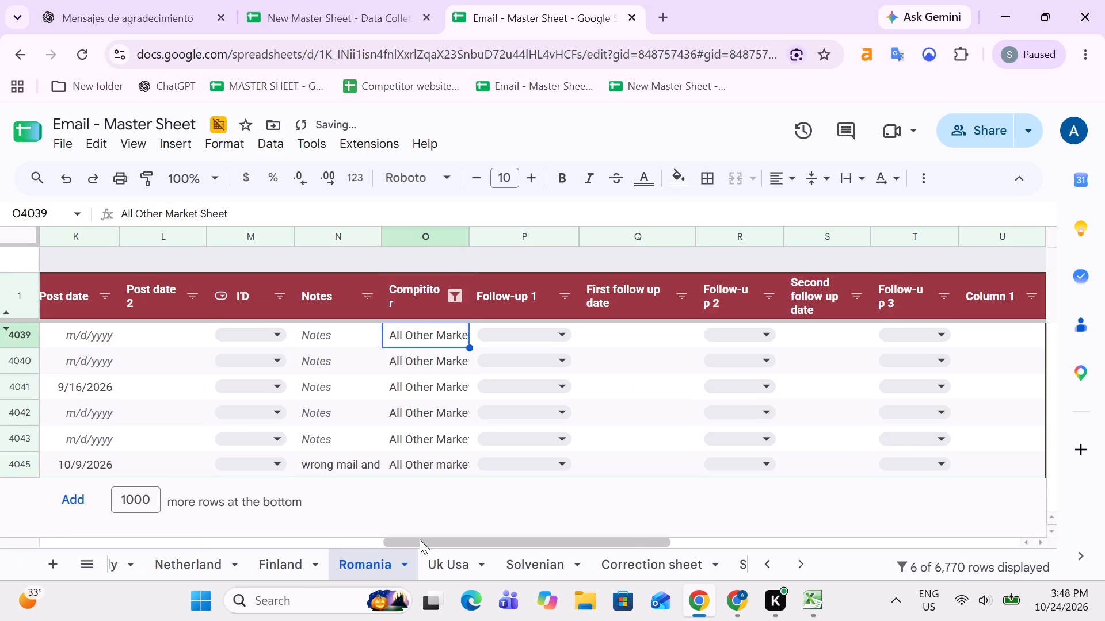
Select all filtered entries in the Websites column, from metro.ro to lorand.biz, to count them.
key("Up")
key("Down")
key("Up")
key("Down")
key("Left")
key("Left")
key("Left")
key("Left")
key("Left")
key("Left")
key("Left")
key("Left")
key("Left")
key("Left")
key("Left")
key("Left")
key("Left")
key("Left")
key("Left")
key("Left")
key("Left")
key("Left")
key("Left")
key("Left")
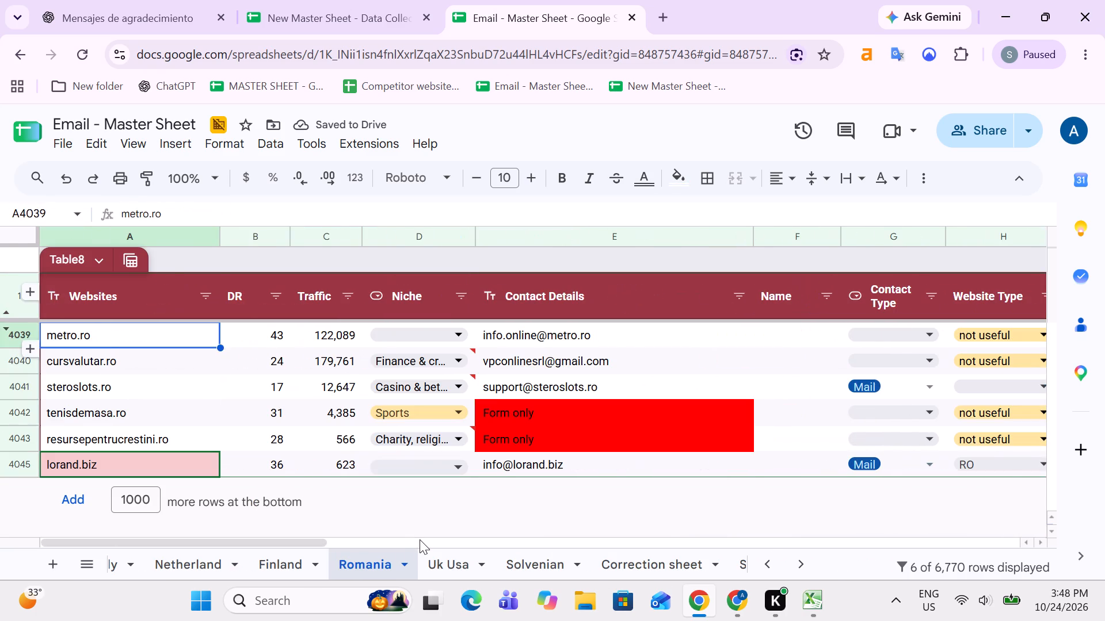
key("Up")
key("Down")
key("ctrl+shift+Down")
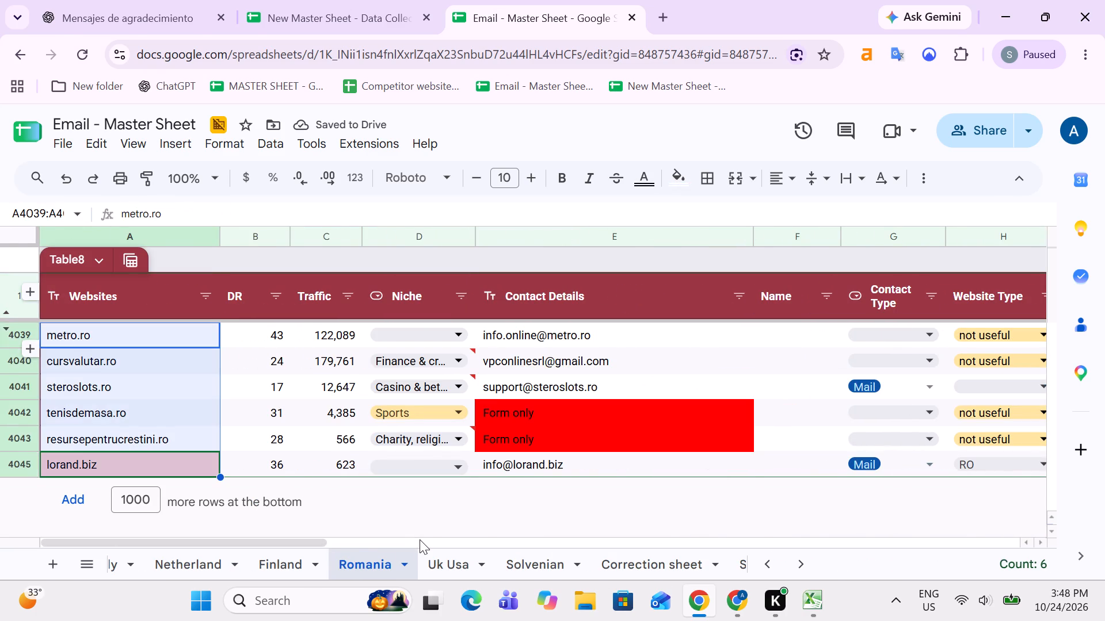
Switch to the Excel workbook, enter 6 as Romania's Market Data and select its Reseller Data cell.
key("alt+Tab")
key("Right")
key("Left")
key("Right")
key("Right")
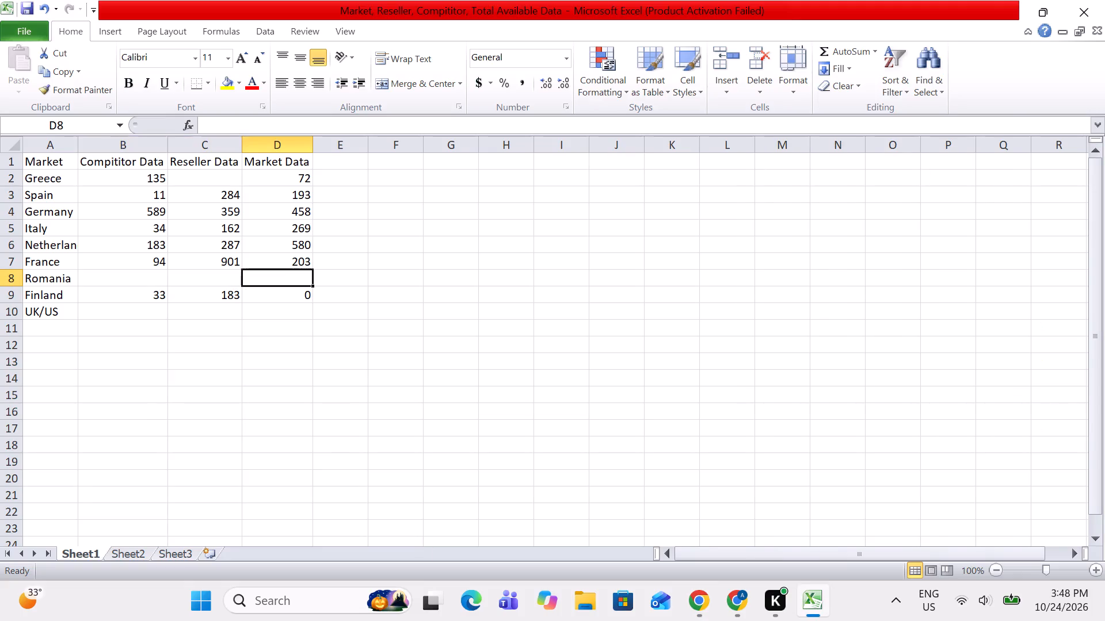
key("6")
key("Right")
key("Left")
key("Left")
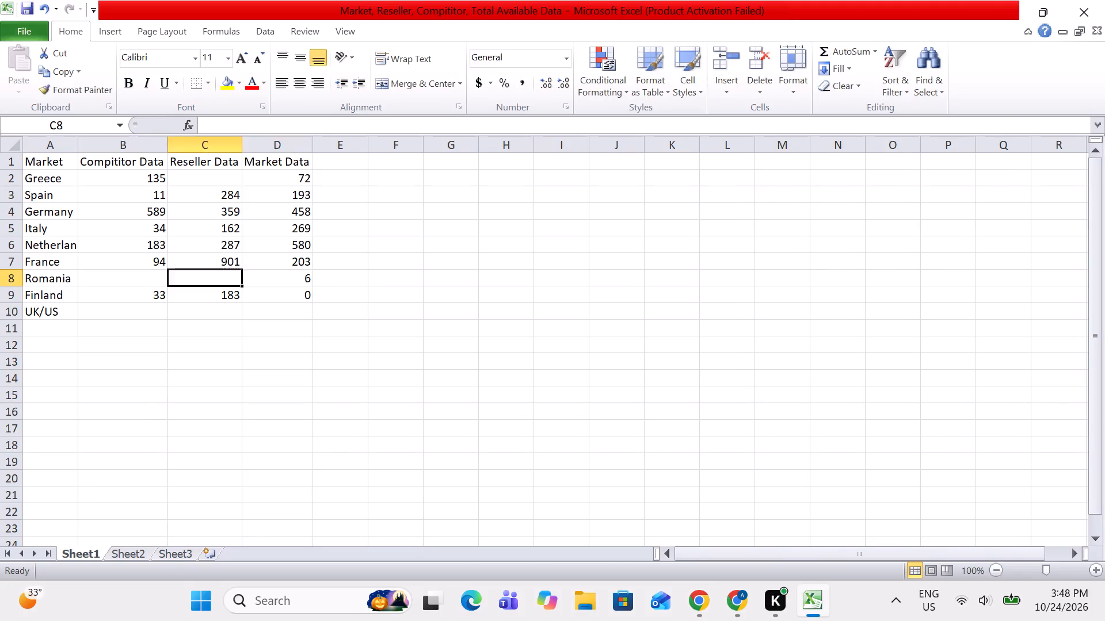
Switch back to the Email - Master Sheet in Chrome and filter the Compititor column to show only the Compititor Sheet value.
key("alt+Tab")
key("Up")
key("Down")
key("Right")
key("Right")
key("Right")
key("Right")
key("Right")
key("Right")
key("Right")
key("Right")
key("Right")
key("Right")
key("Right")
key("Right")
key("Right")
key("Right")
key("Right")
key("Right")
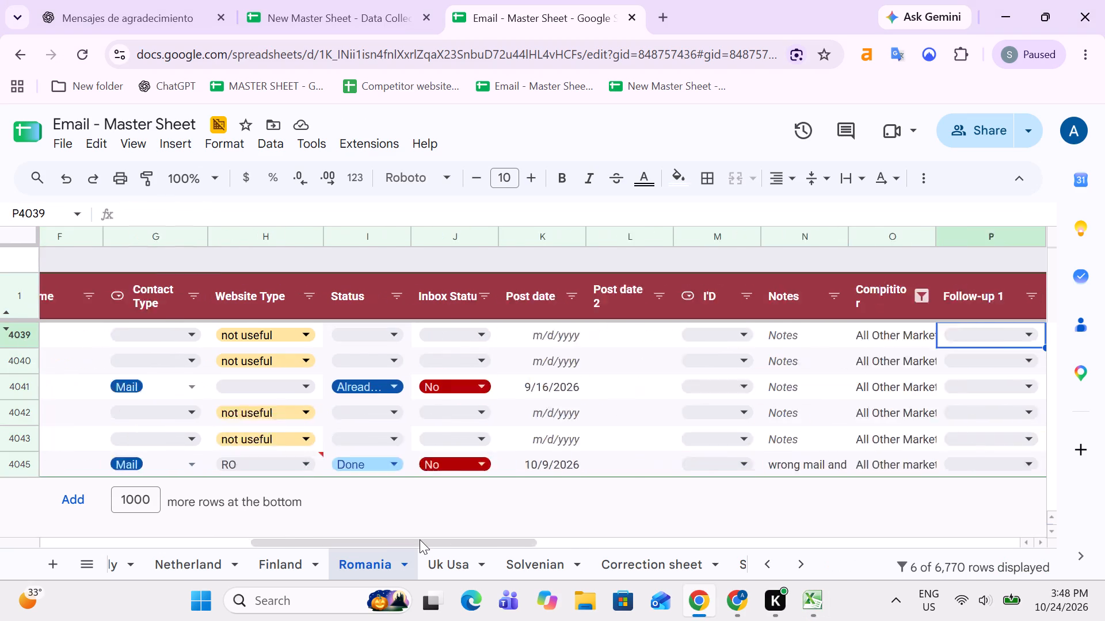
left_click(802, 293)
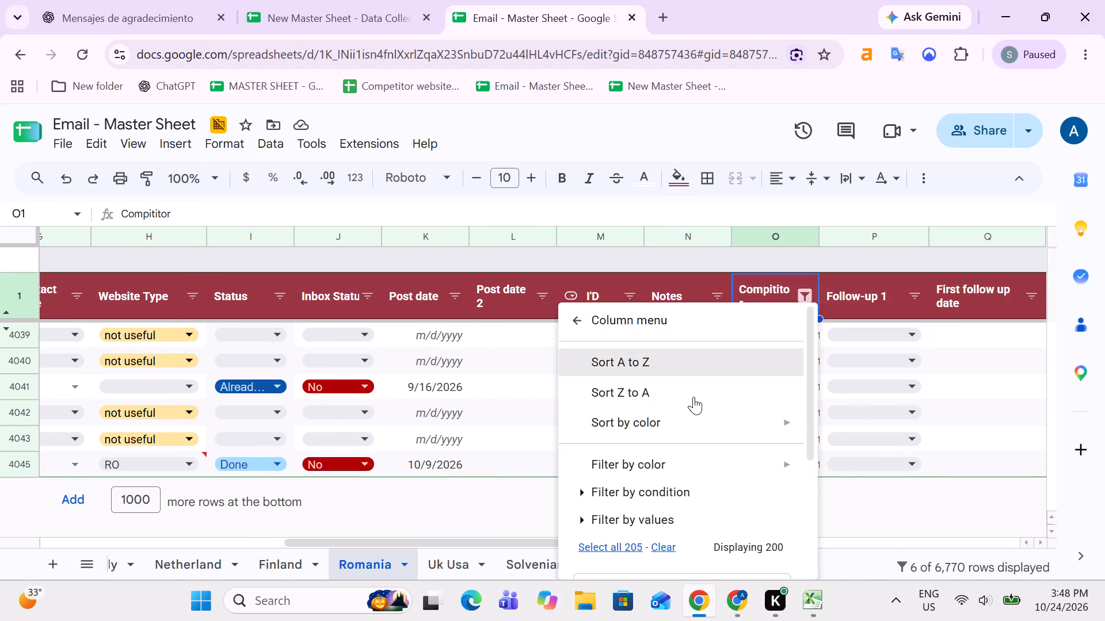
scroll(692, 397, "down", 4)
left_click(653, 350)
left_click(656, 399)
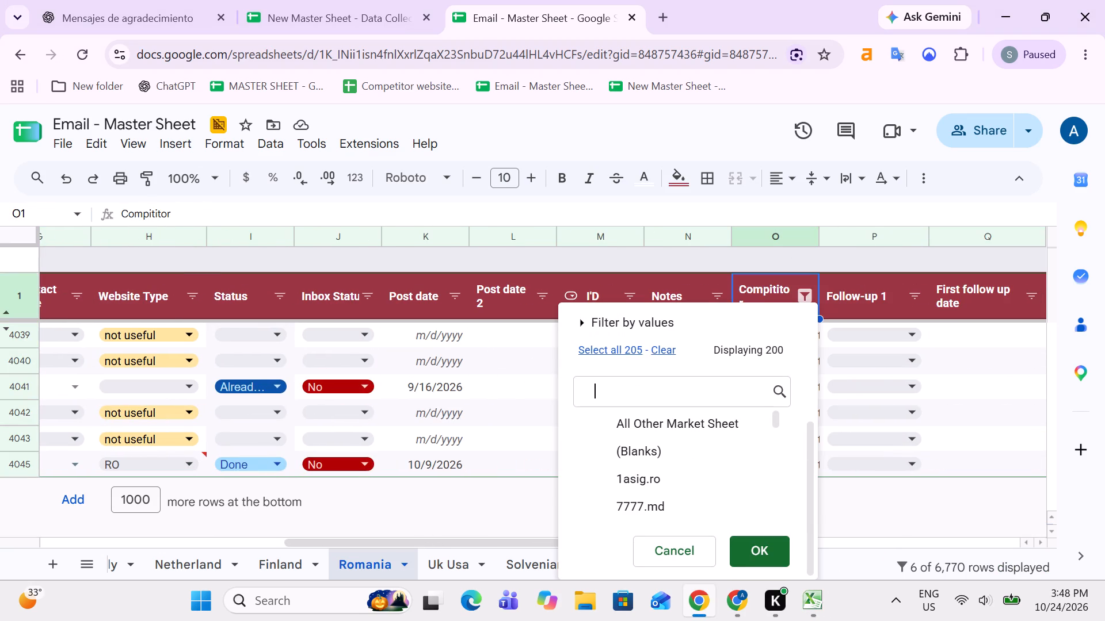
key("c")
type("om")
key("p")
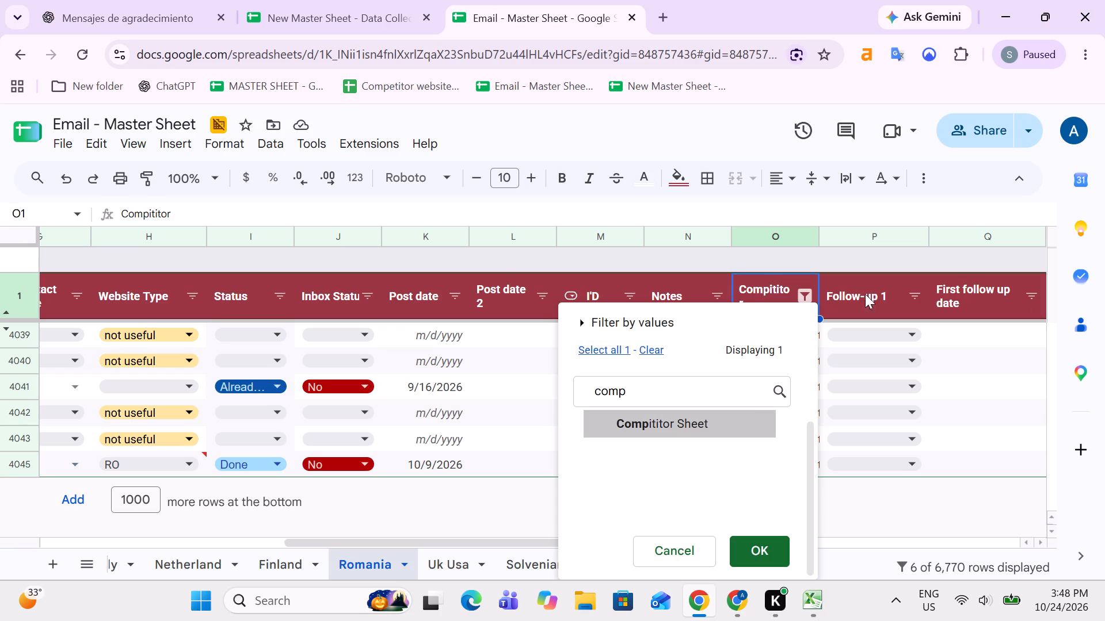
left_click(712, 437)
left_click(740, 431)
left_click(744, 560)
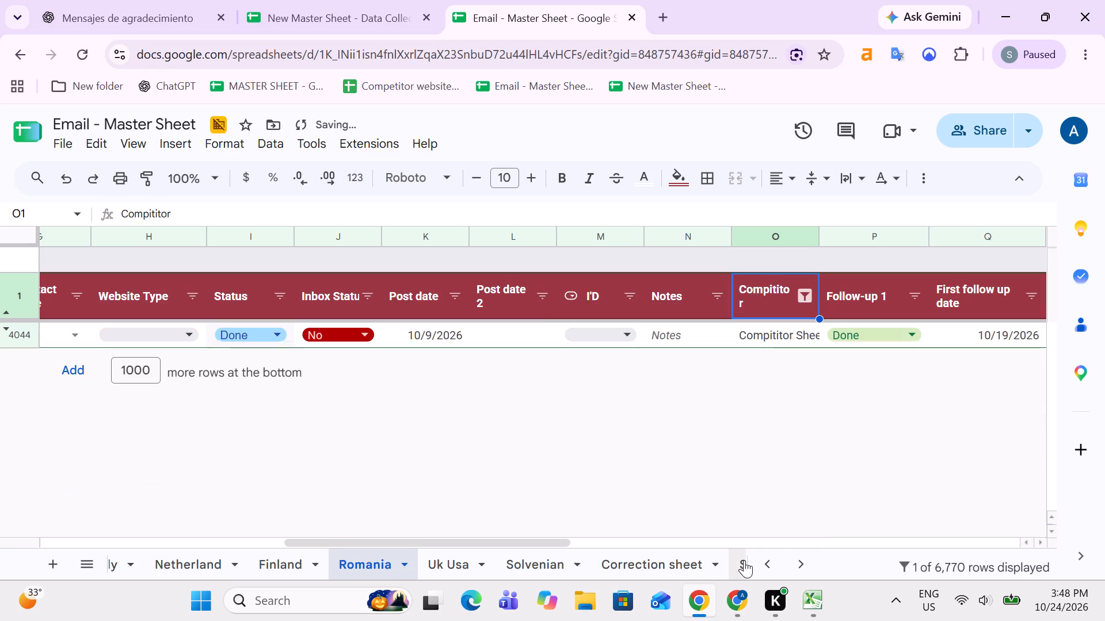
key("Up")
key("Down")
Switch to the Excel workbook, enter 1 as Romania's Compititor Data and select its Reseller Data cell.
key("alt+Tab")
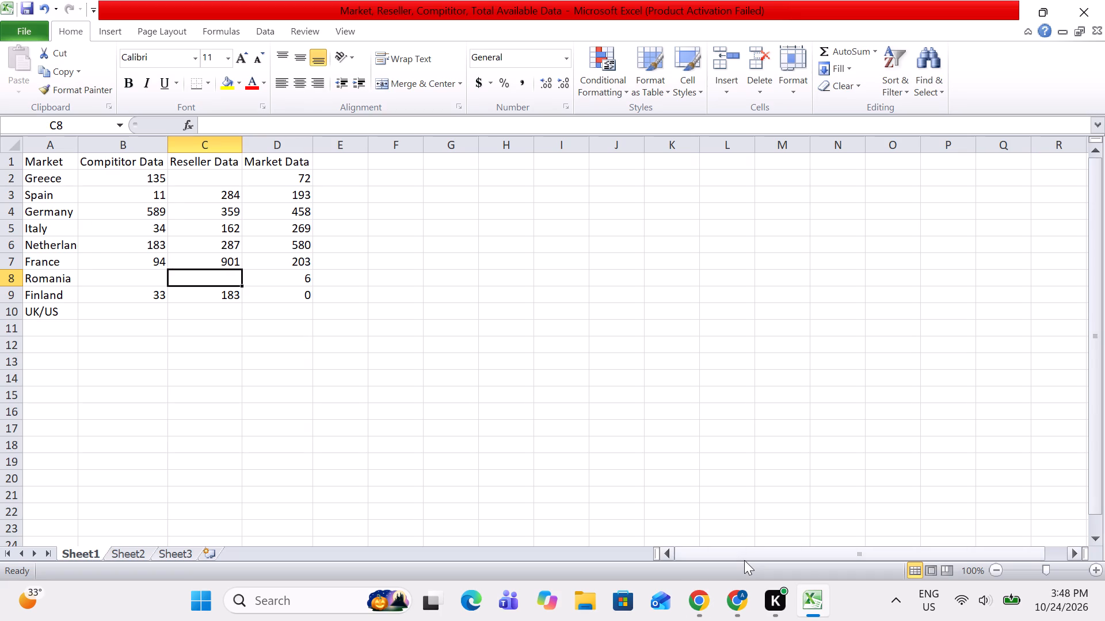
key("Left")
key("1")
key("Right")
Switch back to the Email - Master Sheet in Chrome and look across the columns of Romania's filtered row.
key("alt+Tab")
key("Left")
key("Left")
key("Left")
key("Left")
key("Left")
key("Left")
key("Left")
key("Left")
key("Left")
key("Left")
key("Left")
key("Left")
key("Left")
key("Left")
key("Left")
key("Left")
key("Left")
key("Left")
key("Left")
key("Left")
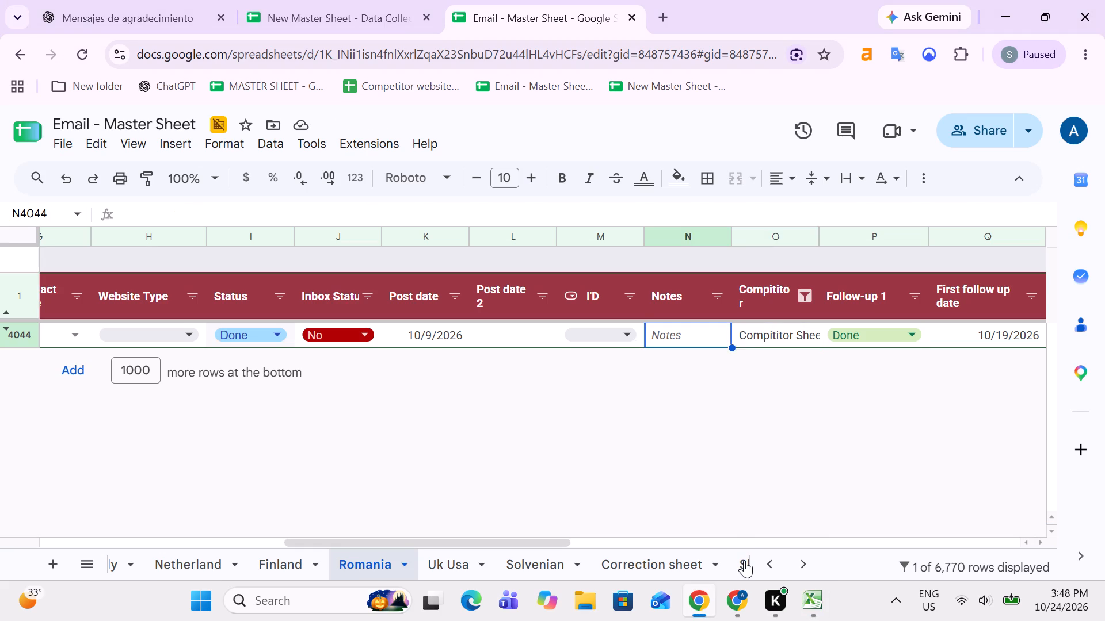
key("Right")
key("Right")
key("Right")
key("Right")
key("Right")
key("Right")
key("Right")
key("Right")
key("Right")
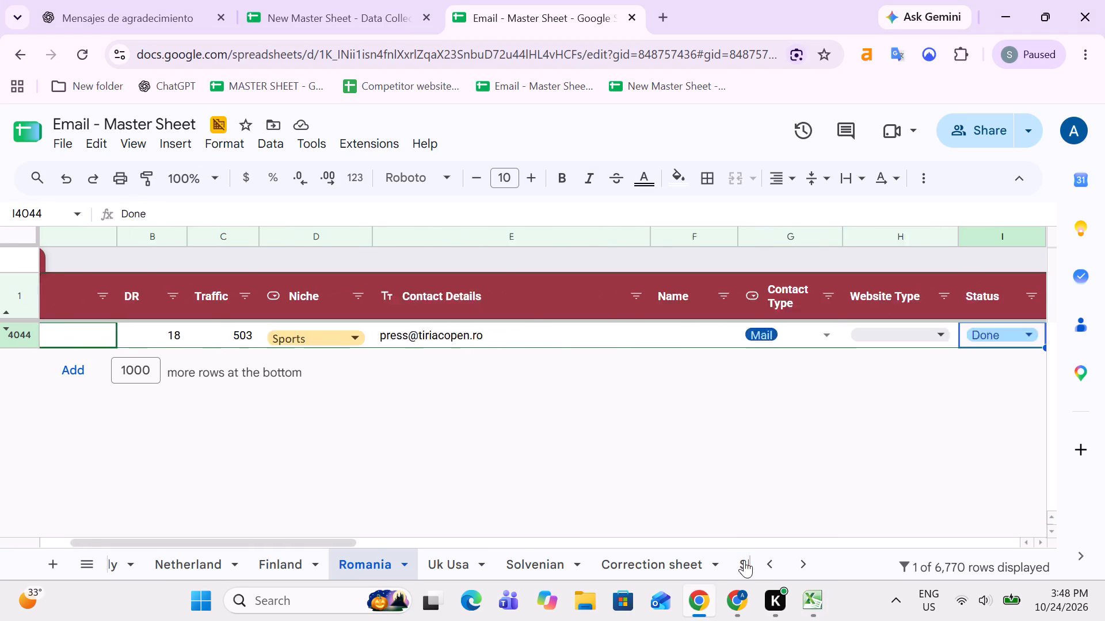
key("Right")
key("Right")
key("Right")
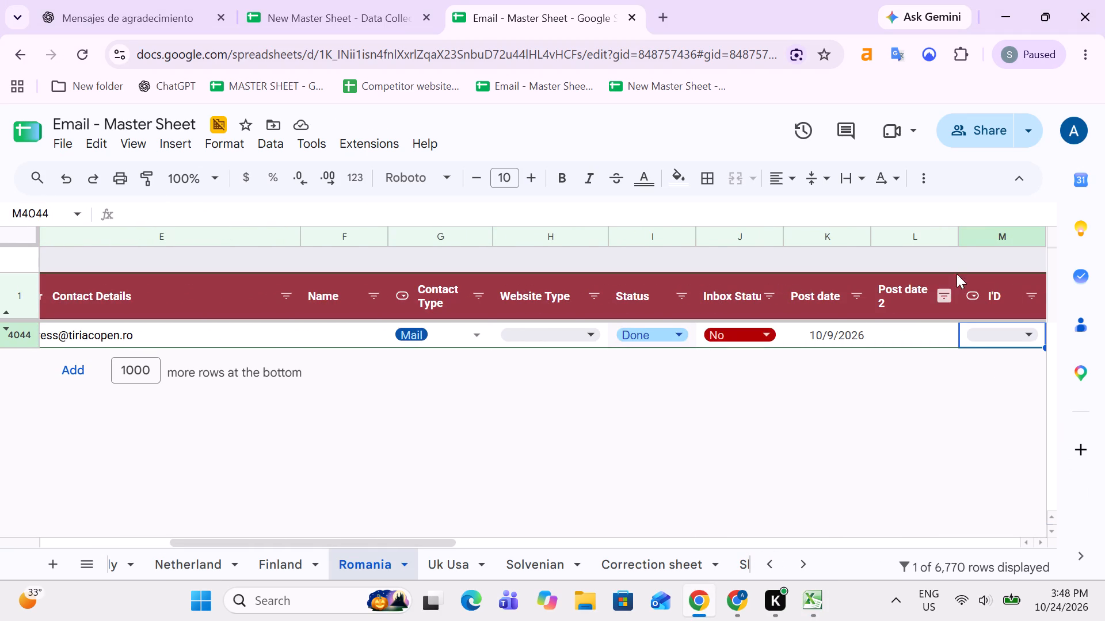
Remove the filter from the Romania sheet so all its rows are shown.
left_click(901, 170)
left_click(924, 177)
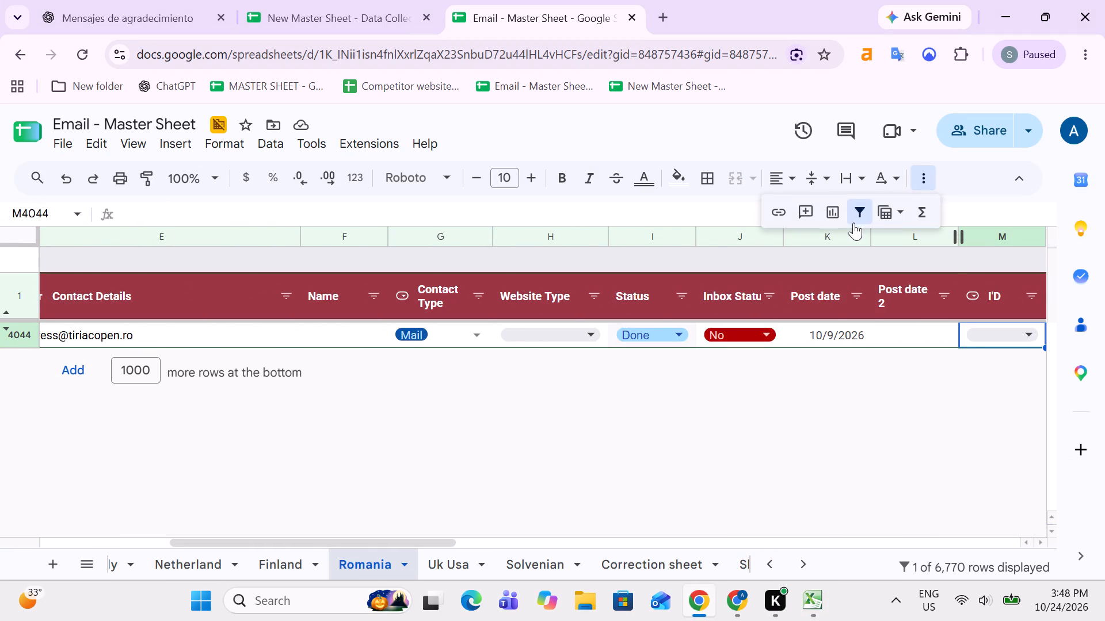
left_click(856, 211)
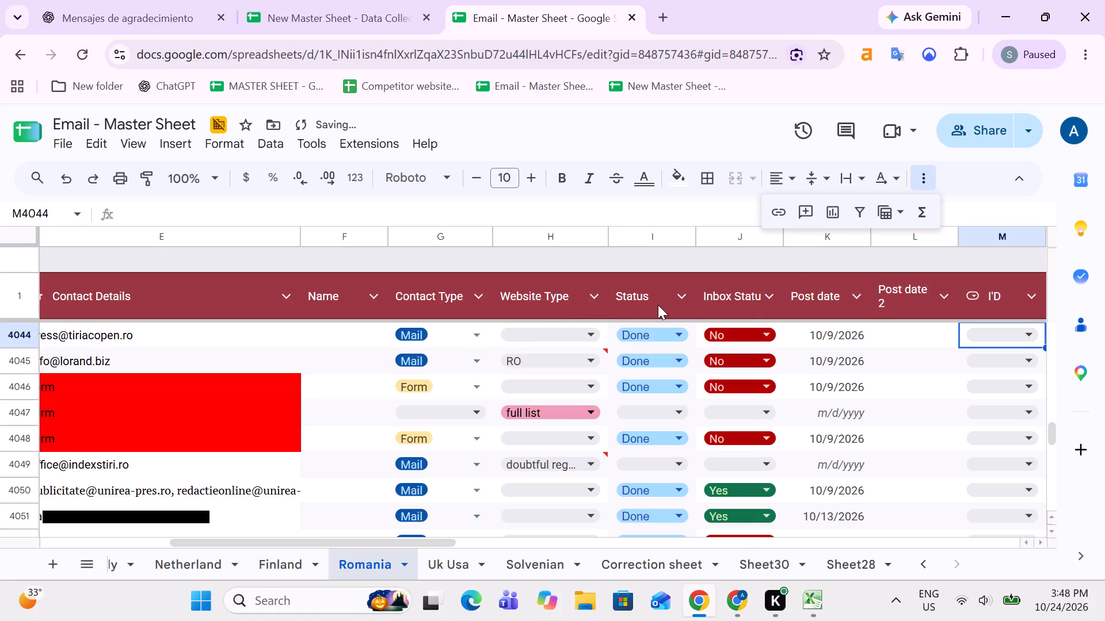
left_click(681, 298)
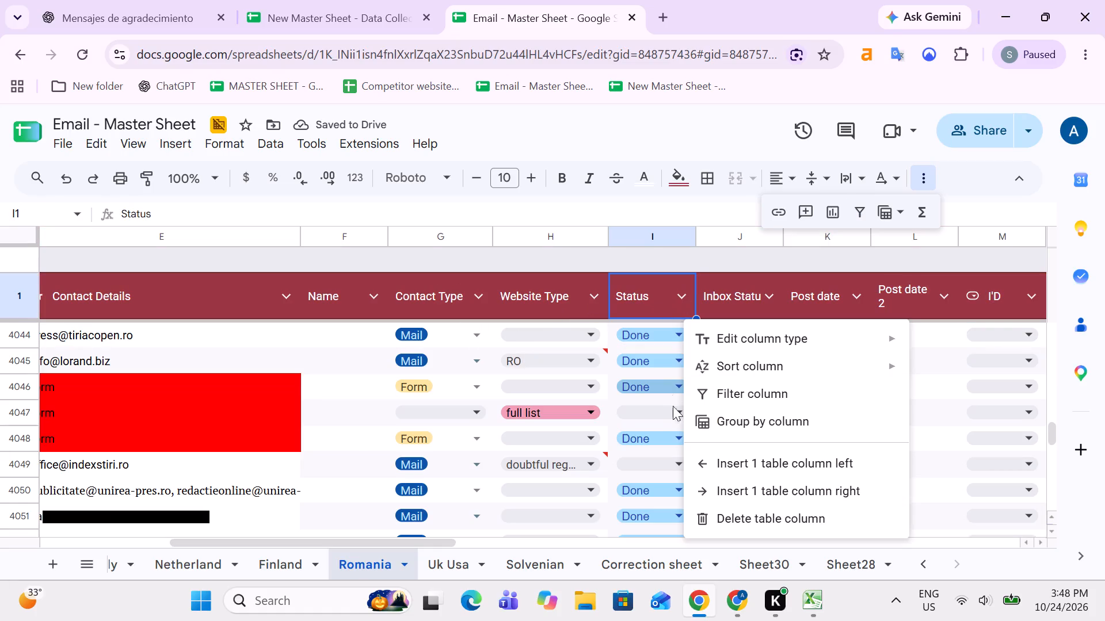
Examine the Romania sheet's Websites column from casinoble.ro down to the block starting at tvr.ro.
left_click(348, 442)
key("Left")
key("Left")
key("Left")
key("Left")
key("Left")
key("Left")
key("Left")
key("Left")
key("Left")
key("Left")
key("Left")
key("Left")
key("Left")
key("Left")
key("Left")
key("Left")
key("Left")
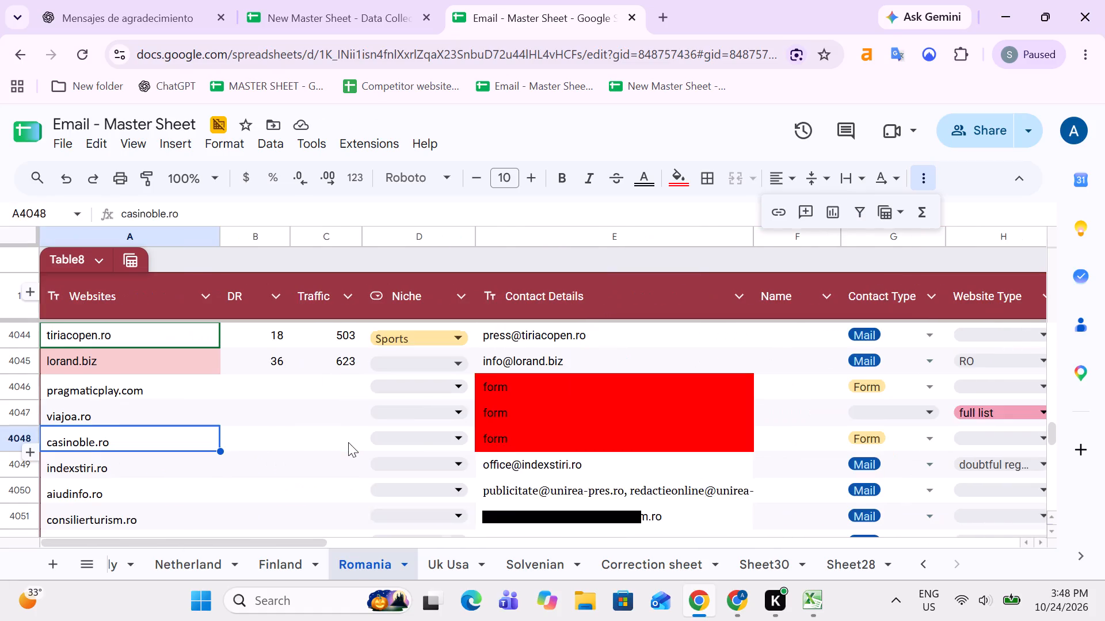
key("ctrl+Down")
key("Down")
key("Down")
key("Down")
key("Down")
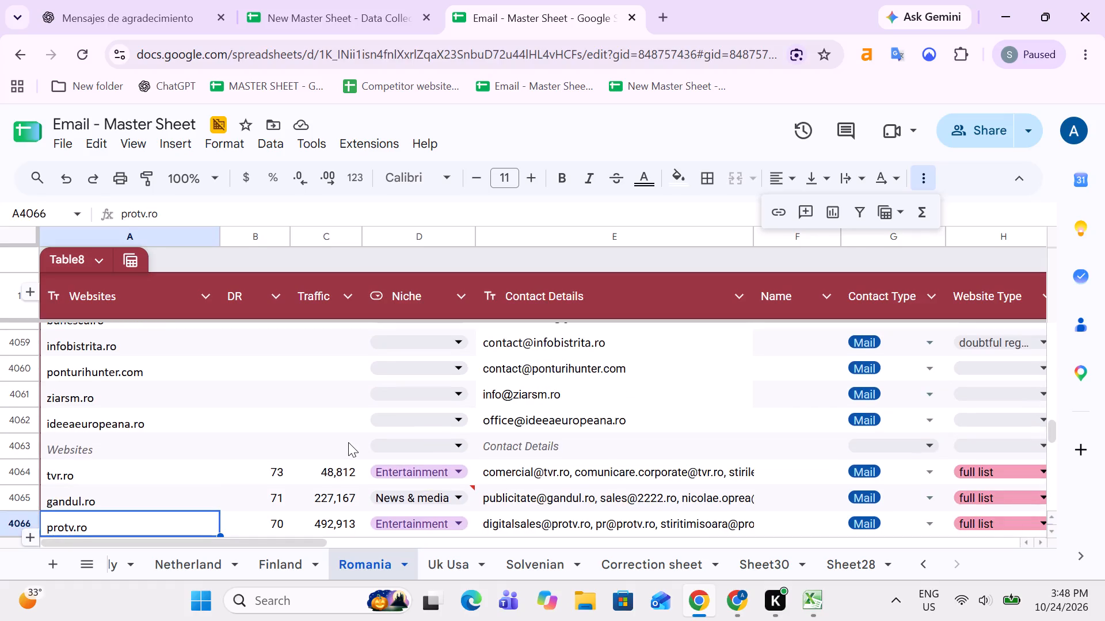
key("Down")
key("Up")
key("Up")
key("Up")
Select the Website Type column entries from the tvr.ro row downward to count them.
key("Right")
key("Right")
key("Right")
key("Right")
key("Right")
key("Right")
key("Right")
key("Right")
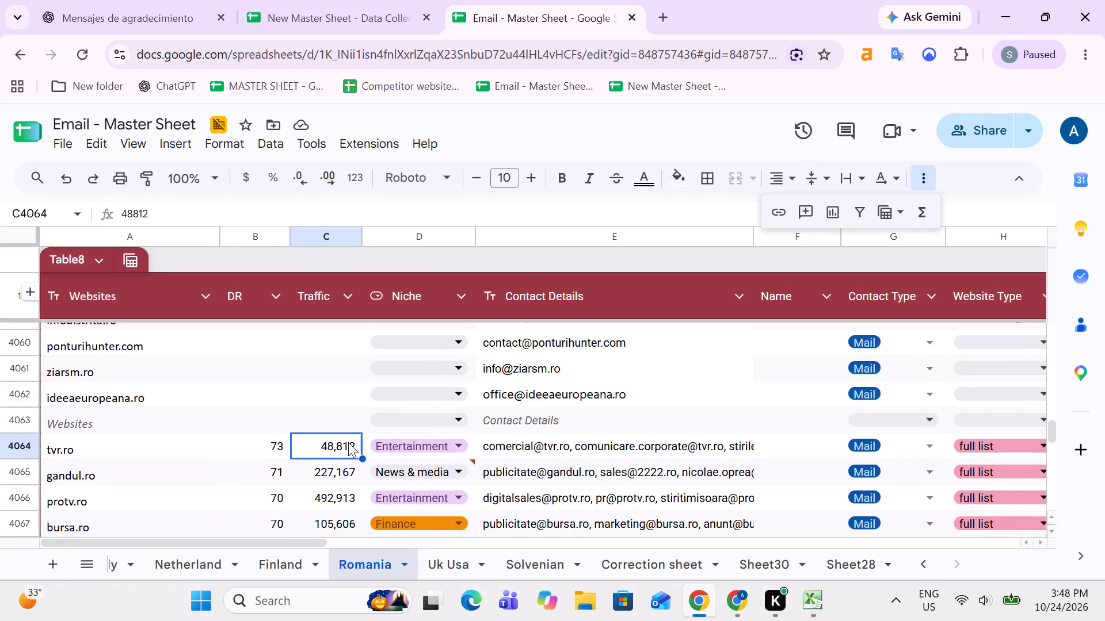
key("Left")
key("ctrl+shift+Down")
key("ctrl+shift+Down")
key("ctrl+shift+Down")
key("ctrl+shift+Down")
key("ctrl+shift+Down")
key("ctrl+shift+Down")
key("ctrl+shift+Down")
key("ctrl+shift+Down")
key("ctrl+shift+Down")
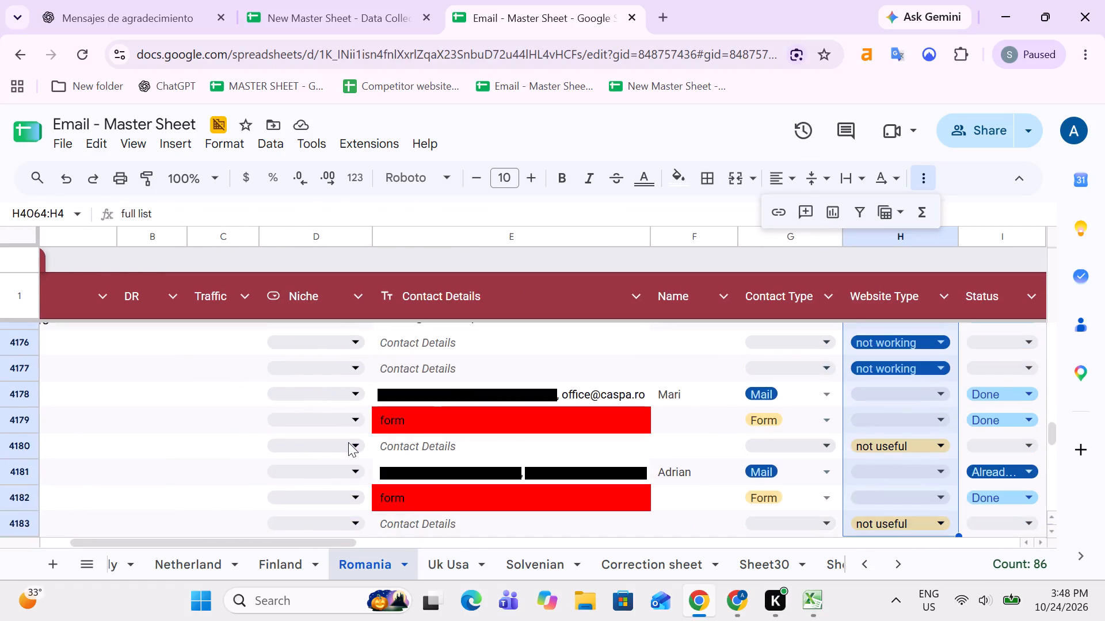
Select the entries in the Websites column from tvr.ro down to pasagera.ro to count them.
key("Up")
key("Down")
key("Left")
key("Left")
key("Left")
key("Left")
key("Left")
key("Left")
key("Left")
key("Left")
key("Left")
key("Left")
key("Left")
key("Left")
key("Left")
key("Left")
key("Left")
key("Left")
key("Left")
key("Left")
key("Left")
key("Left")
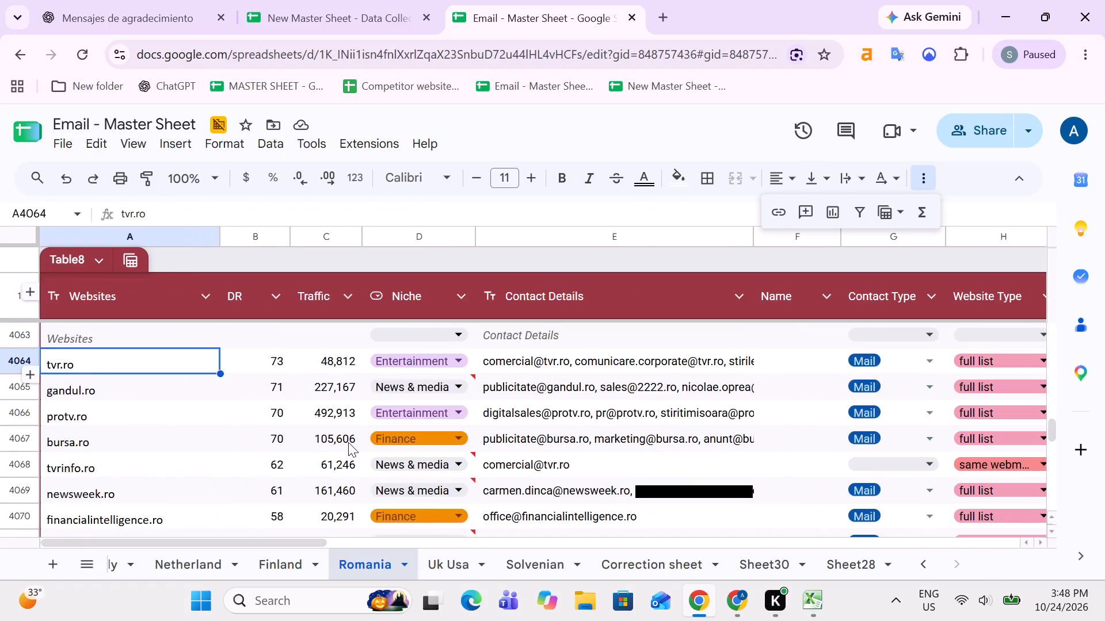
key("ctrl+shift+Down")
key("ctrl+shift+Down")
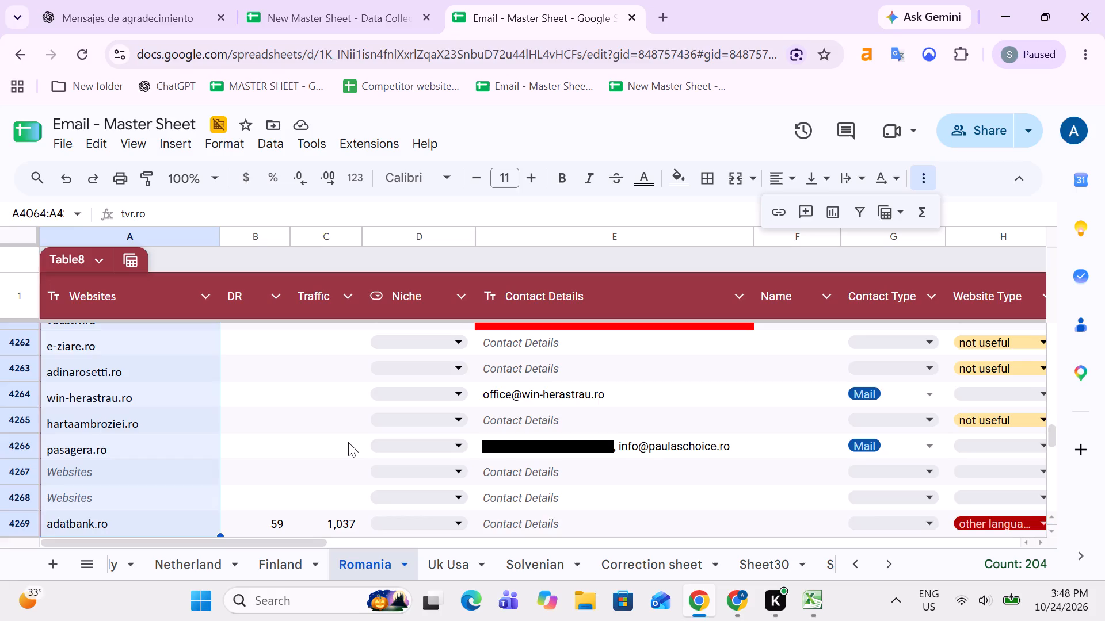
key("ctrl+shift+Up")
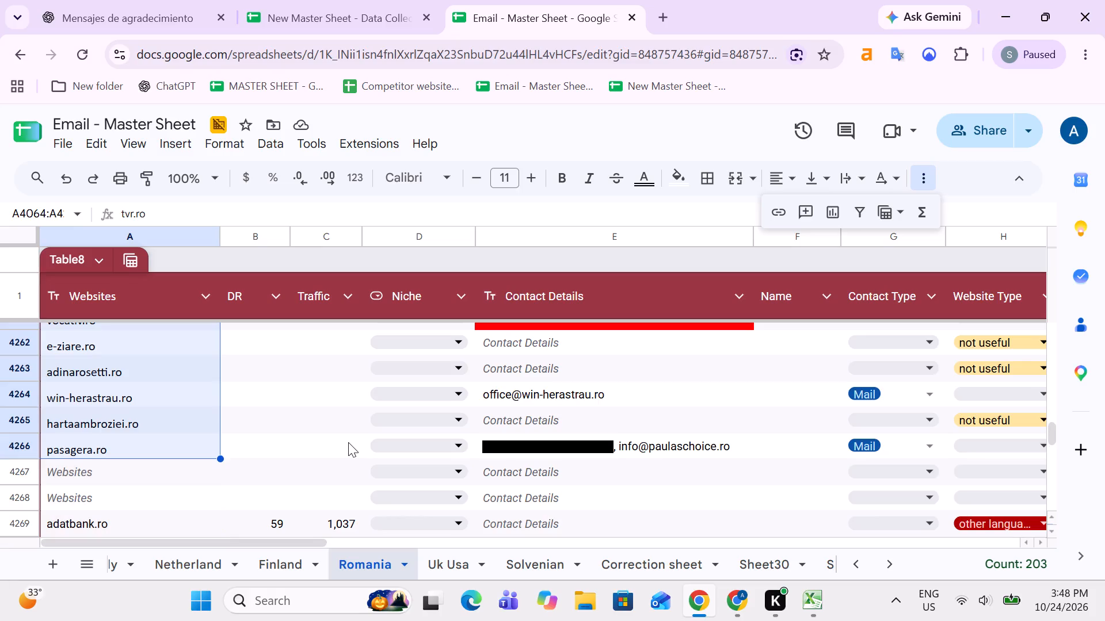
Shrink the Websites column selection from pasagera.ro back up to recomandpe.ro to count the entries starting at tvr.ro.
key("shift+Up")
key("shift+Up")
key("shift+Up")
key("shift+Up")
key("shift+Up")
key("shift+Up")
key("shift+Up")
key("shift+Up")
key("shift+Up")
key("shift+Up")
key("shift+Up")
key("shift+Up")
key("shift+Up")
key("shift+Up")
key("shift+Up")
key("shift+Up")
key("shift+Up")
key("shift+Up")
key("shift+Up")
key("shift+Up")
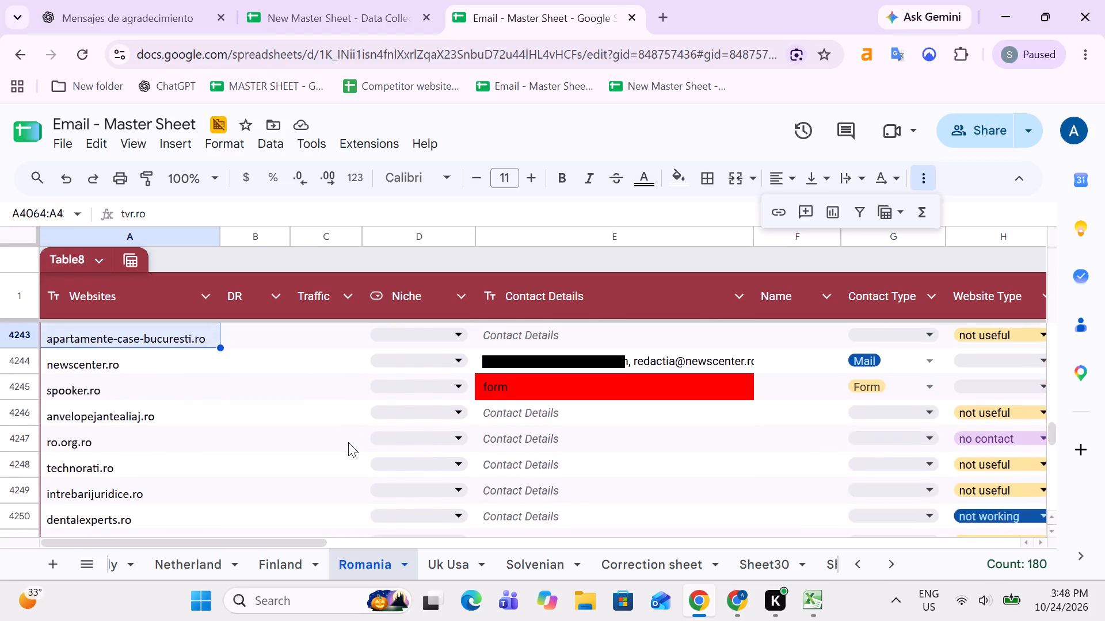
key("shift+Up")
key("shift+Up")
key("shift+Up")
key("shift+Up")
key("shift+Up")
key("shift+Up")
key("shift+Up")
key("shift+Up")
key("shift+Up")
key("shift+Up")
key("shift+Up")
key("shift+Up")
key("shift+Up")
key("shift+Up")
key("shift+Up")
key("shift+Up")
key("shift+Up")
key("shift+Up")
key("shift+Up")
key("shift+Up")
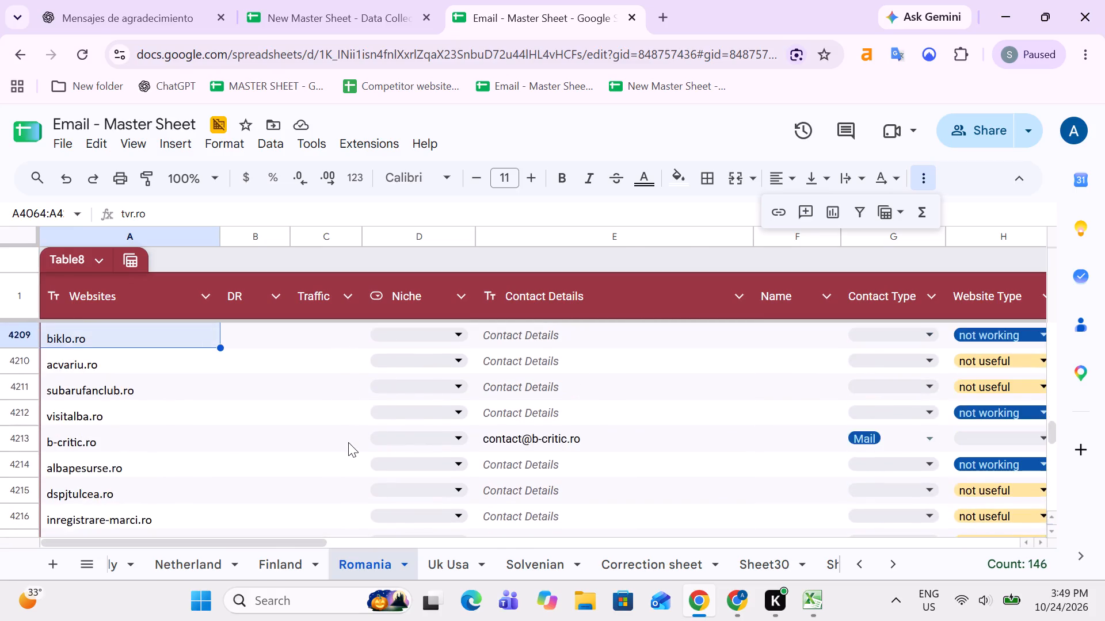
key("shift+Up")
key("shift+Up")
key("shift+Up")
key("shift+Up")
key("shift+Up")
key("shift+Up")
key("shift+Up")
key("shift+Up")
key("shift+Up")
key("shift+Up")
key("shift+Up")
key("shift+Up")
key("shift+Up")
key("shift+Up")
key("shift+Up")
key("shift+Up")
key("shift+Up")
key("shift+Up")
key("shift+Up")
key("shift+Up")
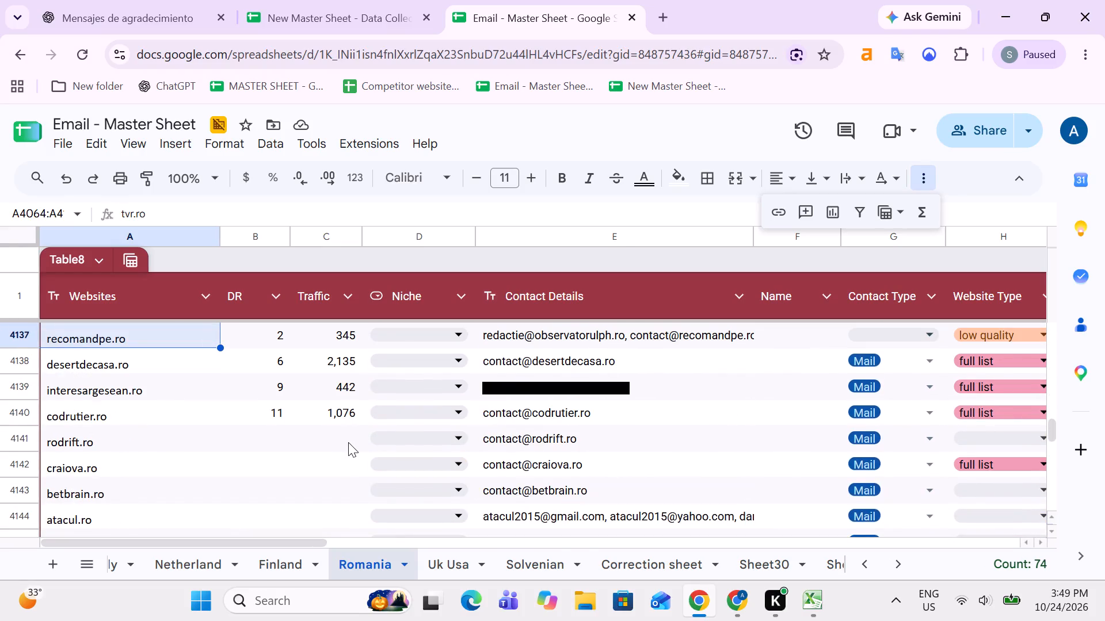
Clear the selection and review the tvr.ro row from the Websites column across to Website Type.
key("Up")
key("Down")
key("Right")
key("Right")
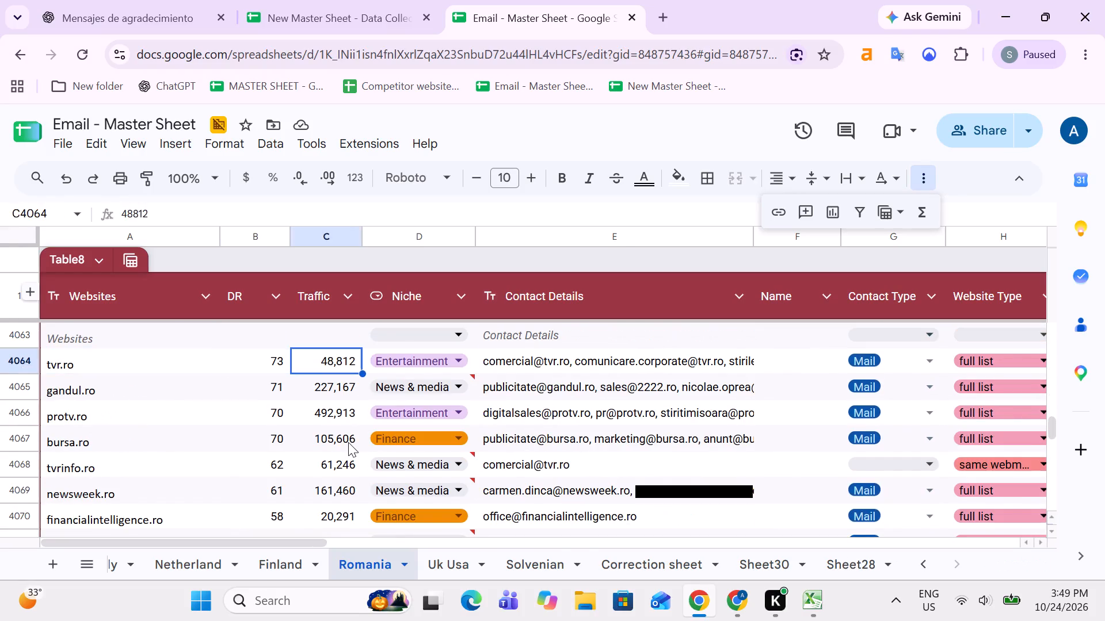
key("Right")
key("Right")
key("Right")
key("Right")
key("Right")
key("Left")
key("Left")
key("Left")
key("Left")
key("Left")
key("Left")
key("Left")
key("Left")
key("Left")
key("Left")
key("Left")
key("Left")
key("Left")
key("Left")
key("Left")
key("Left")
key("Left")
key("Left")
key("Left")
key("Left")
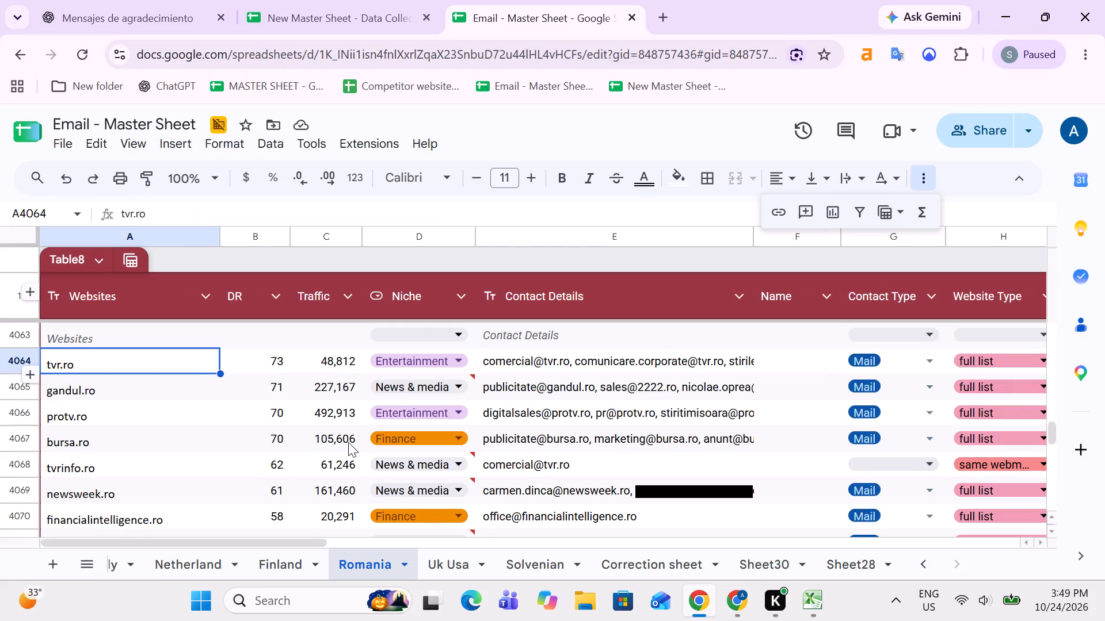
Select the Website Type column entries from the tvr.ro row down to the craiova.ro row to count them.
key("Right")
key("Right")
key("Right")
key("Right")
key("Right")
key("Right")
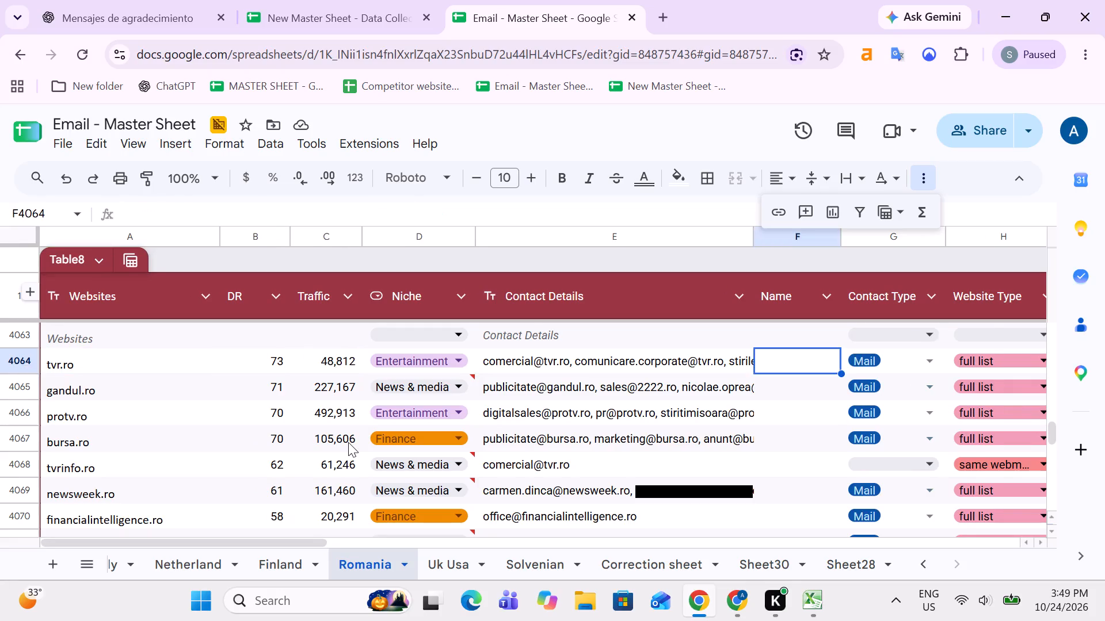
key("Right")
key("Right")
key("Left")
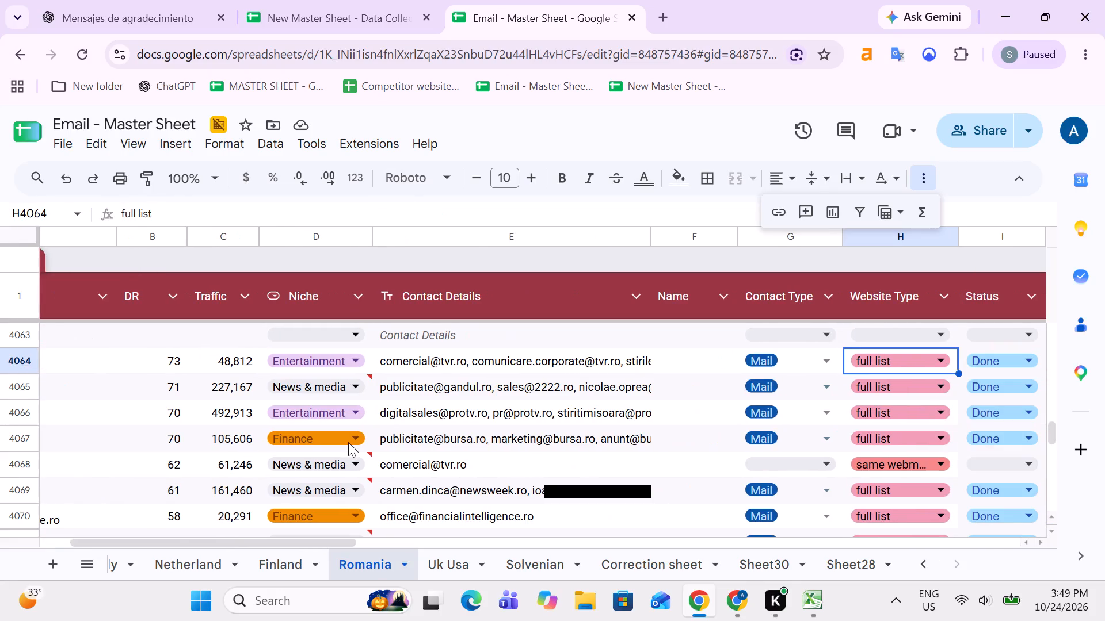
key("shift+Down")
key("shift+Down")
key("shift+Down")
key("shift+Down")
key("shift+Down")
key("shift+Down")
key("shift+Down")
key("shift+Down")
key("shift+Down")
key("shift+Down")
key("shift+Down")
key("shift+Down")
key("shift+Down")
key("shift+Down")
key("shift+Down")
key("shift+Down")
key("shift+Down")
key("shift+Down")
key("shift+Down")
key("shift+Down")
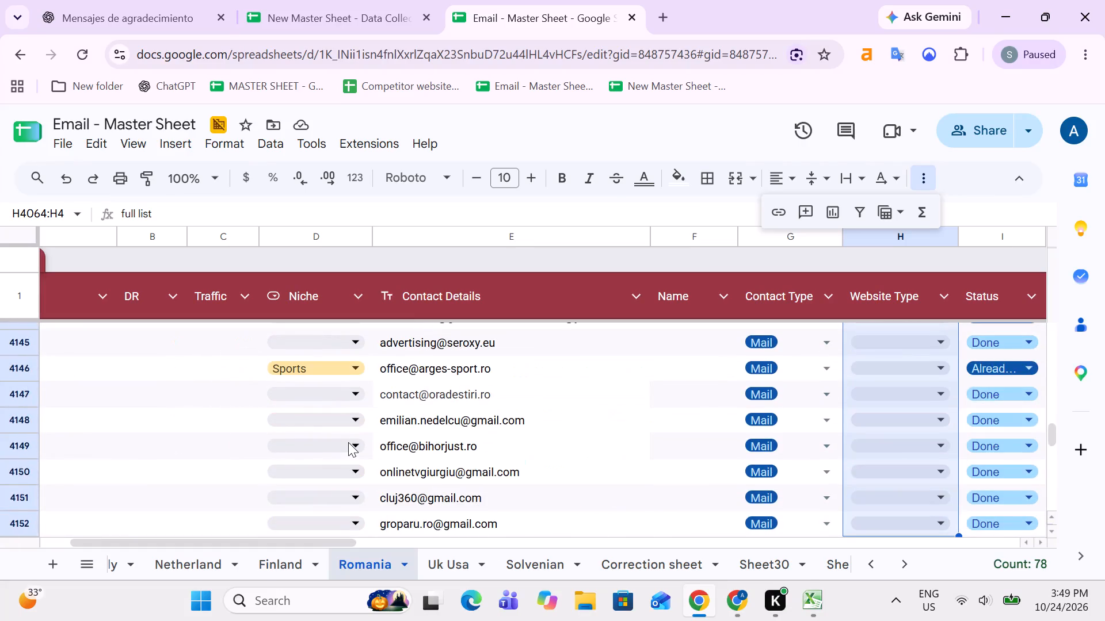
key("shift+Up")
key("shift+Up")
key("shift+Up")
key("shift+Up")
key("shift+Up")
key("shift+Up")
key("shift+Up")
key("shift+Up")
key("shift+Up")
key("shift+Up")
key("shift+Up")
key("shift+Down")
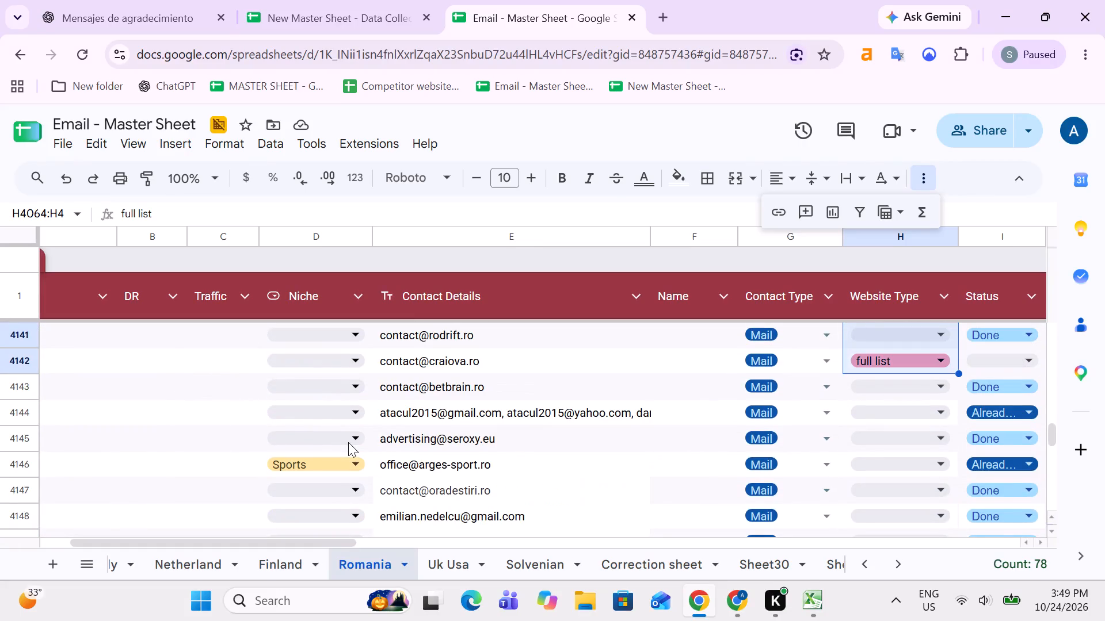
key("Up")
key("Up")
key("Down")
key("Down")
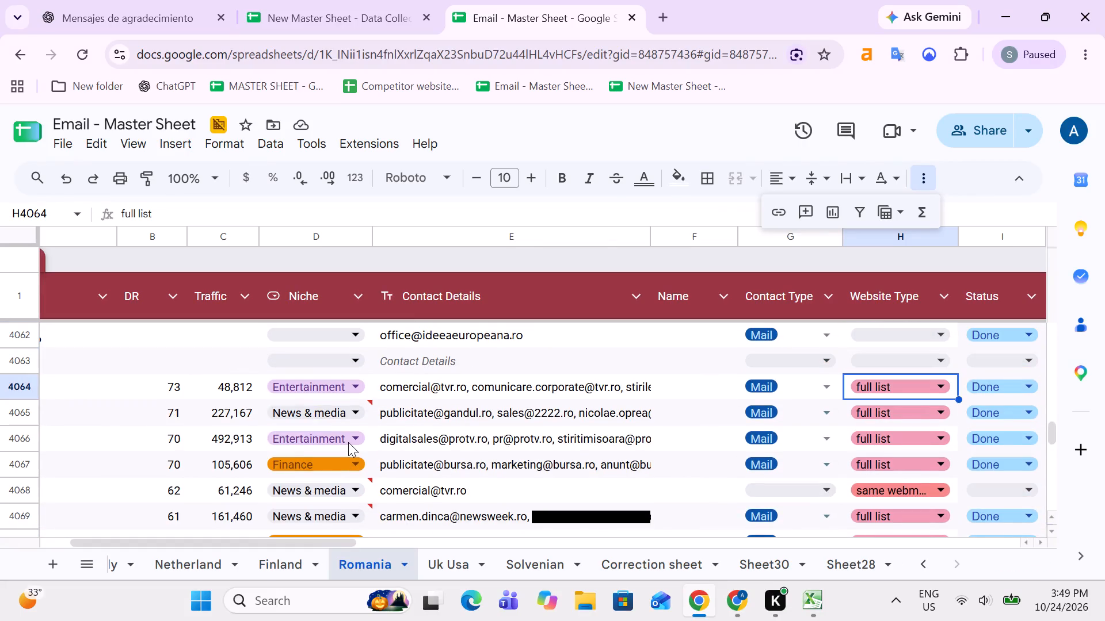
Select the Websites column entries from tvr.ro down to pasagera.ro to count the whole block.
key("Left")
key("Left")
key("Left")
key("Left")
key("Left")
key("Left")
key("Left")
key("Left")
key("Left")
key("Left")
key("Left")
key("Left")
key("Left")
key("Left")
key("Left")
key("Left")
key("Left")
key("Left")
key("Left")
key("Left")
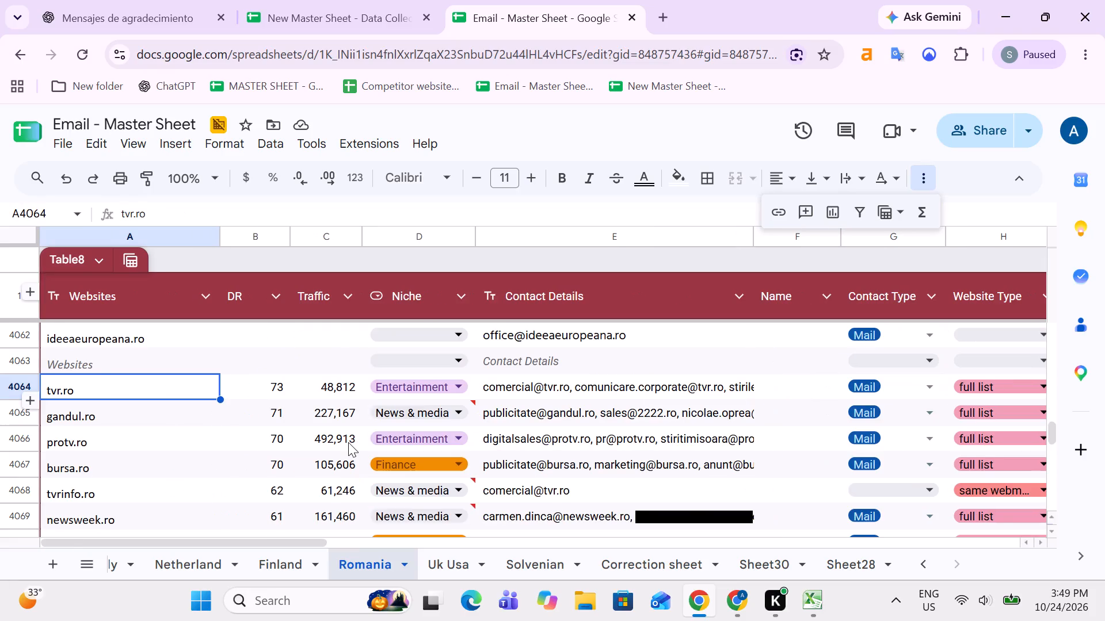
key("ctrl+shift+Down")
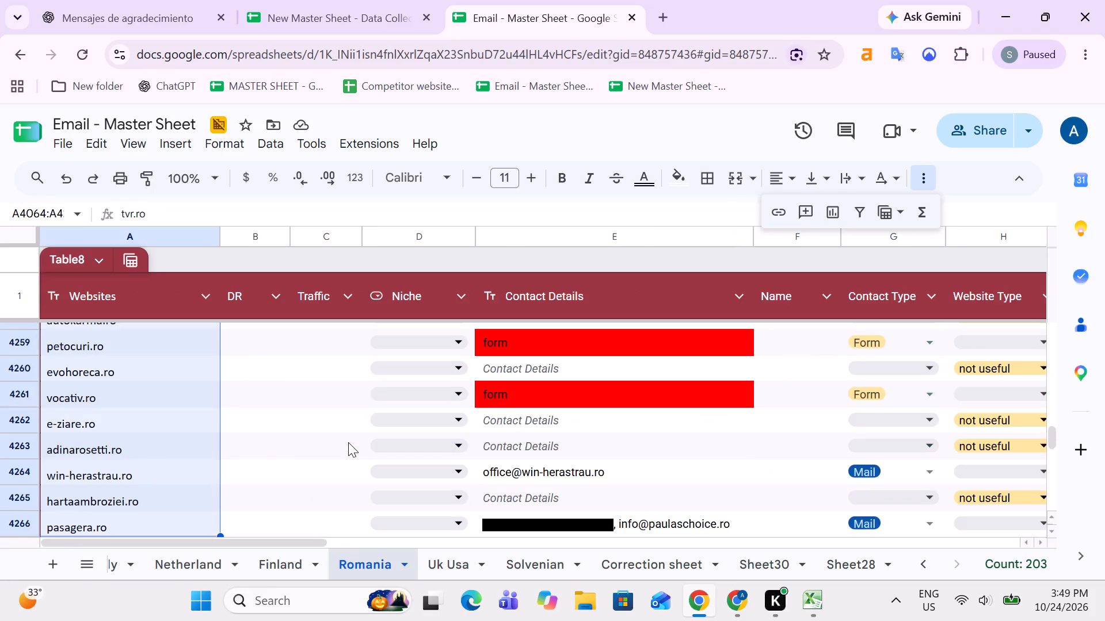
Clear the selection and examine the Website Type entries from the tvr.ro row down to the recomandpe.ro row.
key("Up")
key("Down")
key("Right")
key("Right")
key("Right")
key("Right")
key("Right")
key("Right")
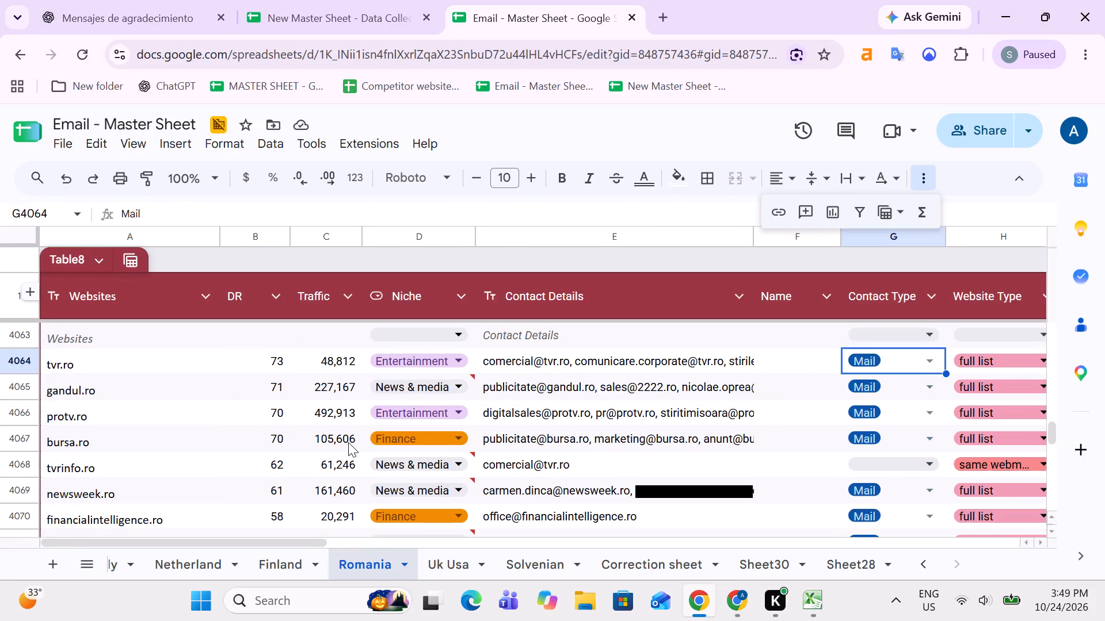
key("Right")
key("Down")
key("Down")
key("Down")
key("Down")
key("Down")
key("Down")
key("Down")
key("Down")
key("Down")
key("Down")
key("Down")
key("Down")
key("Down")
key("Down")
key("Down")
key("Down")
key("Down")
key("Down")
key("Down")
key("Down")
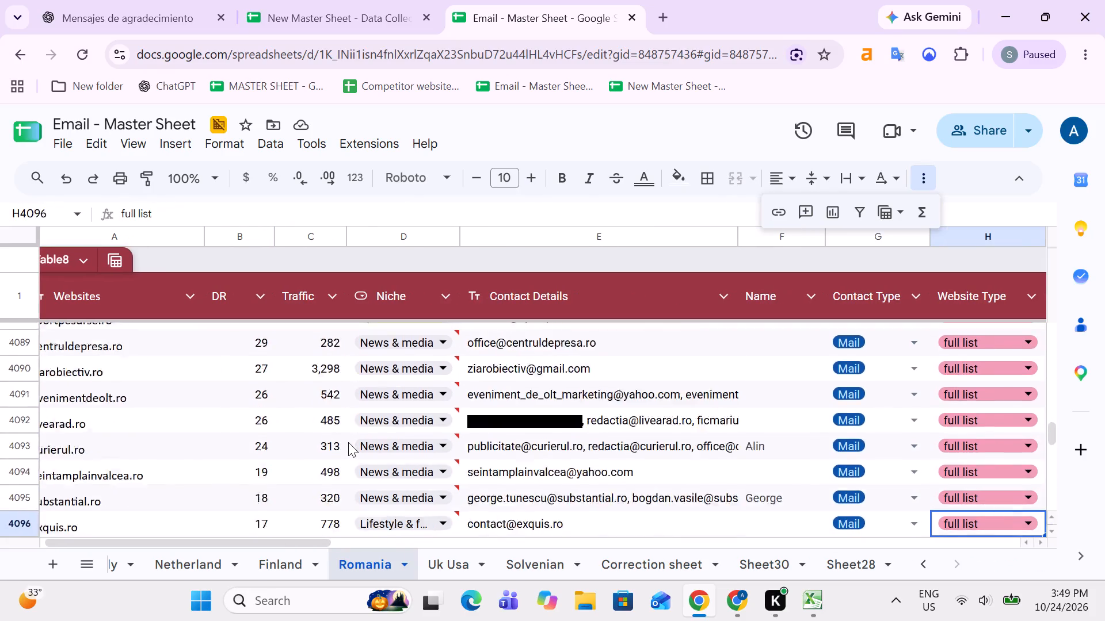
key("Down")
key("Down")
key("Down")
key("Down")
key("Down")
key("Down")
key("Down")
key("Down")
key("Down")
key("Down")
key("Down")
key("Down")
key("Down")
key("Down")
key("Down")
key("Down")
key("Down")
key("Down")
key("Down")
key("Down")
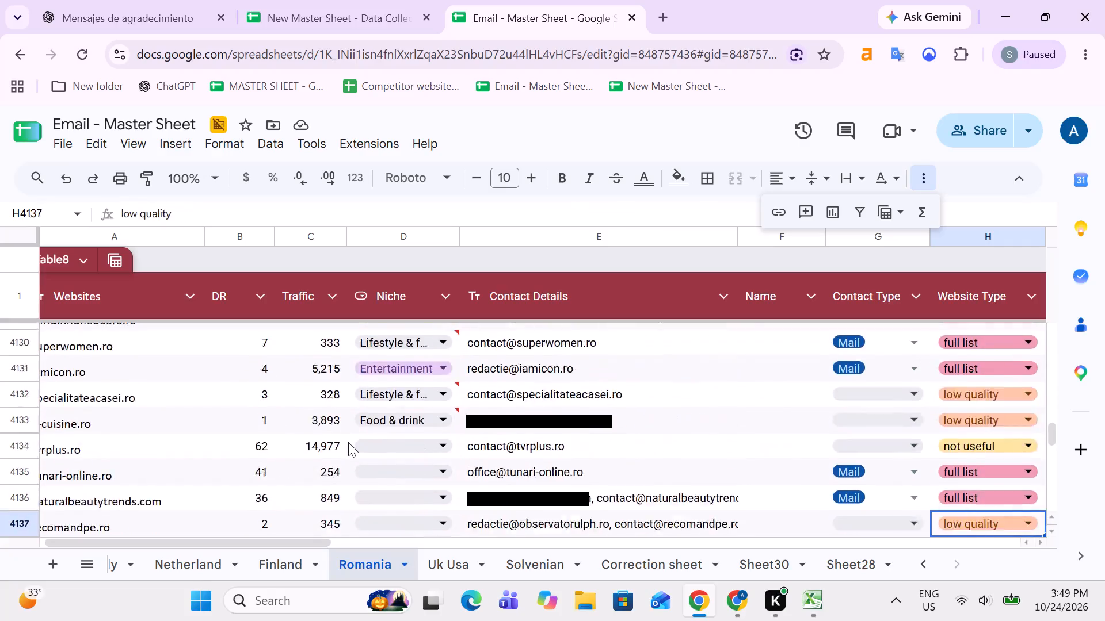
Examine the rows around codrutier.ro and craiova.ro from Status across to the Competitor column, ending at codrutier.ro in Websites.
key("Up")
key("Right")
key("Right")
key("Right")
key("Right")
key("Right")
key("Right")
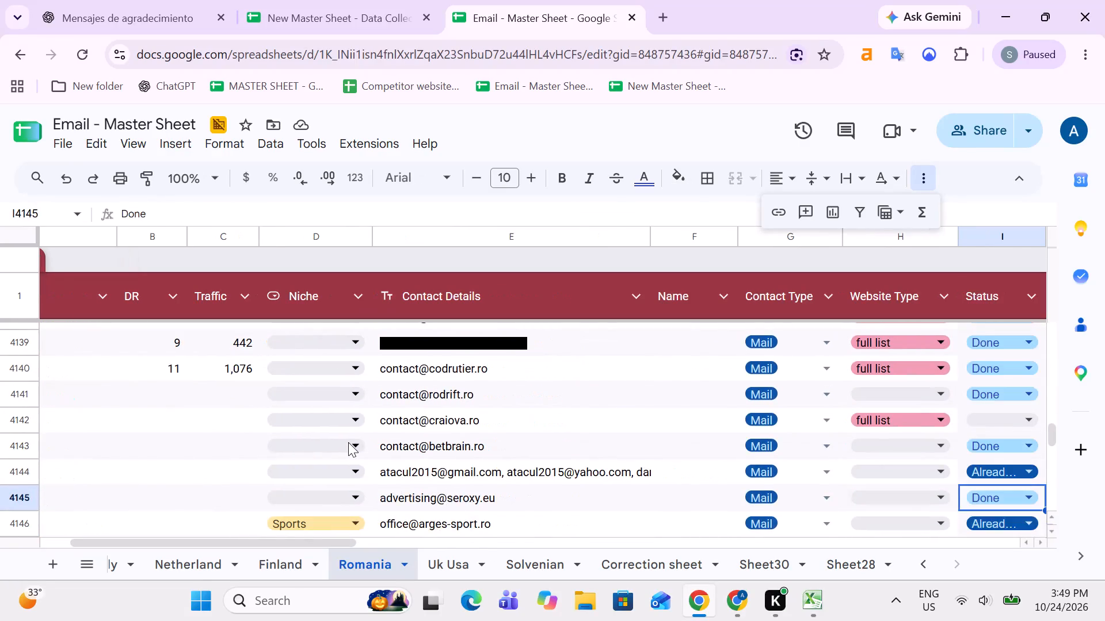
key("Right")
key("Right")
key("Left")
key("Up")
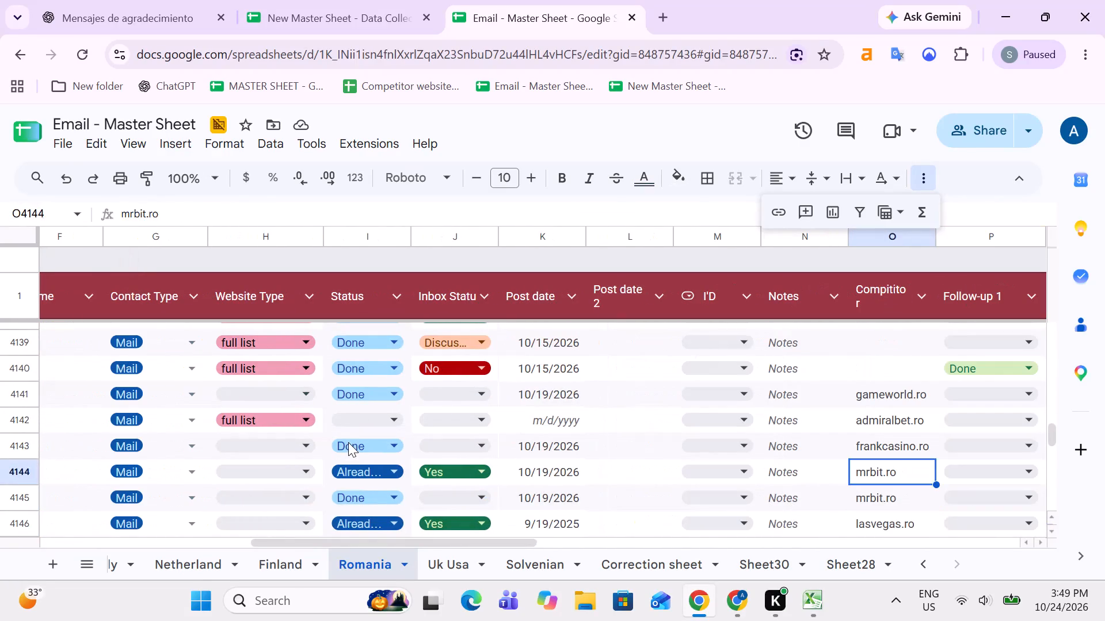
key("Up")
key("Up")
key("Up")
key("Up")
key("Left")
key("Left")
key("Left")
key("Left")
key("Left")
key("Left")
key("Left")
key("Left")
key("Left")
key("Left")
key("Left")
key("Left")
key("Left")
key("Left")
key("Left")
key("Left")
key("Left")
key("Left")
key("Left")
key("Left")
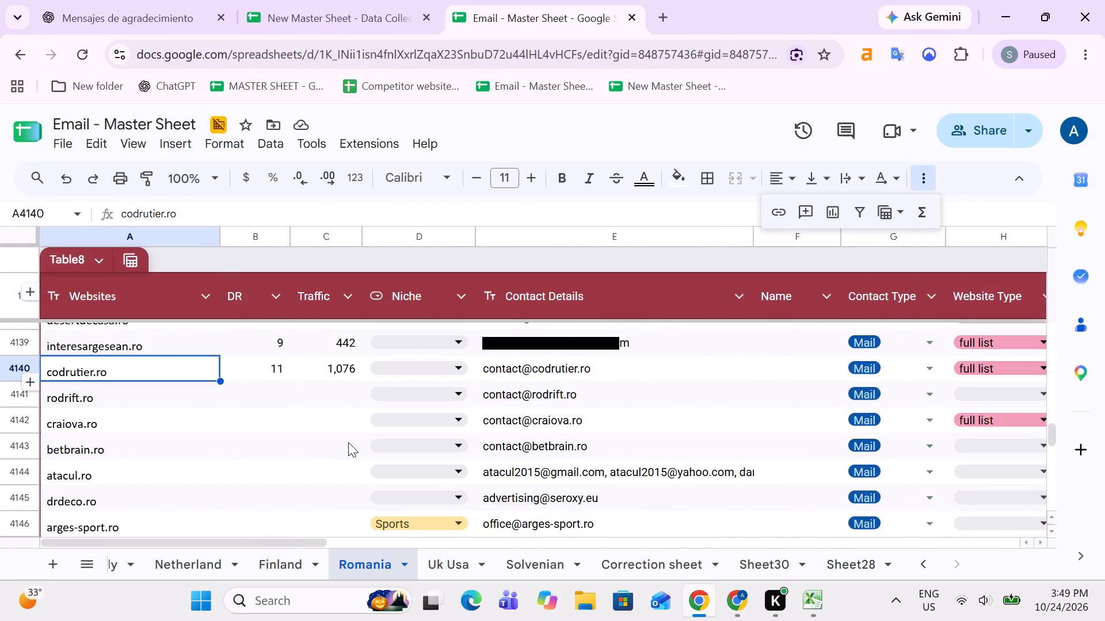
Select the Website Type entries from the codrutier.ro row up to the tvr.ro row to count them.
key("Right")
key("Right")
key("Right")
key("Right")
key("Right")
key("Right")
key("Right")
key("Right")
key("Left")
key("ctrl+shift+Up")
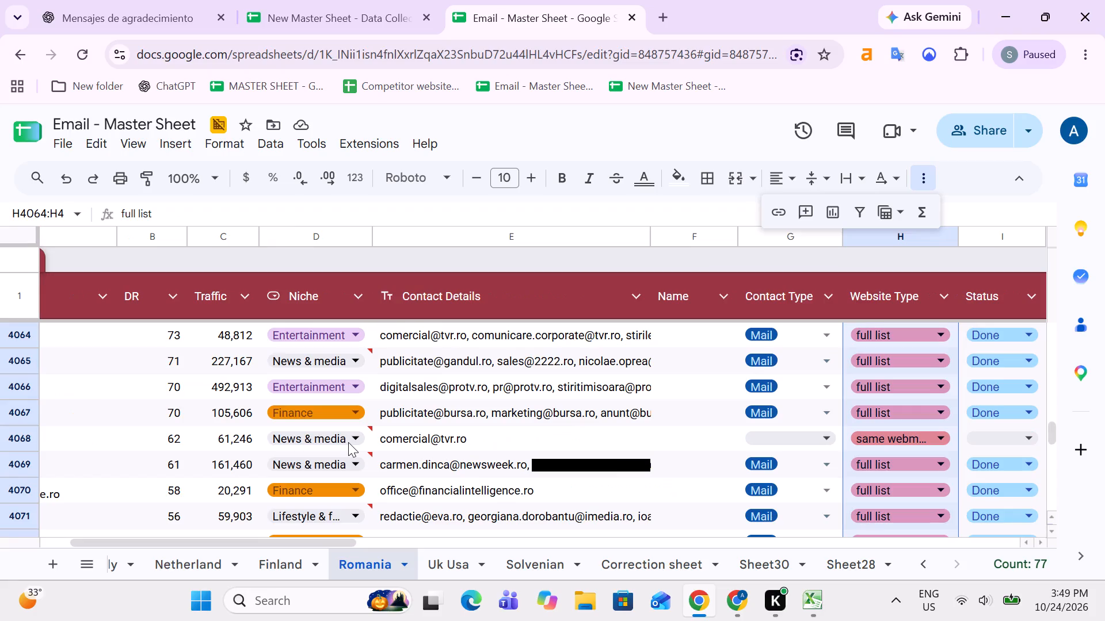
Clear the selection and switch to the Excel summary workbook.
key("Down")
key("alt+Tab")
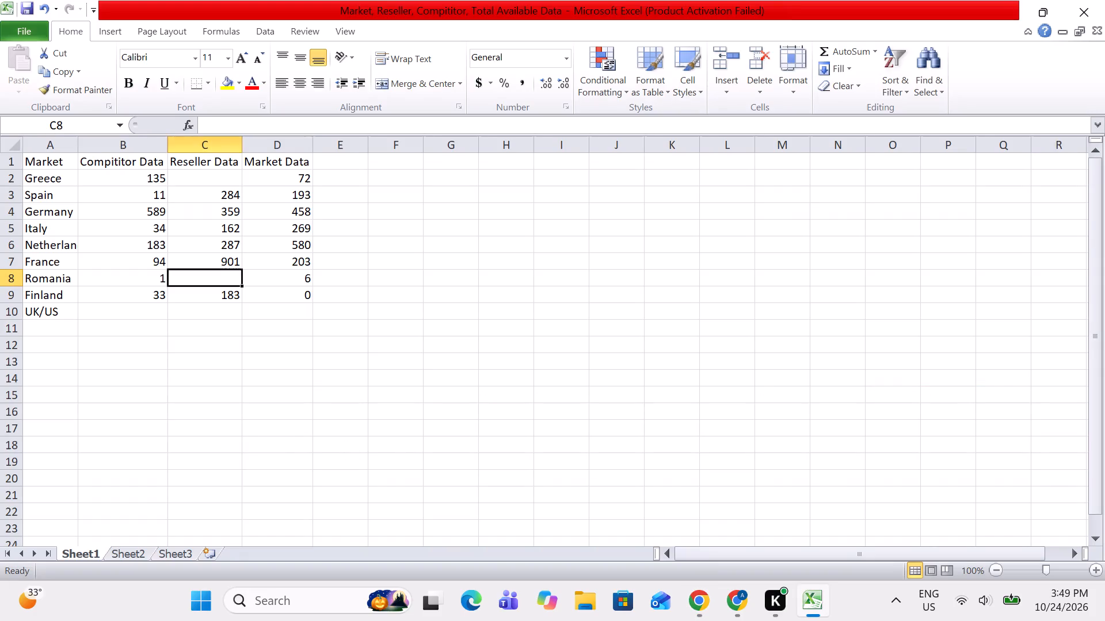
Enter 77 as the Reseller Data value for Romania.
key("Right")
key("Left")
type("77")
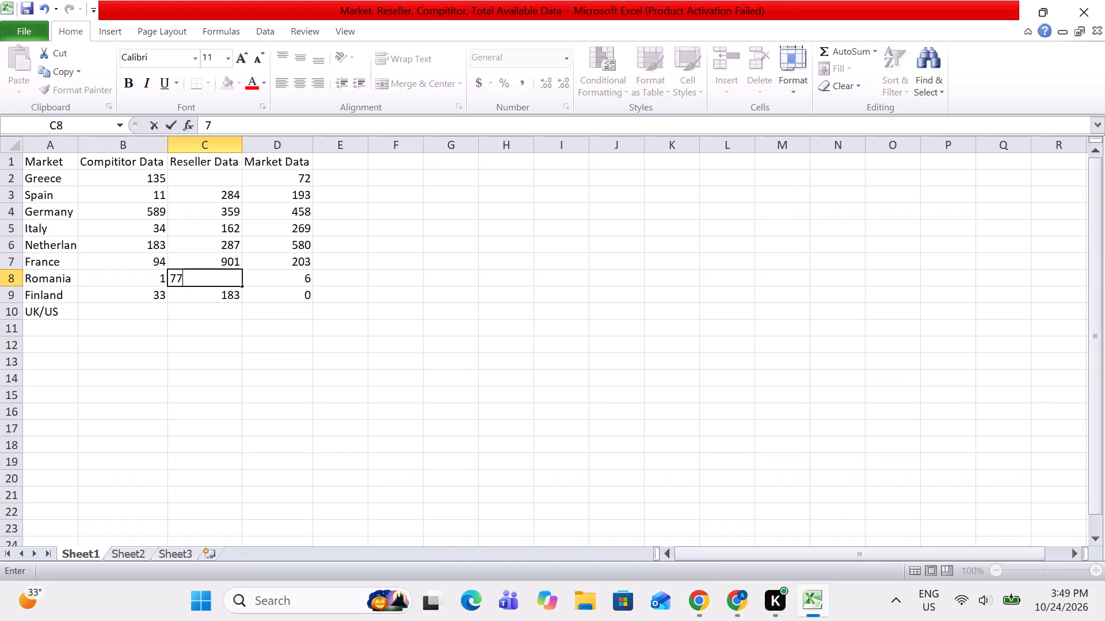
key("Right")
Move to the empty Compititor Data cell in the UK/US row.
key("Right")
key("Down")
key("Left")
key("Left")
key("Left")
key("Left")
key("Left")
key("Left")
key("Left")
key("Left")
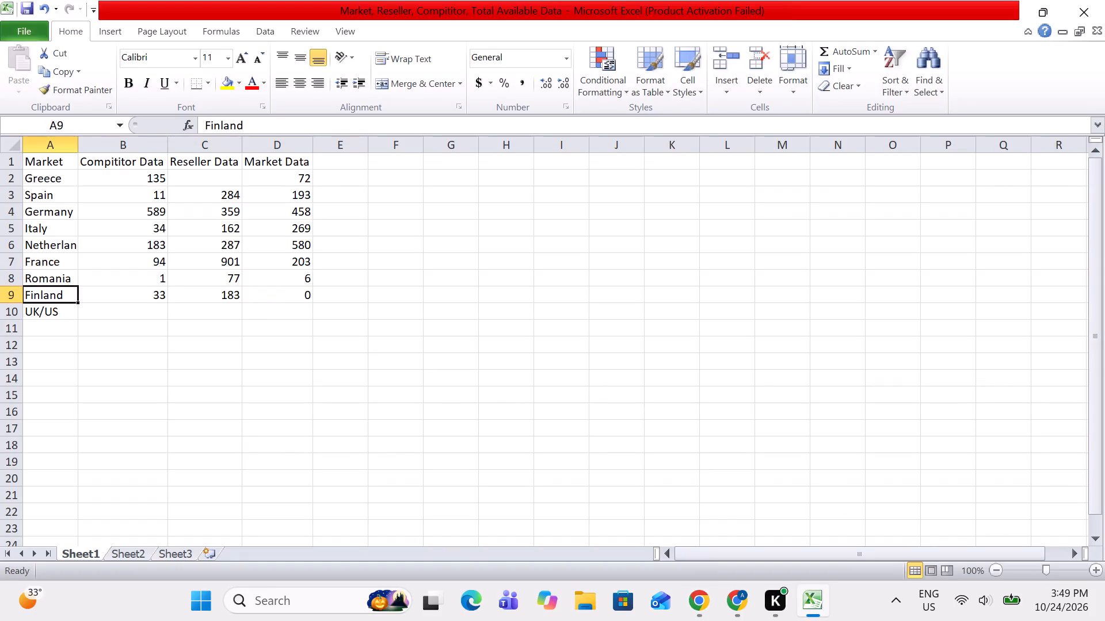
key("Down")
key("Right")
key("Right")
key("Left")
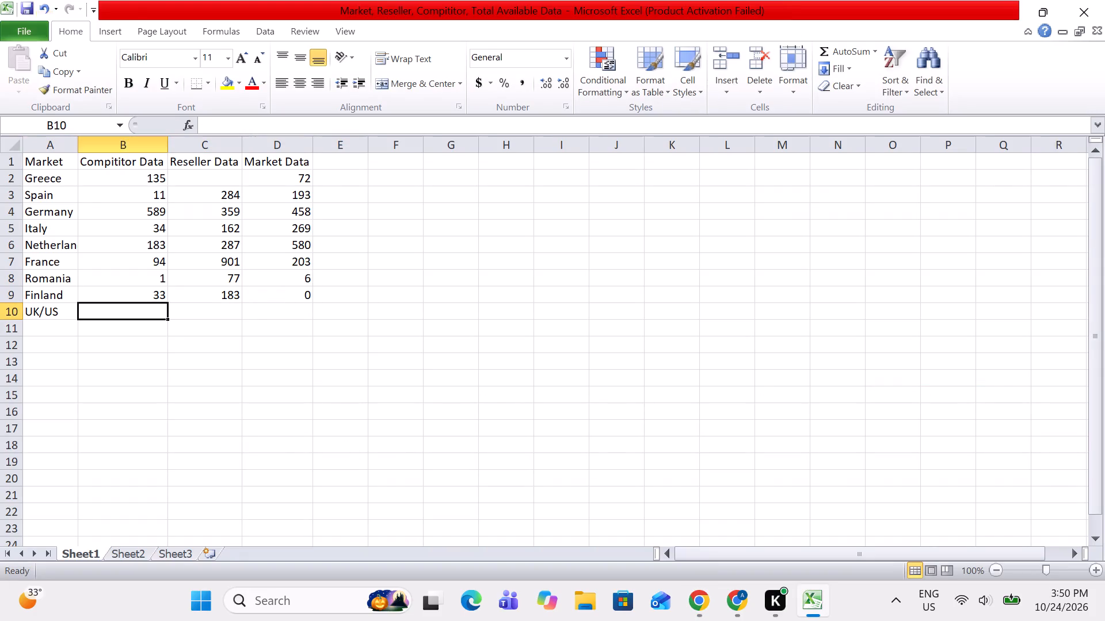
Switch to the Email - Master Sheet in Chrome and open the Uk Usa sheet.
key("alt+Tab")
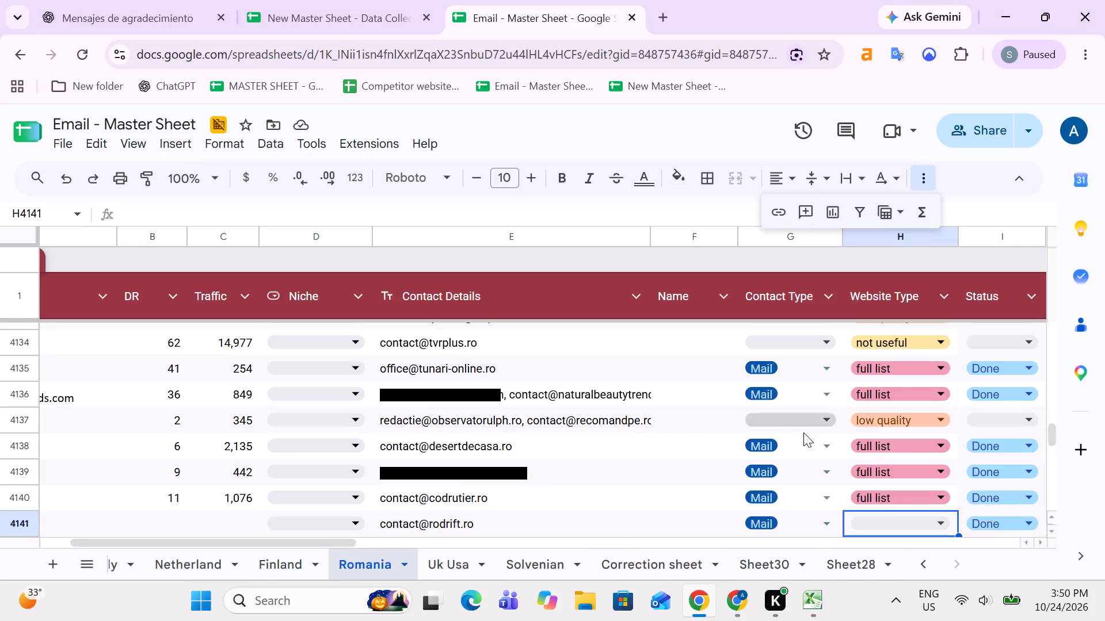
left_click(460, 566)
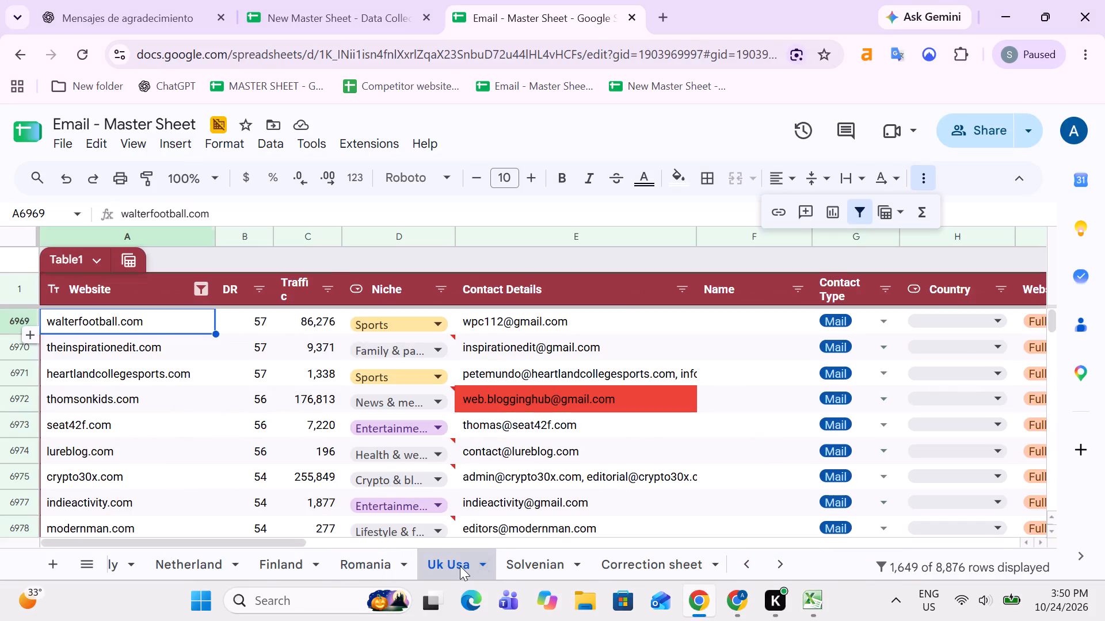
Examine the Uk Usa columns along the lureblog.com row, from Contact Details across to the follow-up columns and back to Website.
left_click(618, 442)
key("Right")
key("Right")
key("Right")
key("Right")
key("Right")
key("Right")
key("Right")
key("Right")
key("Right")
key("Right")
key("Right")
key("Right")
key("Right")
key("Right")
key("Right")
key("Right")
key("Right")
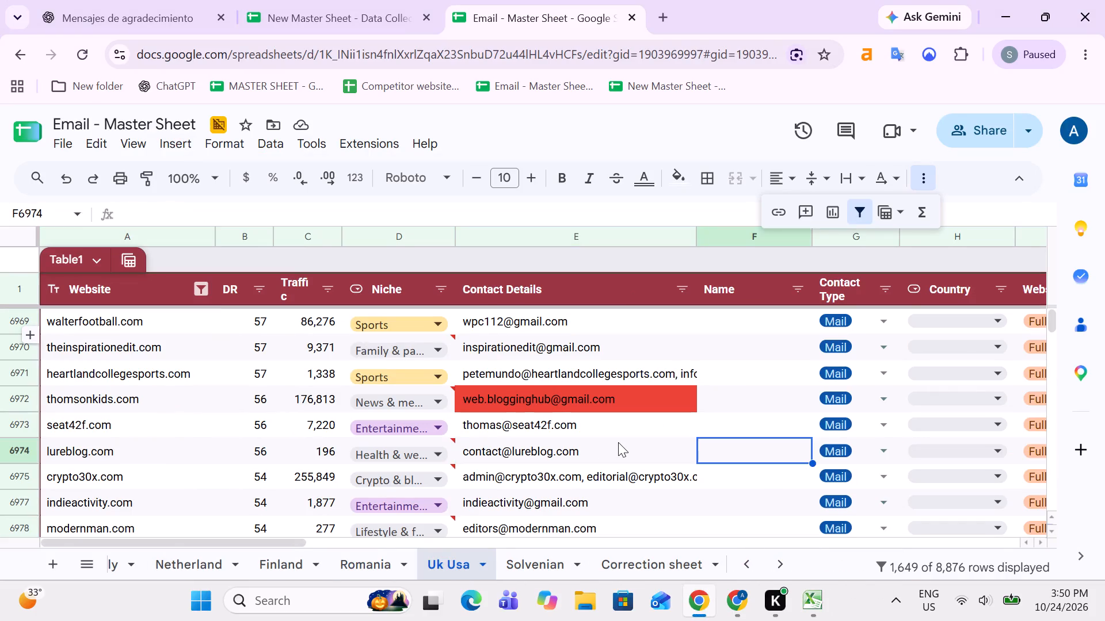
key("Left")
key("Left")
key("Left")
key("Left")
key("Left")
key("Left")
key("Left")
key("Left")
key("Left")
key("Left")
key("Left")
key("Left")
key("Left")
key("Left")
key("Left")
key("Left")
key("Left")
key("Left")
key("Left")
key("Left")
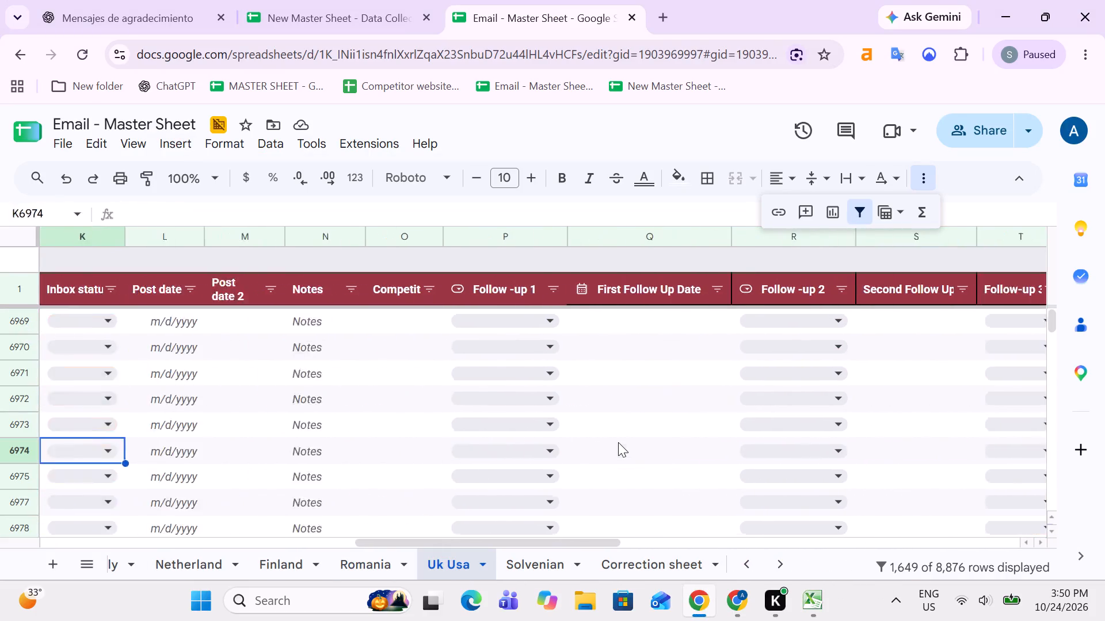
Create a new filter view for Table1 on the Uk Usa sheet.
left_click(121, 267)
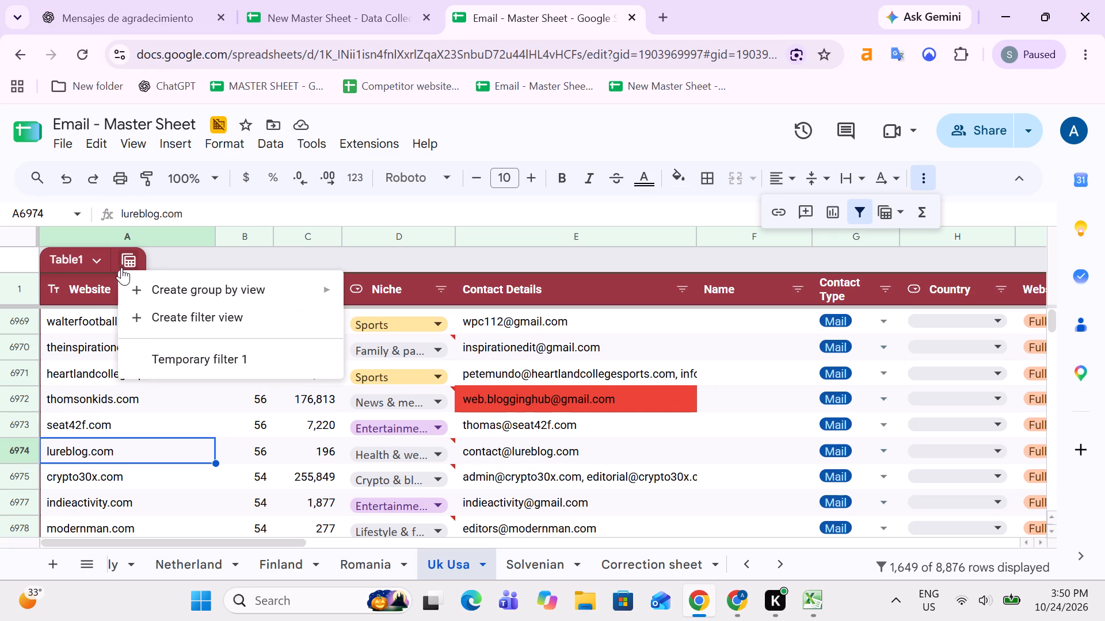
left_click(167, 324)
Clear all values in the Competitor column's filter and search its value list for "a".
left_click(661, 401)
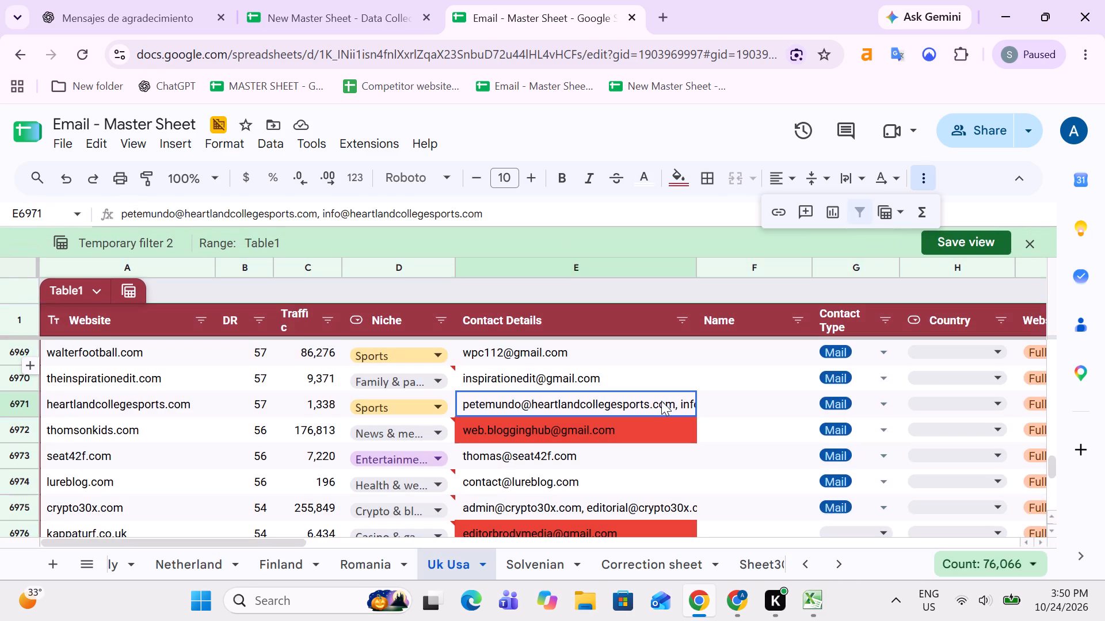
key("Right")
key("Right")
key("Right")
key("Right")
key("Right")
key("Right")
key("Right")
key("Right")
key("Right")
key("Right")
key("Right")
key("Right")
key("Right")
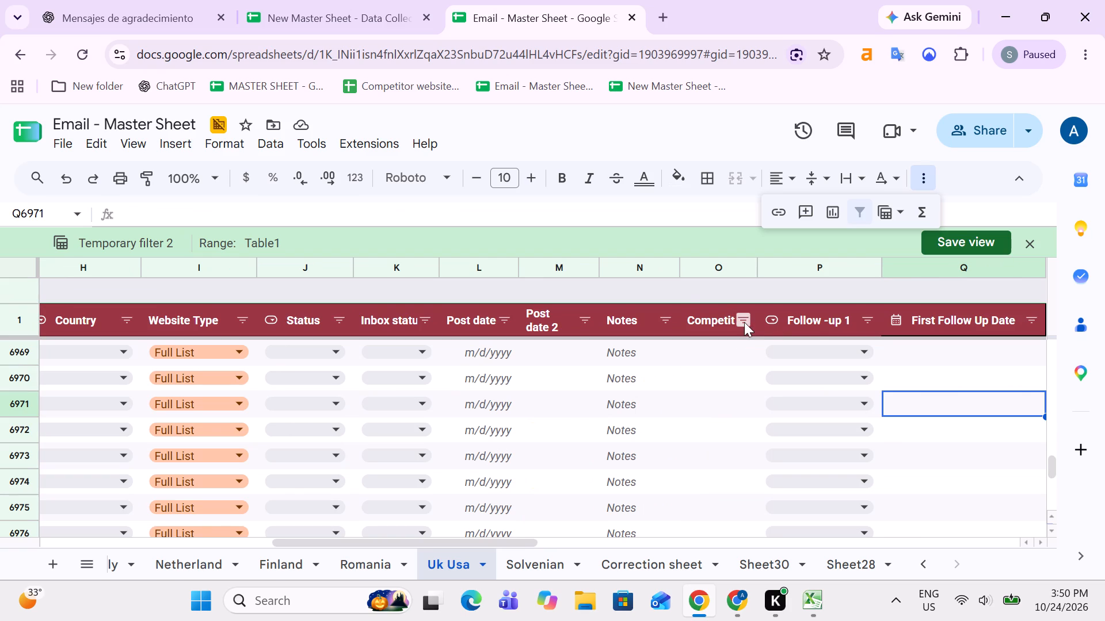
left_click(744, 322)
scroll(599, 436, "down", 3)
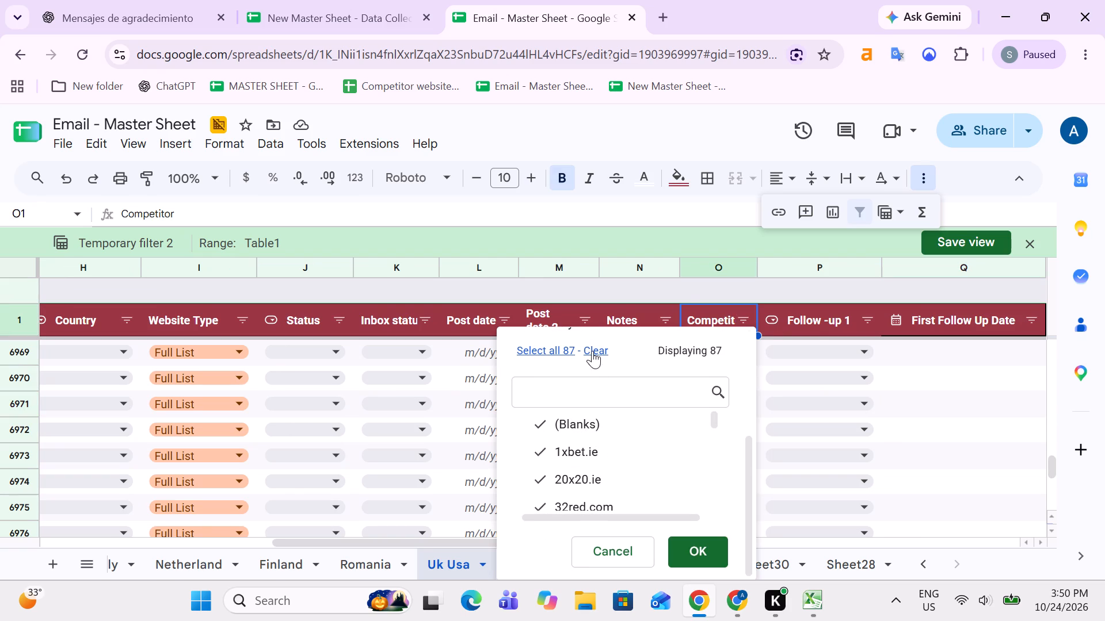
left_click(592, 351)
left_click(588, 375)
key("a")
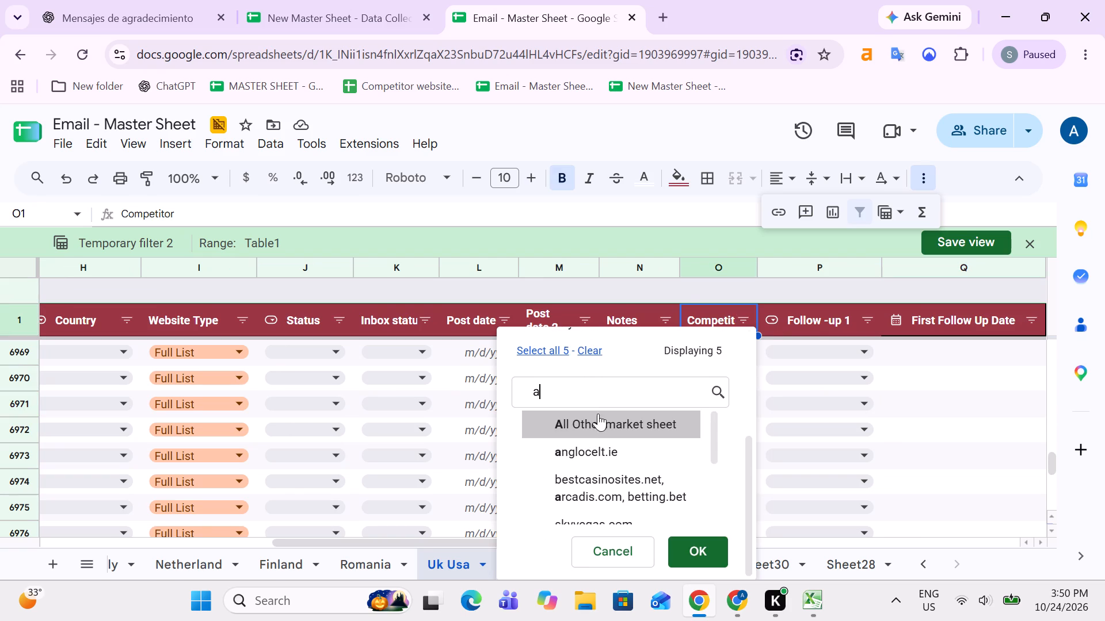
Filter the Competitor column of the Uk Usa sheet to include "All Other market sheet".
left_click(595, 417)
left_click(700, 550)
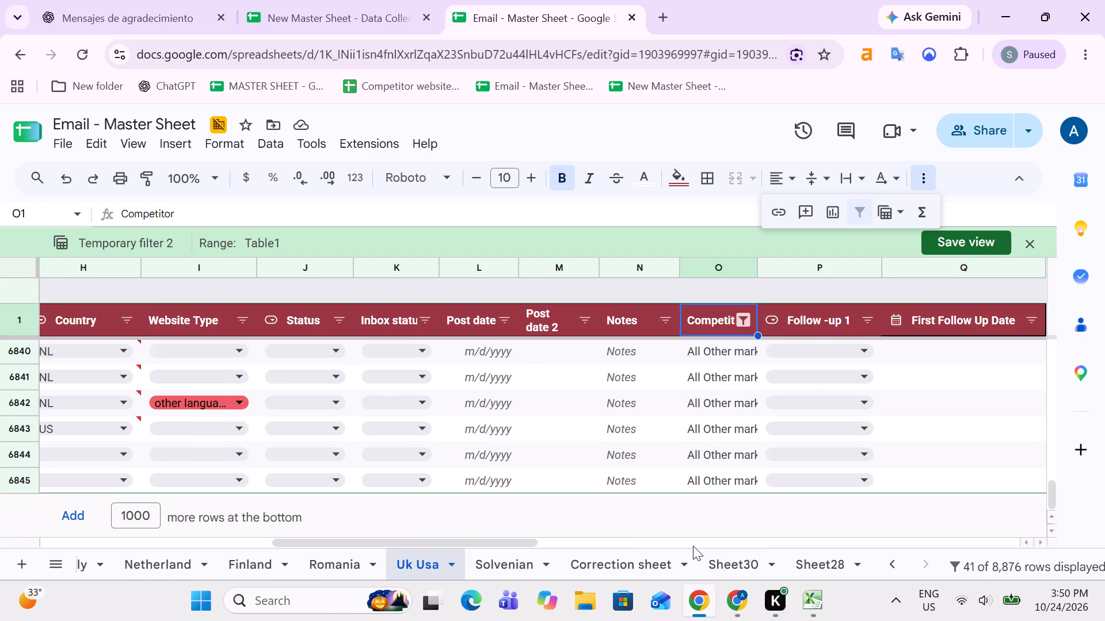
Select the filtered Website column entries from perspektive-online.net down to nowgoal.com.co to count them.
key("Down")
key("Up")
key("Down")
key("Up")
key("Down")
key("Left")
key("Left")
key("Left")
key("Left")
key("Left")
key("Left")
key("Left")
key("Left")
key("Left")
key("Left")
key("Left")
key("Left")
key("Left")
key("Left")
key("Left")
key("Left")
key("Left")
key("Left")
key("Left")
key("Left")
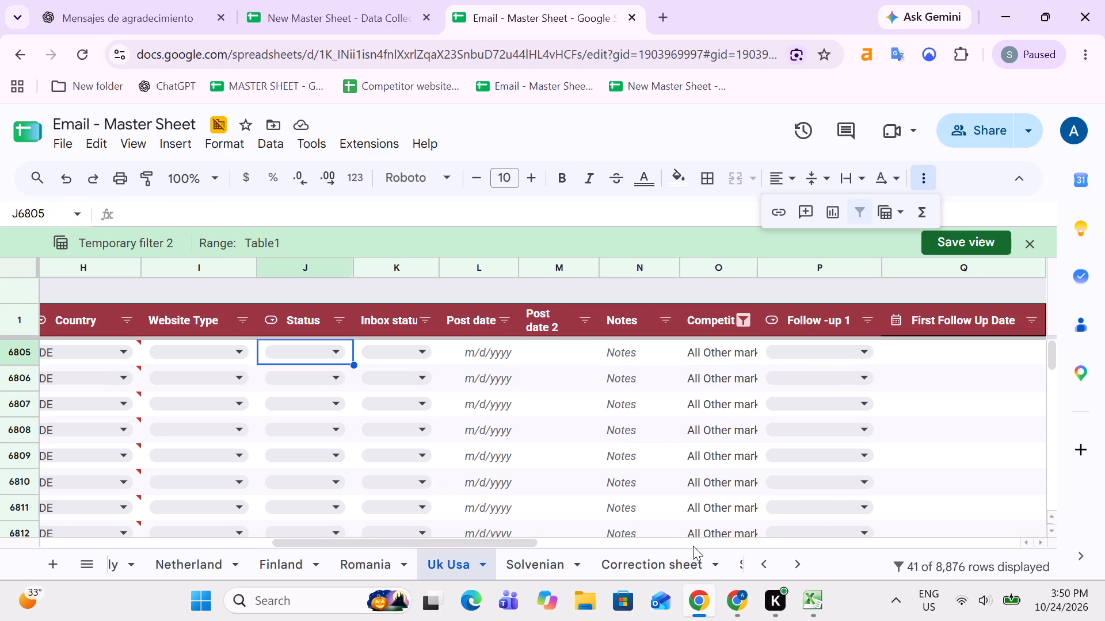
key("Up")
key("Down")
key("ctrl+shift+Down")
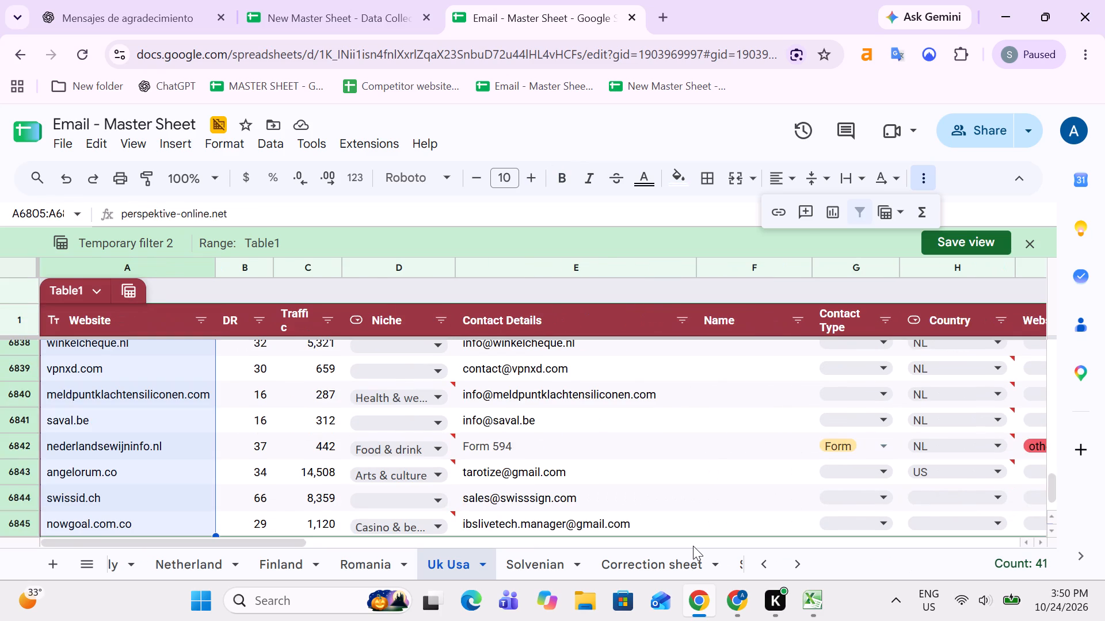
key("Up")
key("Down")
key("Up")
key("Down")
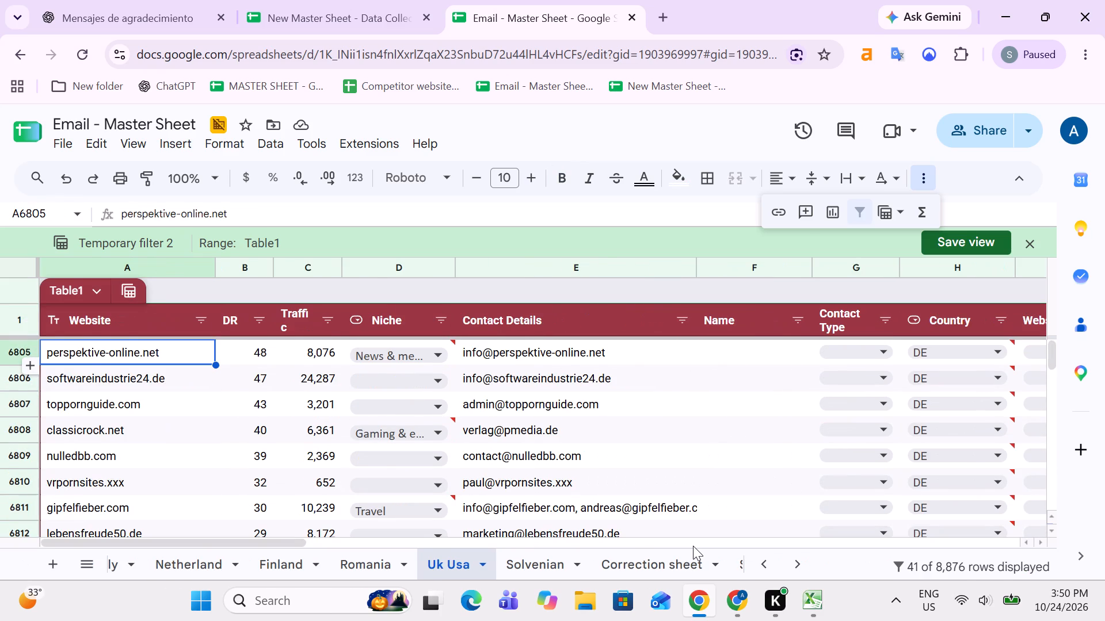
key("ctrl+shift+Down")
key("Up")
Switch to the Excel summary workbook and enter 41 as the Market Data for UK/US.
key("alt+Tab")
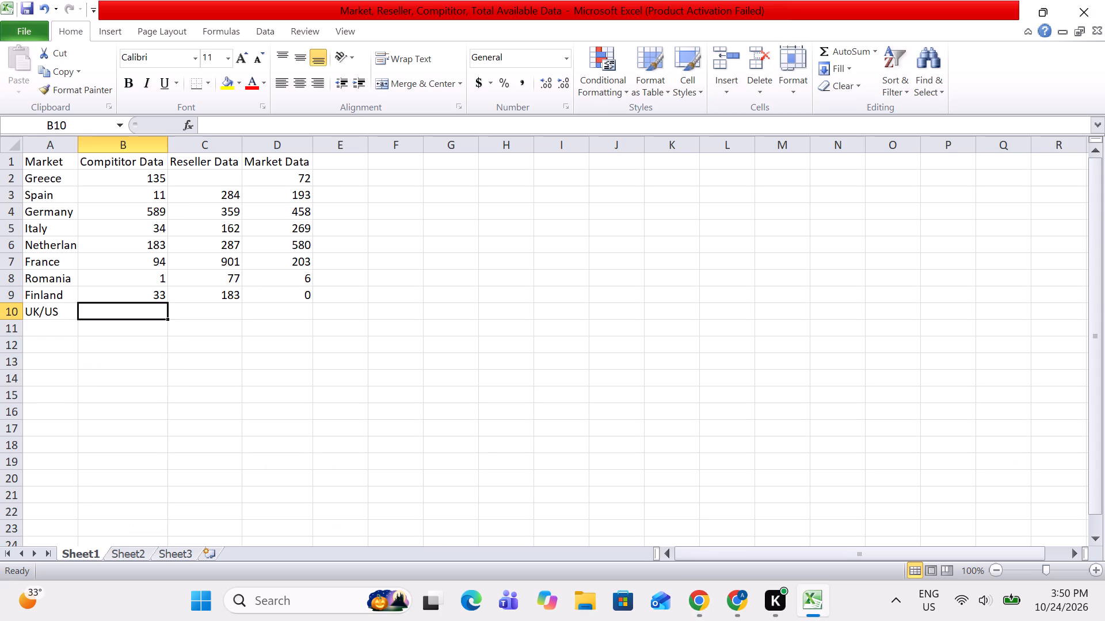
key("Right")
key("Right")
key("Right")
key("Left")
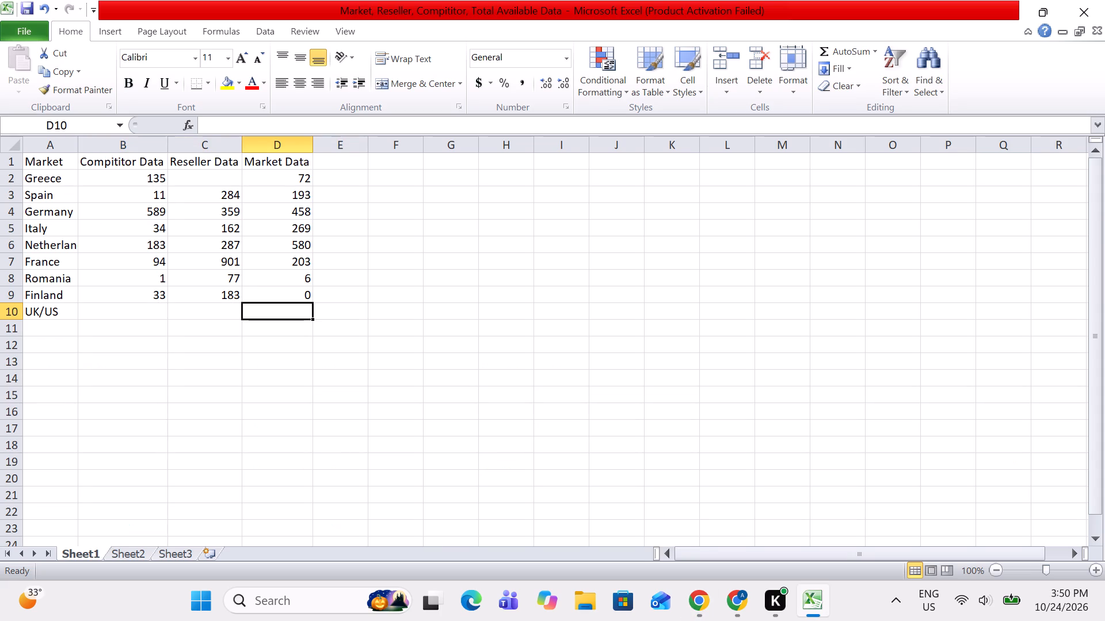
type("41")
key("Right")
key("Left")
key("Left")
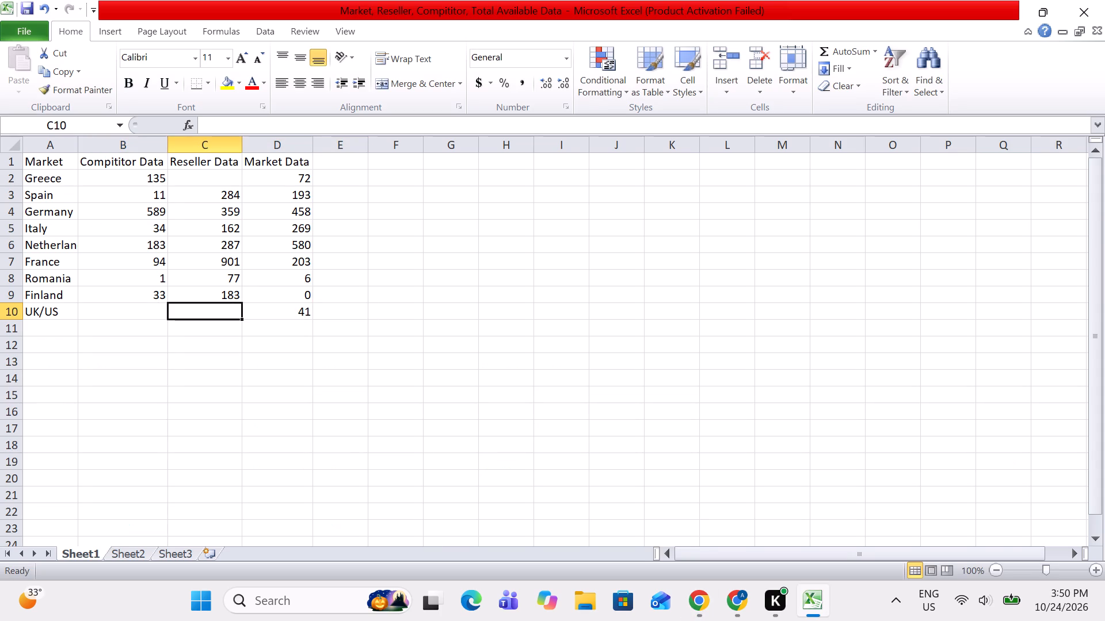
key("Left")
Switch to the Email - Master Sheet and filter the Uk Usa sheet's Competitor column to only "Competitor websites" and "Compititor Sheet".
key("alt+Tab")
key("Up")
key("Right")
key("Right")
key("Right")
key("Right")
key("Right")
key("Right")
key("Right")
key("Right")
key("Right")
key("Right")
key("Right")
key("Right")
key("Right")
key("Right")
key("Right")
key("Right")
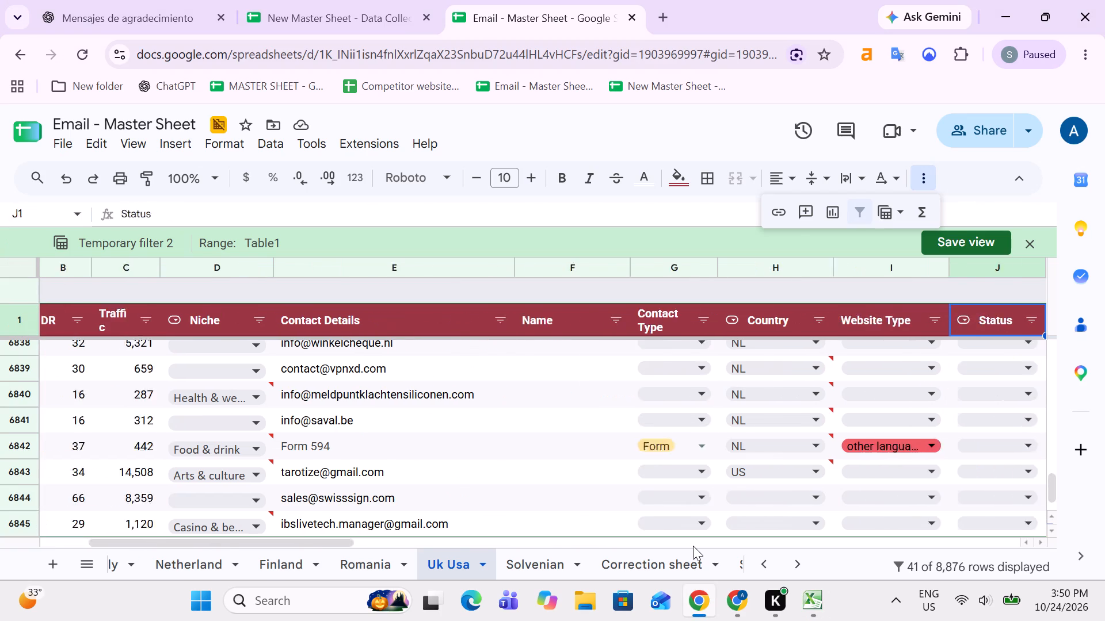
key("Right")
key("Right")
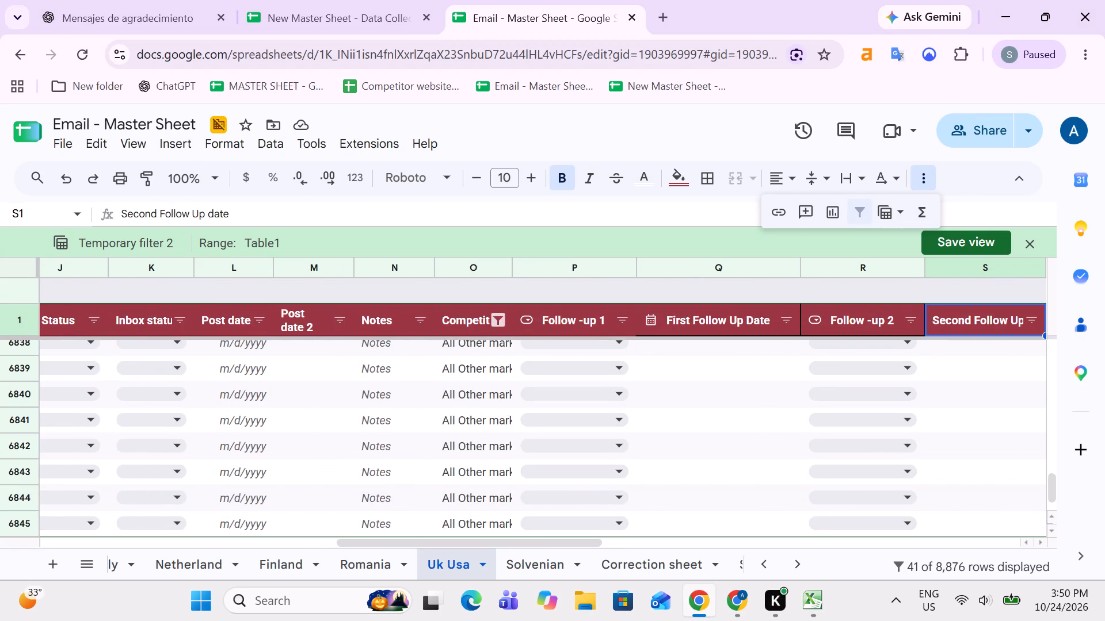
left_click(496, 321)
scroll(399, 380, "down", 5)
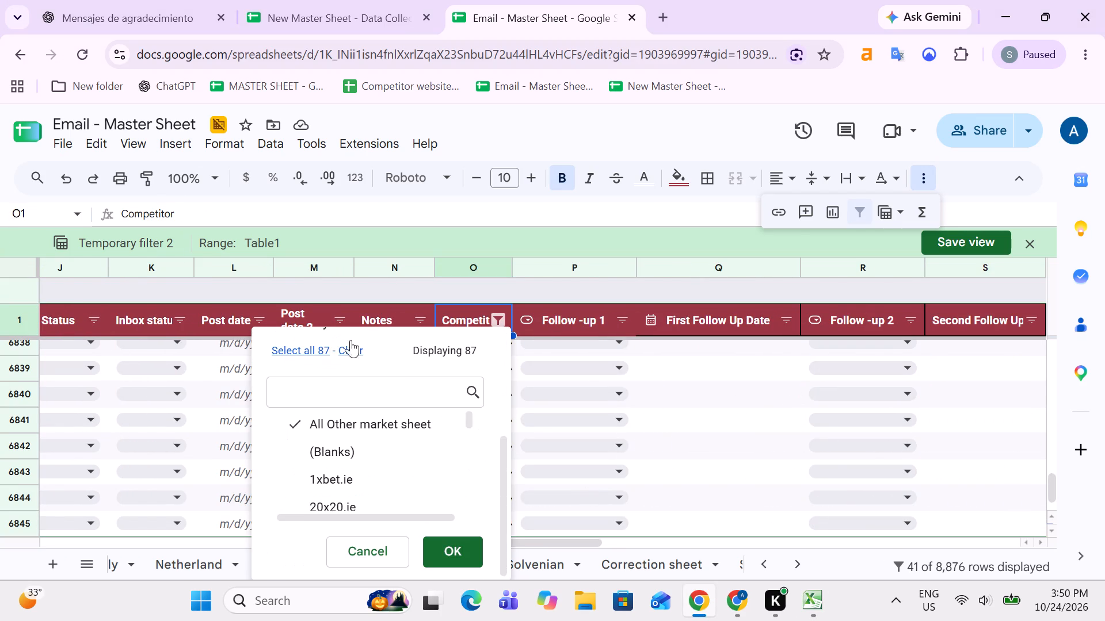
left_click(356, 354)
left_click(356, 392)
type("co")
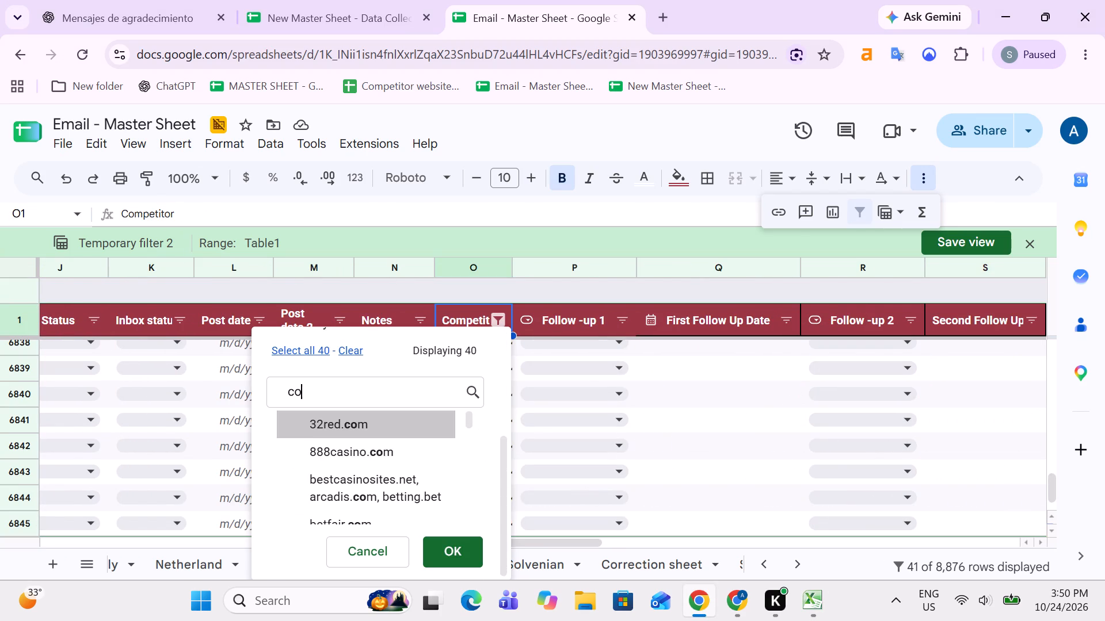
key("m")
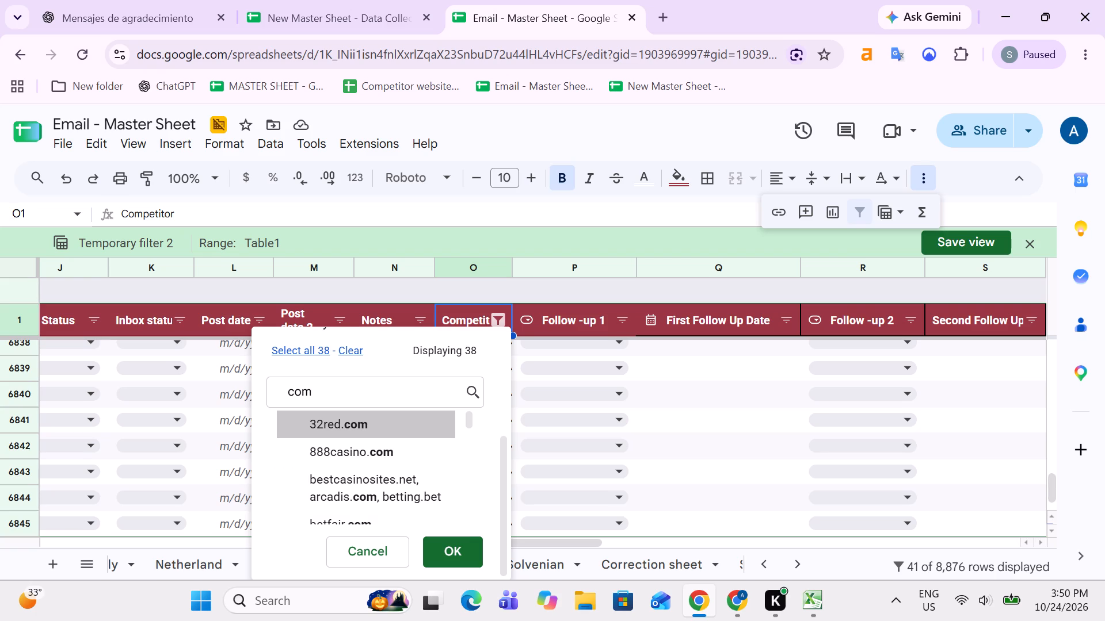
key("p")
left_click(416, 450)
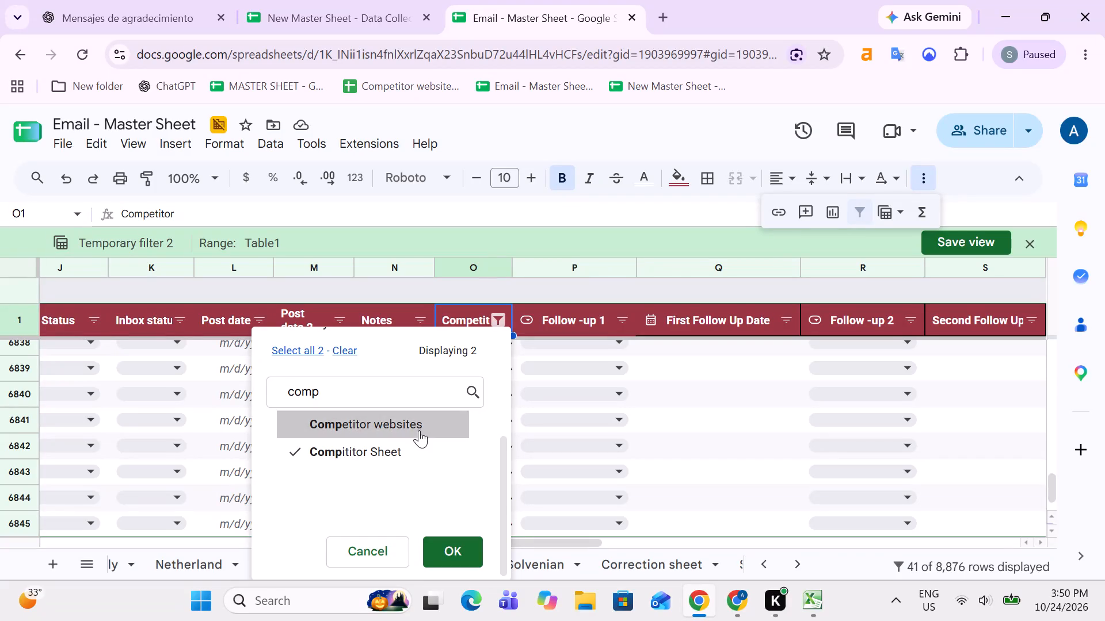
left_click(419, 428)
left_click(447, 545)
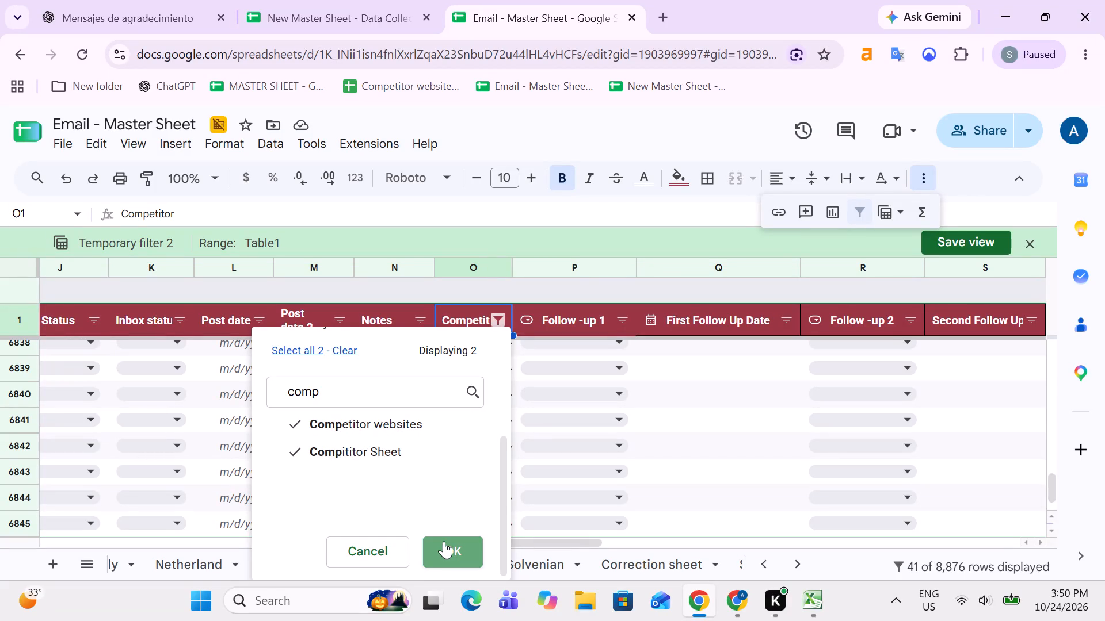
Select the filtered Website column entries from everydaypower.com down to wheatleygolfclub.co.uk to count them.
key("Up")
key("Down")
key("Up")
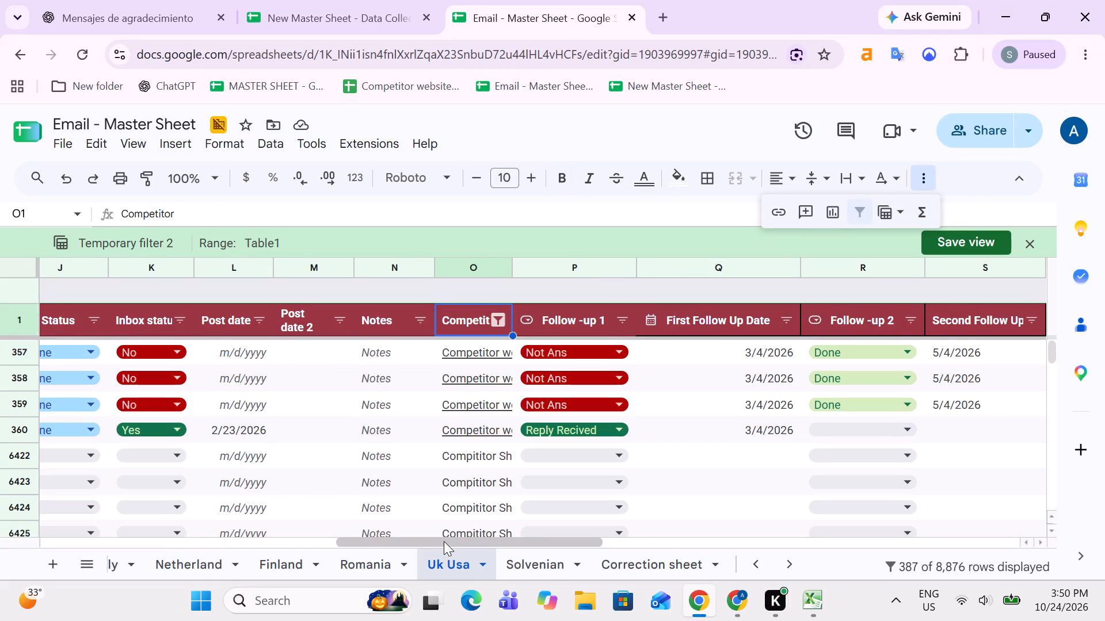
key("Down")
key("Up")
key("Left")
key("Left")
key("Left")
key("Left")
key("Left")
key("Left")
key("Left")
key("Left")
key("Left")
key("Left")
key("Left")
key("Left")
key("Left")
key("Left")
key("Left")
key("Left")
key("Left")
key("Left")
key("Left")
key("Left")
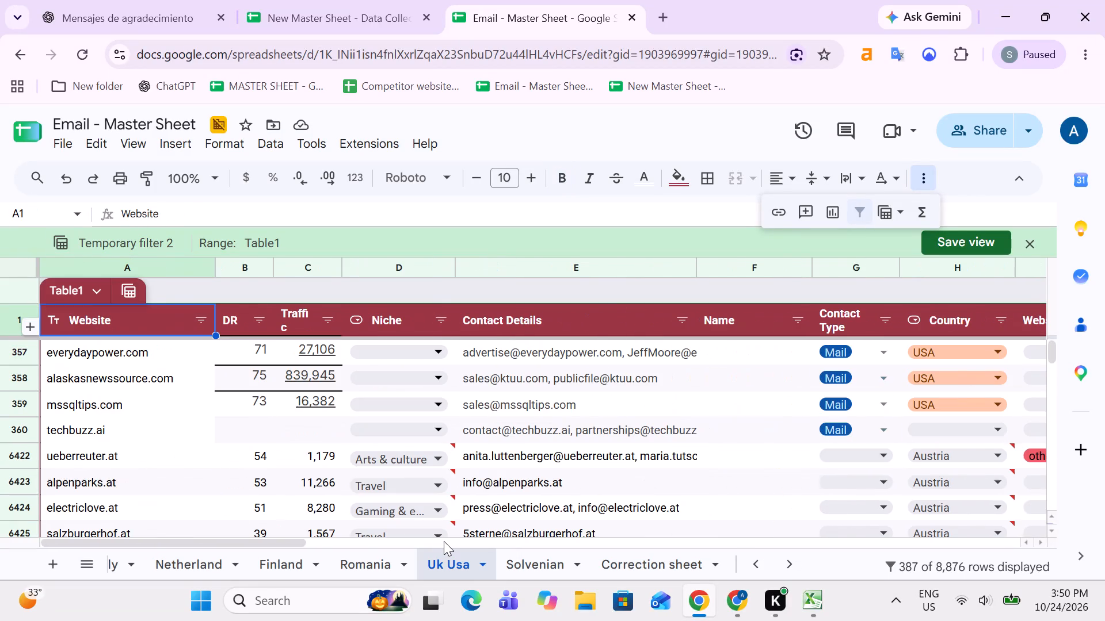
key("Down")
key("Up")
key("Down")
key("ctrl+shift+Down")
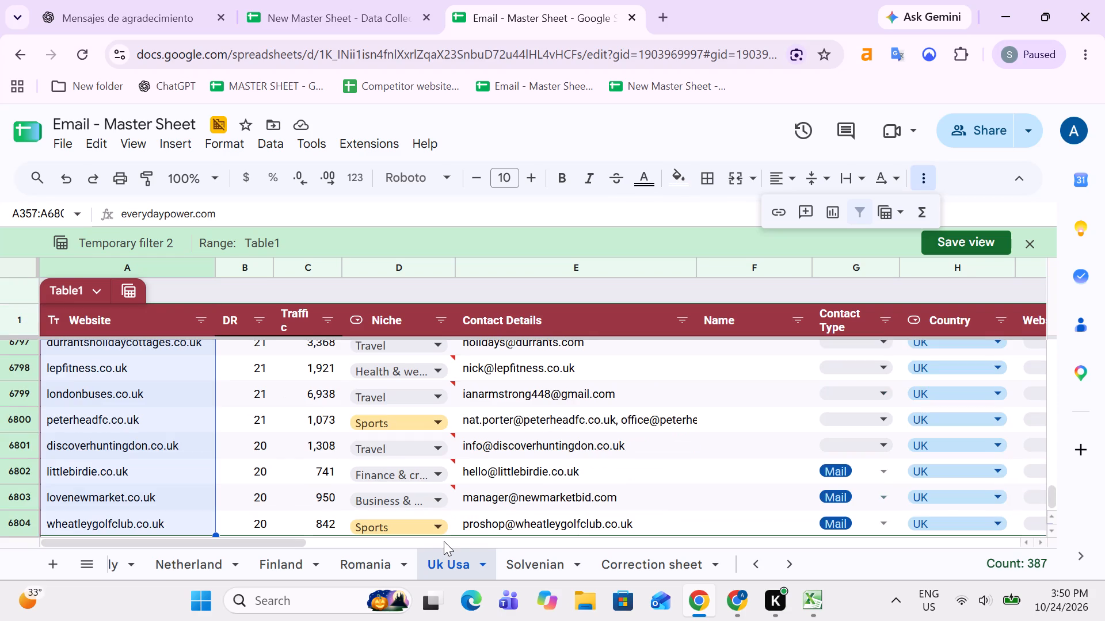
Switch to the Excel summary workbook and enter 387 as the Compititor Data for UK/US.
key("alt+Tab")
key("Right")
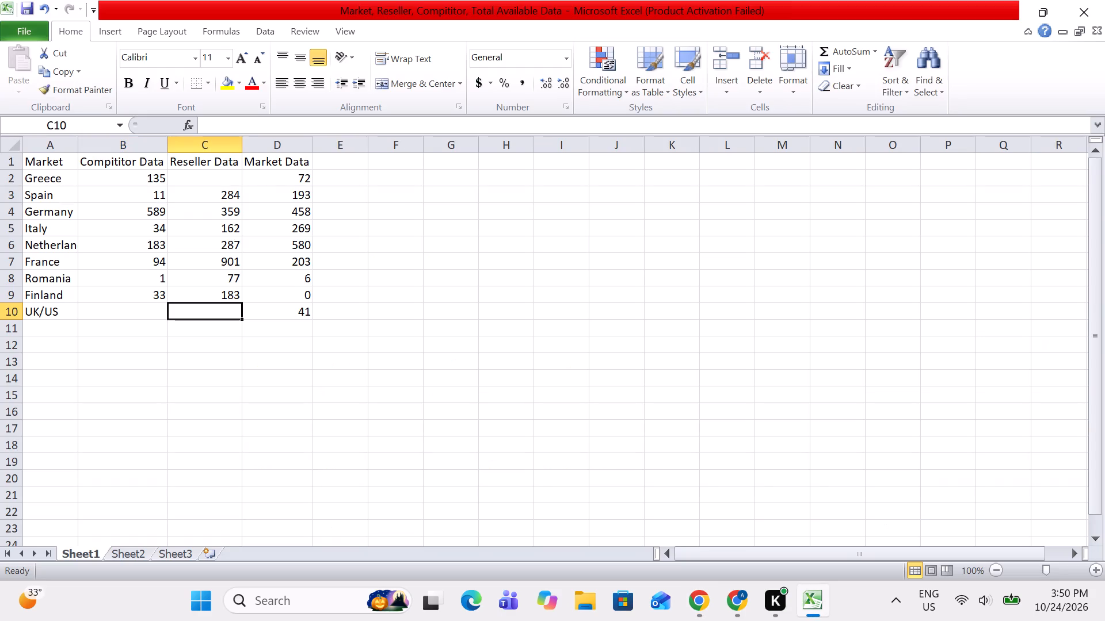
key("Left")
type("387")
key("Tab")
key("Right")
key("Left")
key("Left")
key("Right")
Return to the Email - Master Sheet and reset the Uk Usa sheet's Competitor column filter to include all values.
key("alt+Tab")
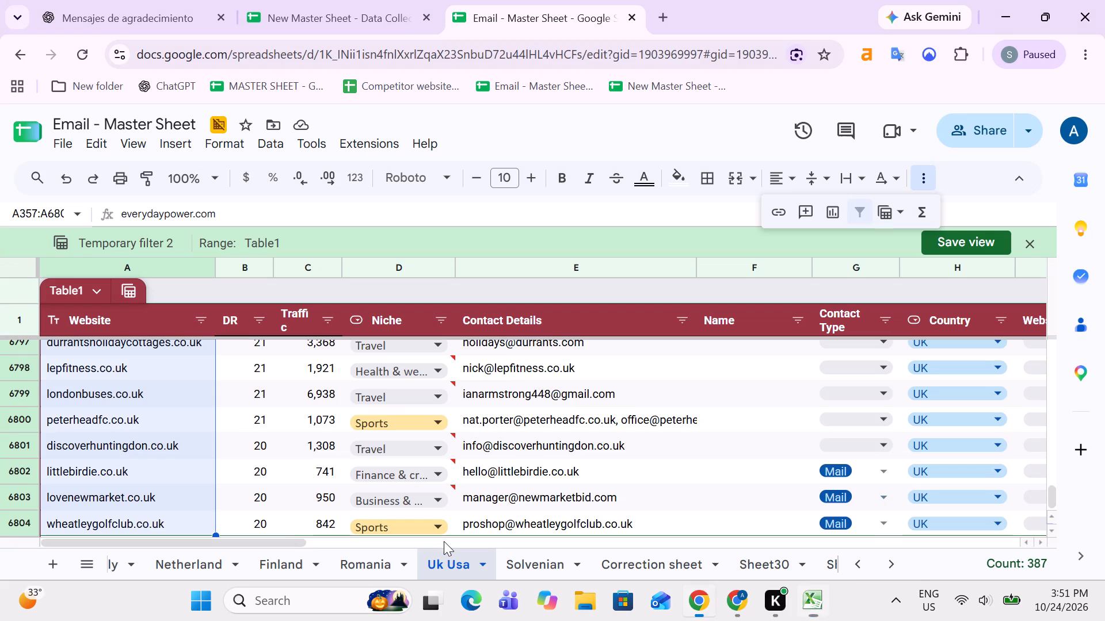
key("Up")
key("Down")
key("Right")
key("Right")
key("Right")
key("Right")
key("Right")
key("Right")
key("Right")
key("Right")
key("Right")
key("Right")
key("Right")
key("Right")
key("Right")
key("Right")
key("Right")
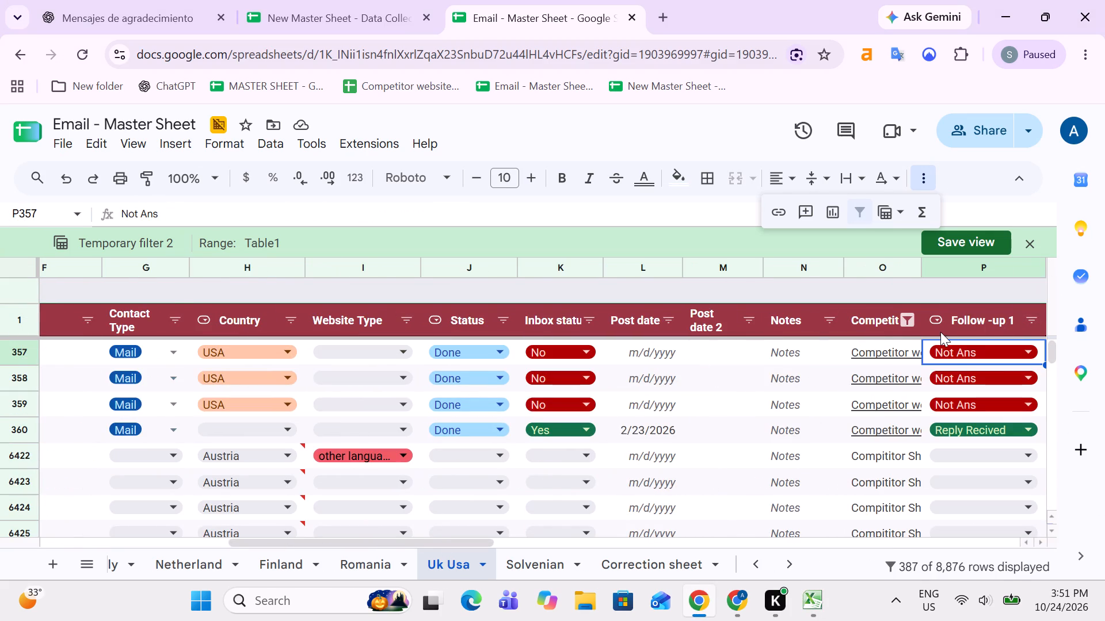
left_click(906, 315)
scroll(810, 419, "down", 3)
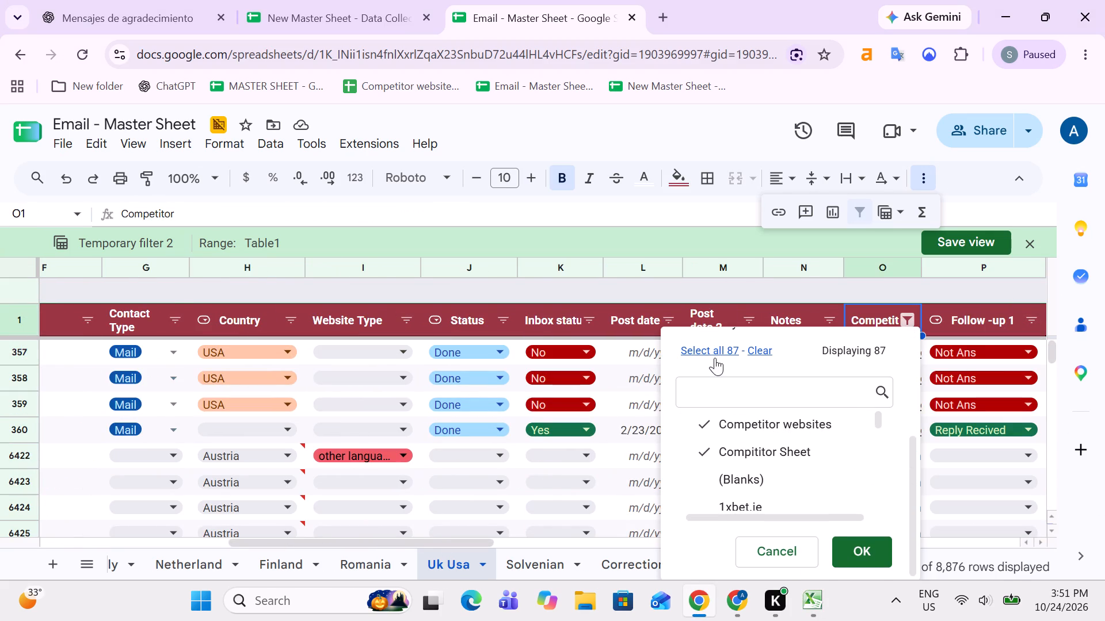
left_click(715, 351)
left_click(840, 542)
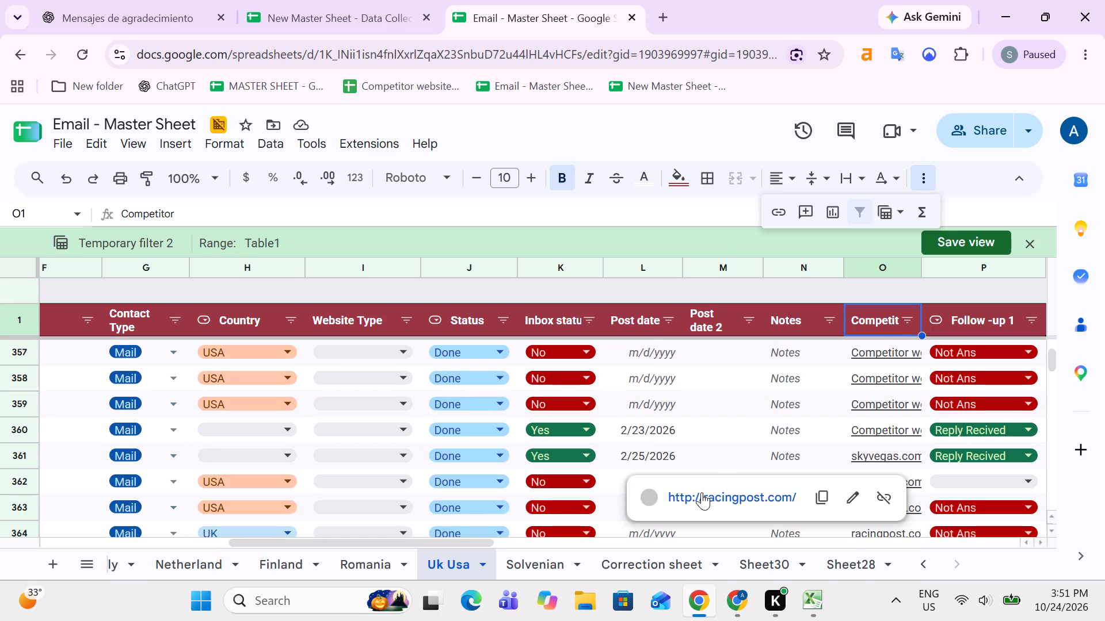
Go to the end of the continuous Website entries and examine the rows around the blank one after antipodeonline.org.
left_click(690, 419)
key("Left")
key("Left")
key("Left")
key("Left")
key("Left")
key("Left")
key("Left")
key("Left")
key("Left")
key("Left")
key("Left")
key("Left")
key("Left")
key("Left")
key("Left")
key("Left")
key("Left")
key("Left")
key("Left")
key("Left")
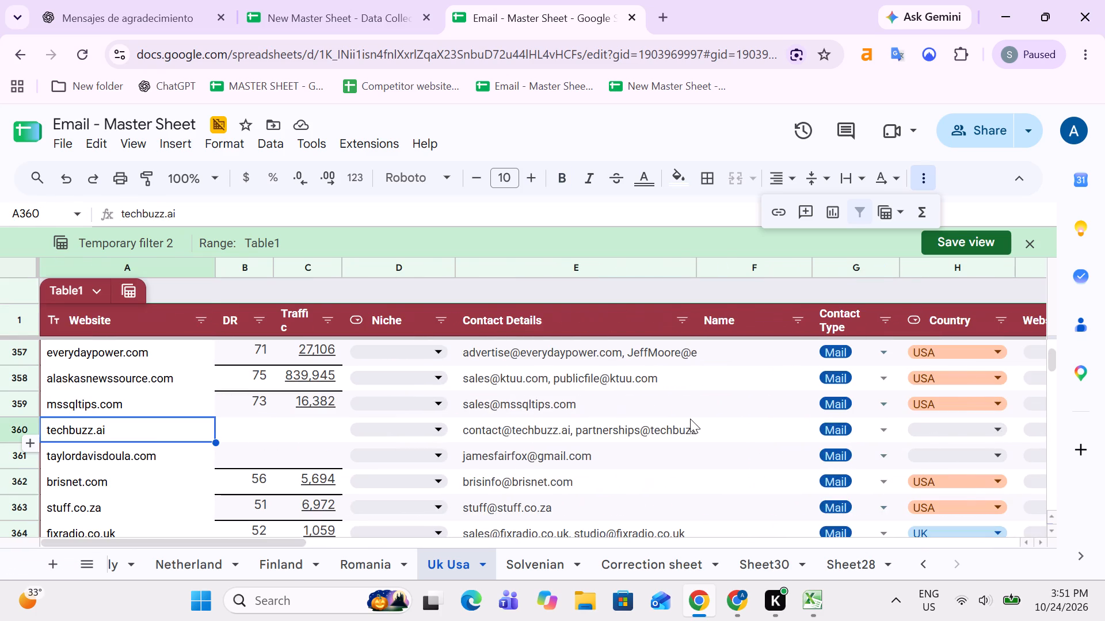
key("ctrl+Down")
key("Down")
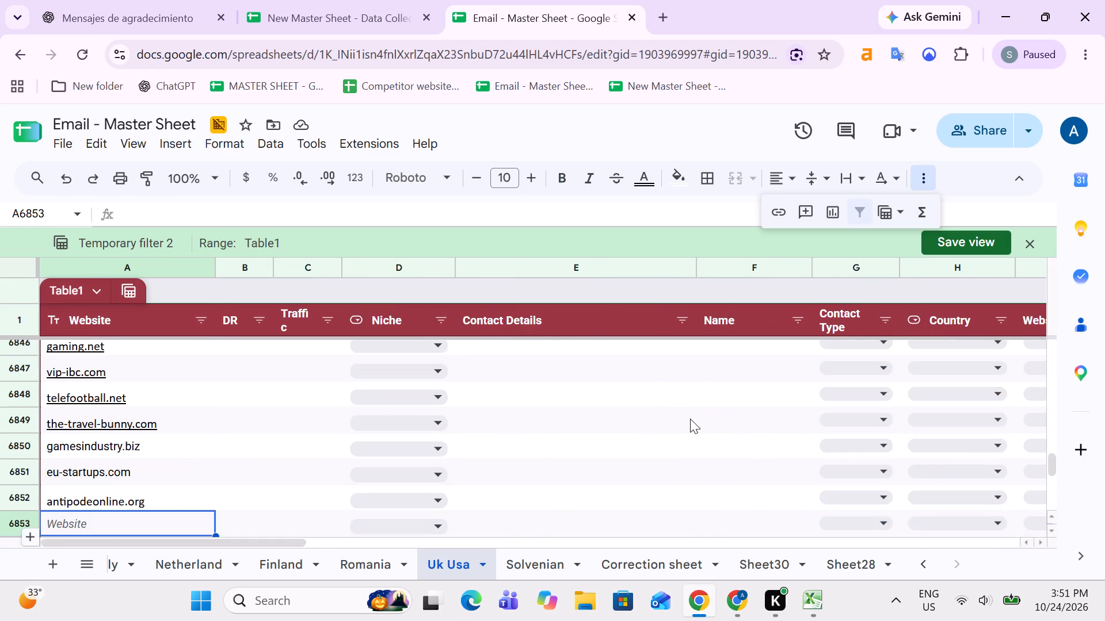
key("Down")
key("Down")
key("Up")
key("Up")
Examine the Website Type, Status and Inbox status columns for the rows after the blank Website entry, starting from metro.co.uk.
key("Right")
key("Right")
key("Right")
key("Right")
key("Right")
key("Right")
key("Right")
key("Right")
key("Right")
key("Right")
key("Right")
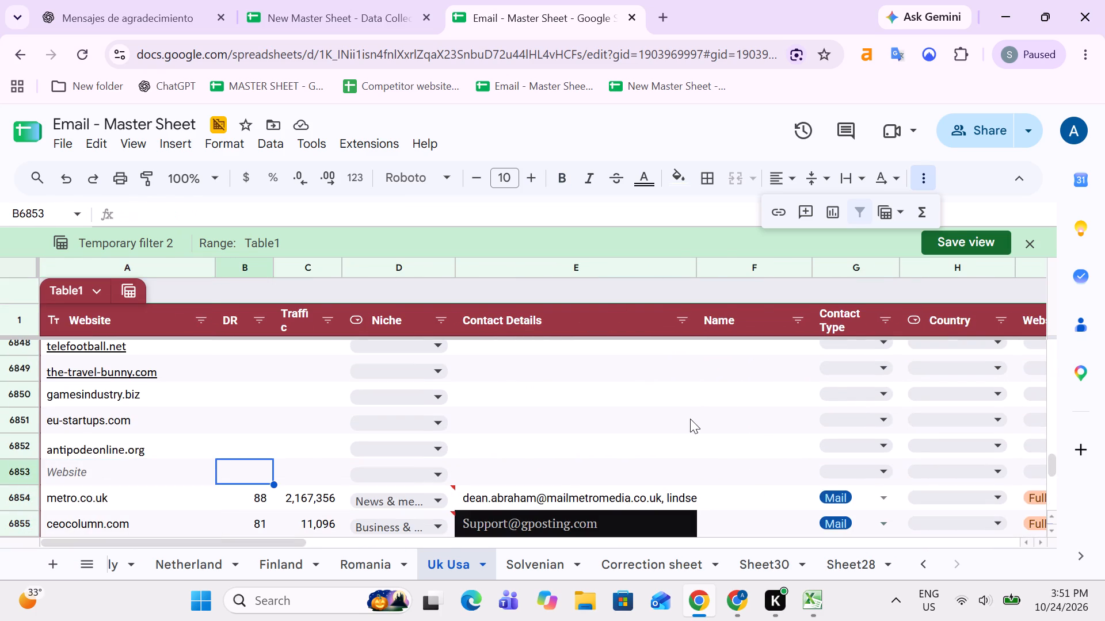
key("Down")
key("Down")
key("Left")
key("Up")
key("Right")
key("Left")
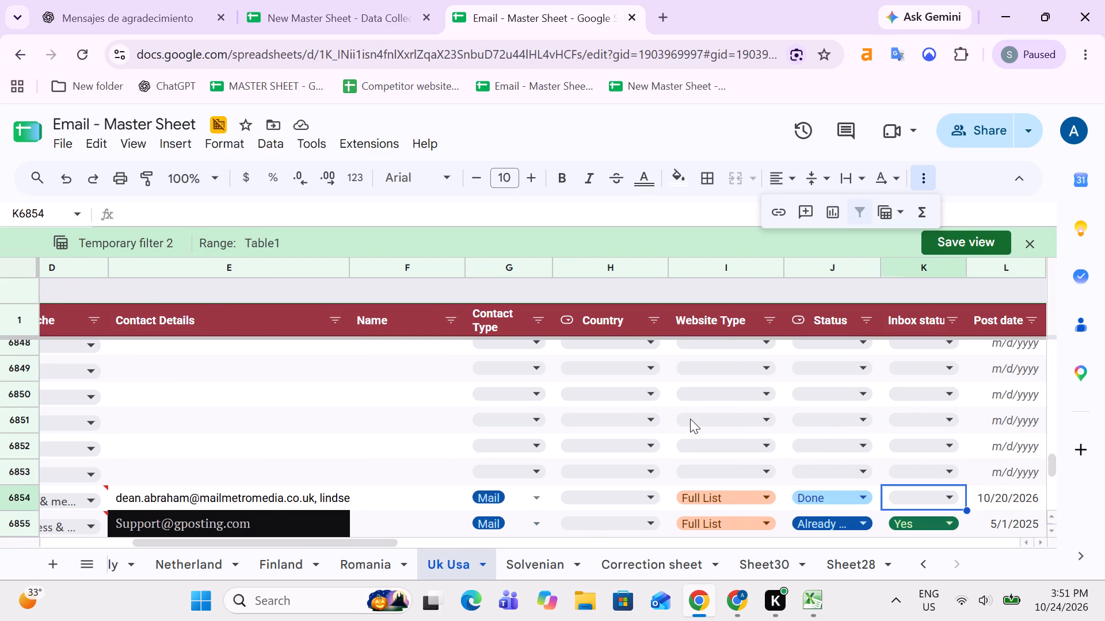
key("Left")
key("Down")
key("Down")
key("Down")
key("Down")
key("Down")
key("Down")
key("Down")
key("Down")
key("Up")
key("Up")
key("Up")
key("Up")
key("Up")
key("Up")
key("Up")
key("Up")
key("Up")
key("Up")
key("Up")
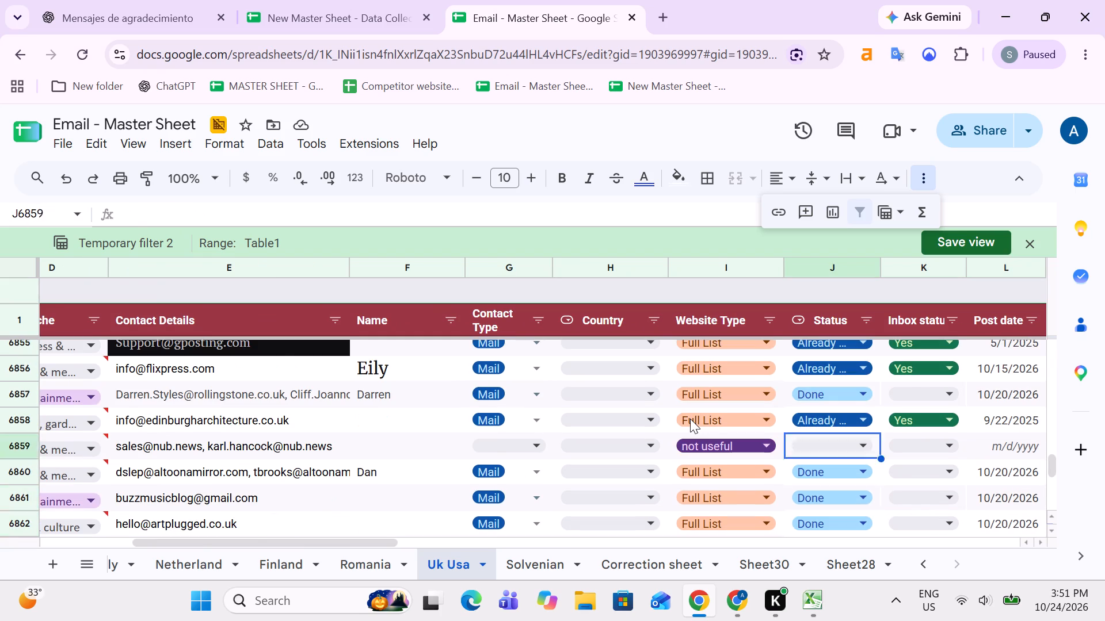
key("Down")
key("Down")
key("Down")
Select the Website column entries from metro.co.uk down to nineoclock.ro to count them.
key("Left")
key("Left")
key("Left")
key("Left")
key("Left")
key("Left")
key("Left")
key("Left")
key("Left")
key("Left")
key("Left")
key("Left")
key("Left")
key("Left")
key("Left")
key("Left")
key("Left")
key("Left")
key("Left")
key("Left")
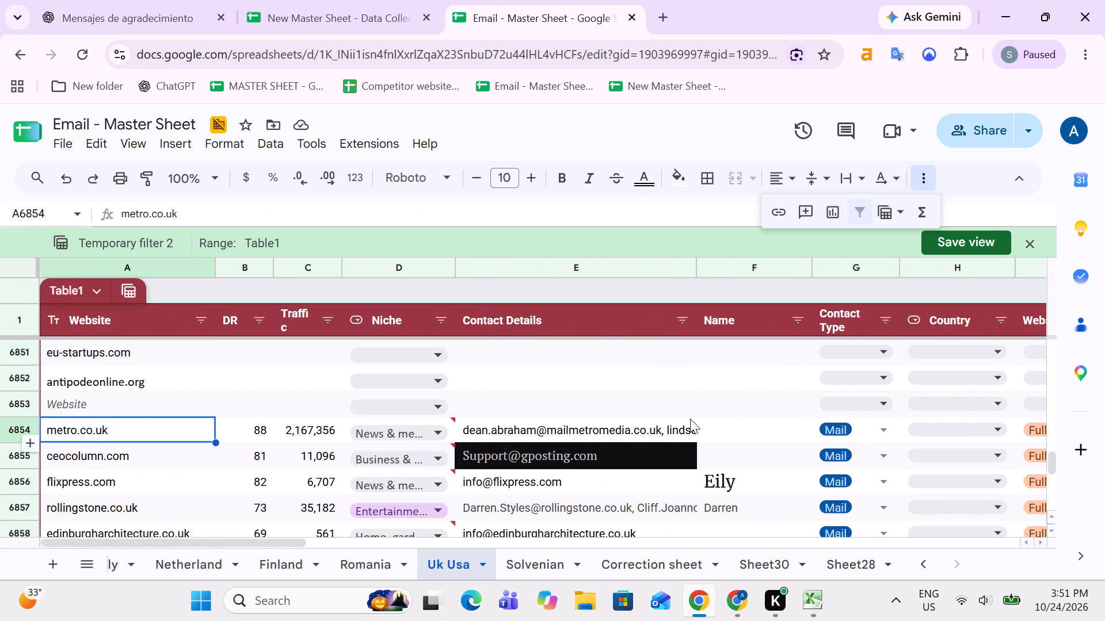
key("ctrl+shift+Down")
Switch to the Excel summary workbook and enter 1942 as the Reseller Data for UK/US.
key("alt+Tab")
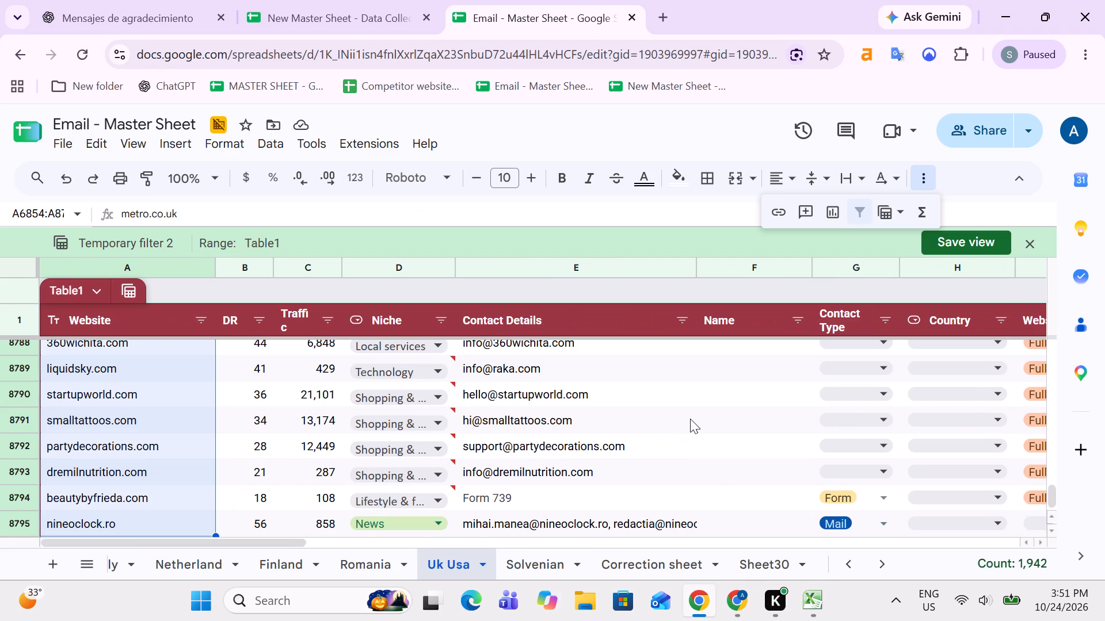
type("19")
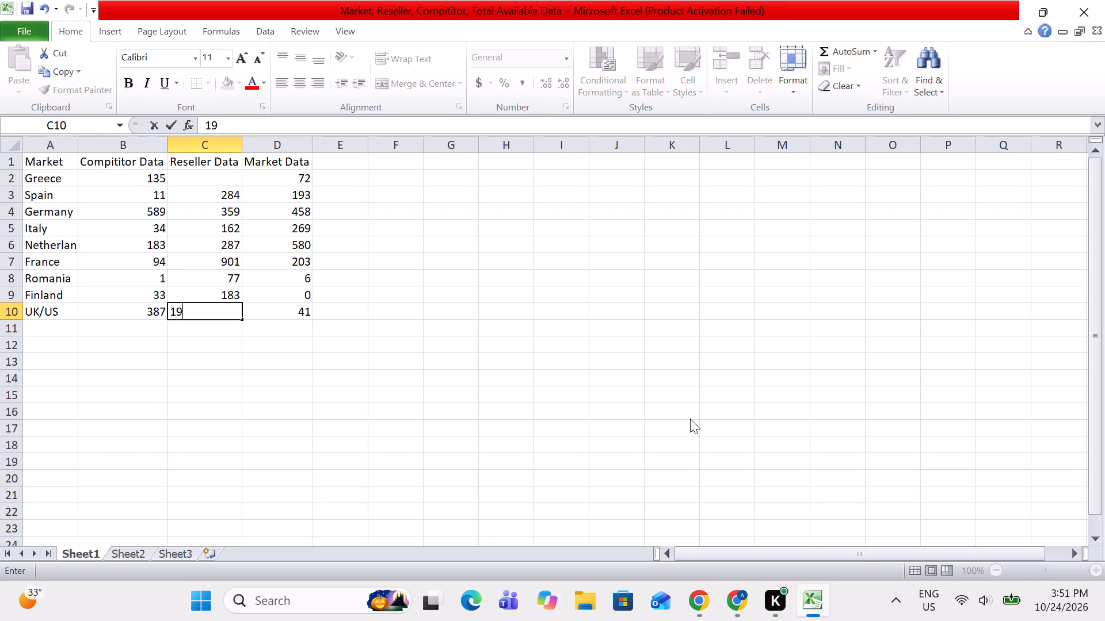
type("42")
key("Tab")
Select the Compititor Data values from Greece to UK/US to check their sum.
key("Left")
key("Up")
key("Up")
key("Up")
key("Up")
key("Up")
key("Up")
key("Up")
key("Up")
key("Up")
key("Up")
key("Up")
key("Up")
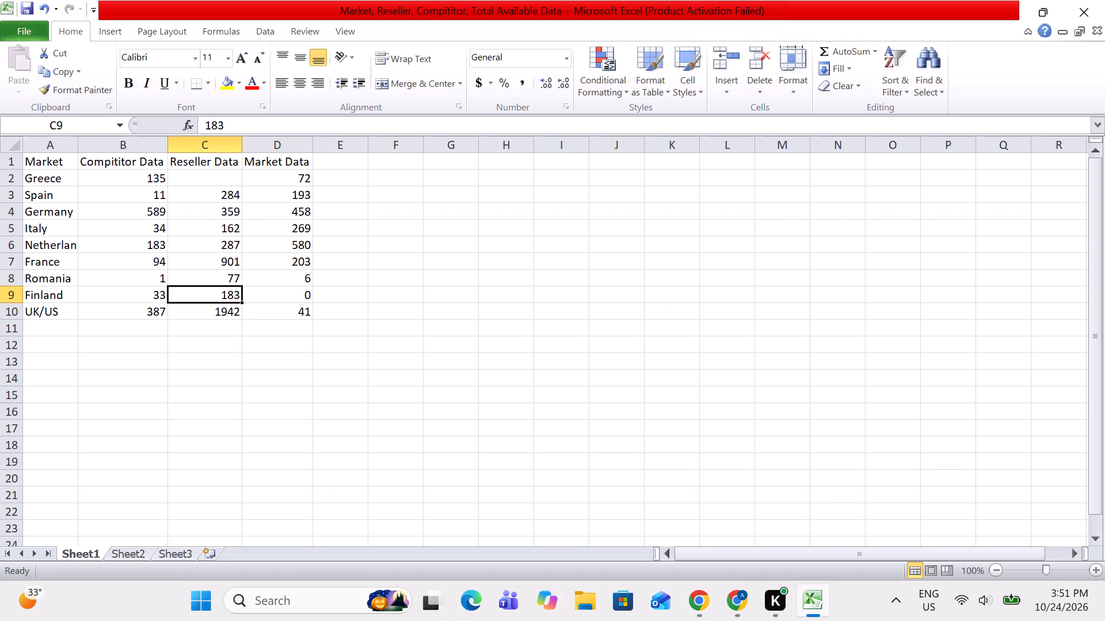
key("Down")
key("Up")
key("Up")
key("Down")
key("Left")
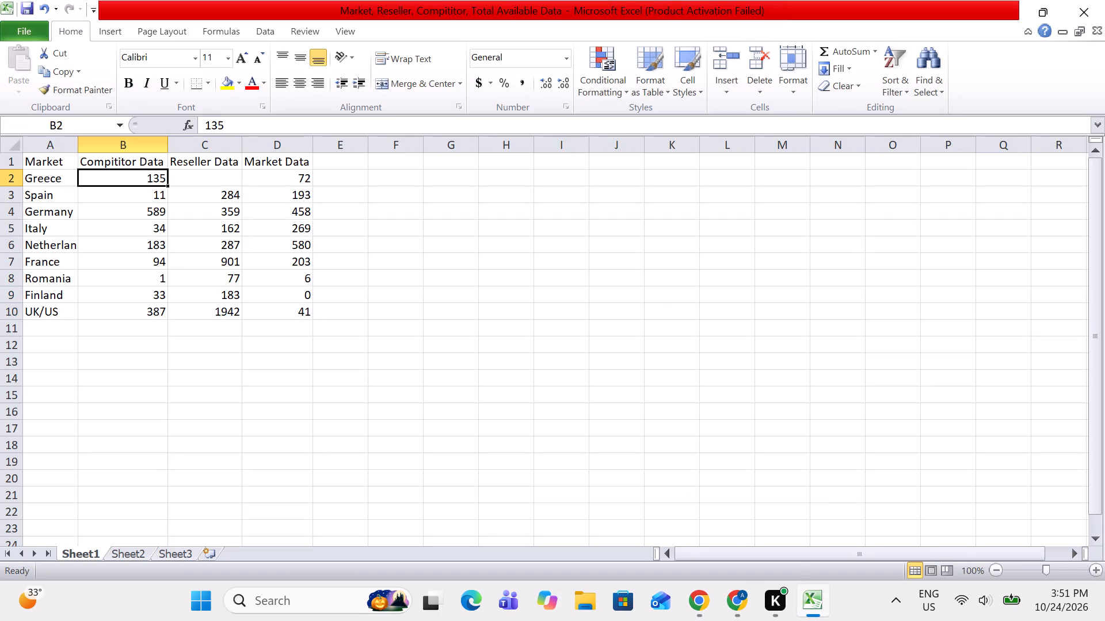
key("ctrl+shift+Down")
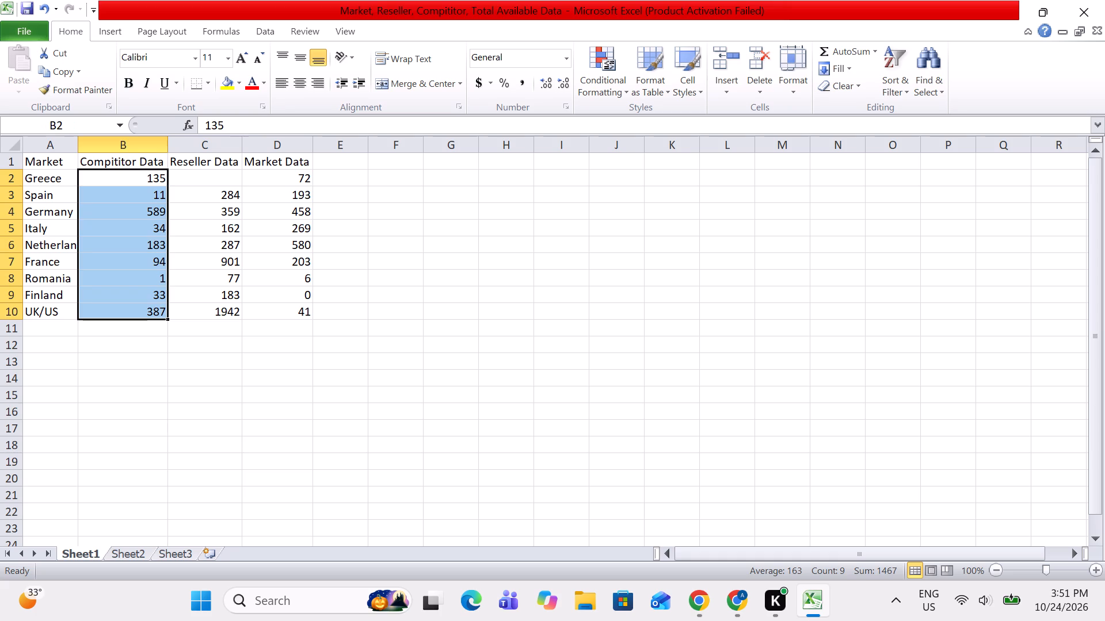
Select the Reseller Data values from Spain to UK/US to check their sum.
key("Right")
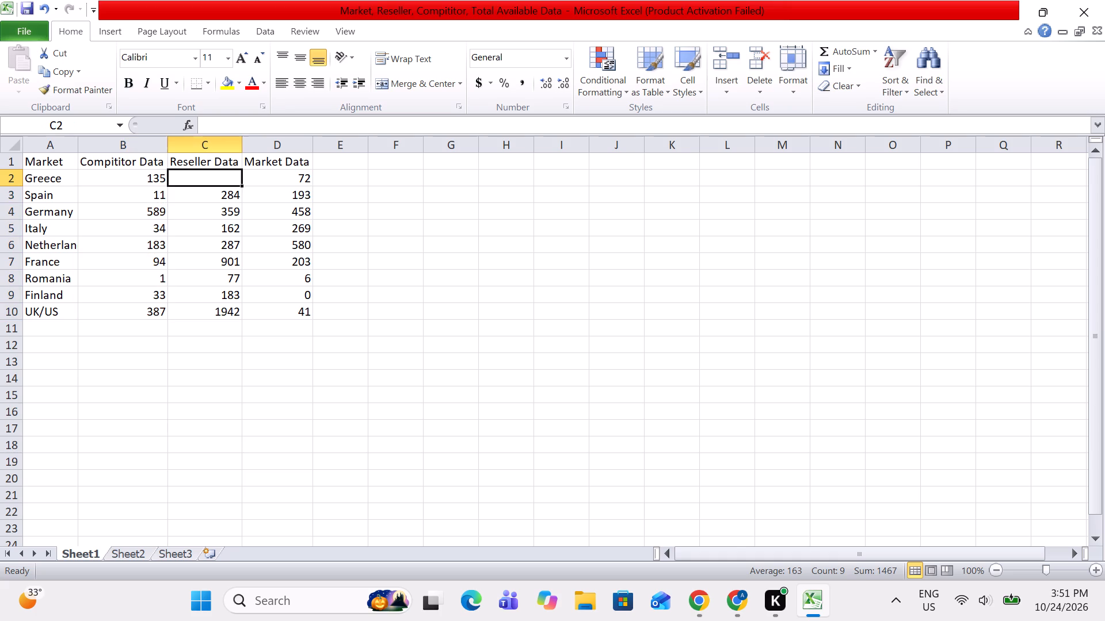
key("Left")
key("Right")
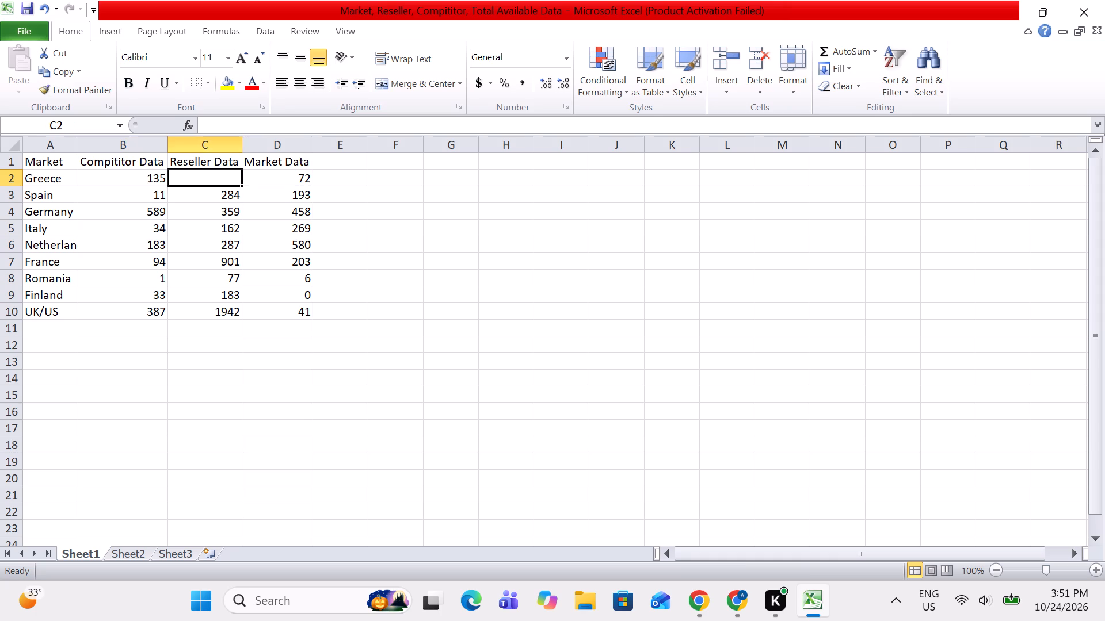
key("Right")
key("Left")
key("Down")
key("ctrl+shift+Down")
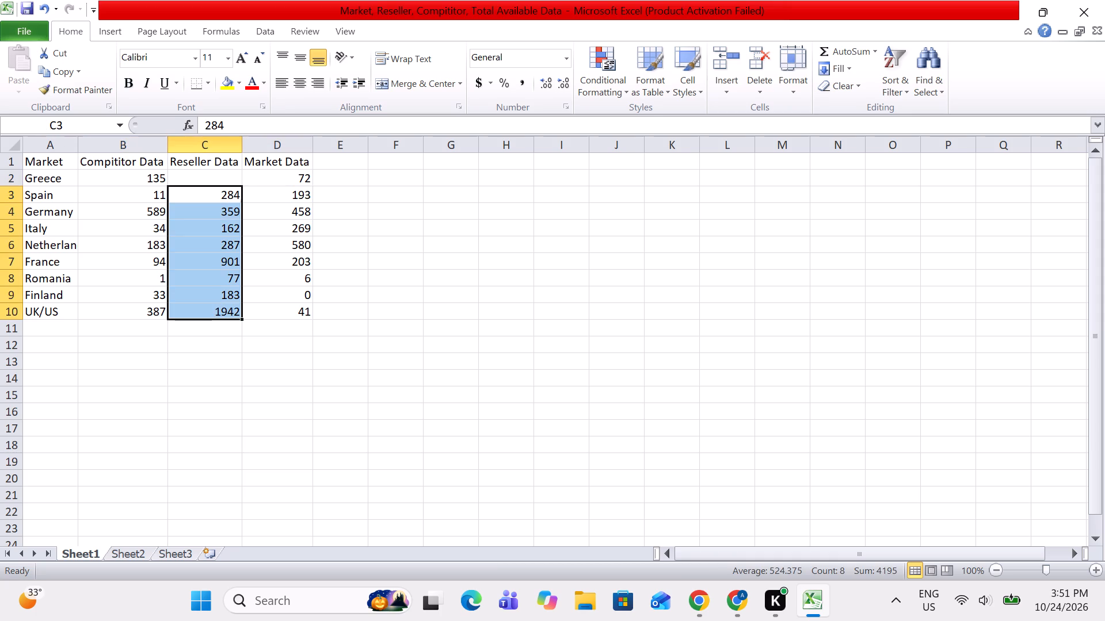
Recheck the sums of the Compititor Data and Reseller Data values by selecting each column's figures again.
key("Left")
key("Up")
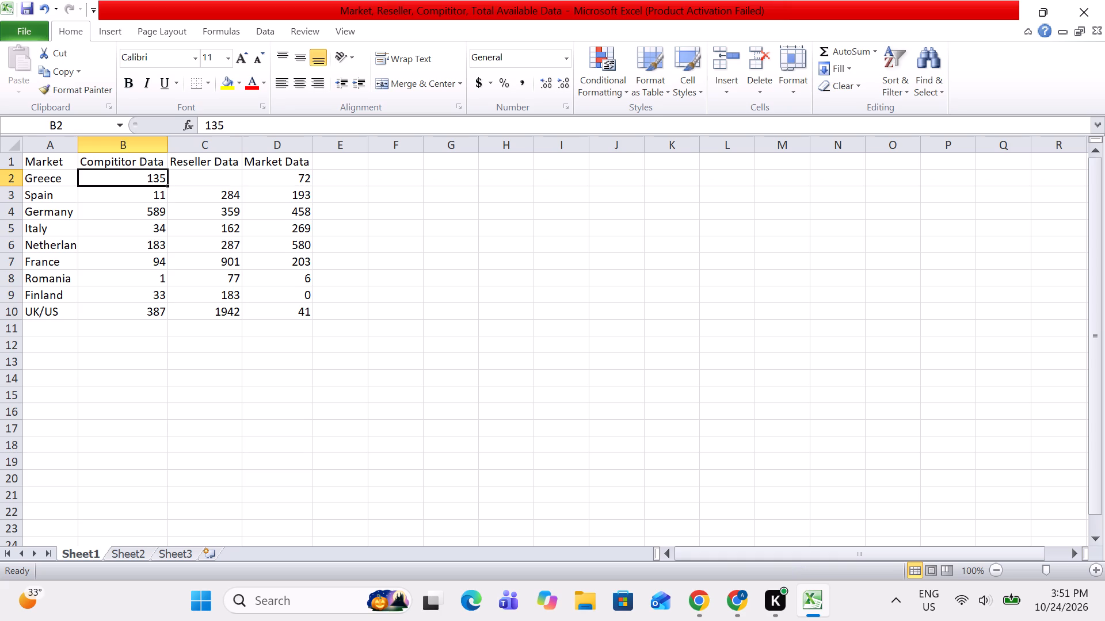
key("ctrl+shift+Down")
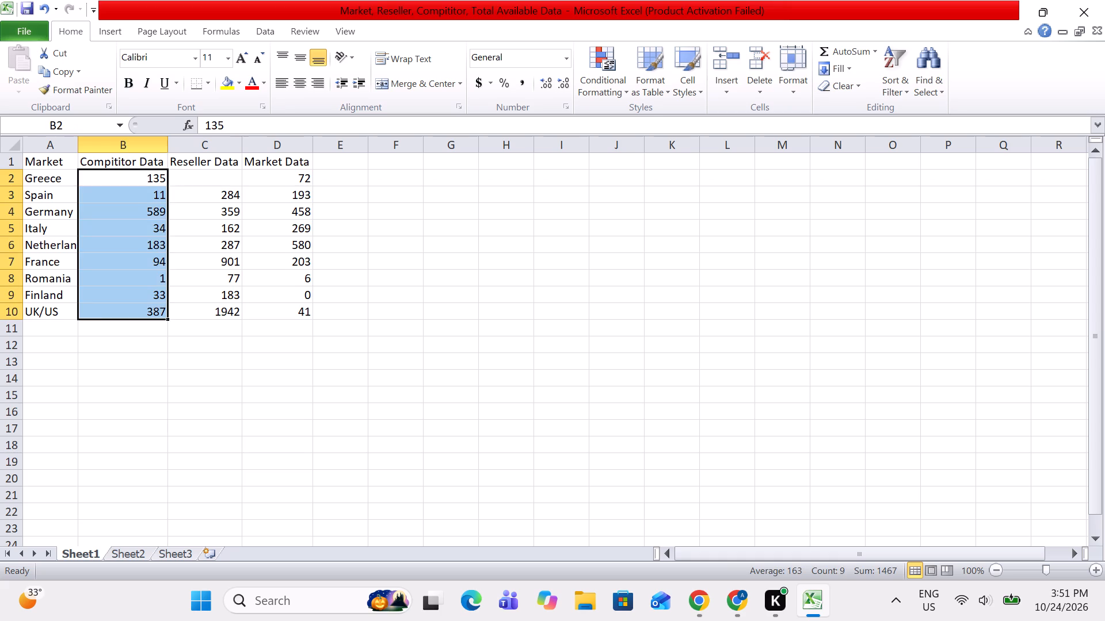
key("Right")
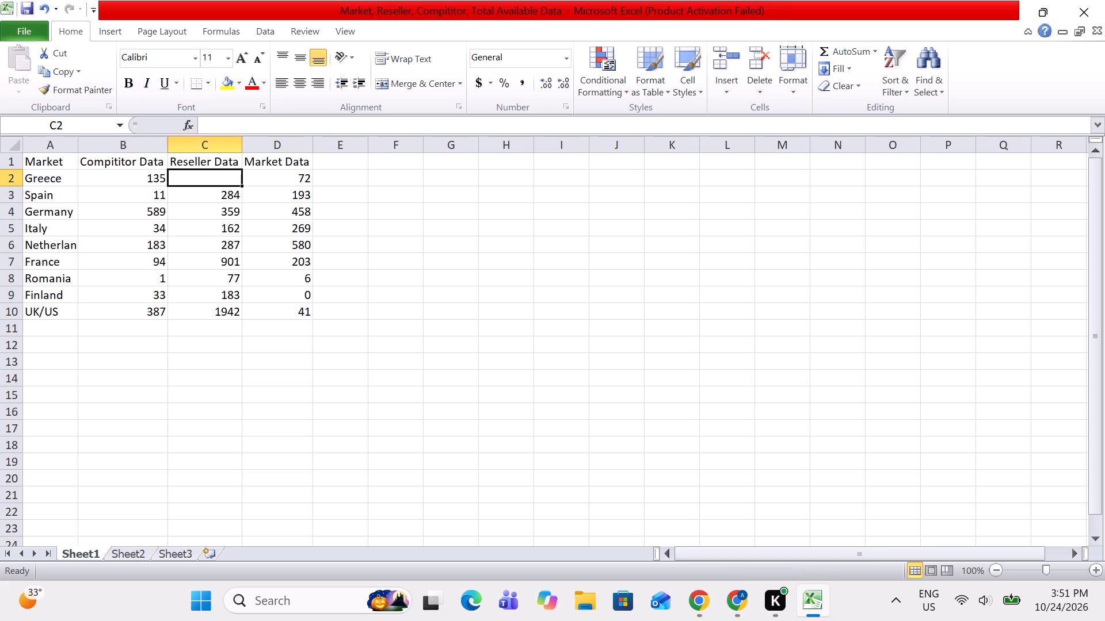
key("Down")
key("ctrl+shift+Down")
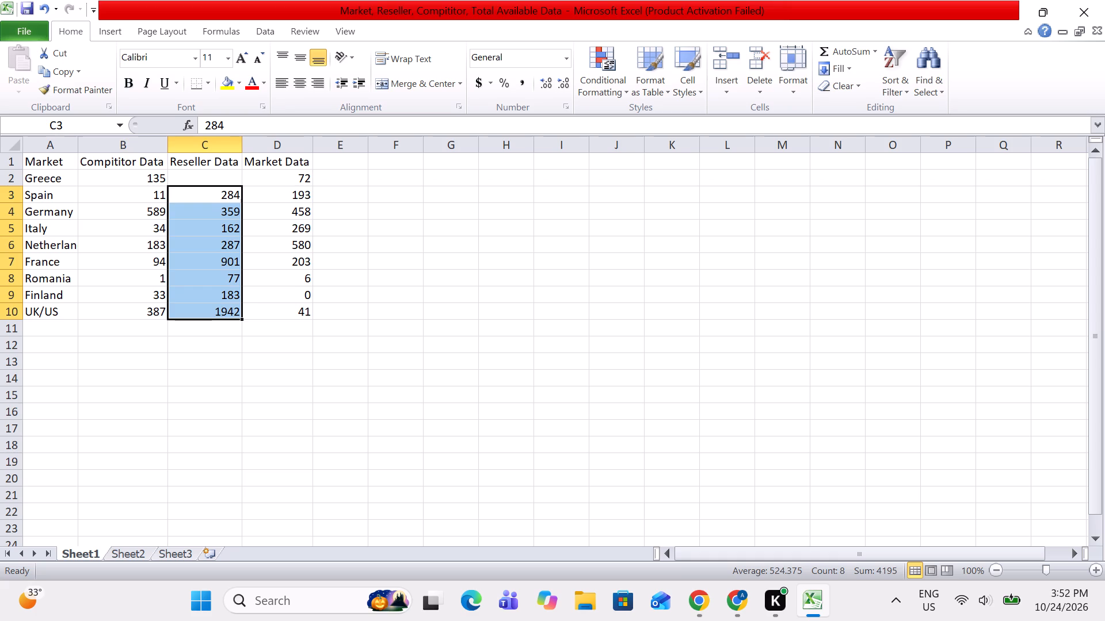
key("Up")
key("Down")
key("Right")
key("Up")
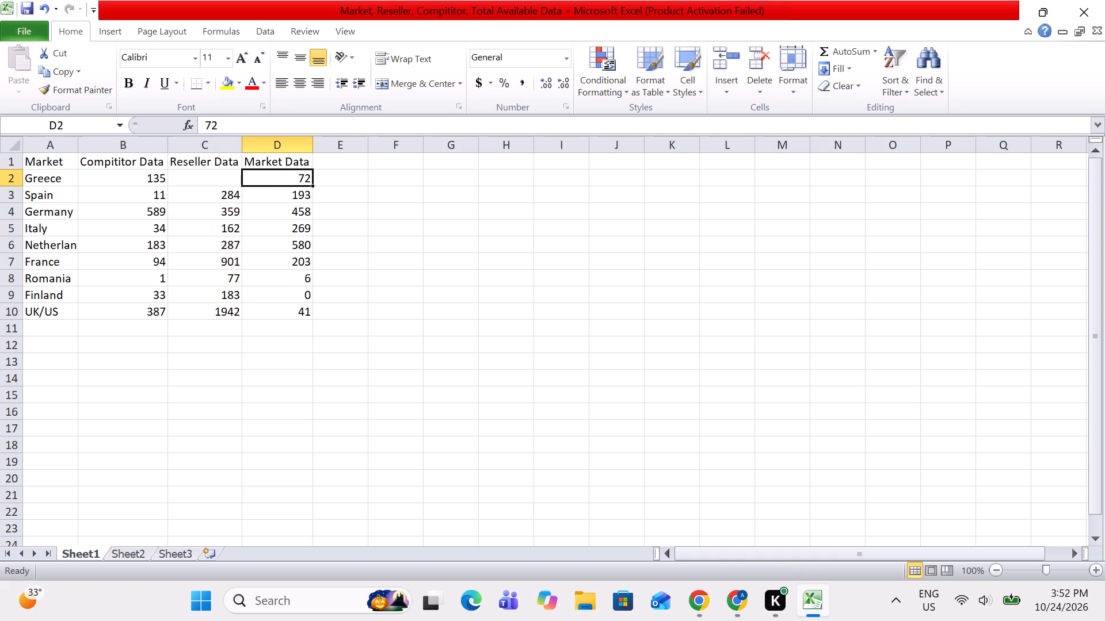
key("Left")
key("Down")
key("ctrl+shift+Down")
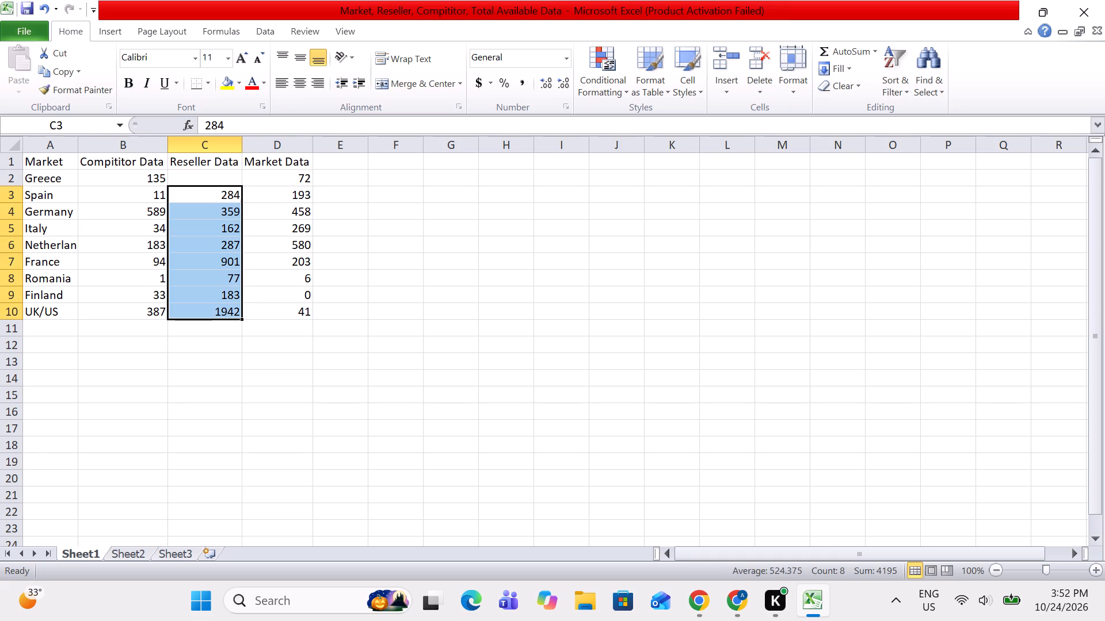
Select the Market Data values from Greece to UK/US to check their sum.
key("Up")
key("Down")
key("Right")
key("Right")
key("Up")
key("Down")
key("Left")
key("Up")
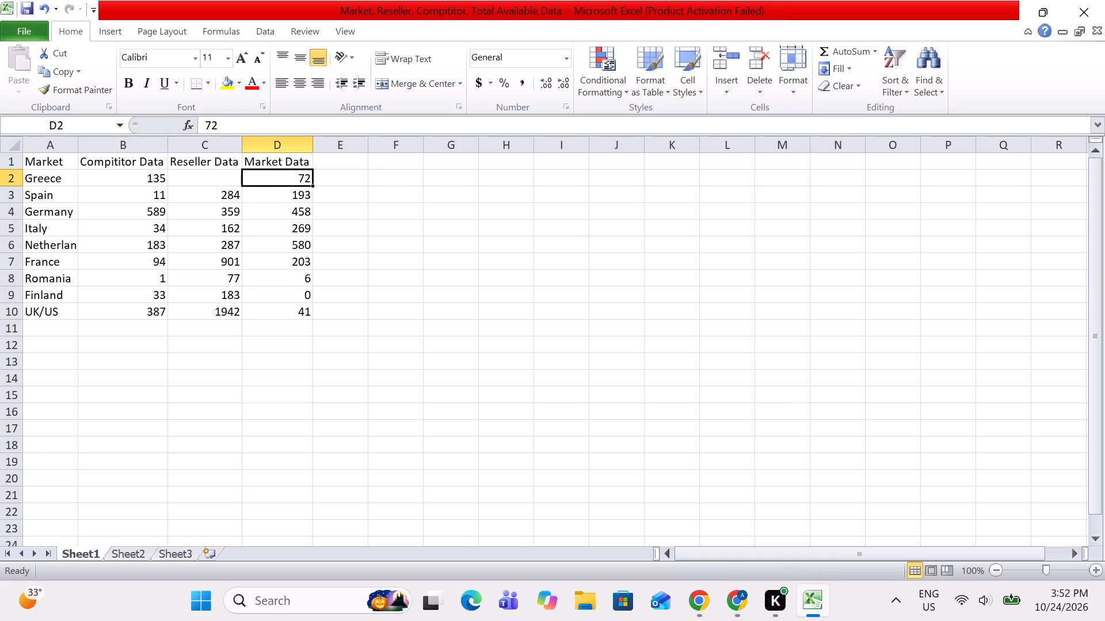
key("ctrl+shift+Down")
key("Right")
key("Left")
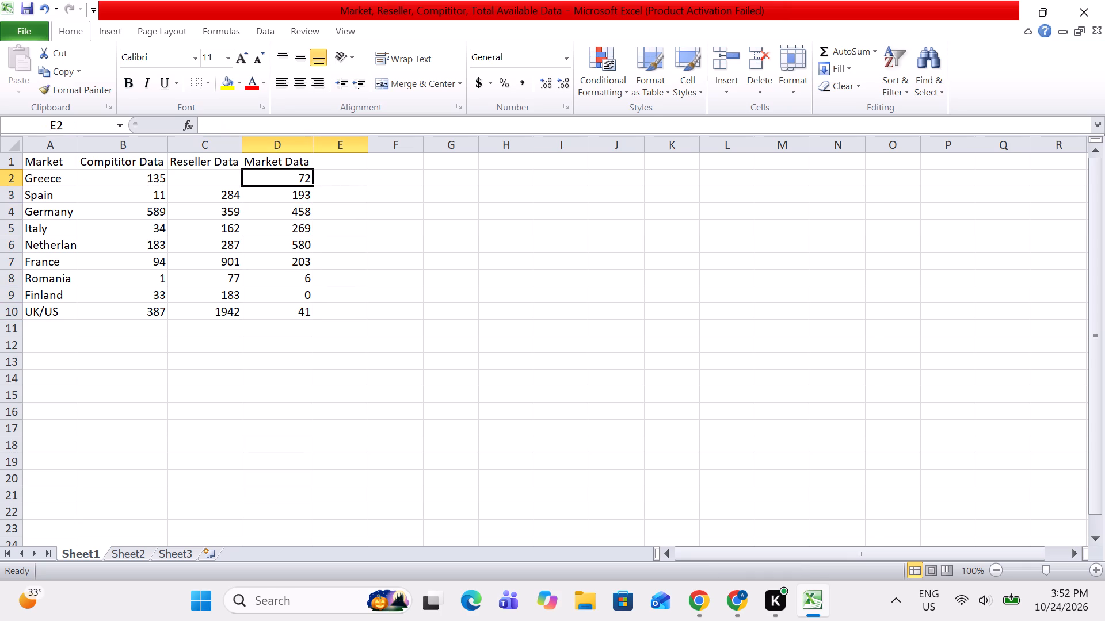
key("ctrl+shift+Down")
key("Right")
key("Left")
key("ctrl+shift+Down")
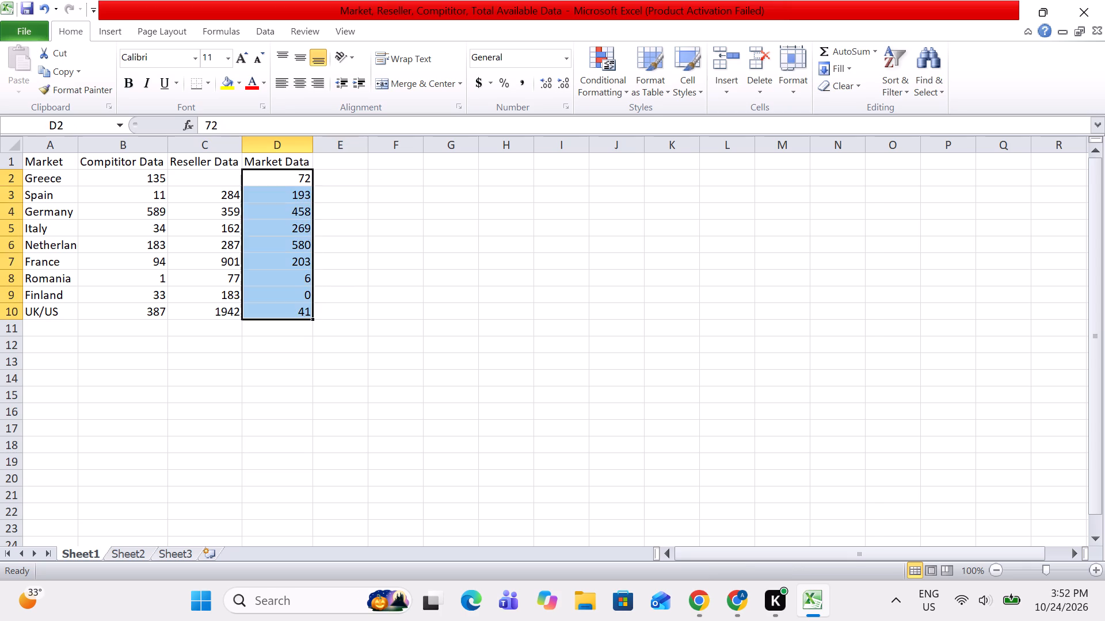
key("Right")
key("Left")
key("Up")
key("Down")
key("ctrl+shift+Down")
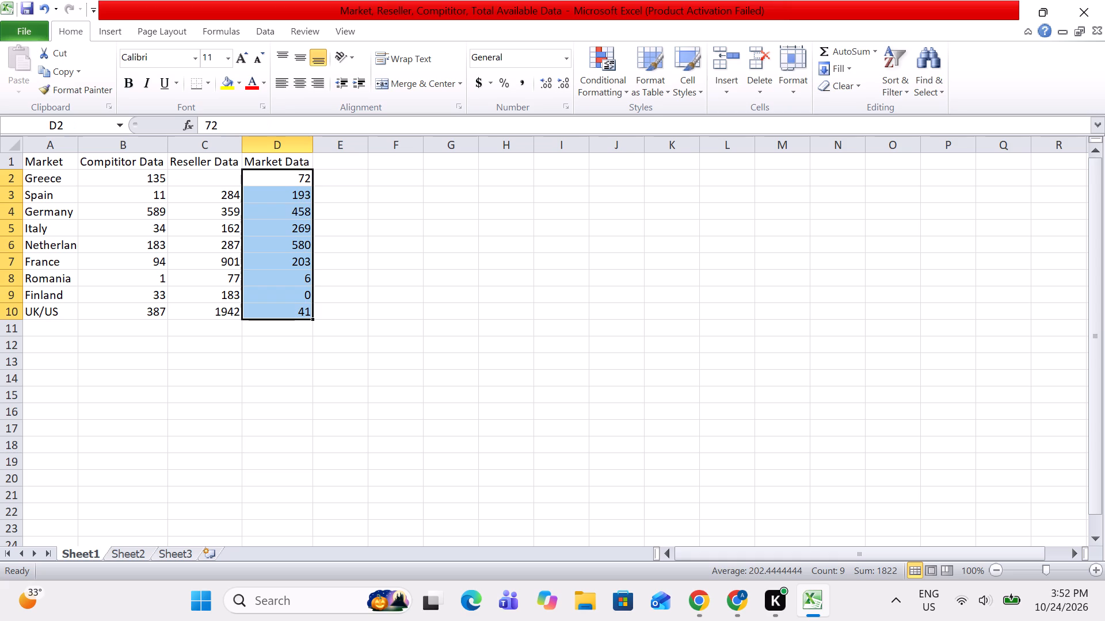
Save the summary workbook.
key("Down")
key("Down")
key("Down")
key("ctrl+s")
key("ctrl+s")
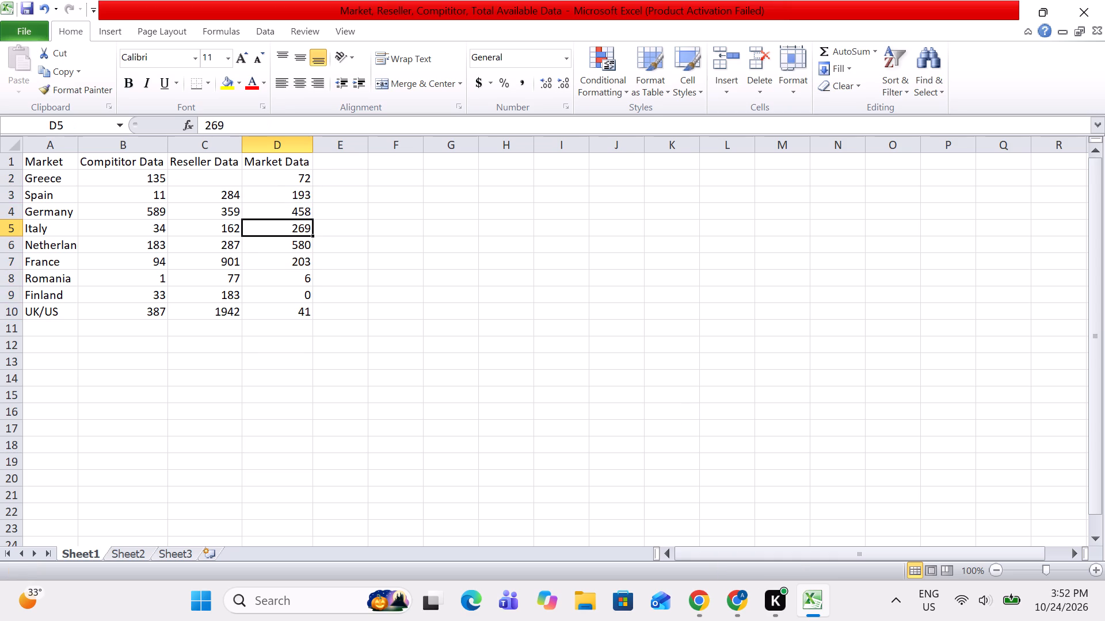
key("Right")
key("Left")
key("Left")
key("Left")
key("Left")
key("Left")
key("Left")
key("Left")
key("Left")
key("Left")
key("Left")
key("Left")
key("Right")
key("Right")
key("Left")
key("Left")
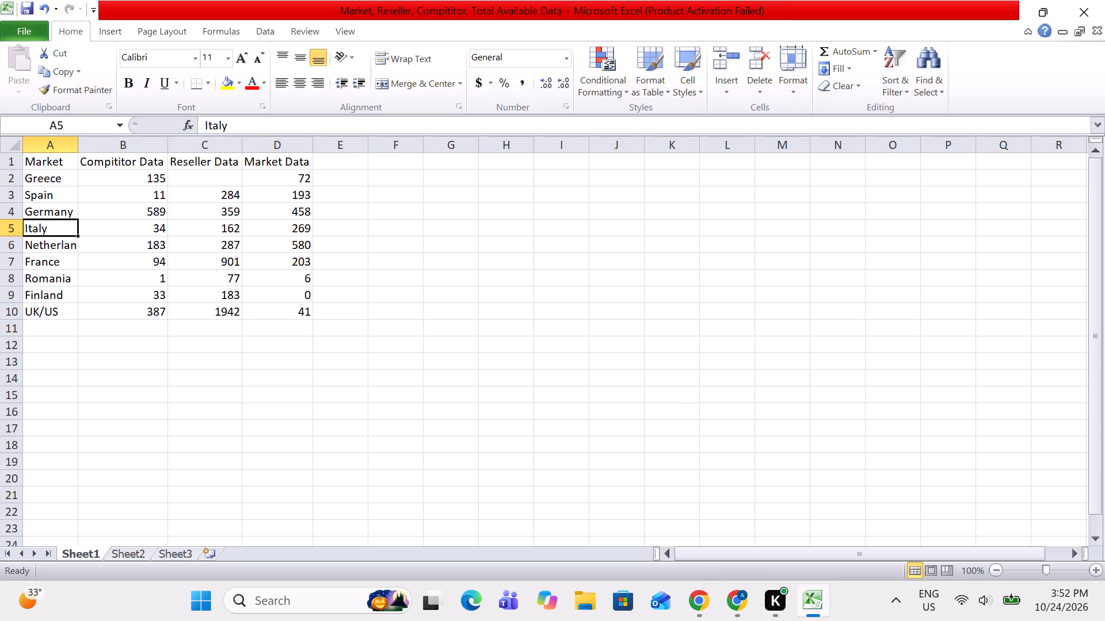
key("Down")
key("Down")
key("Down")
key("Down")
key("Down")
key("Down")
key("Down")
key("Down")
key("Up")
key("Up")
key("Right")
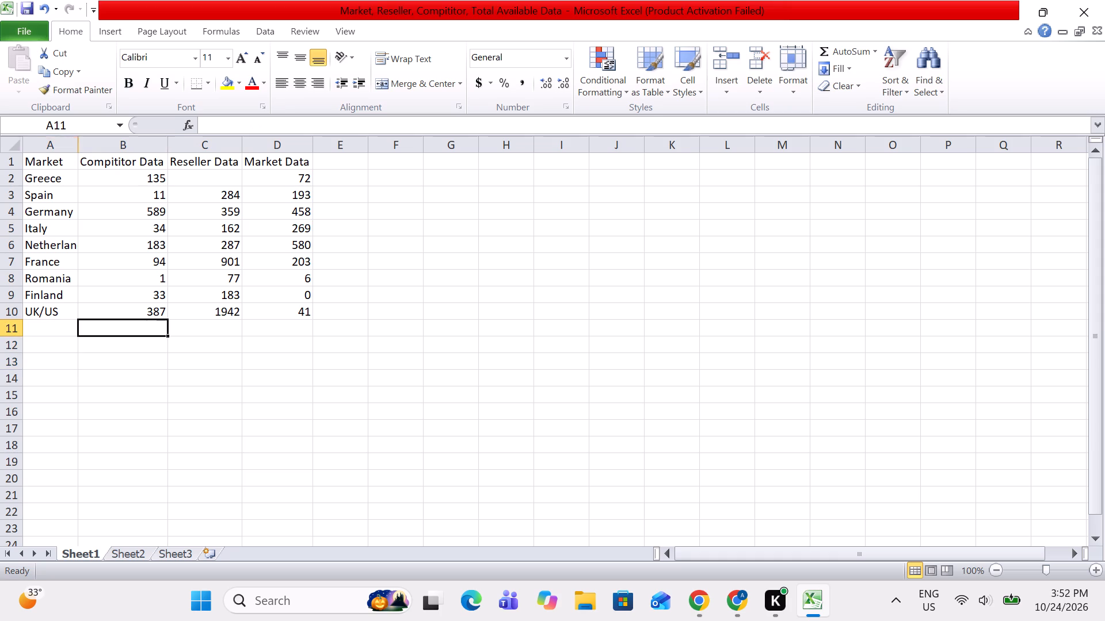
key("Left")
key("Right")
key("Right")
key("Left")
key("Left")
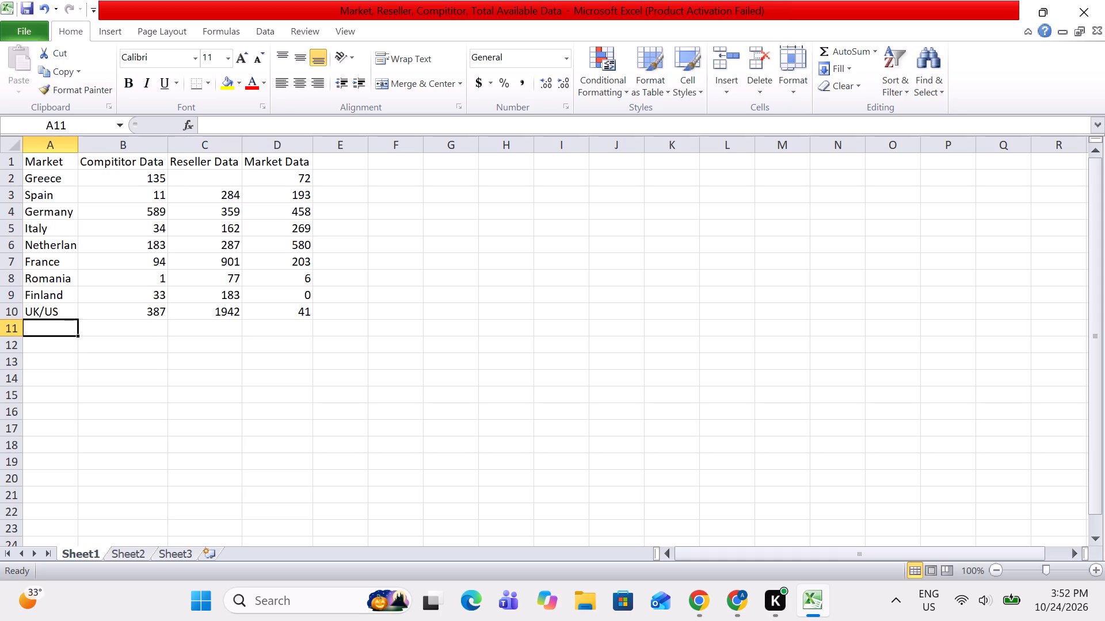
Save the summary workbook again.
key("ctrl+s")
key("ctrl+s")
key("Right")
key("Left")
Switch to the Email - Master Sheet in Chrome and exit the Uk Usa temporary filter view without saving it.
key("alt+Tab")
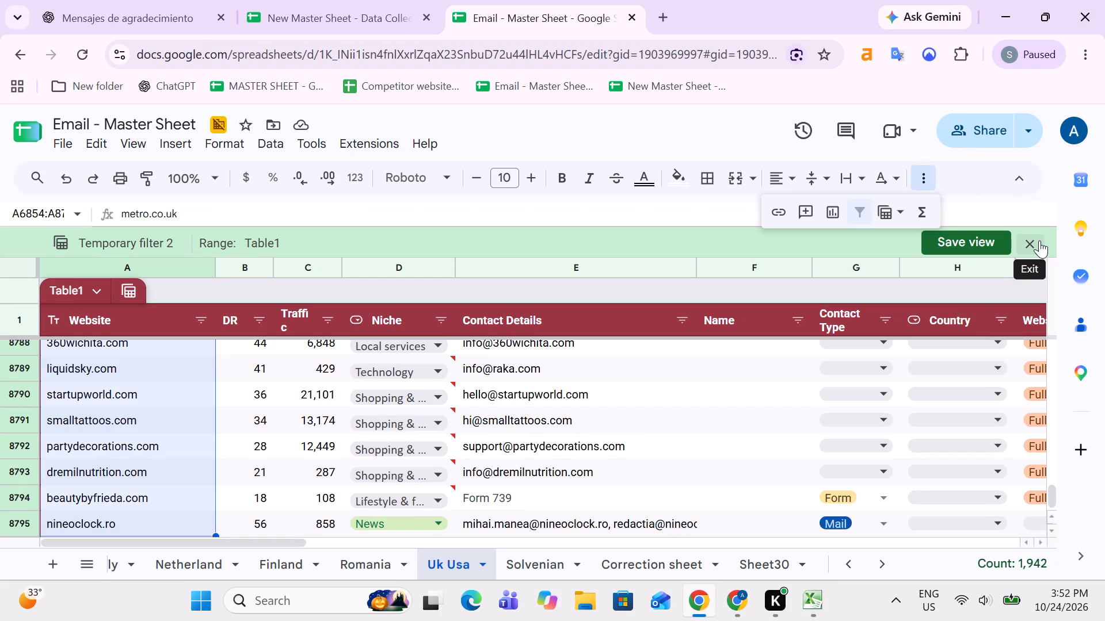
left_click(1039, 240)
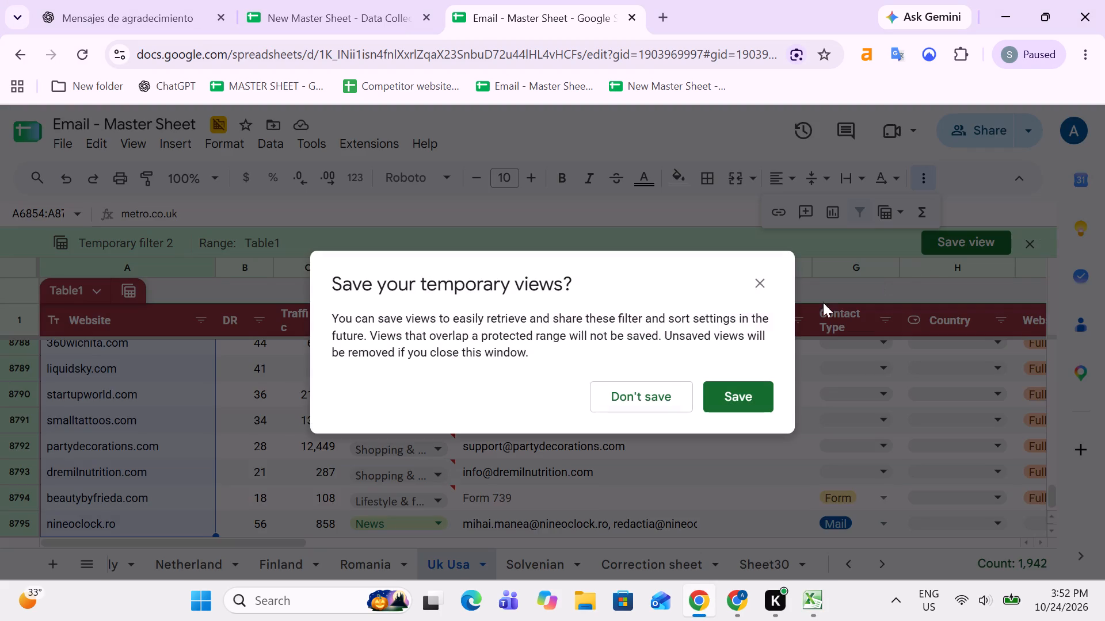
left_click(630, 405)
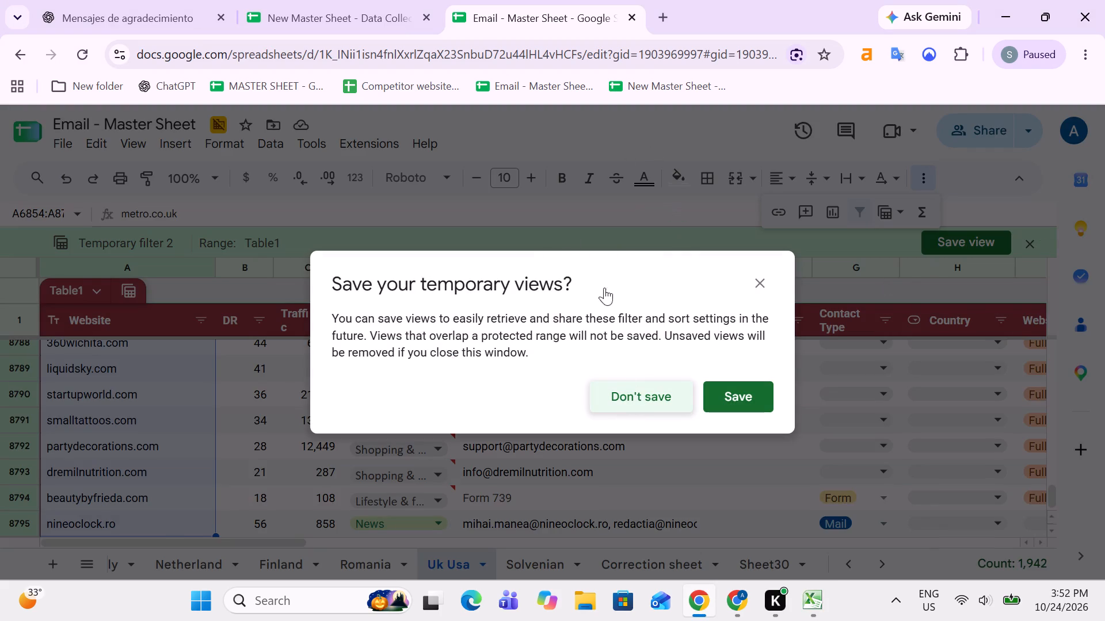
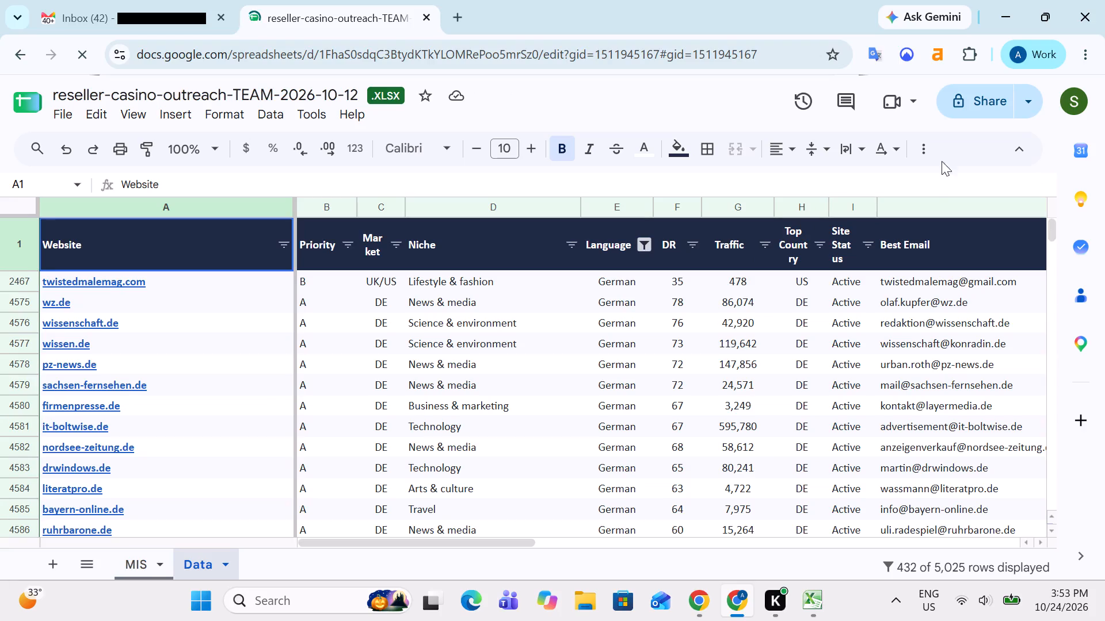
Remove the filter that limits the Data sheet to German-language websites.
left_click(927, 146)
left_click(858, 175)
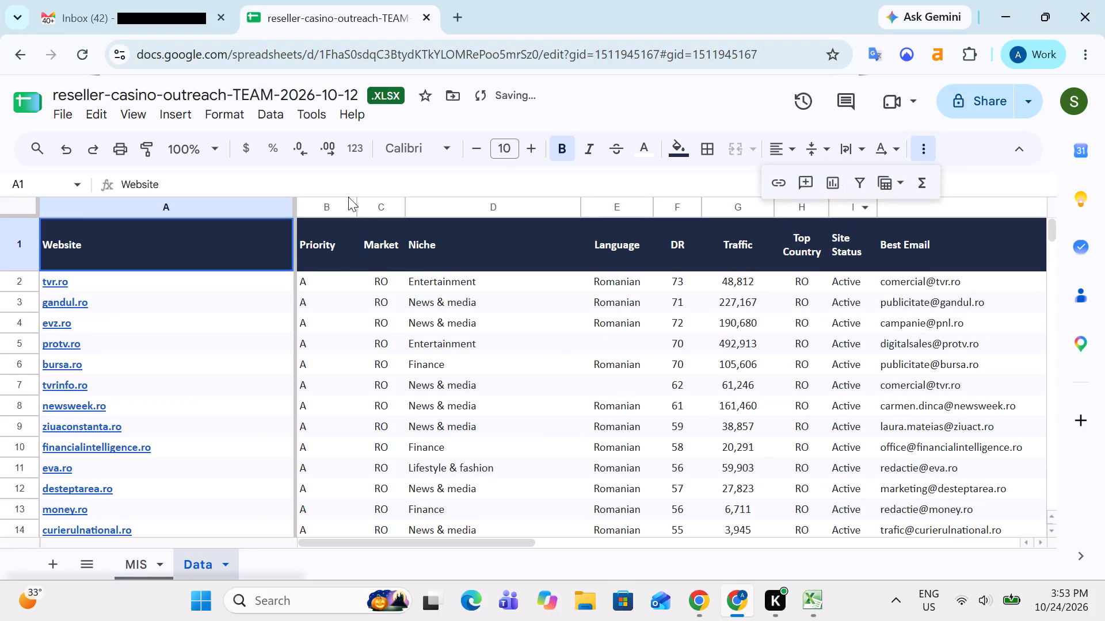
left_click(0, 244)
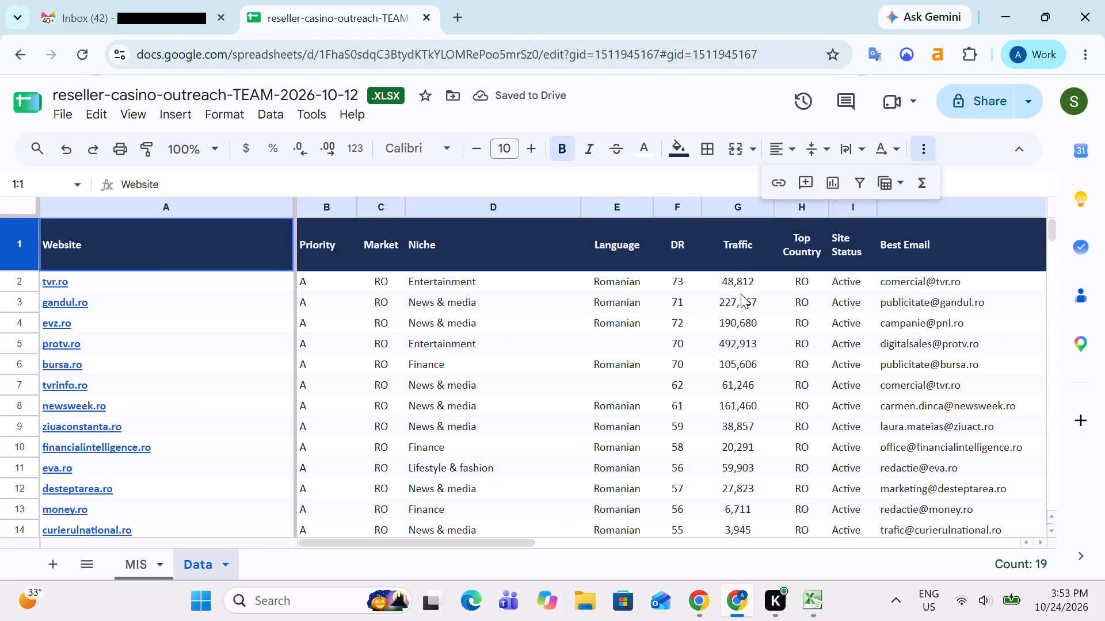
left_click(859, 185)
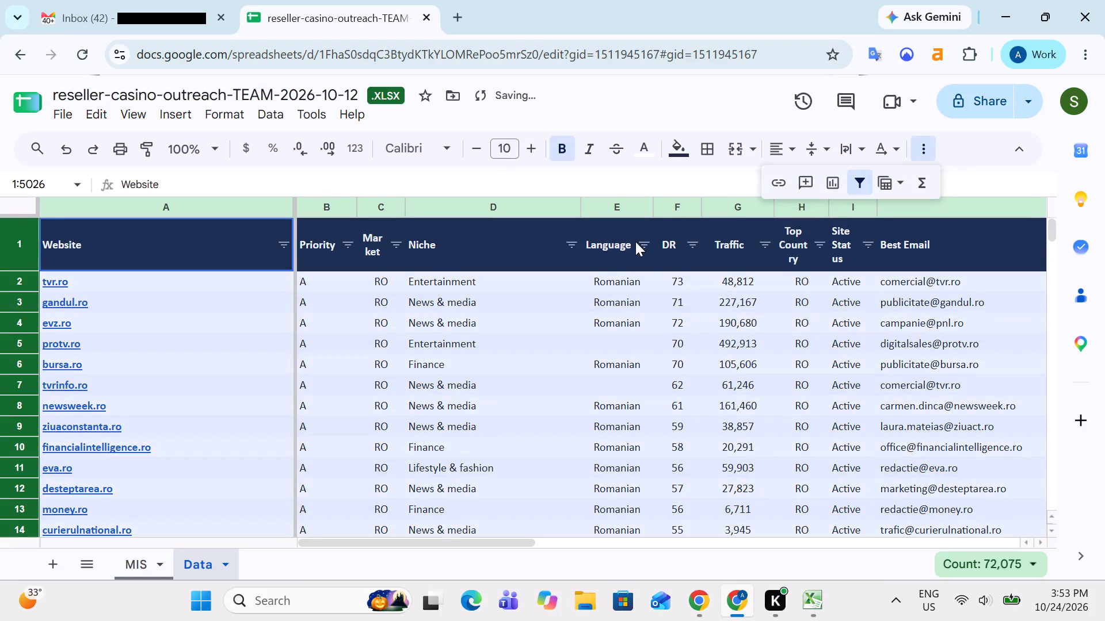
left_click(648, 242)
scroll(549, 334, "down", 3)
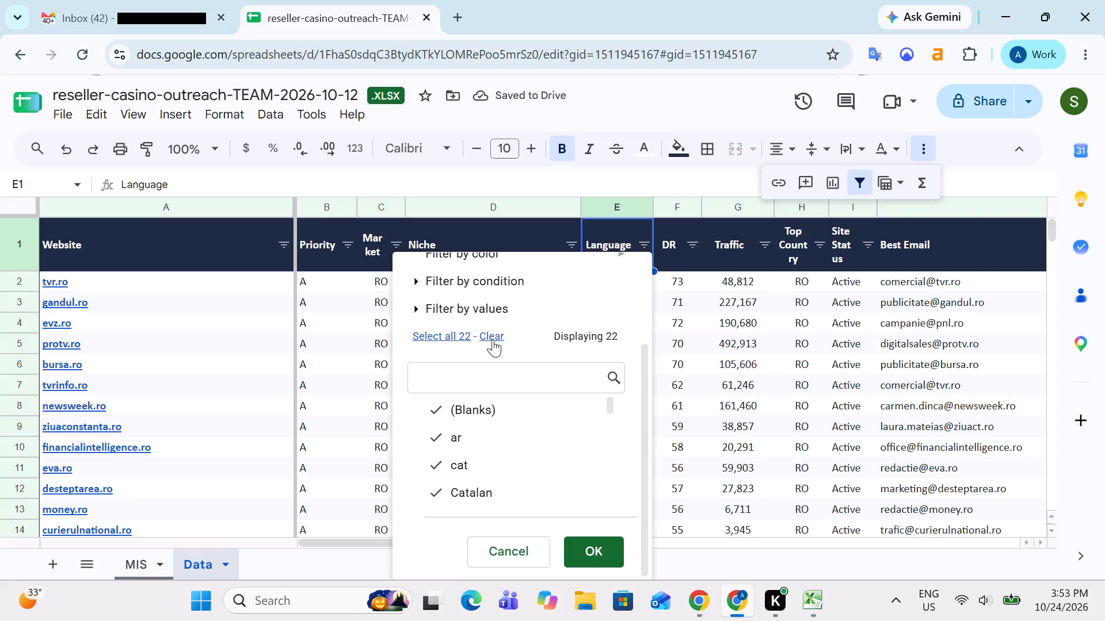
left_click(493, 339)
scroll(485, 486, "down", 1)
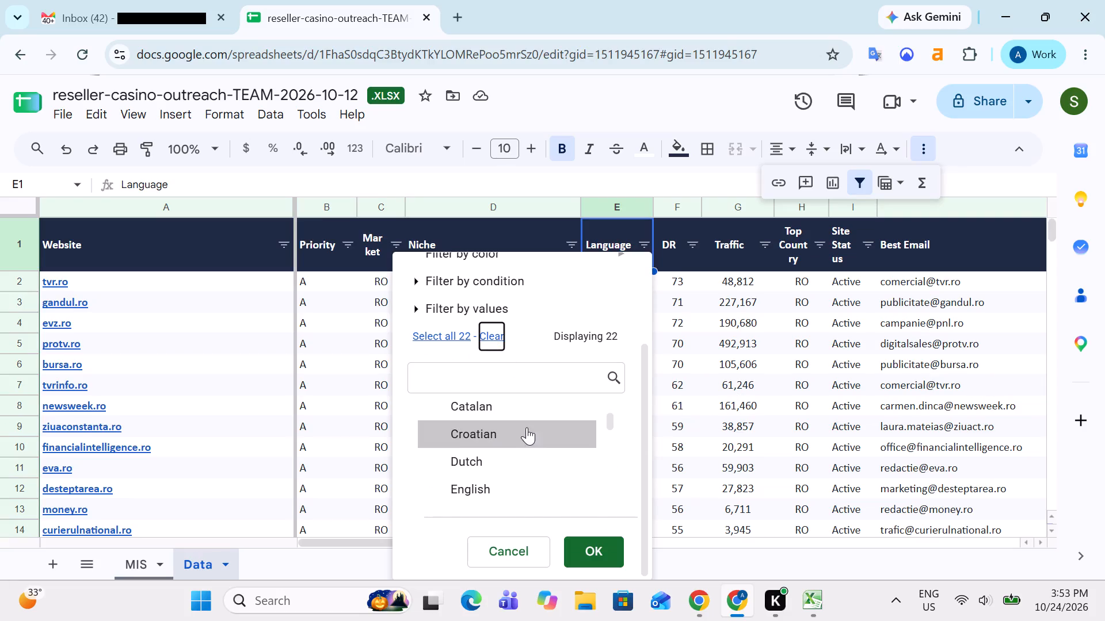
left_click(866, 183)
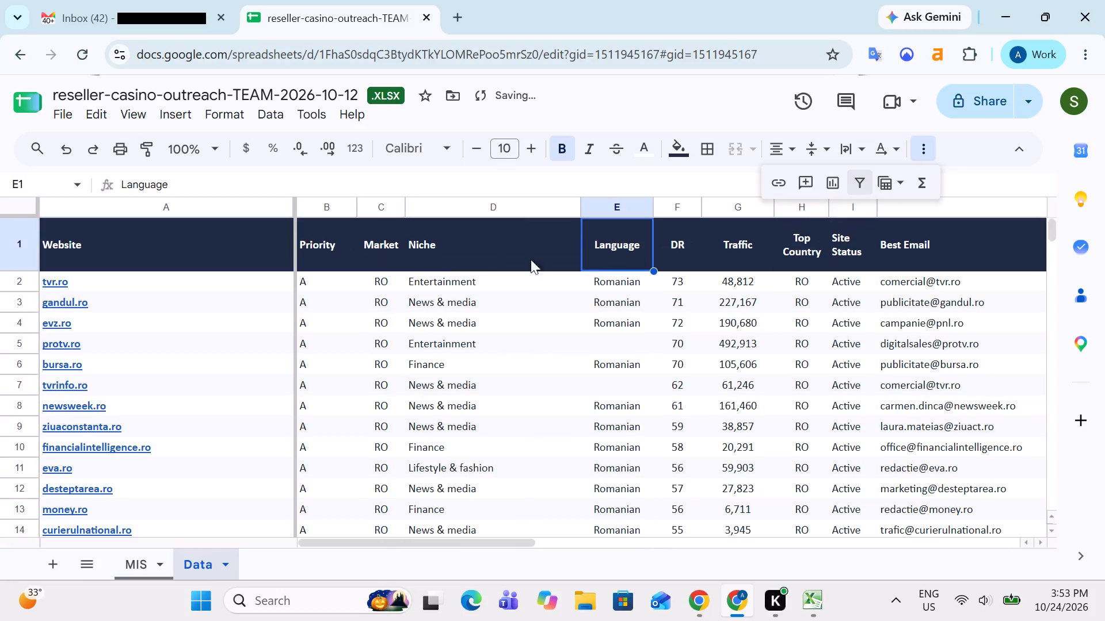
Create a filter on the header row of the Data sheet.
left_click(0, 241)
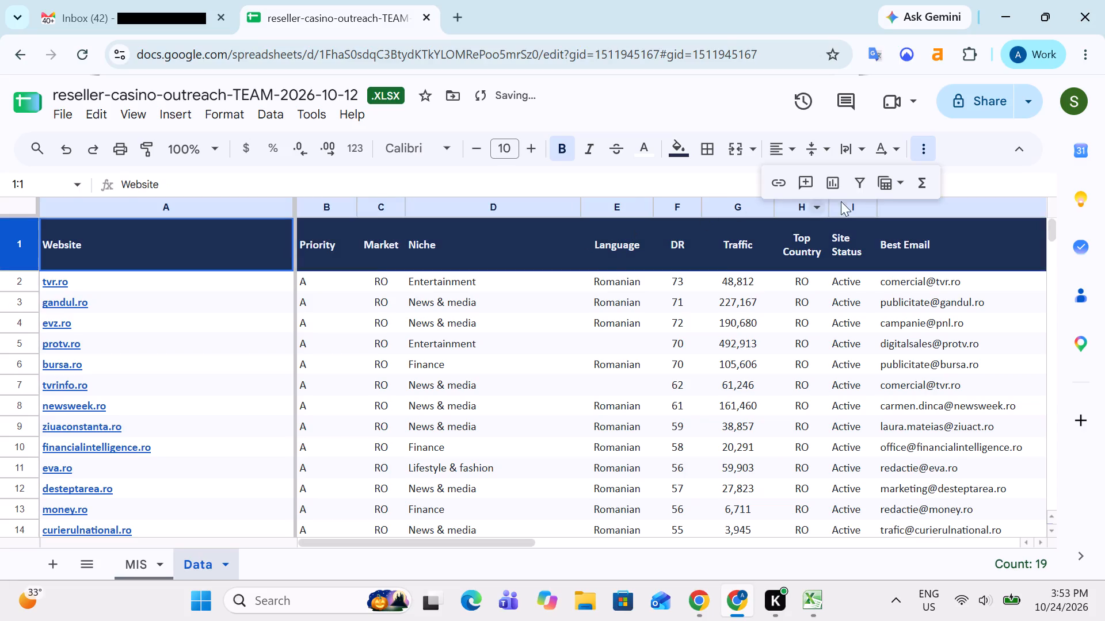
left_click(862, 182)
Deselect all values in the Market column's filter and go through its list of country codes.
left_click(396, 248)
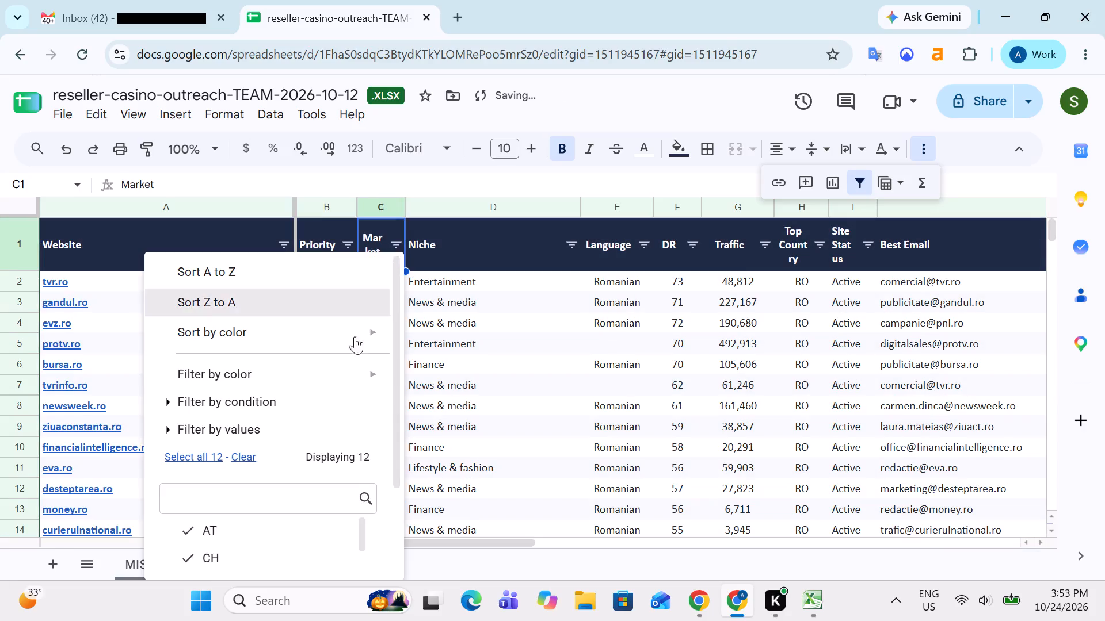
scroll(320, 365, "down", 4)
left_click(242, 334)
left_click(246, 372)
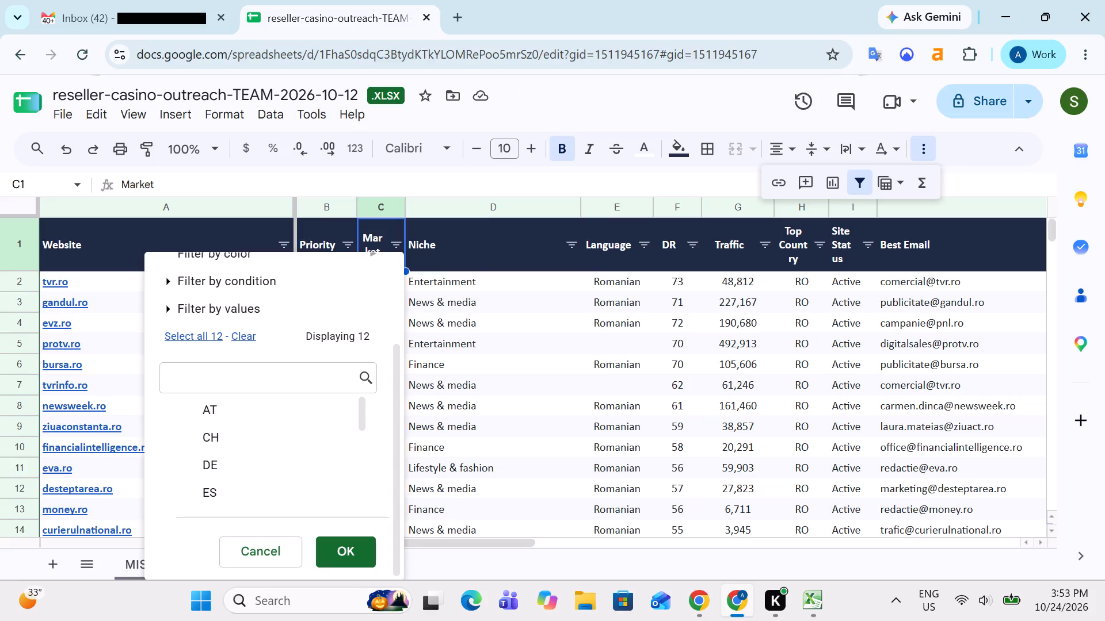
scroll(256, 455, "down", 2)
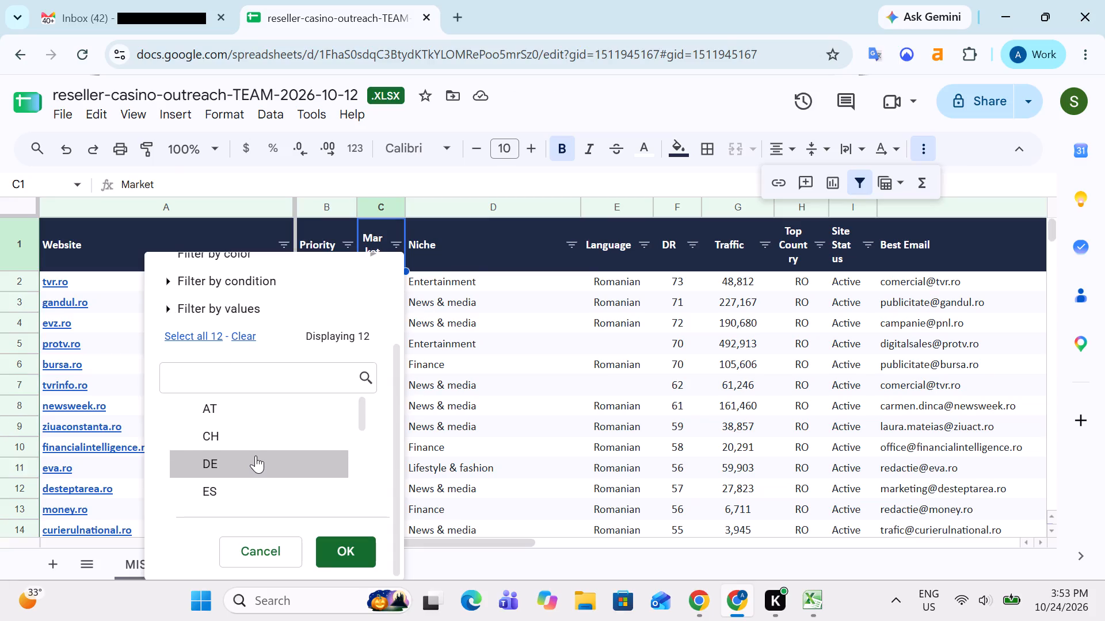
scroll(256, 455, "down", 12)
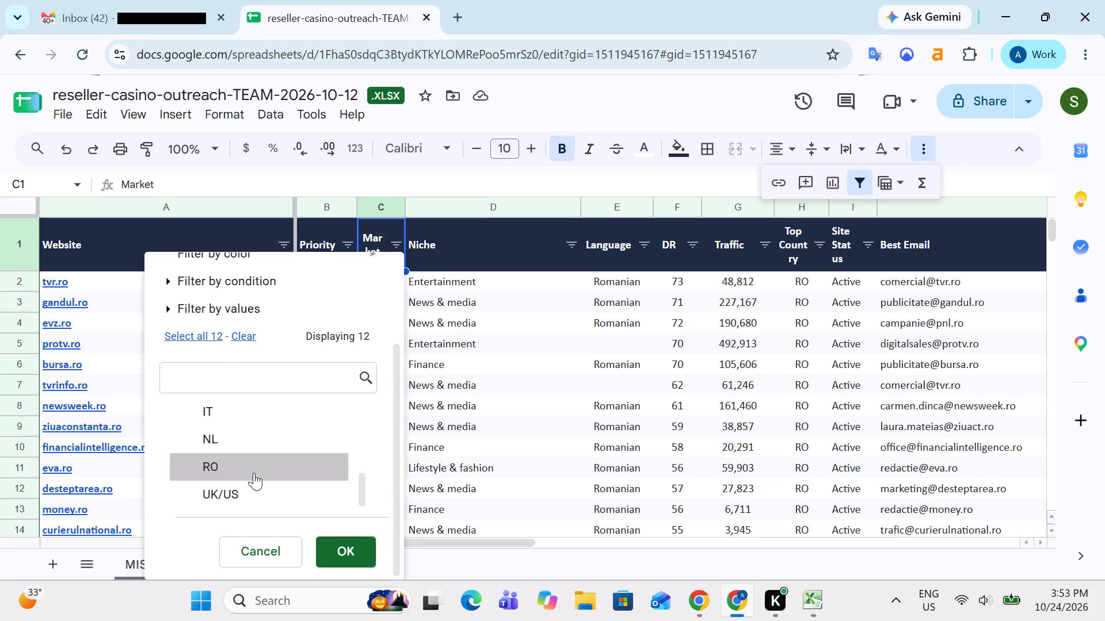
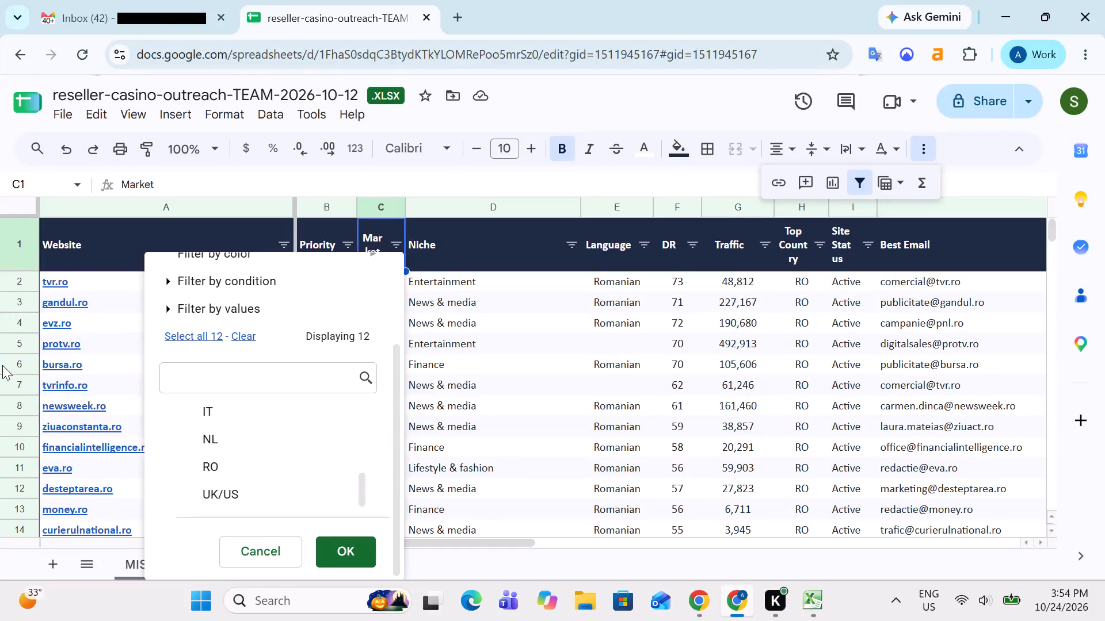
Filter the Data sheet's Market column to show only GR.
scroll(258, 434, "down", 5)
scroll(257, 476, "up", 3)
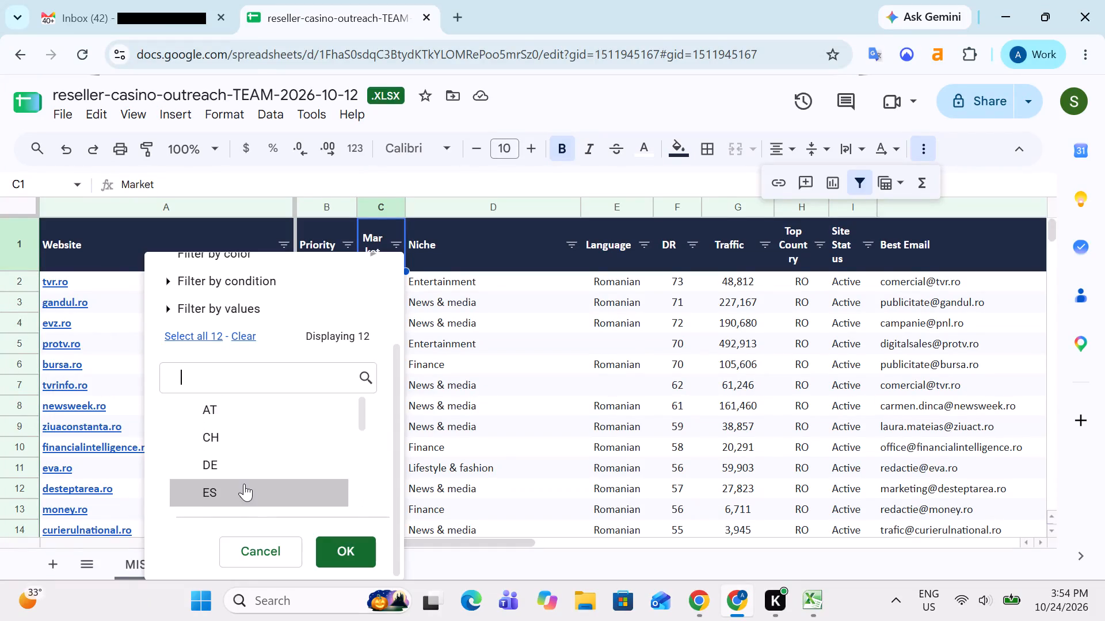
scroll(243, 485, "down", 1)
left_click(236, 478)
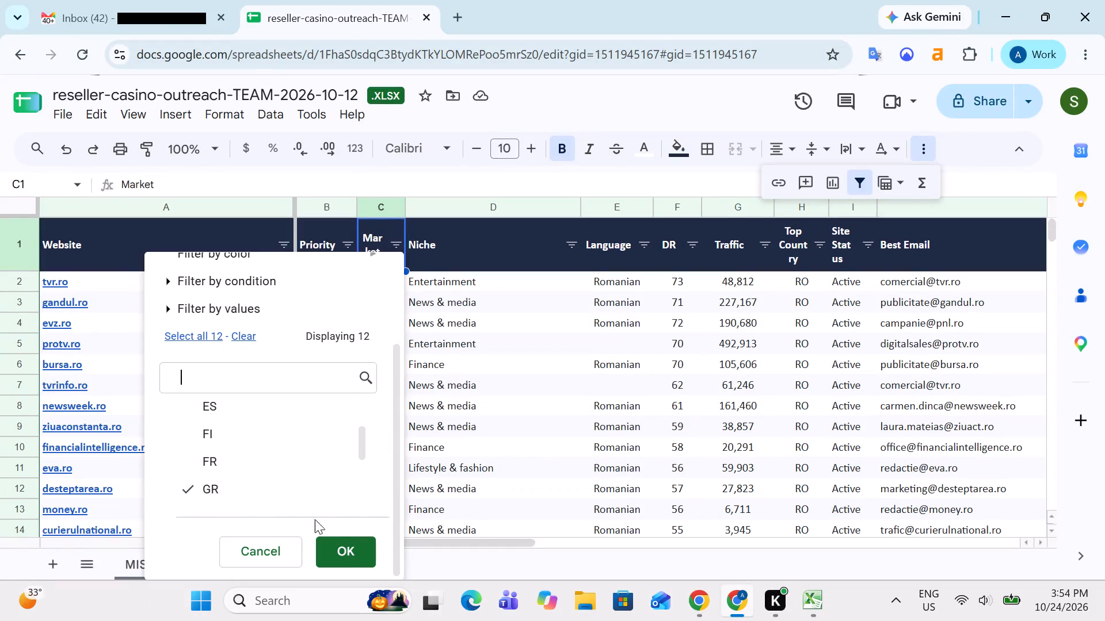
left_click(344, 545)
Copy all the filtered GR domains from the Data sheet's Website column, without the header.
key("Down")
key("Up")
key("Down")
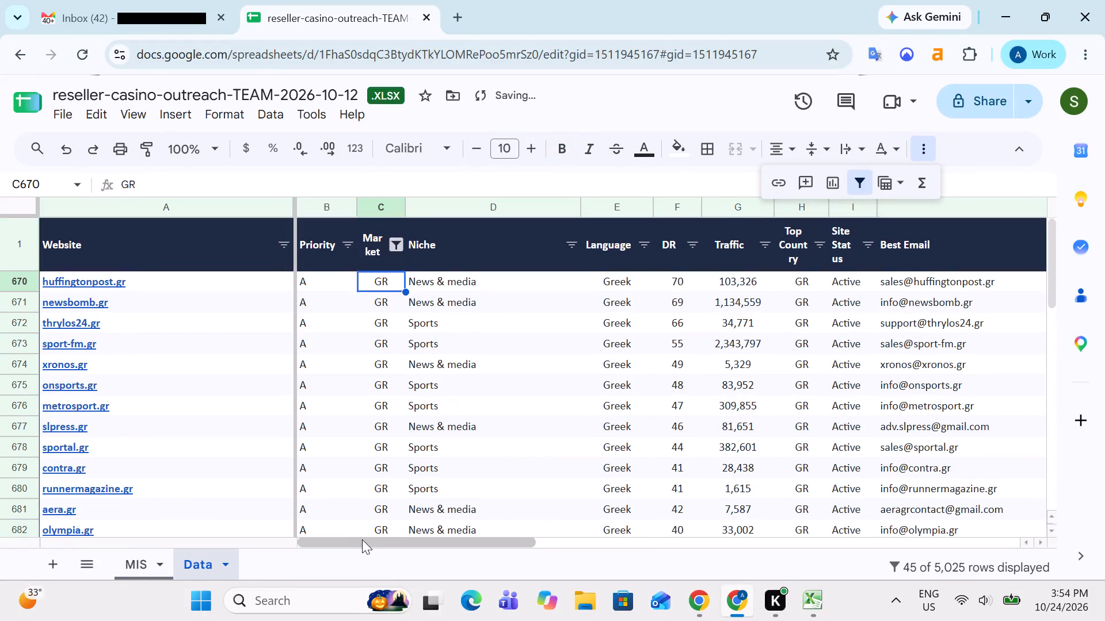
key("Left")
key("Left")
key("Left")
key("Left")
key("Left")
key("Left")
key("Left")
key("Left")
key("Left")
key("Left")
key("Left")
key("Left")
key("Up")
key("Down")
key("ctrl+shift+Down")
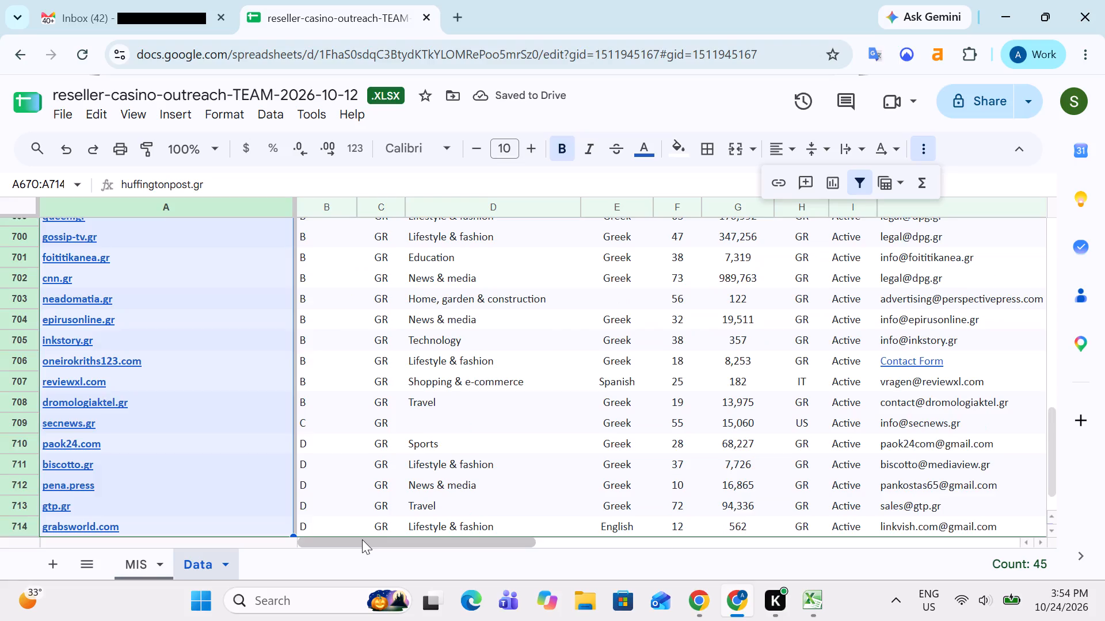
key("Down")
key("Up")
key("Down")
key("Up")
key("Up")
key("Up")
key("Down")
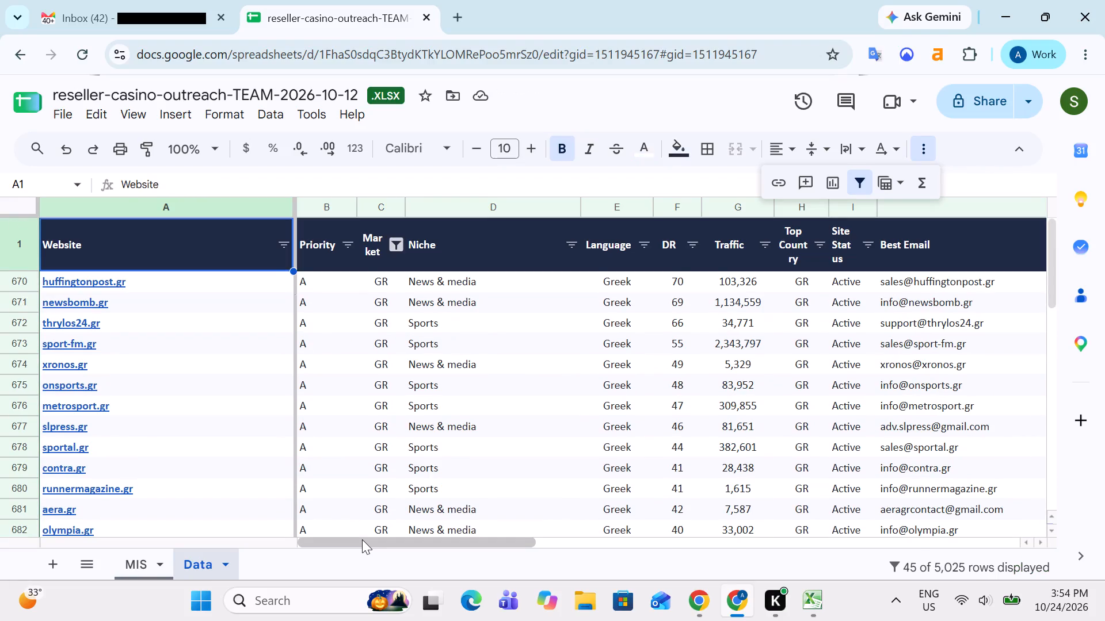
key("ctrl+shift+Down")
key("ctrl+c")
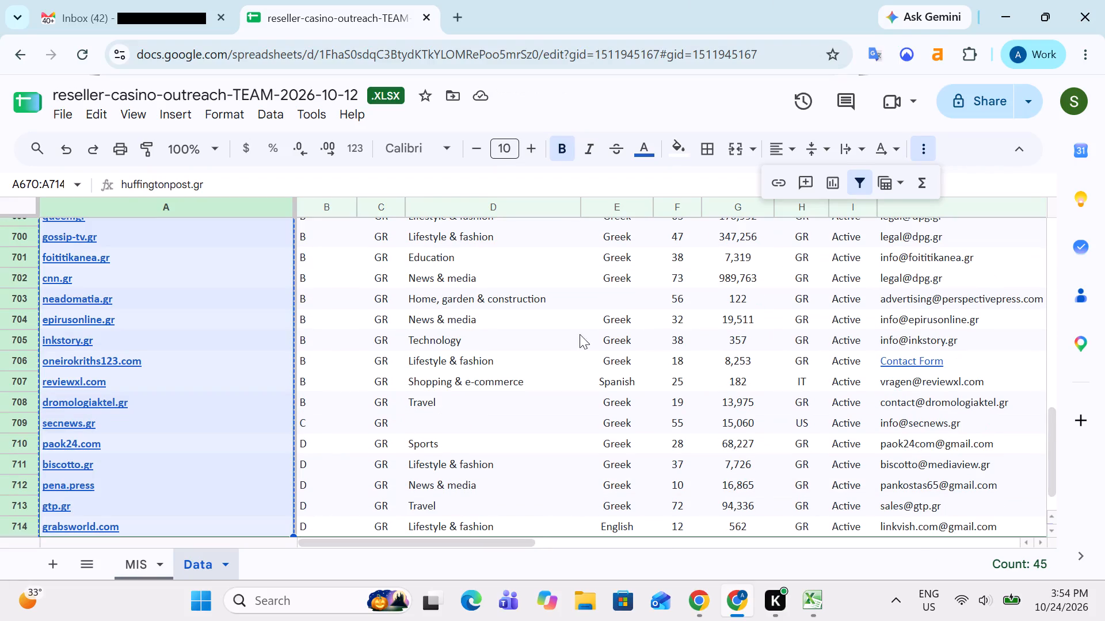
Switch to the Email - Master Sheet and clear the existing domain, DR and TF entries below the header on Sheet28.
key("alt+Tab")
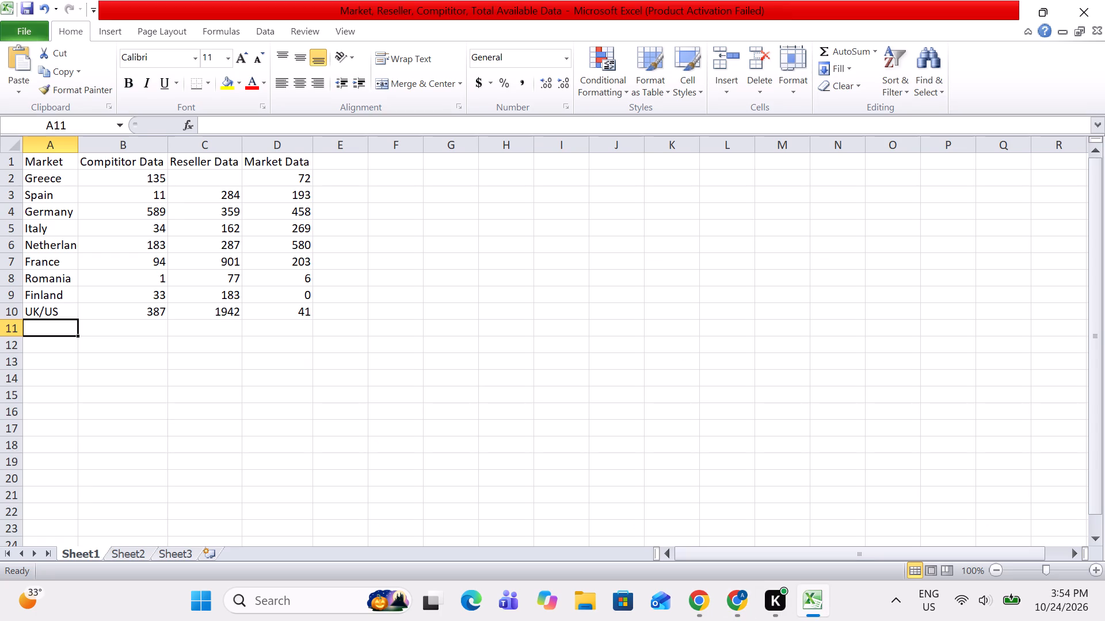
key("alt+Tab")
key("alt+Tab")
key("alt+Tab")
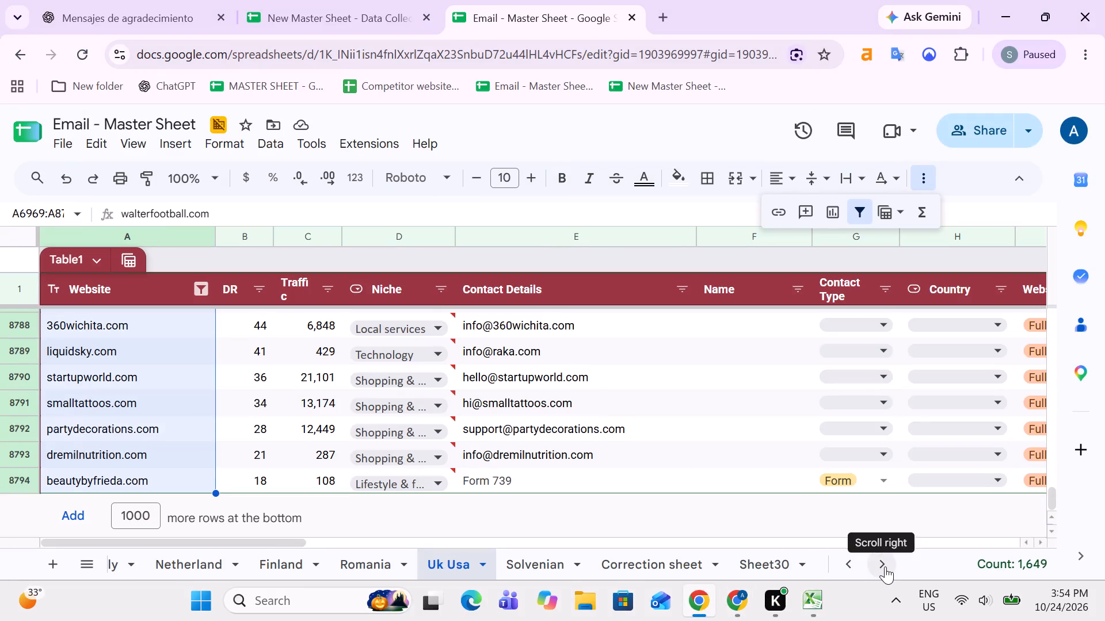
left_click(885, 566)
left_click(766, 572)
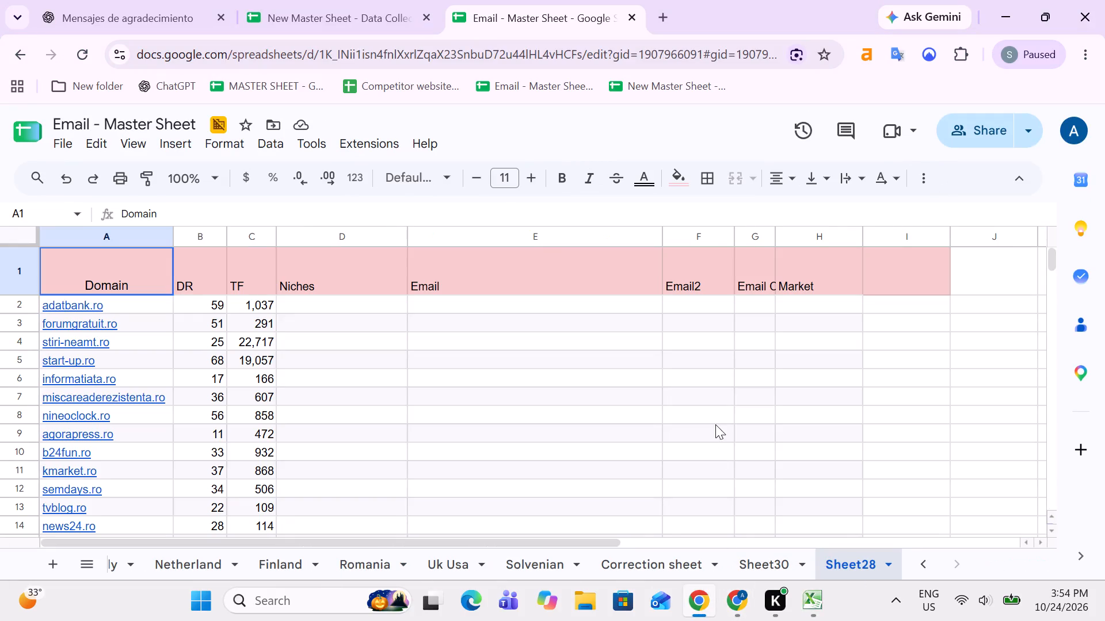
key("Down")
key("shift+Right")
key("shift+Right")
key("ctrl+shift+Down")
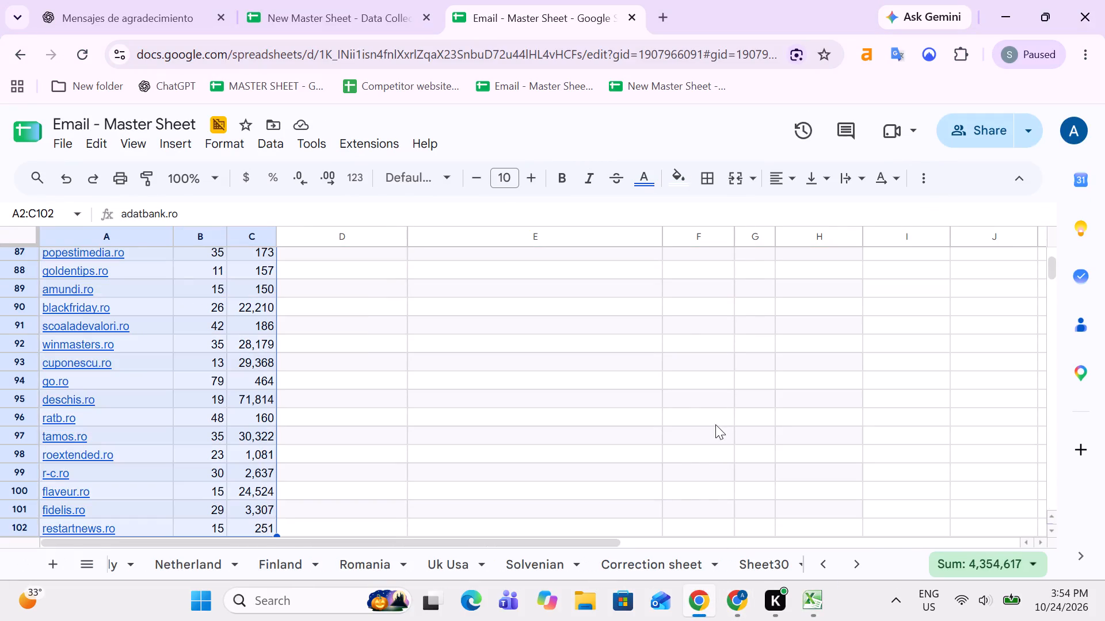
key("Delete")
Paste the copied GR domains as values only into Sheet28's Domain column, starting at A2.
key("Up")
key("Down")
key("ctrl+v")
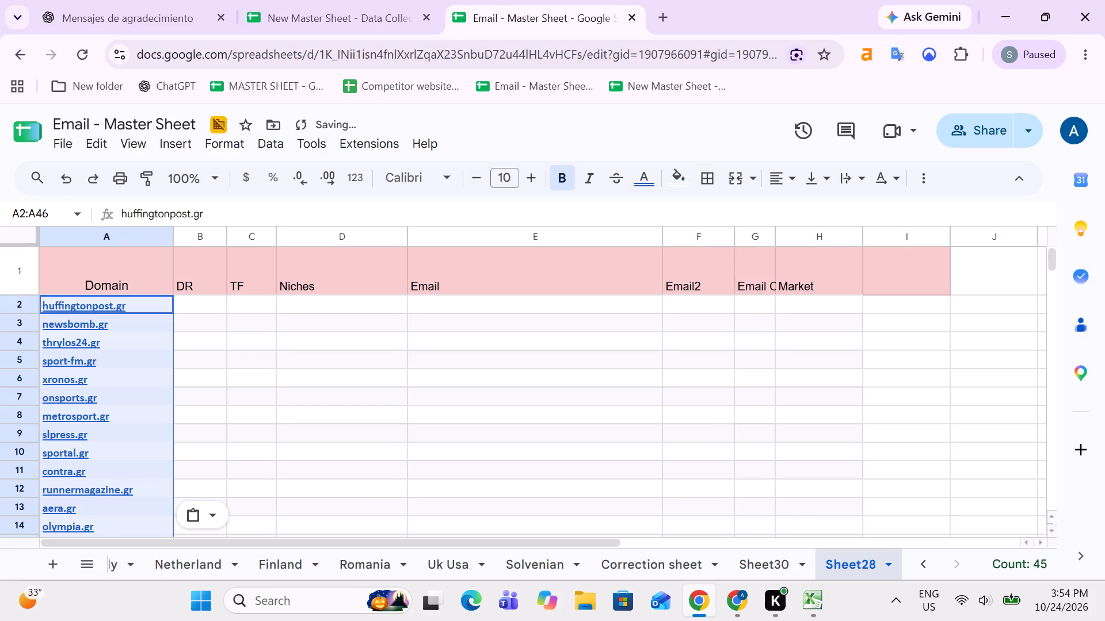
left_click(204, 515)
left_click(292, 385)
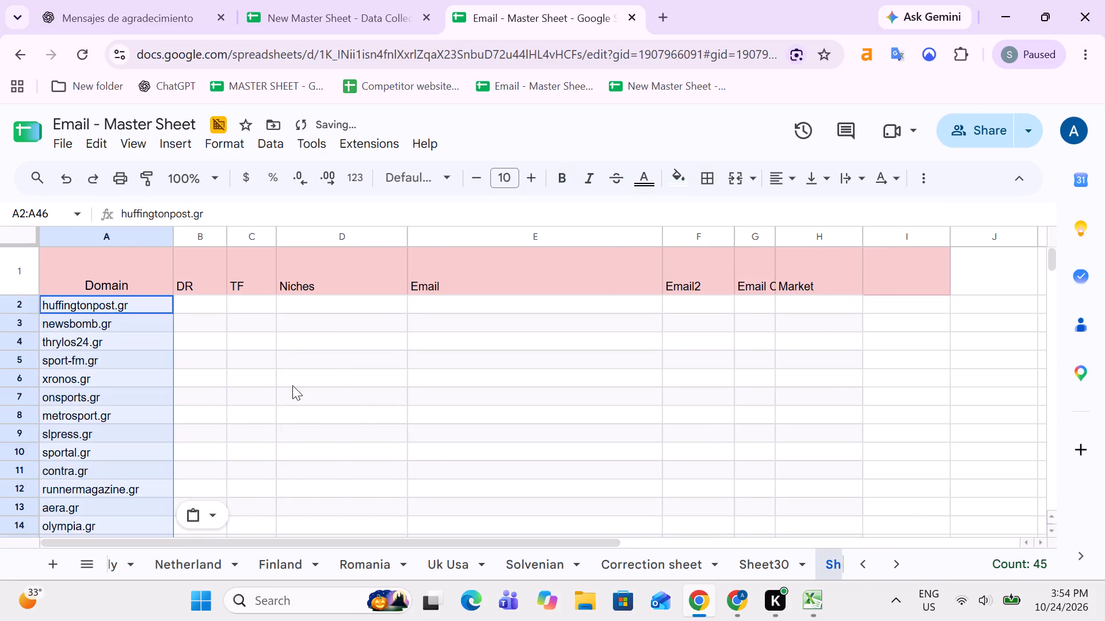
Copy the filtered DR and Traffic values from the outreach Data sheet into Sheet28's DR and TF columns from B2, as values only.
key("alt+Tab")
key("Up")
key("Down")
key("Right")
key("Right")
key("Right")
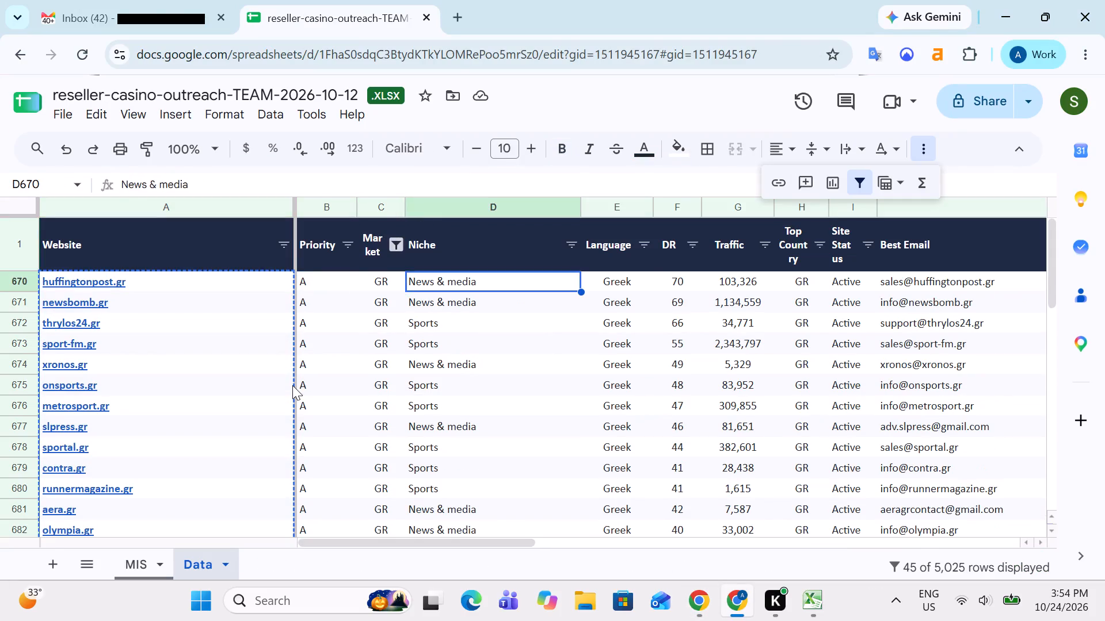
key("Right")
key("Right")
key("Right")
key("Left")
key("Up")
key("Down")
key("shift+Right")
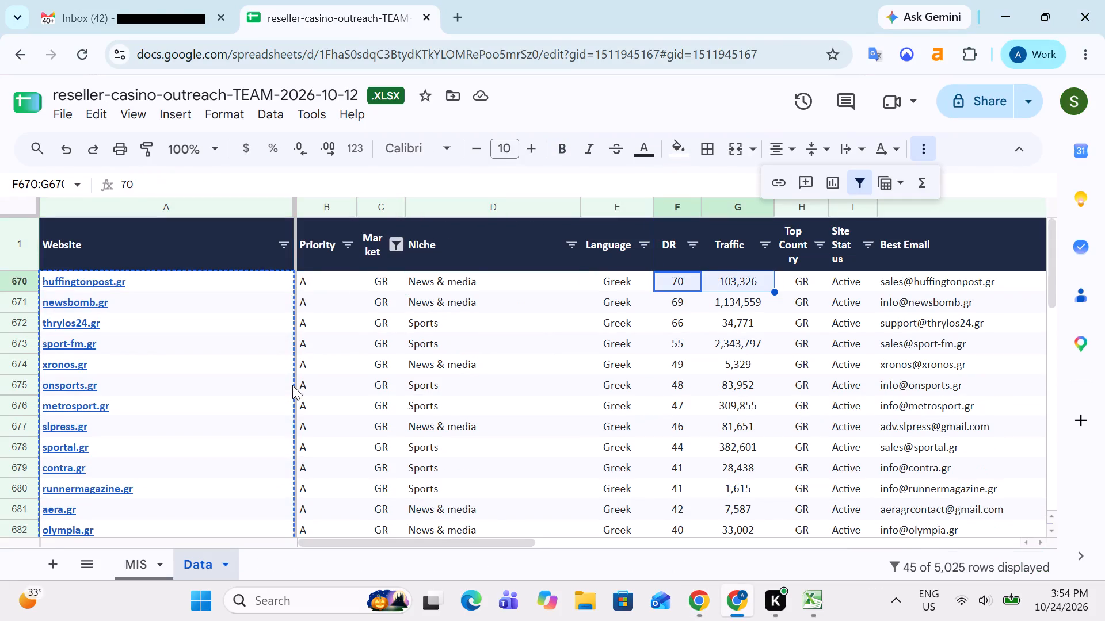
key("ctrl+shift+Down")
key("ctrl+c")
key("alt+Tab")
key("Right")
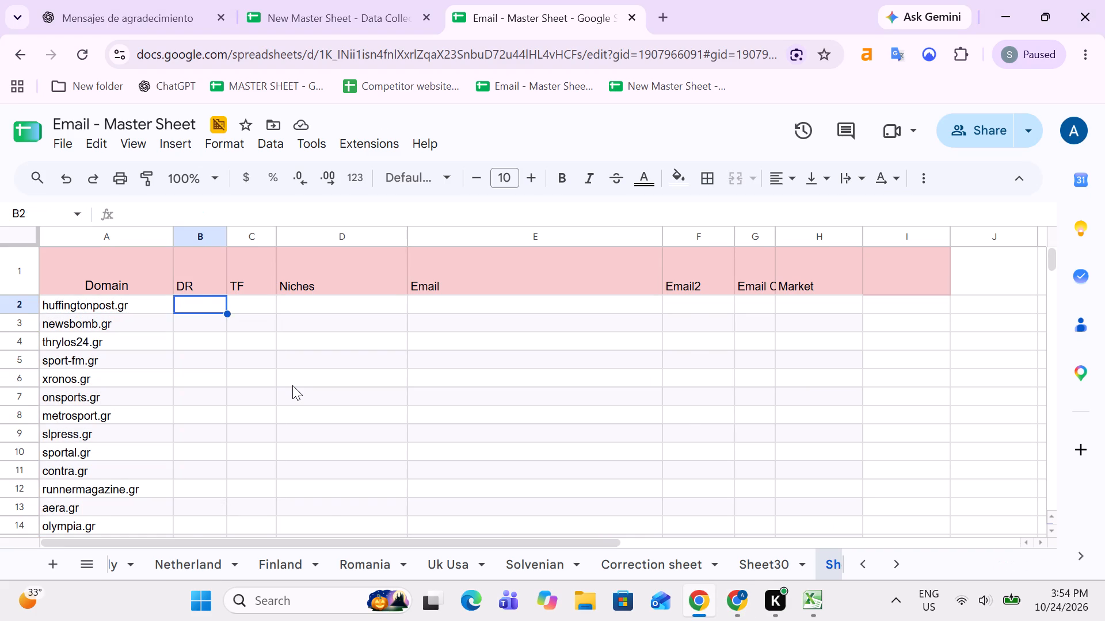
key("ctrl+v")
left_click(296, 508)
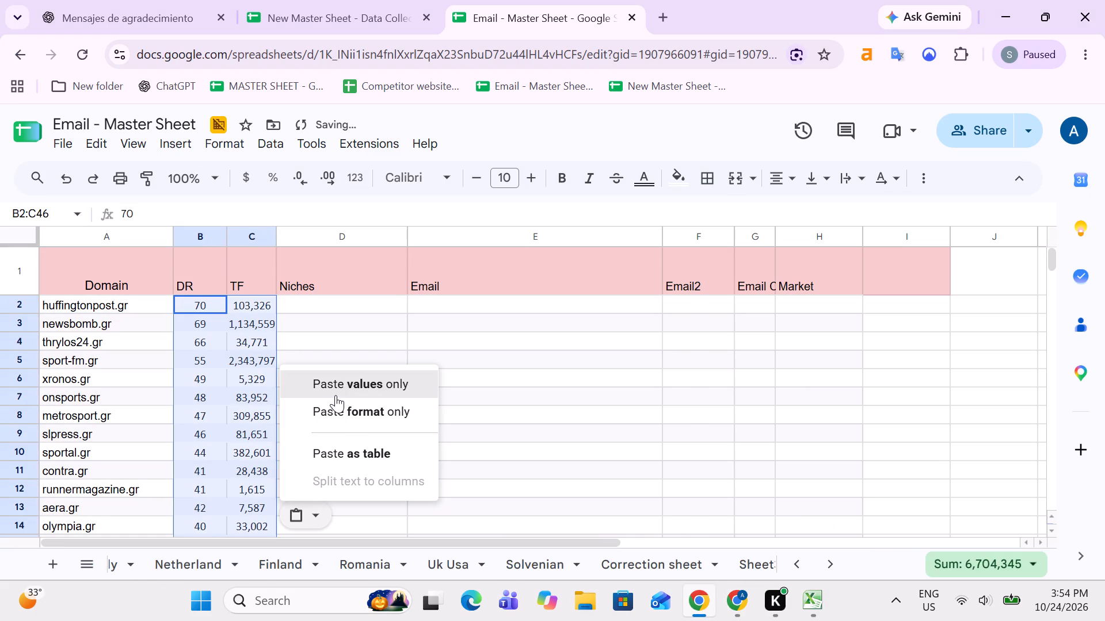
left_click(334, 386)
Copy the filtered Niche entries from the outreach Data sheet into Sheet28's Niches column from D2, as values only.
key("alt+Tab")
key("Up")
key("Down")
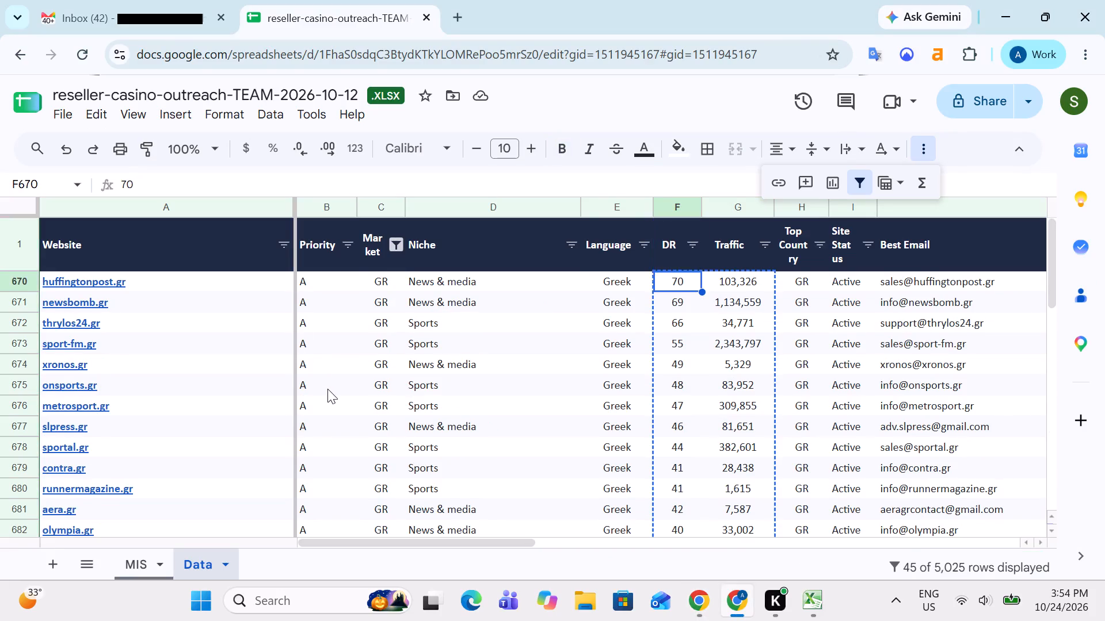
key("Left")
key("Left")
key("Left")
key("Left")
key("Left")
key("Right")
key("Right")
key("Up")
key("Up")
key("Down")
key("Right")
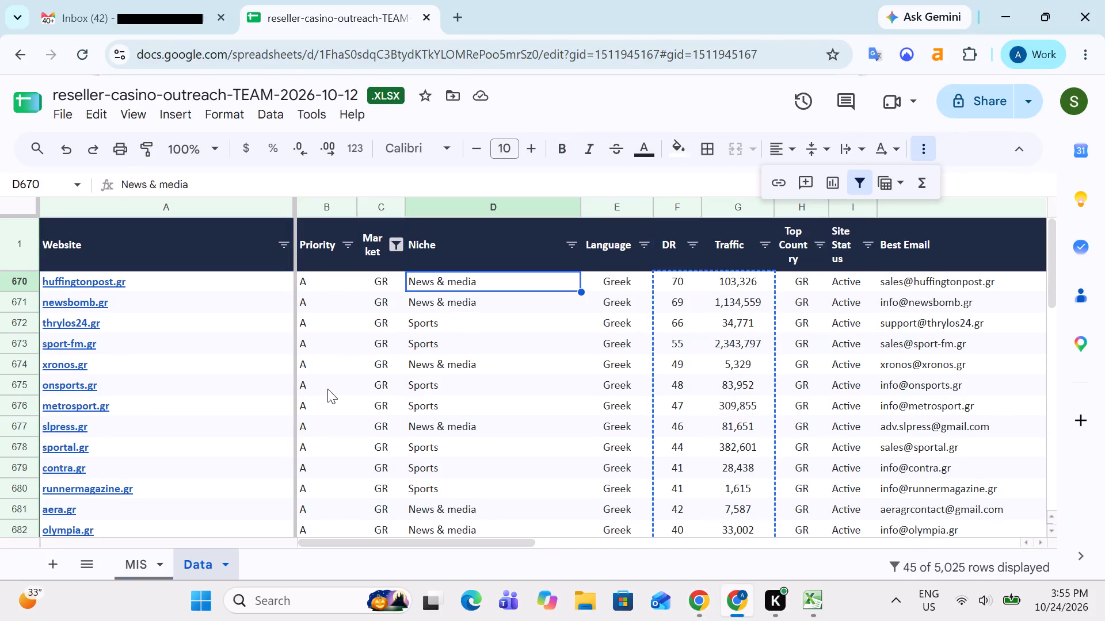
key("Up")
key("Down")
key("ctrl+shift+Down")
key("ctrl+shift+Down")
key("ctrl+shift+Down")
key("ctrl+shift+Down")
key("ctrl+shift+Down")
key("ctrl+shift+Down")
key("ctrl+shift+Down")
key("ctrl+shift+Down")
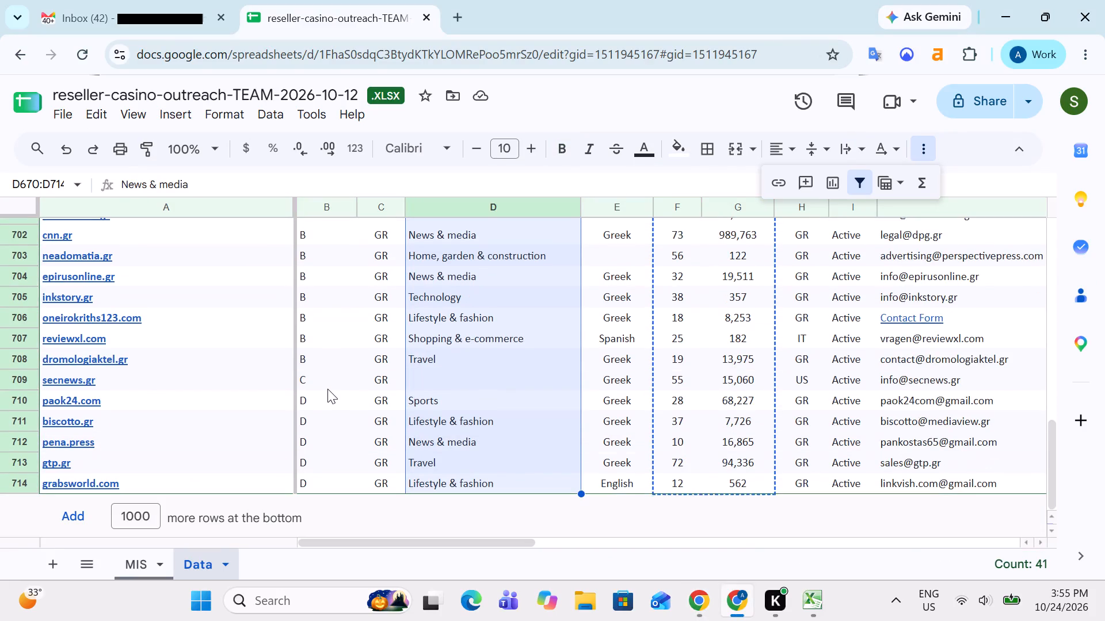
key("ctrl+c")
key("alt+Tab")
key("Right")
key("Right")
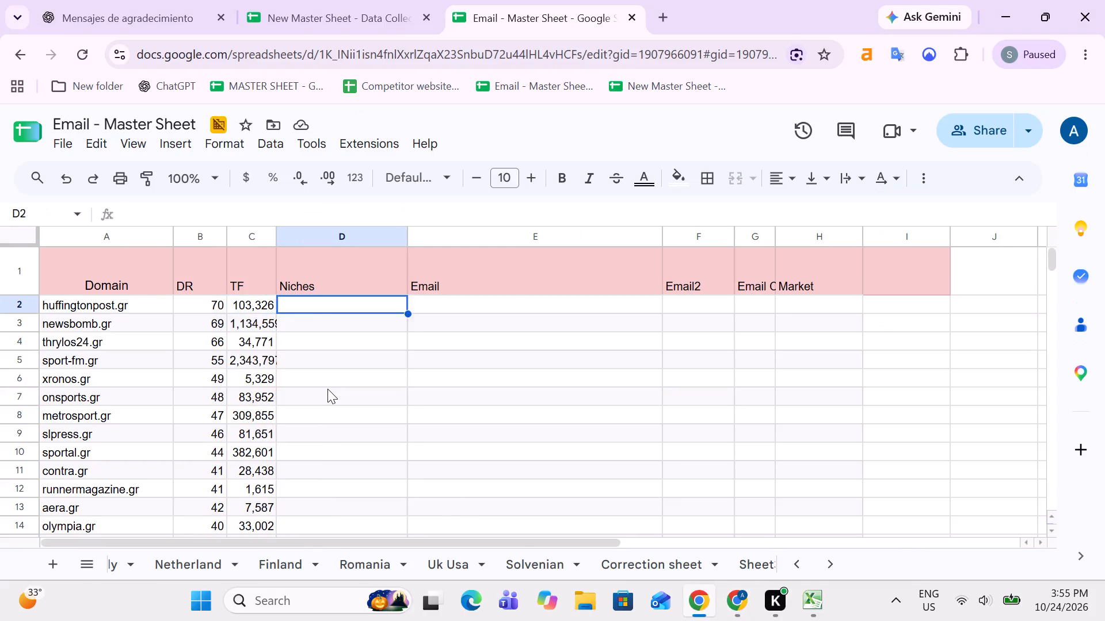
key("ctrl+v")
left_click(443, 512)
left_click(463, 376)
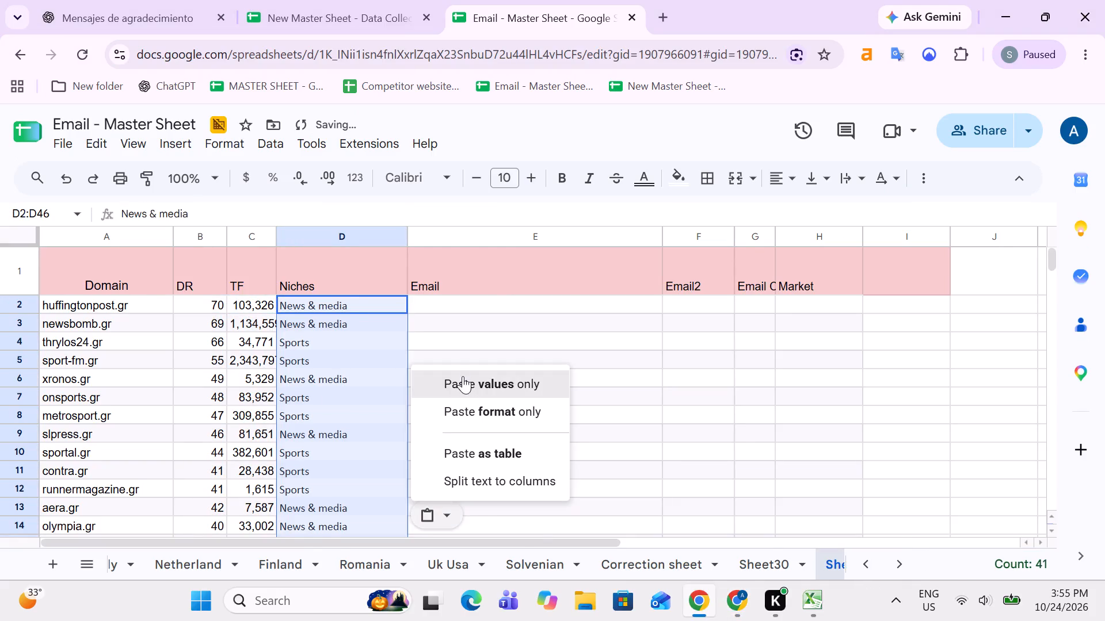
Copy the filtered Best Email entries from the outreach Data sheet into Sheet28's Email column from E2, as values only.
key("alt+Tab")
key("Up")
key("Down")
key("Right")
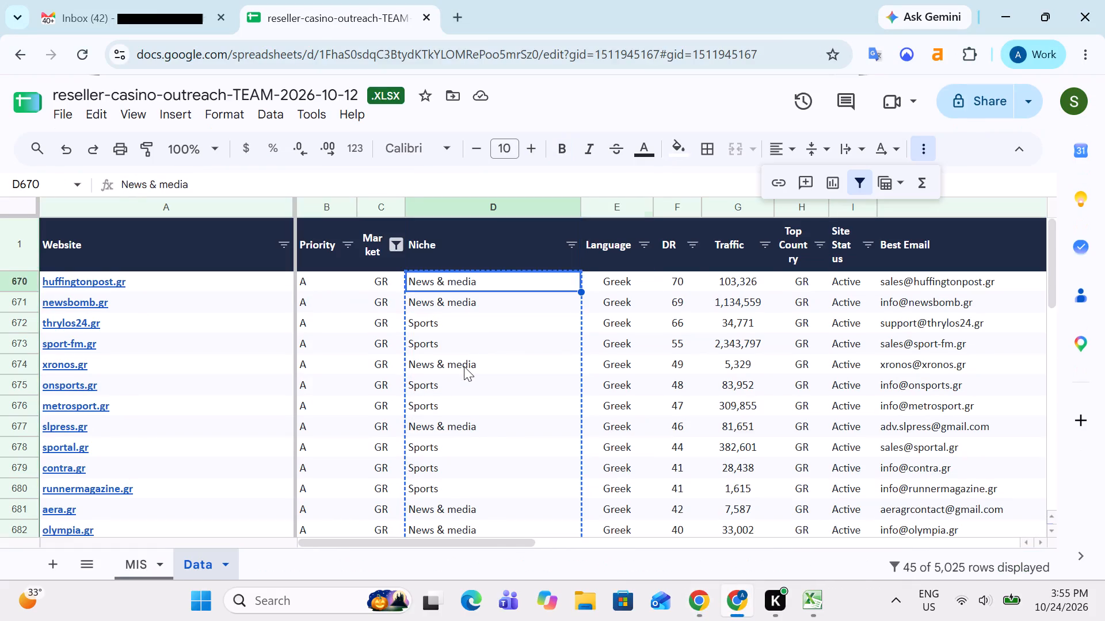
key("Right")
key("Right")
key("Right")
key("Right")
key("Right")
key("Up")
key("Down")
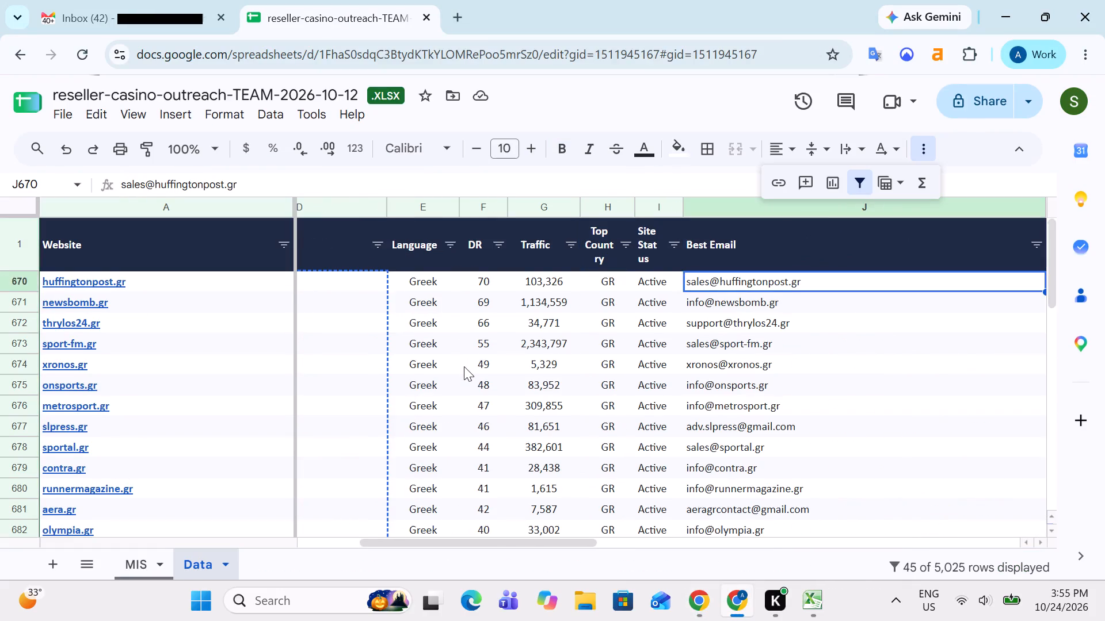
key("ctrl+shift+Down")
key("ctrl+shift+Down")
key("ctrl+shift+Down")
key("ctrl+shift+Down")
key("ctrl+shift+Down")
key("ctrl+shift+Down")
key("ctrl+shift+Down")
key("ctrl+shift+Down")
key("ctrl+shift+Down")
key("ctrl+shift+Down")
key("ctrl+c")
key("alt+Tab")
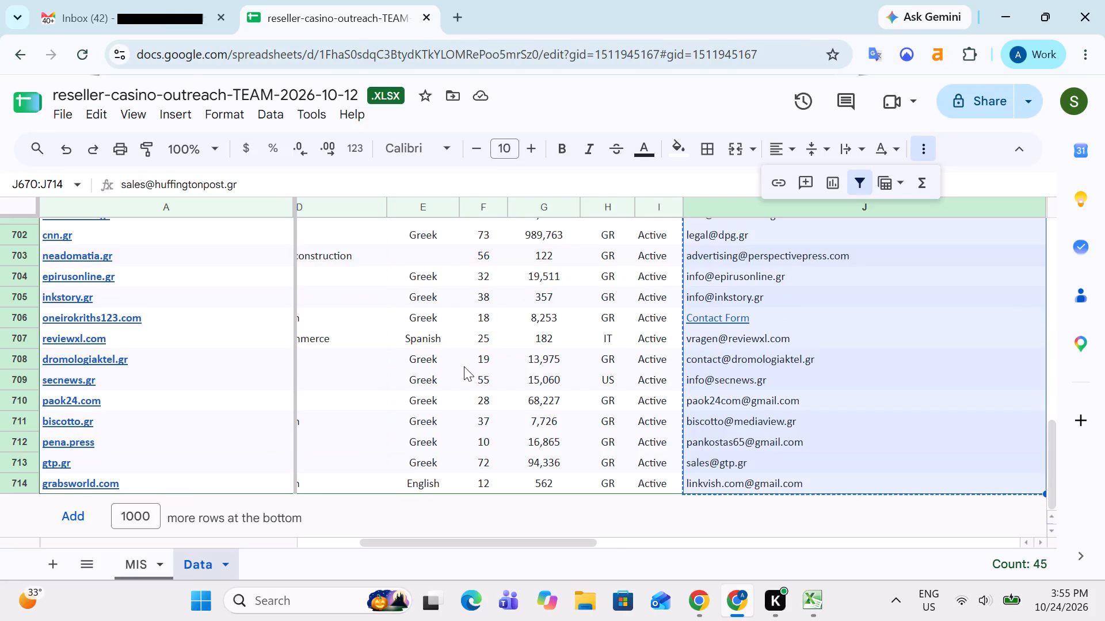
key("Right")
key("Right")
key("Left")
key("ctrl+v")
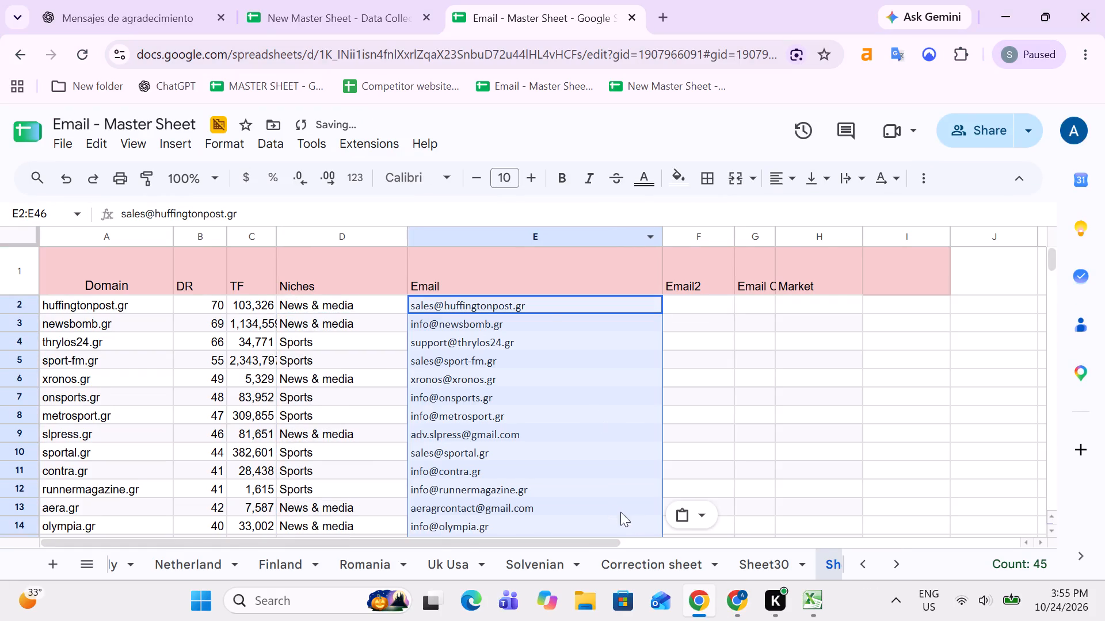
left_click(681, 507)
left_click(701, 385)
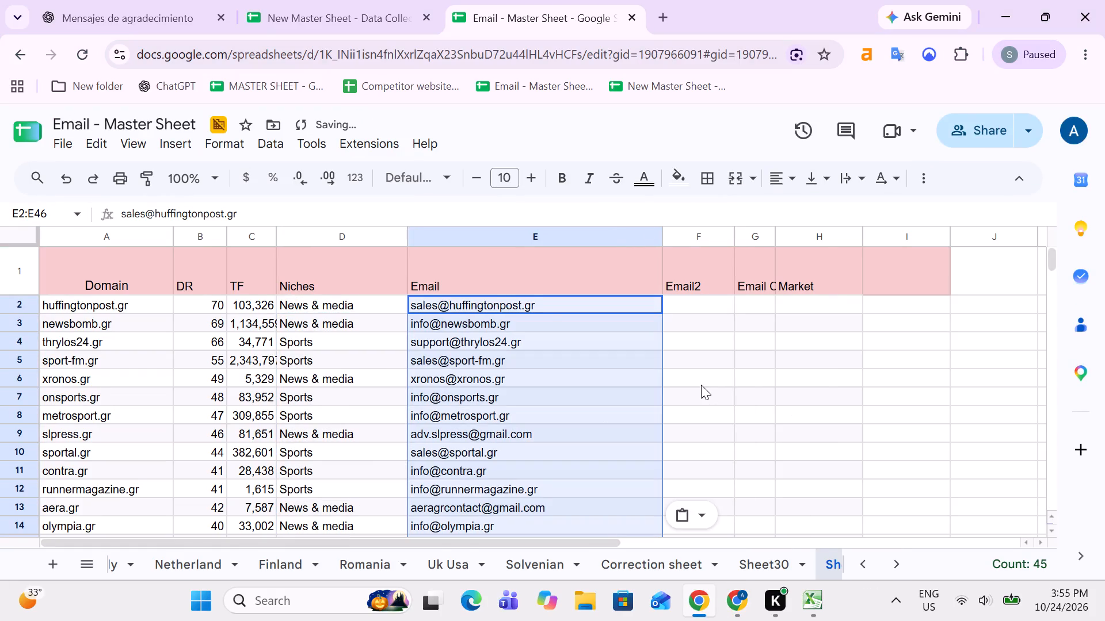
key("alt+Tab")
key("Up")
key("Down")
key("Right")
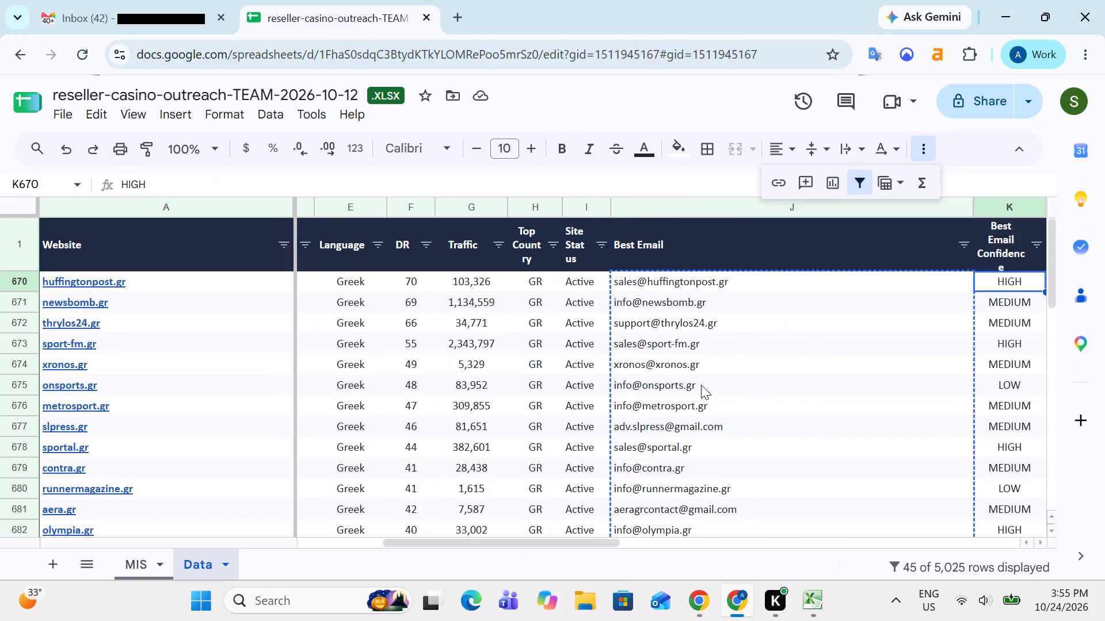
key("Right")
key("Left")
key("Up")
key("Up")
key("Down")
key("Right")
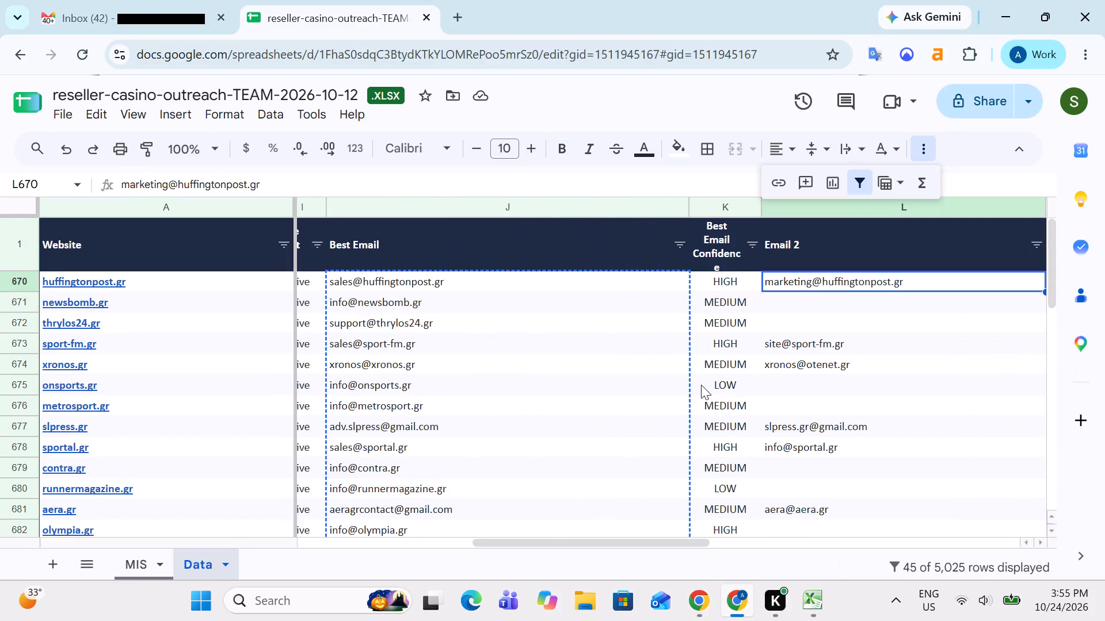
key("Up")
key("Down")
key("ctrl+shift+Down")
key("ctrl+shift+Down")
key("ctrl+shift+Down")
key("ctrl+shift+Down")
key("ctrl+shift+Down")
key("ctrl+shift+Down")
key("ctrl+shift+Down")
key("ctrl+shift+Down")
key("ctrl+shift+Down")
key("ctrl+shift+Down")
key("ctrl+shift+Down")
key("ctrl+shift+Down")
key("ctrl+shift+Down")
key("ctrl+shift+Down")
key("ctrl+shift+Down")
key("ctrl+shift+Down")
key("ctrl+shift+Down")
key("ctrl+shift+Down")
key("ctrl+shift+Down")
key("ctrl+shift+Down")
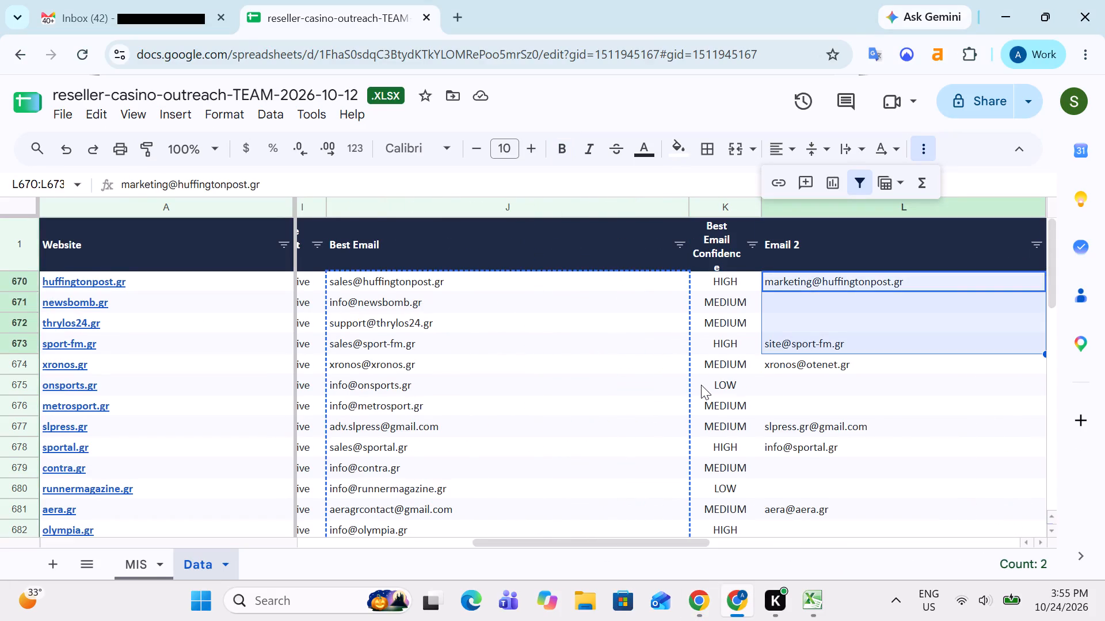
key("ctrl+c")
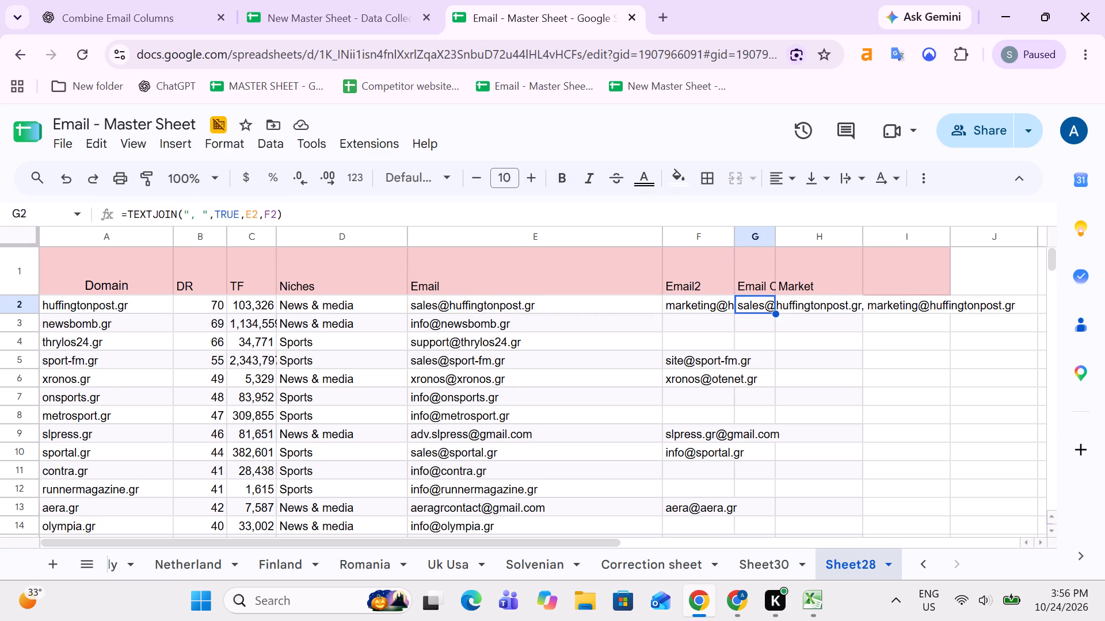
Re-enter =TEXTJOIN(", ",TRUE,E2,F2) in cell G2 of Sheet28 and autofill it down column G for all records.
key("BackSpace")
key("Return")
key("ctrl+v")
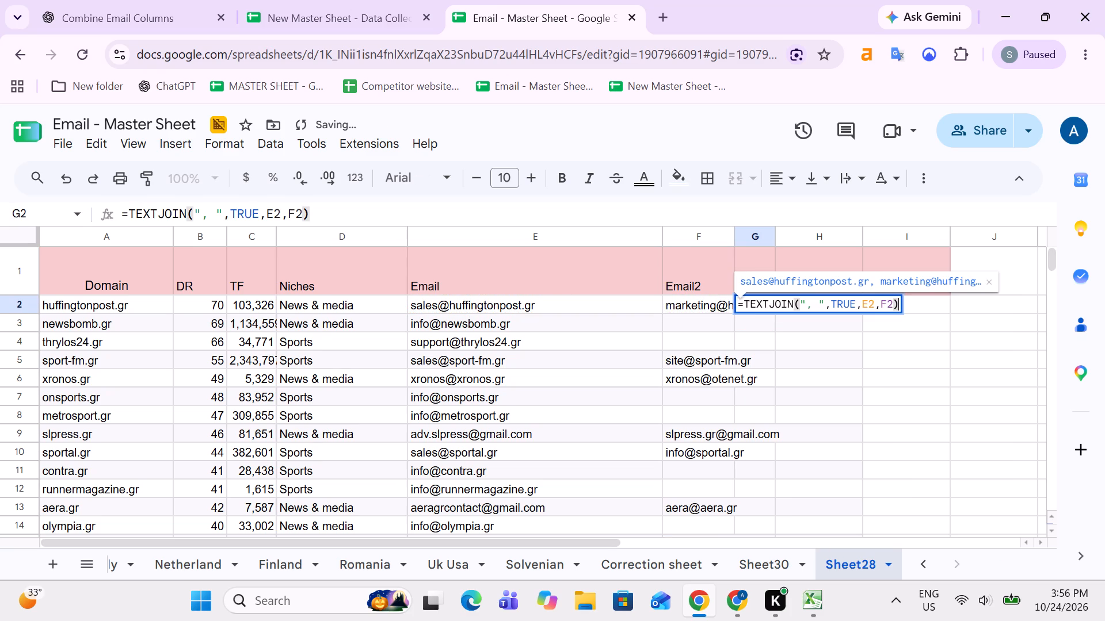
key("Return")
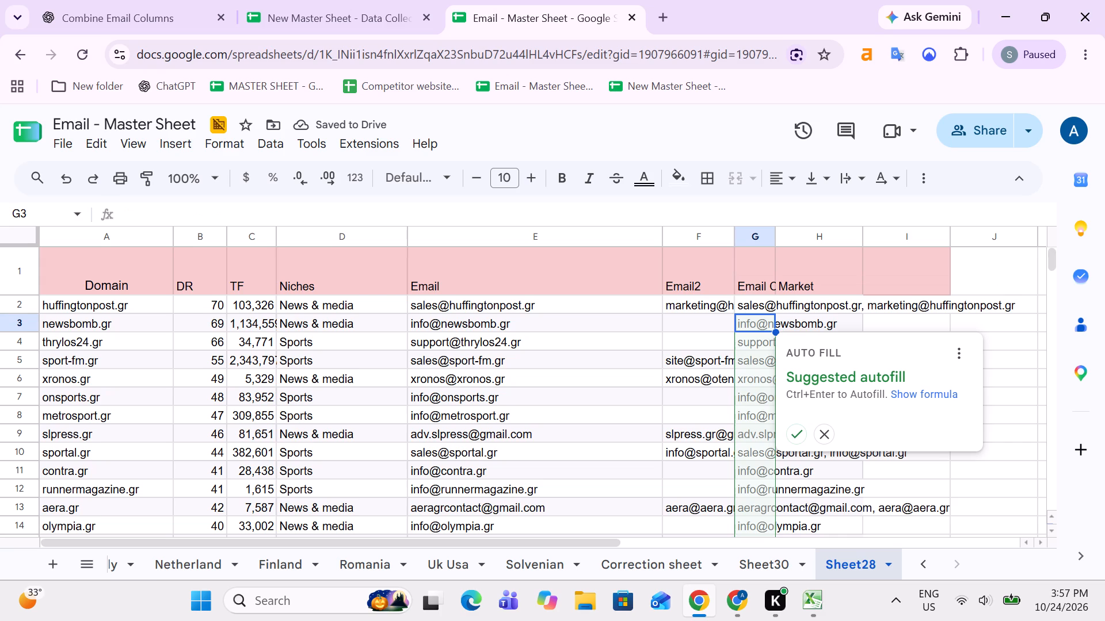
key("ctrl+Return")
key("Up")
key("Up")
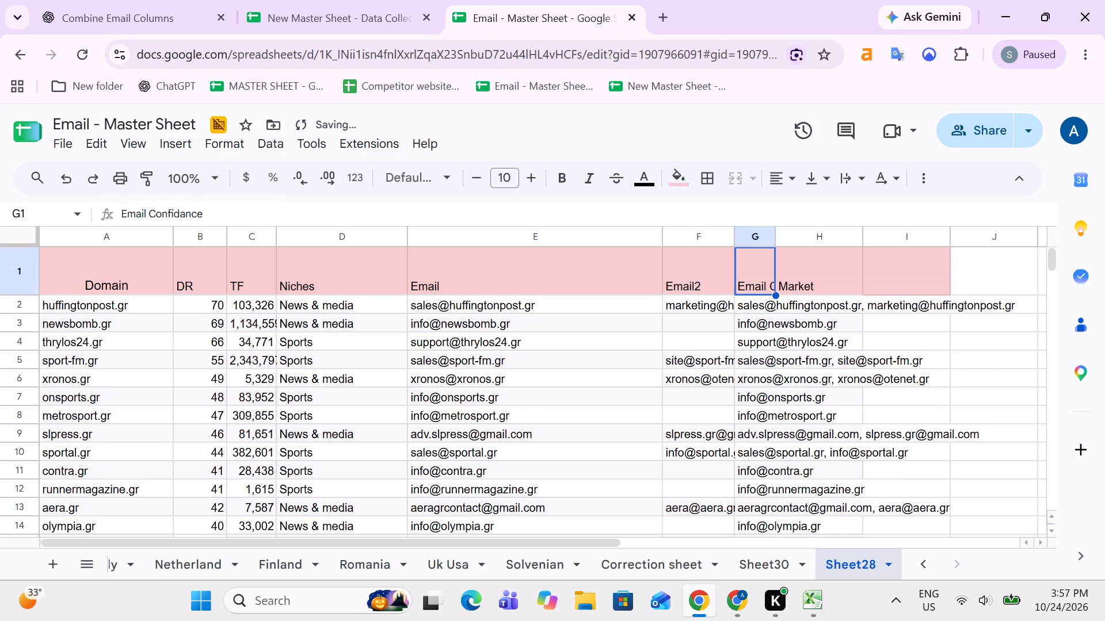
Copy the combined addresses in G2:G46 and paste them as values only over the Email column from E2.
key("Down")
key("ctrl+shift+Down")
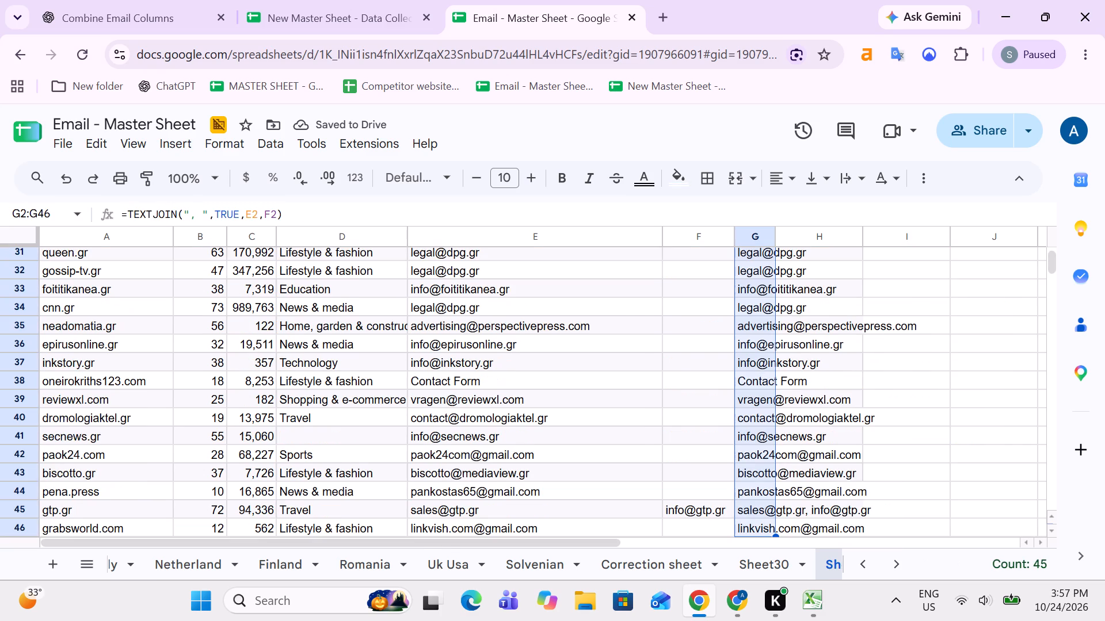
key("ctrl+c")
key("Up")
key("Down")
key("Left")
key("Left")
key("Left")
key("Right")
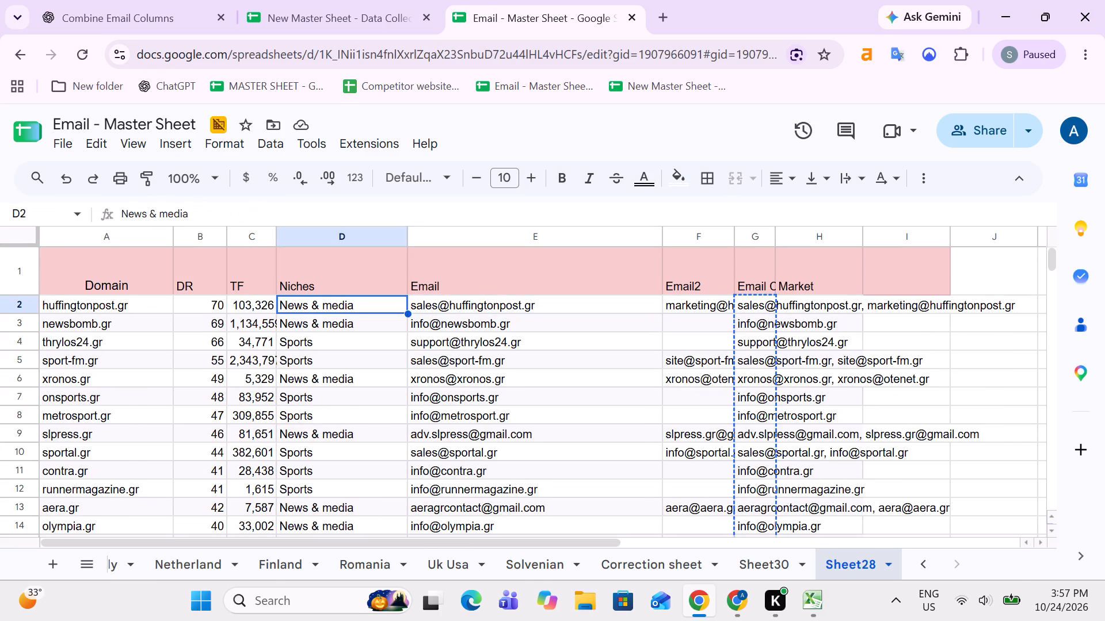
key("ctrl+v")
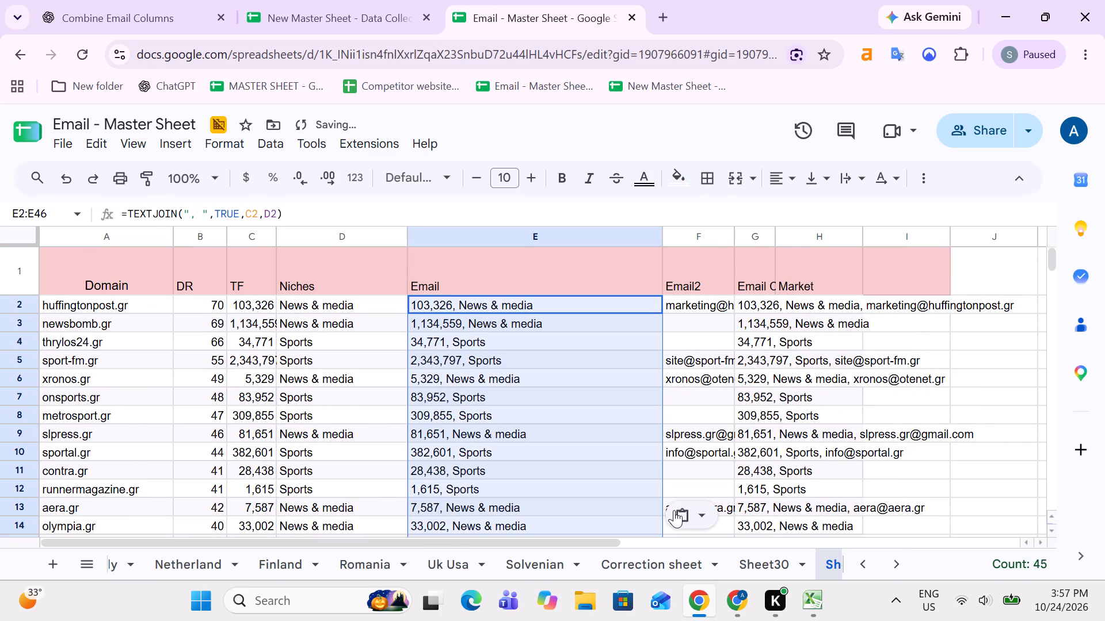
left_click(675, 511)
left_click(708, 380)
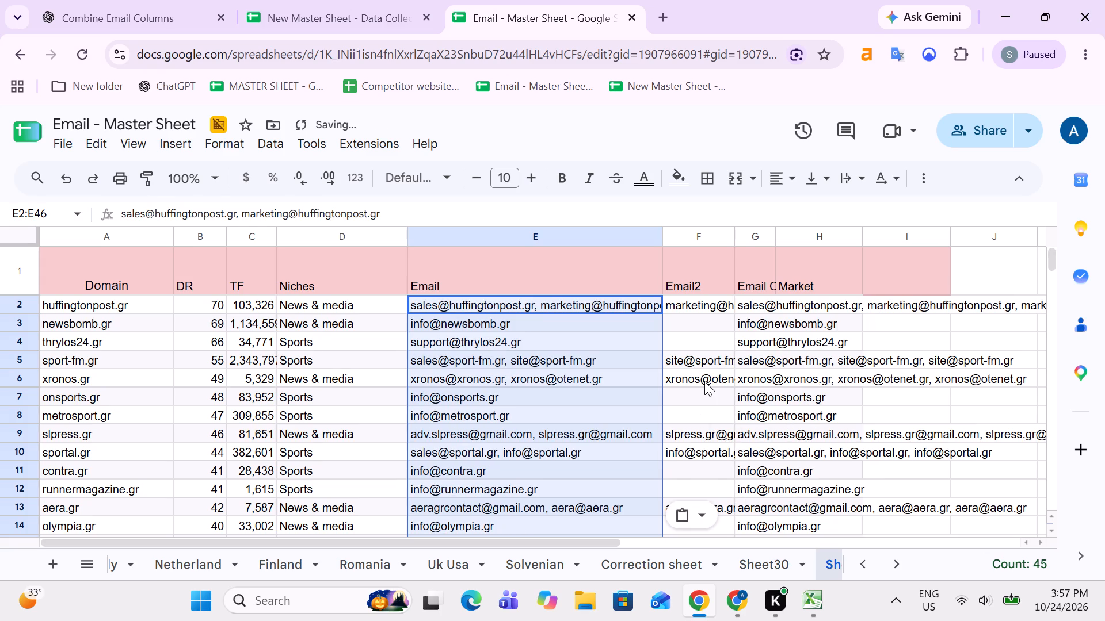
Clear the contents of the Email2 column and the helper formula column, from F2:G2 down to the sheet's last row.
key("Right")
key("shift+Right")
key("ctrl+shift+Down")
key("ctrl+shift+Down")
key("ctrl+shift+Down")
key("ctrl+shift+Down")
key("ctrl+shift+Down")
key("ctrl+shift+Down")
key("ctrl+shift+Down")
key("ctrl+shift+Down")
key("ctrl+shift+Down")
key("ctrl+shift+Down")
key("ctrl+shift+Down")
key("ctrl+shift+Down")
key("ctrl+shift+Down")
key("ctrl+shift+Down")
key("ctrl+shift+Down")
key("ctrl+shift+Down")
key("ctrl+shift+Down")
key("ctrl+shift+Down")
key("ctrl+shift+Down")
key("ctrl+shift+Down")
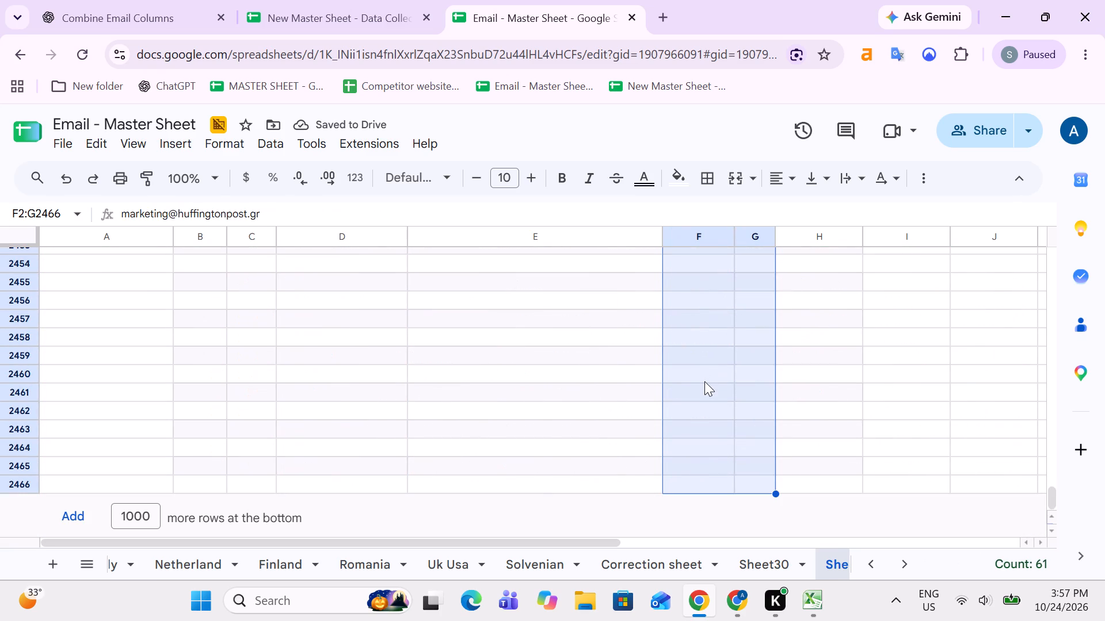
key("Delete")
key("Up")
key("Down")
key("Left")
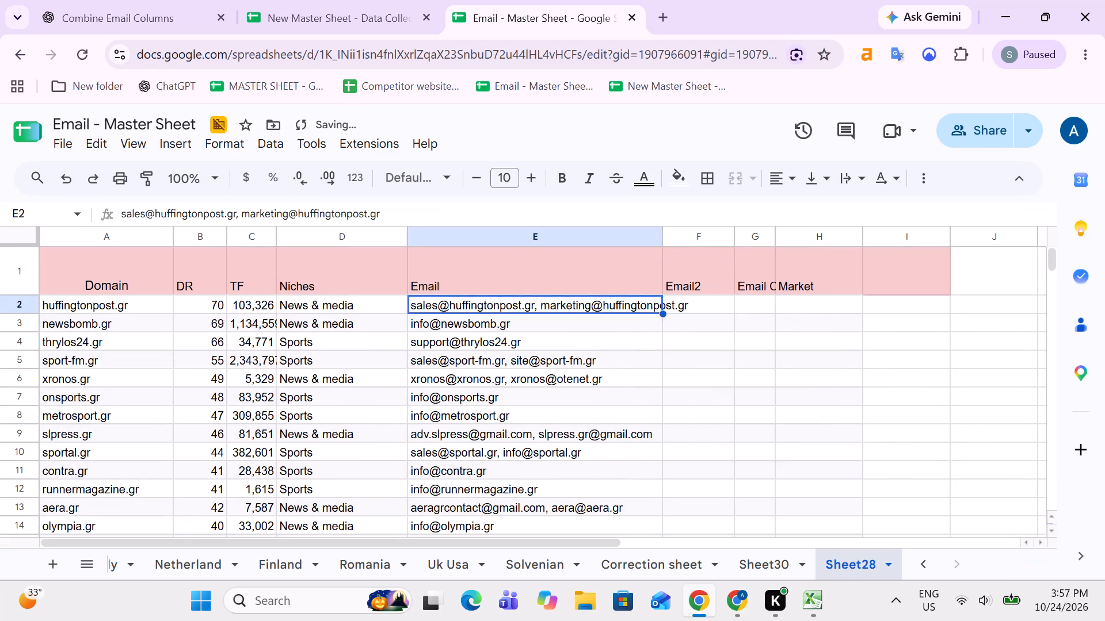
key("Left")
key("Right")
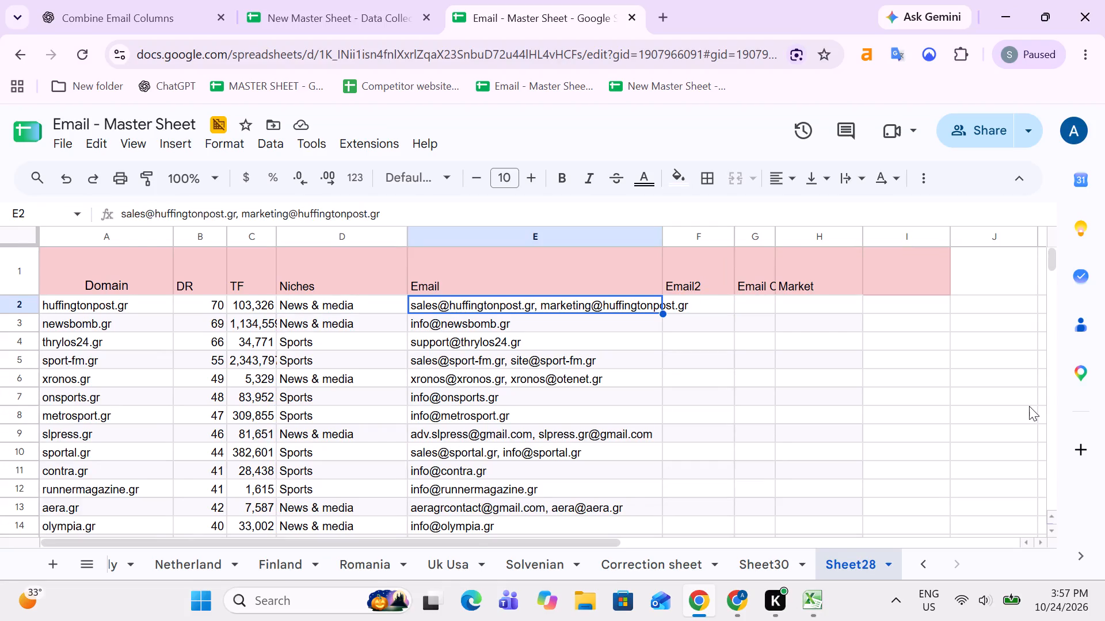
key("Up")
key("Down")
Switch to the reseller-casino-outreach spreadsheet and examine the Other Emails column for all filtered GR websites.
key("alt+Tab")
key("Up")
key("Down")
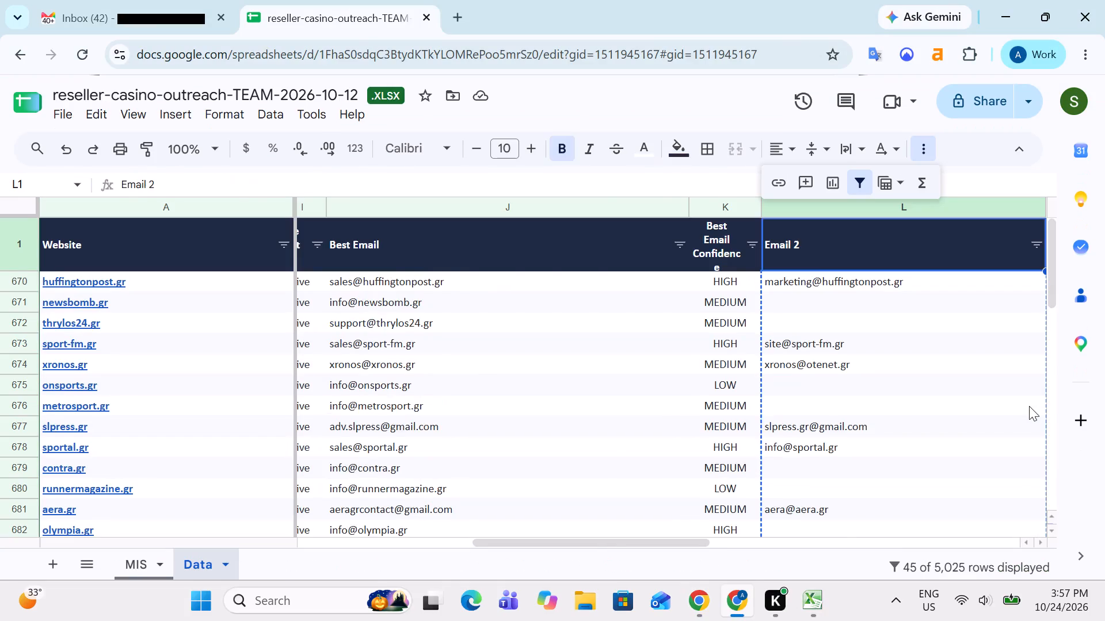
key("Right")
key("Right")
key("Left")
key("Up")
key("Down")
key("Up")
key("Down")
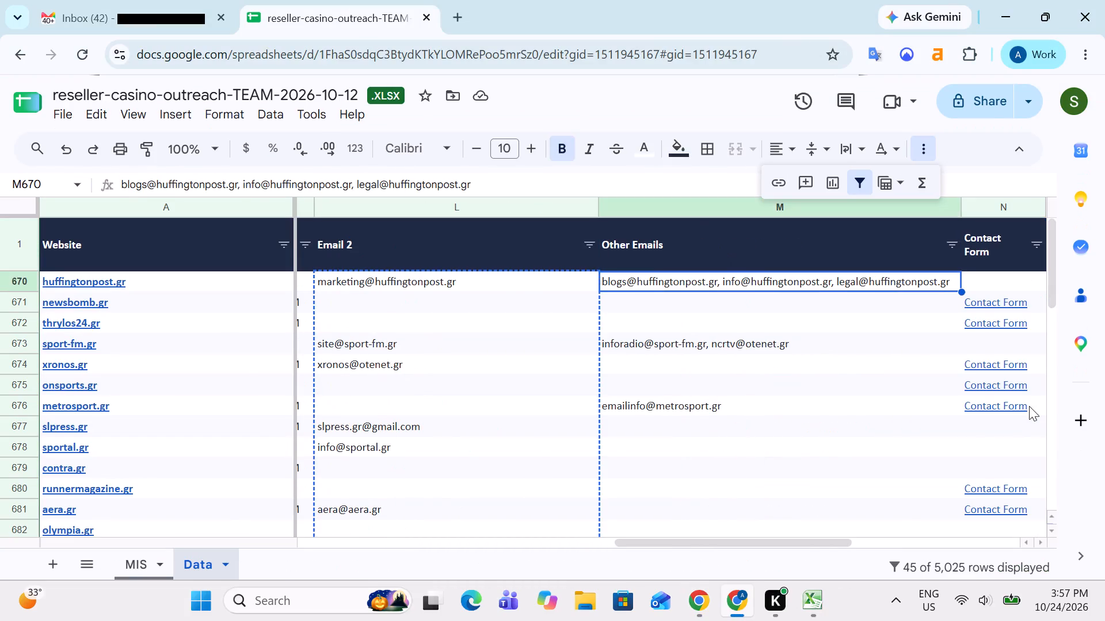
key("ctrl+shift+Down")
key("ctrl+shift+Down")
key("ctrl+shift+Down")
key("ctrl+shift+Down")
key("ctrl+shift+Down")
key("ctrl+shift+Down")
key("ctrl+shift+Down")
key("ctrl+shift+Down")
key("ctrl+shift+Down")
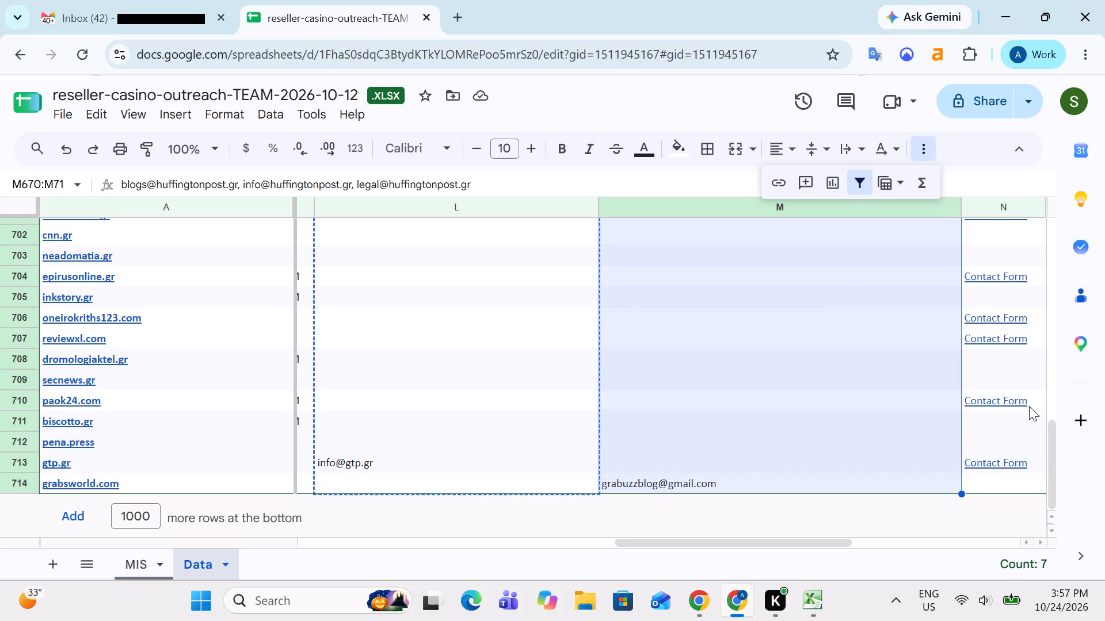
key("Up")
key("Down")
key("Down")
key("Down")
key("Down")
key("Down")
key("Down")
key("Down")
key("Down")
key("Down")
key("Down")
key("Down")
key("Down")
key("Down")
key("Down")
key("Down")
key("Down")
key("Down")
key("Down")
key("Down")
key("Down")
key("Down")
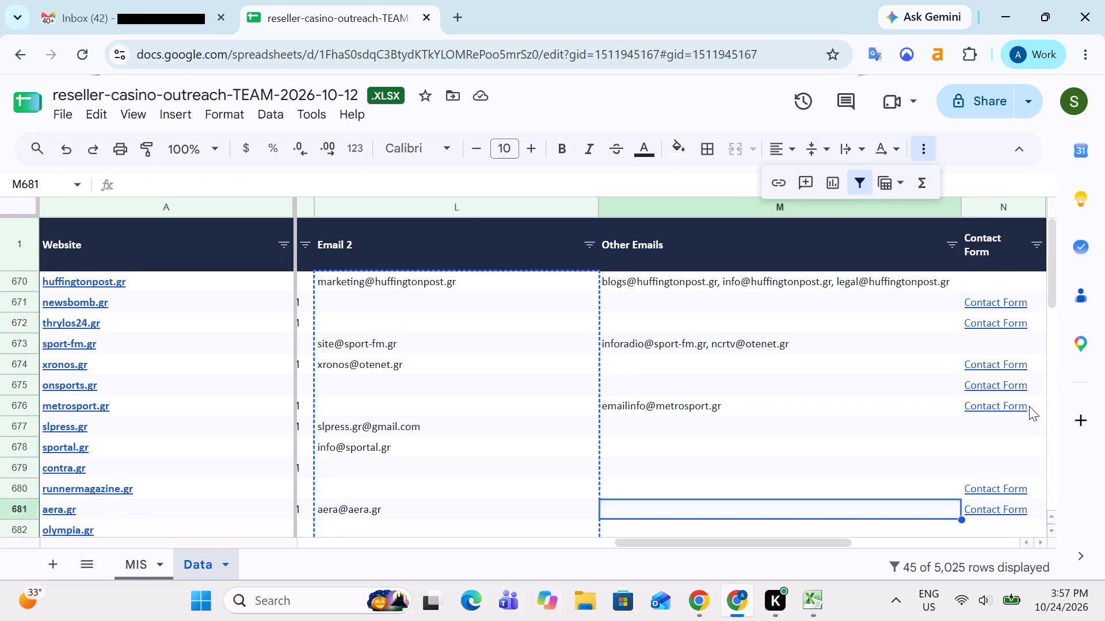
key("Down")
key("Down")
key("Down")
key("Down")
key("Down")
key("Down")
key("Down")
key("Down")
key("Down")
key("Down")
key("Down")
key("Down")
key("Down")
key("Down")
key("Down")
key("Down")
key("Down")
key("Down")
key("Down")
key("Down")
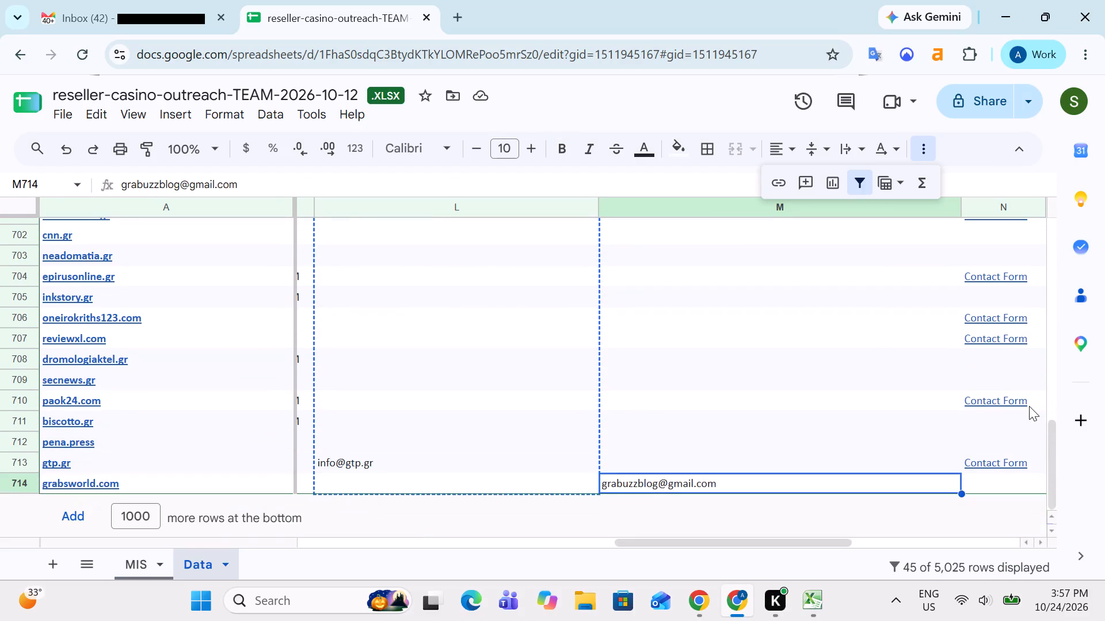
Select the Other Emails column from its header through the last filtered GR row to check how many entries it holds.
key("ctrl+Up")
key("Up")
key("Up")
key("Up")
key("Up")
key("Up")
key("Up")
key("Up")
key("Up")
key("Up")
key("Up")
key("Up")
key("Up")
key("Up")
key("Up")
key("Up")
key("Up")
key("Up")
key("Up")
key("Up")
key("Up")
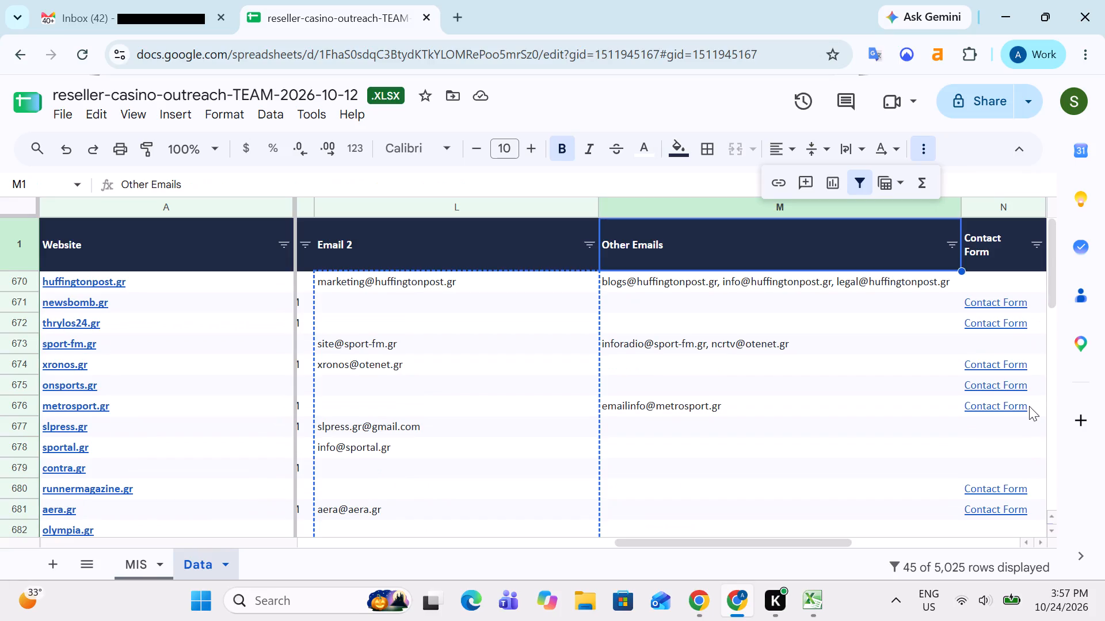
key("ctrl+shift+Down")
key("ctrl+shift+Down")
key("ctrl+shift+Down")
key("ctrl+shift+Down")
key("ctrl+shift+Down")
key("ctrl+shift+Down")
key("ctrl+shift+Down")
key("ctrl+shift+Down")
key("ctrl+shift+Down")
key("ctrl+shift+Down")
key("ctrl+shift+Down")
key("ctrl+shift+Down")
key("ctrl+shift+Down")
key("ctrl+shift+Down")
key("ctrl+shift+Down")
key("ctrl+shift+Down")
key("ctrl+shift+Down")
key("ctrl+shift+Down")
key("ctrl+shift+Down")
key("ctrl+shift+Down")
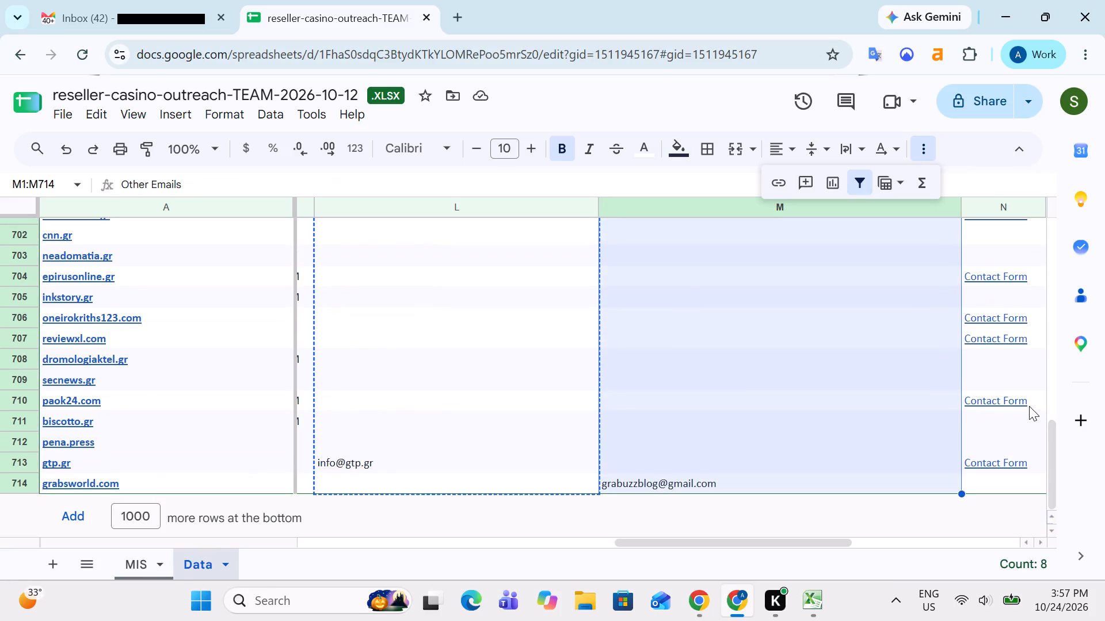
Review the fields of the first GR record, huffingtonpost.gr, across the Data sheet's columns and return to its Website cell.
key("Up")
key("Down")
key("Left")
key("Left")
key("Left")
key("Left")
key("Left")
key("Left")
key("Left")
key("Left")
key("Left")
key("Left")
key("Left")
key("Left")
key("Left")
key("Left")
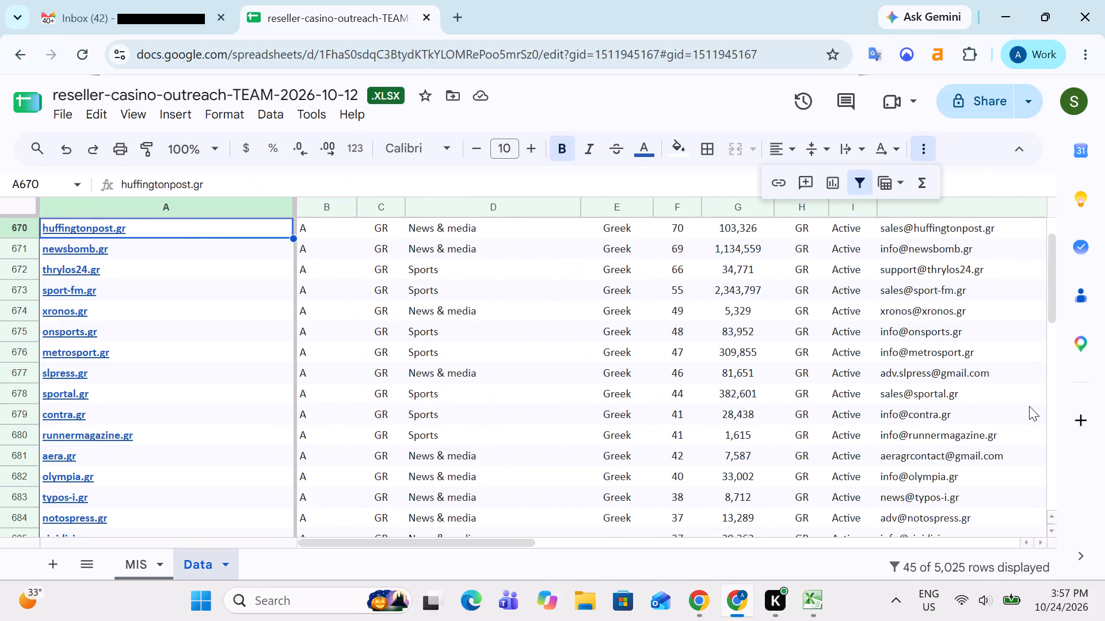
key("Up")
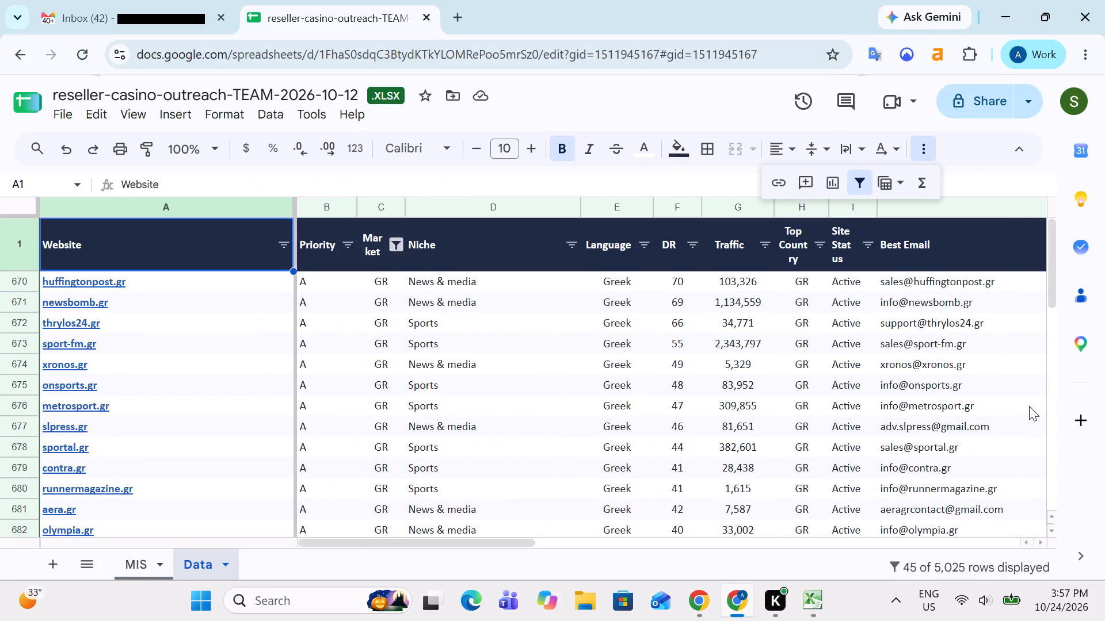
key("alt+Tab")
key("alt+Tab")
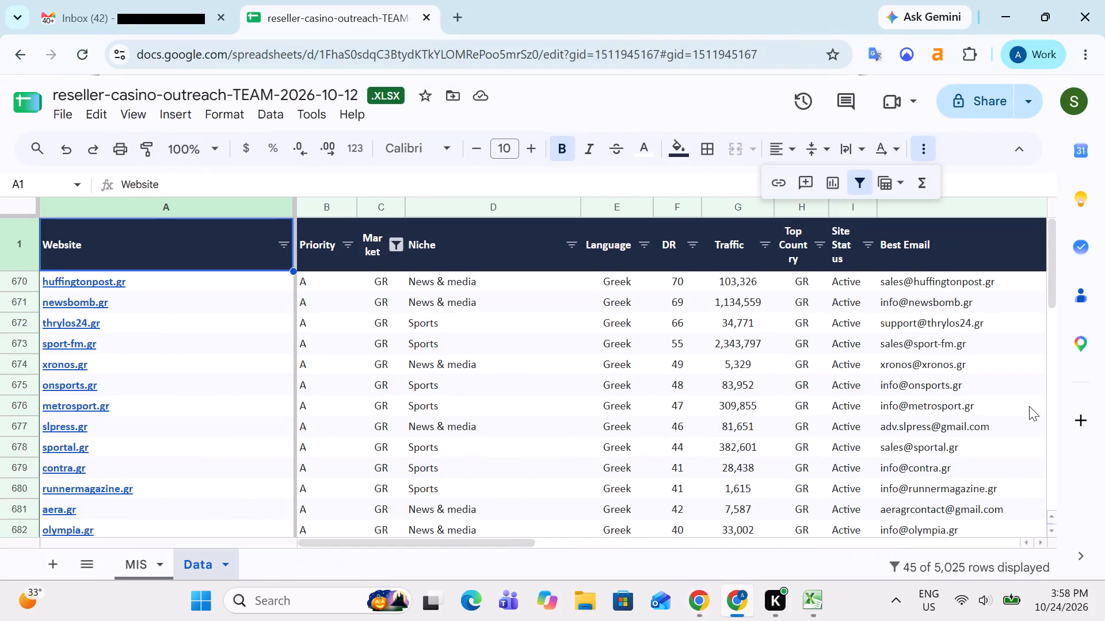
key("Up")
key("Down")
key("Right")
key("Right")
key("Right")
key("Right")
key("Right")
key("Right")
key("Right")
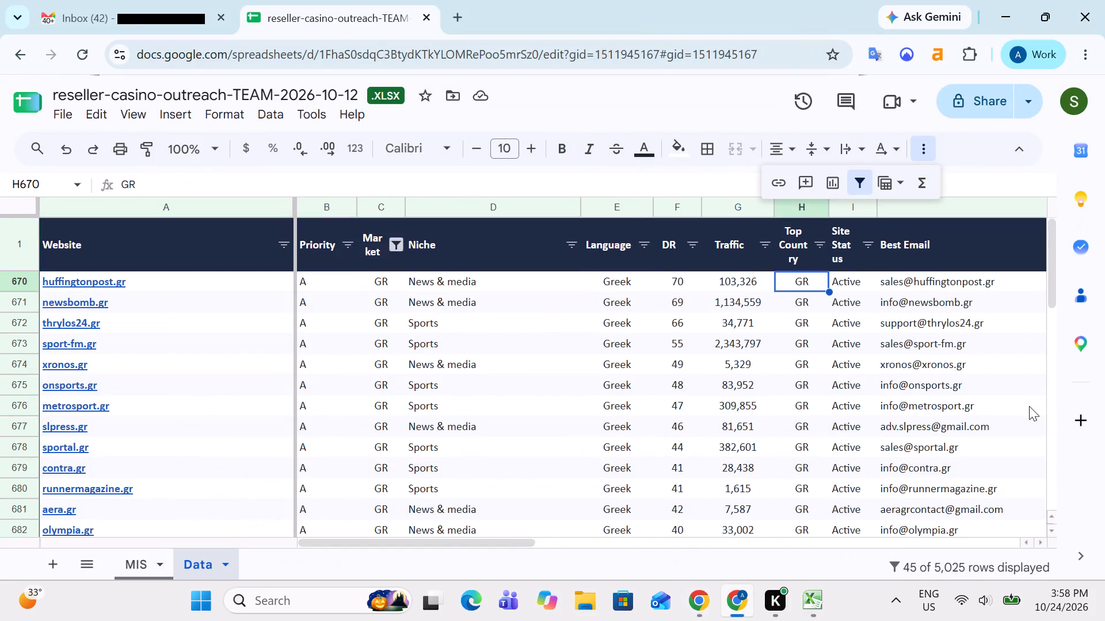
key("Right")
key("Right")
key("Right")
key("Right")
key("Right")
key("Right")
key("Right")
key("Right")
key("Left")
key("Left")
key("Left")
key("Left")
key("Left")
key("Left")
key("Left")
key("Left")
key("Left")
key("Left")
key("Left")
key("Left")
key("Left")
key("Left")
key("Left")
key("Left")
key("Left")
key("Left")
key("Left")
key("Left")
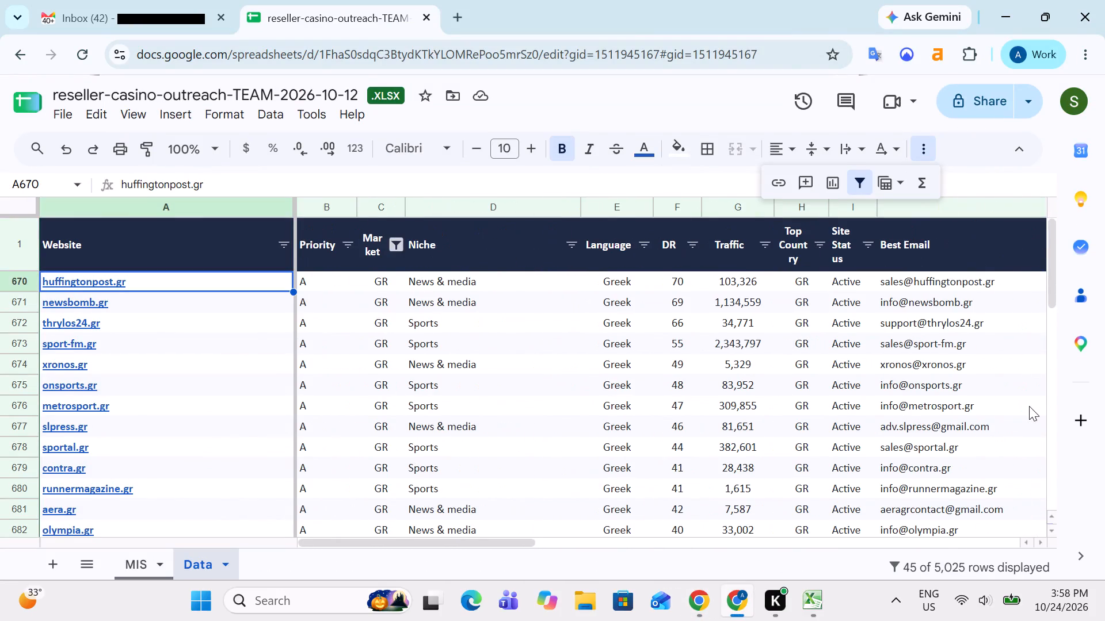
Switch to the Email - Master Sheet, return to the first GR domain on Sheet28, and open the Greece sheet.
key("alt+Tab")
key("Right")
key("Left")
key("Left")
key("Left")
key("Left")
key("Left")
key("Left")
key("Left")
key("Left")
key("Left")
key("Left")
key("Left")
key("Left")
key("Left")
key("Left")
key("Left")
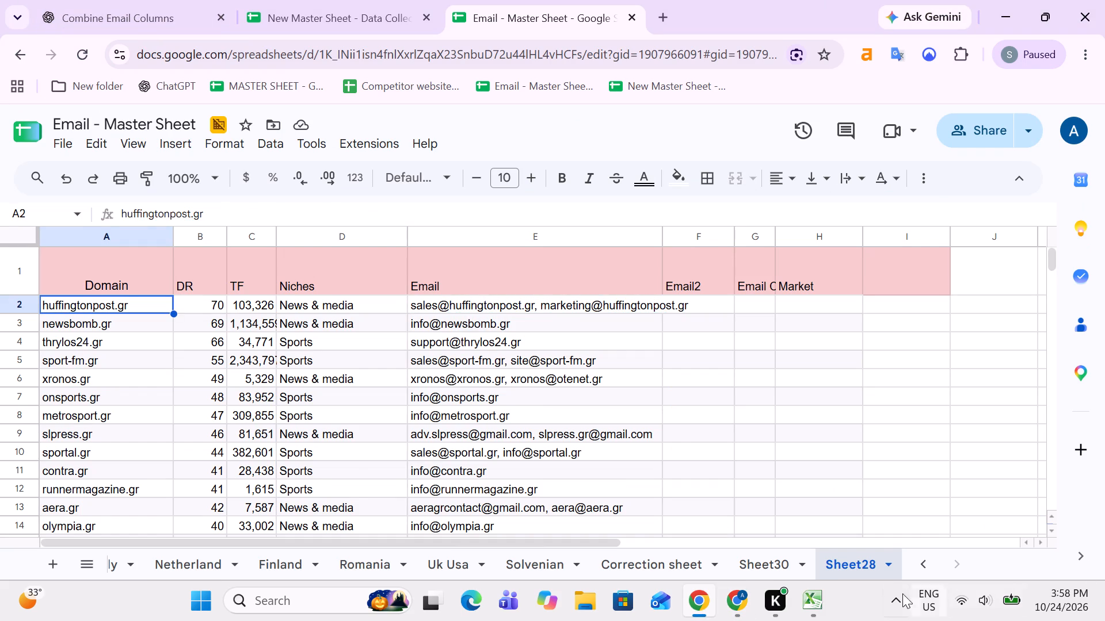
left_click(925, 574)
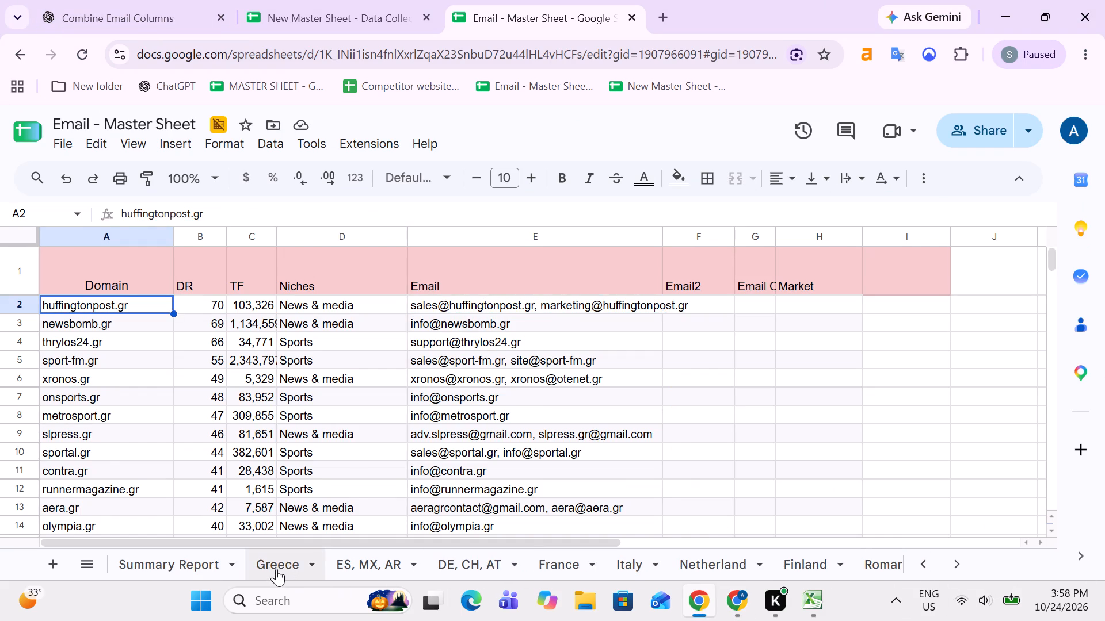
left_click(276, 569)
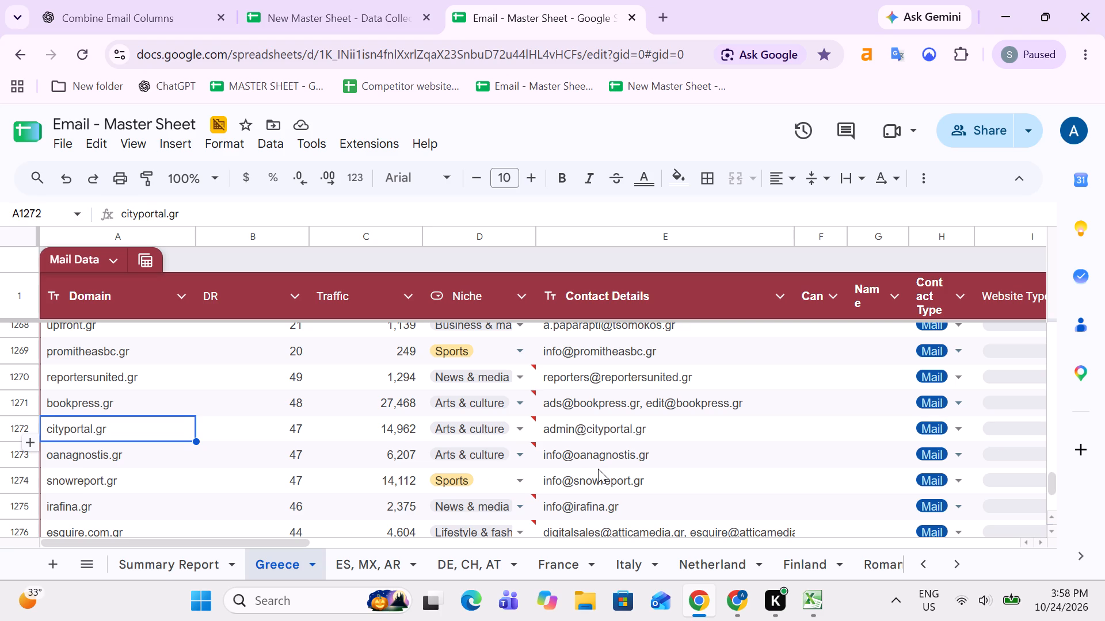
Examine the Greece table's columns from Domain through Compititor along the cityportal.gr row.
key("Right")
key("Right")
key("Right")
key("Right")
key("Right")
key("Right")
key("Right")
key("Right")
key("Right")
key("Right")
key("Right")
key("Right")
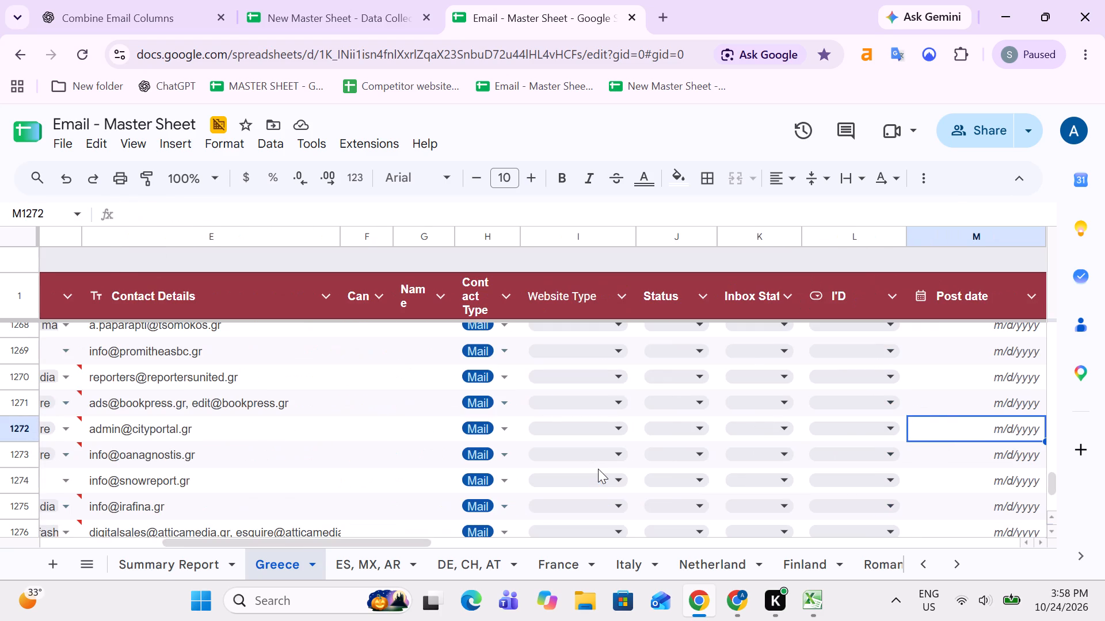
key("Left")
key("Left")
key("Left")
key("Left")
key("Left")
key("Left")
key("Left")
key("Left")
key("Left")
key("Left")
key("Left")
key("Left")
key("Left")
key("Left")
key("Left")
key("Left")
key("Left")
key("Left")
key("Left")
key("Left")
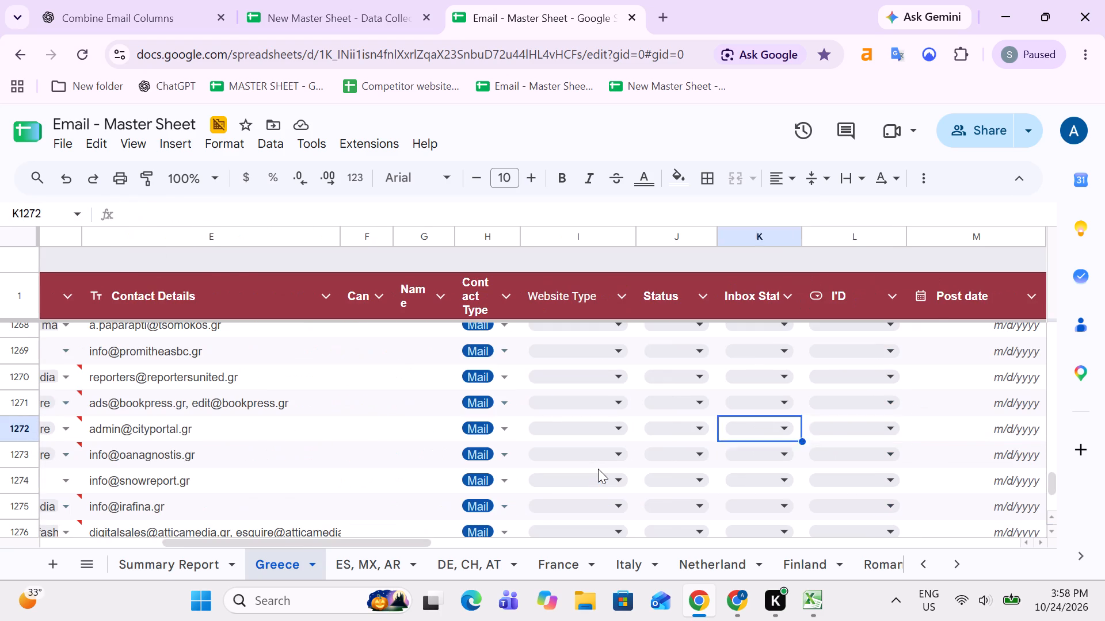
key("Right")
key("Right")
key("Right")
key("Right")
key("Right")
key("Right")
key("Right")
key("Right")
key("Right")
key("Right")
key("Right")
key("Right")
key("Right")
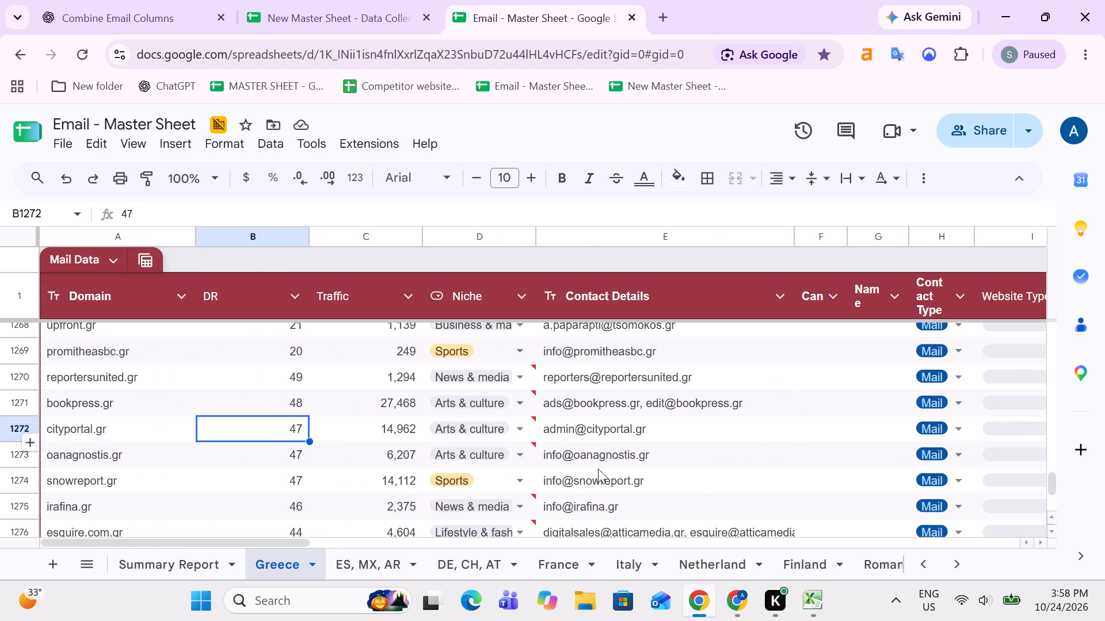
key("Right")
key("Right")
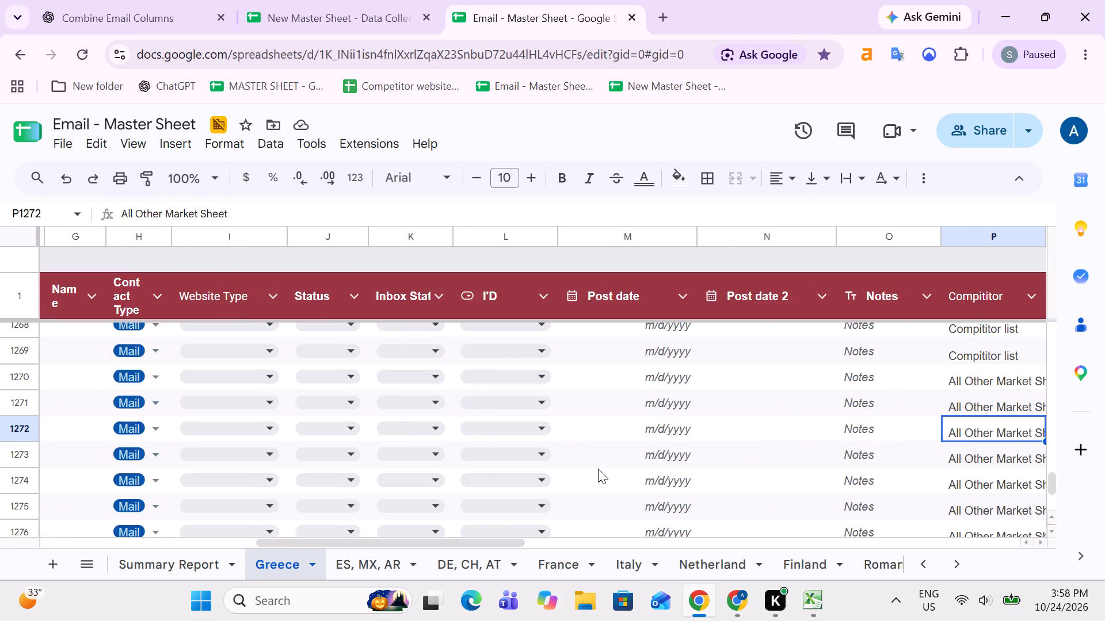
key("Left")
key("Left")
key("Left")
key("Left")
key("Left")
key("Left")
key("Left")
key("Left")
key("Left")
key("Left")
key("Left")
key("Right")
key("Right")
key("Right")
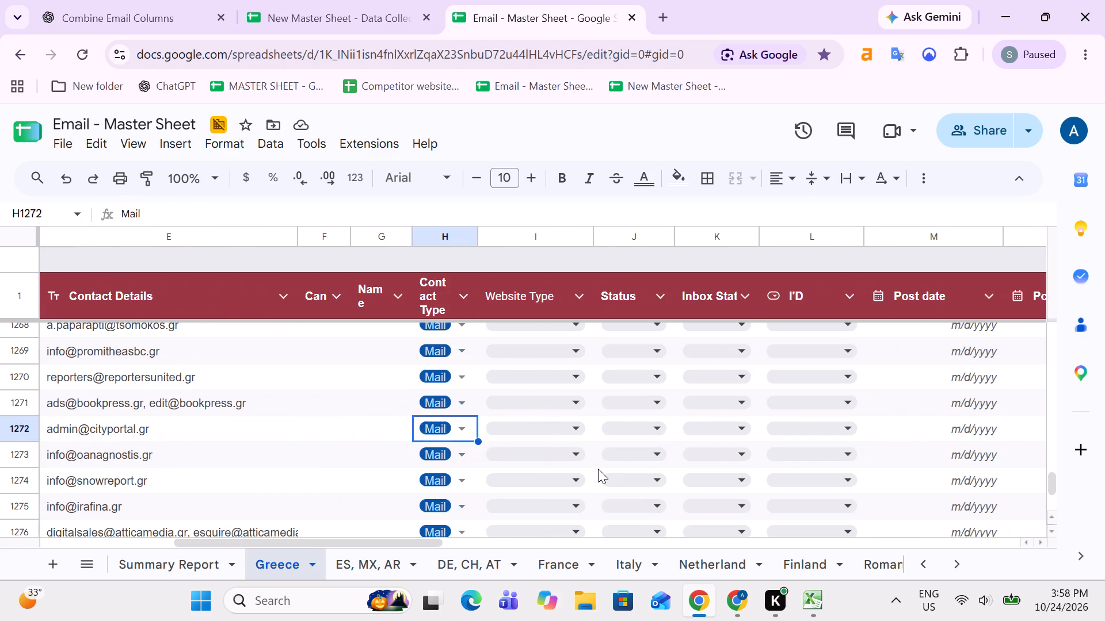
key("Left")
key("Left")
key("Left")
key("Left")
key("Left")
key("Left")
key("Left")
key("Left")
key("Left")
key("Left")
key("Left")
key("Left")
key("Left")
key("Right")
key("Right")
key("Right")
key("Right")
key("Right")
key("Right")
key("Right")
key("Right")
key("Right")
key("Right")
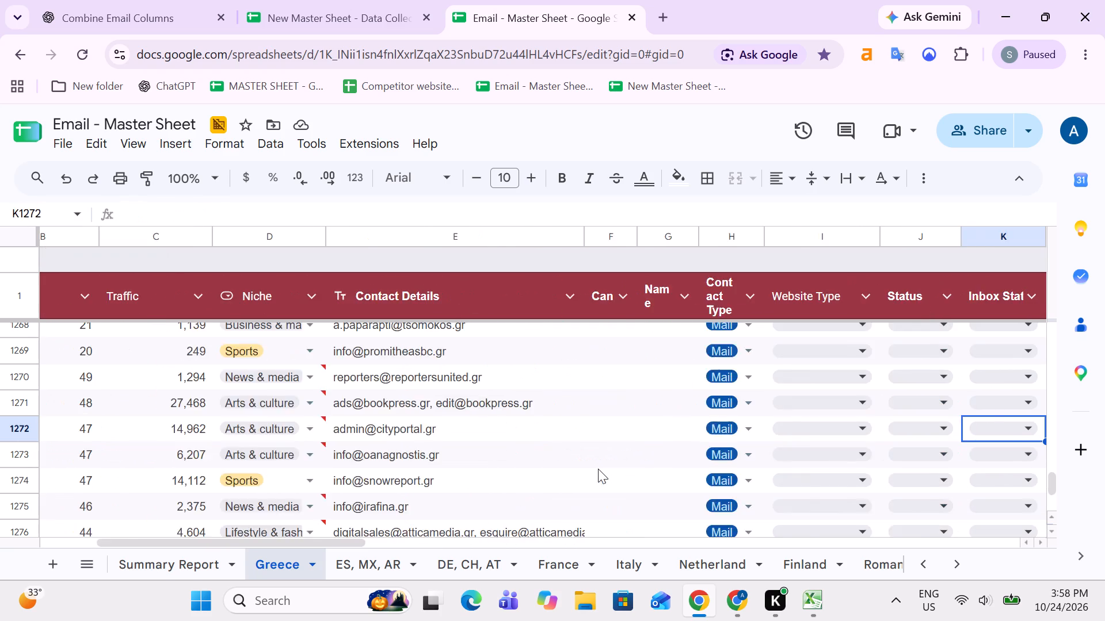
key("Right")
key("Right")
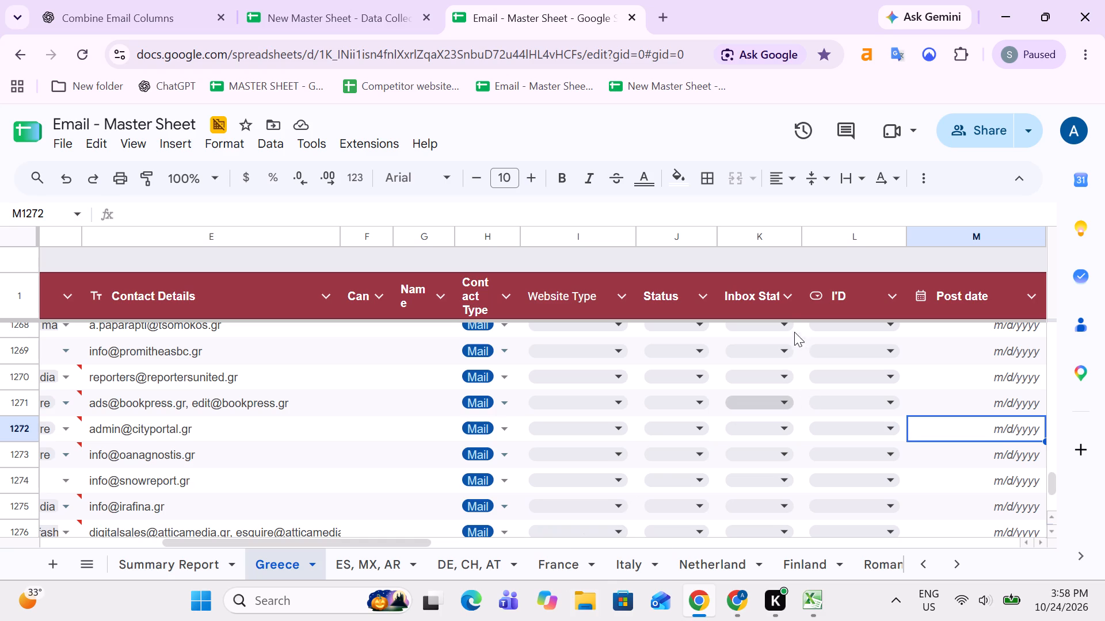
Filter the Greece table's Inbox Status column to Discussion On Going, NOT ALLOW PUBLICATION, Not Intrested, Reply Pending and Yes.
left_click(786, 301)
left_click(832, 397)
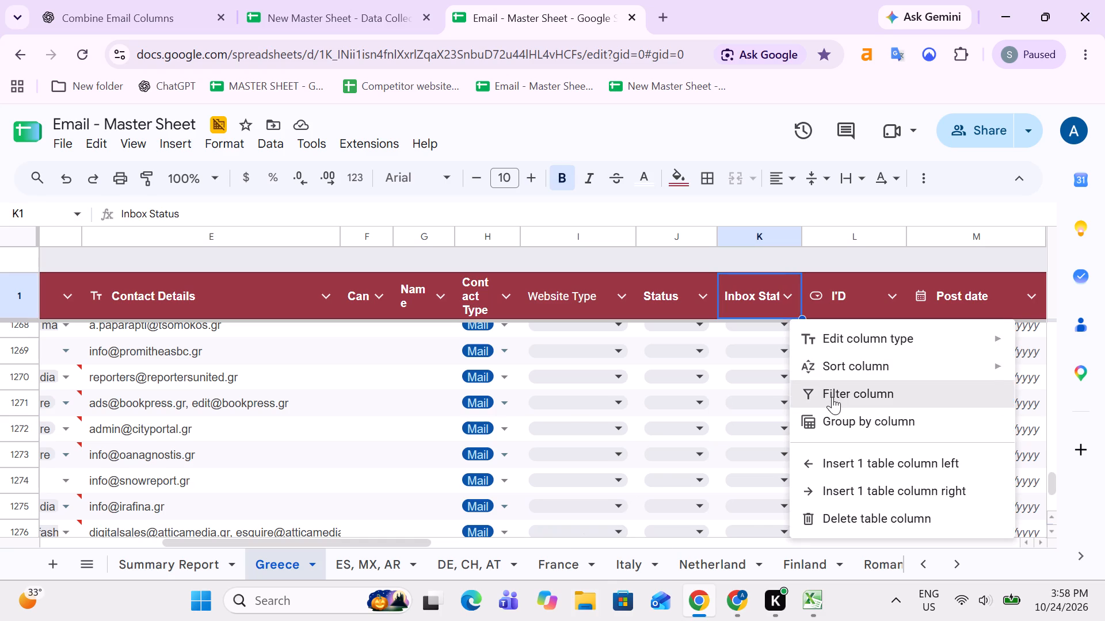
scroll(708, 448, "down", 4)
left_click(640, 345)
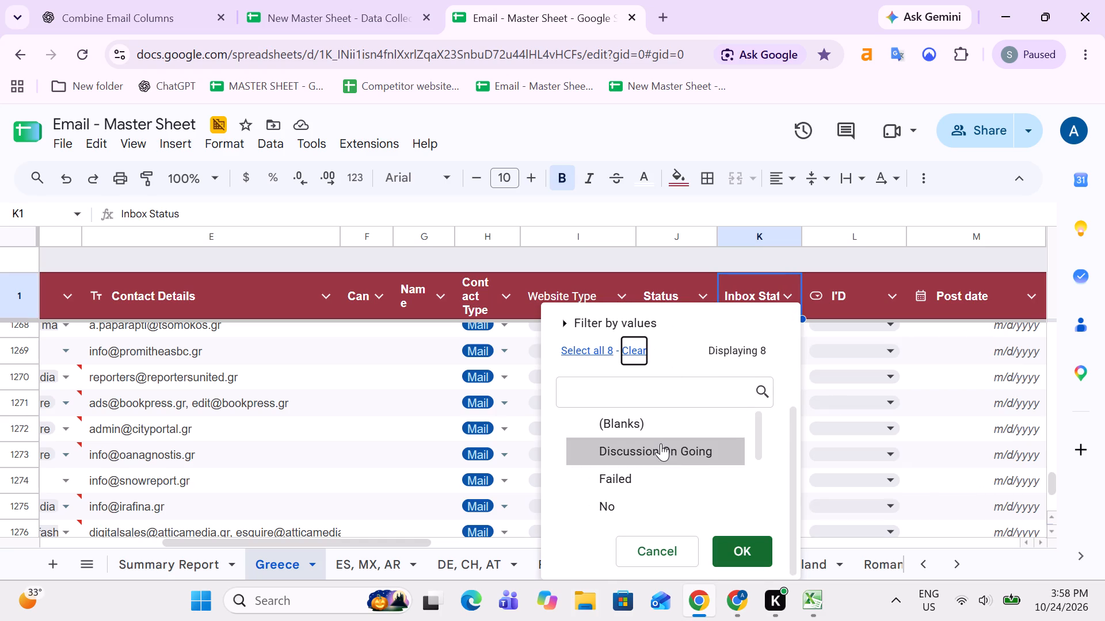
left_click(661, 443)
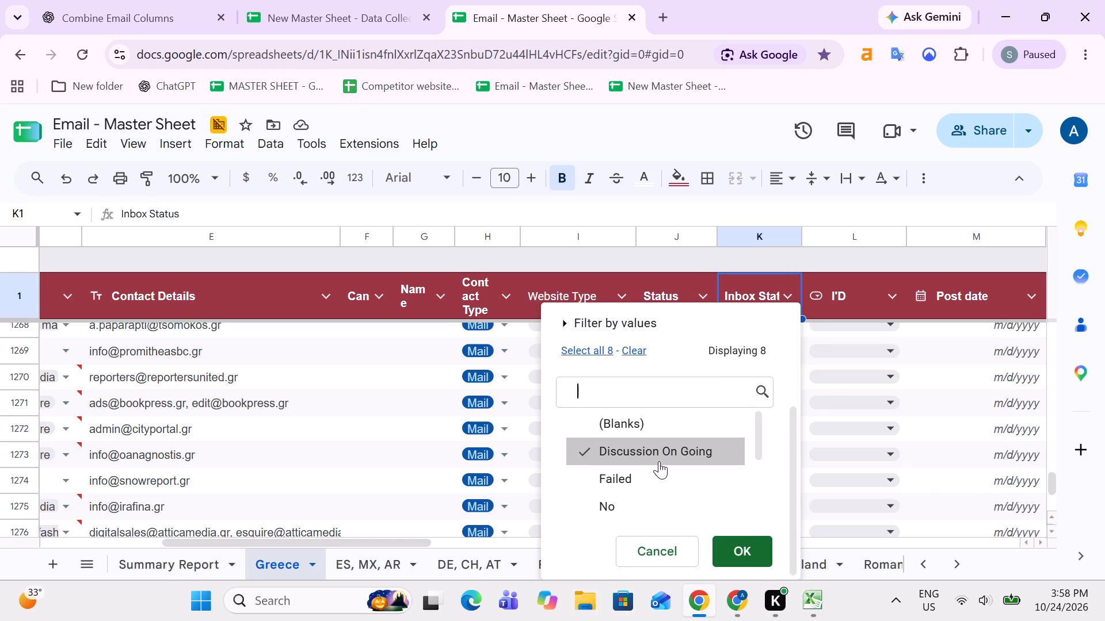
scroll(659, 461, "down", 1)
left_click(659, 461)
left_click(662, 495)
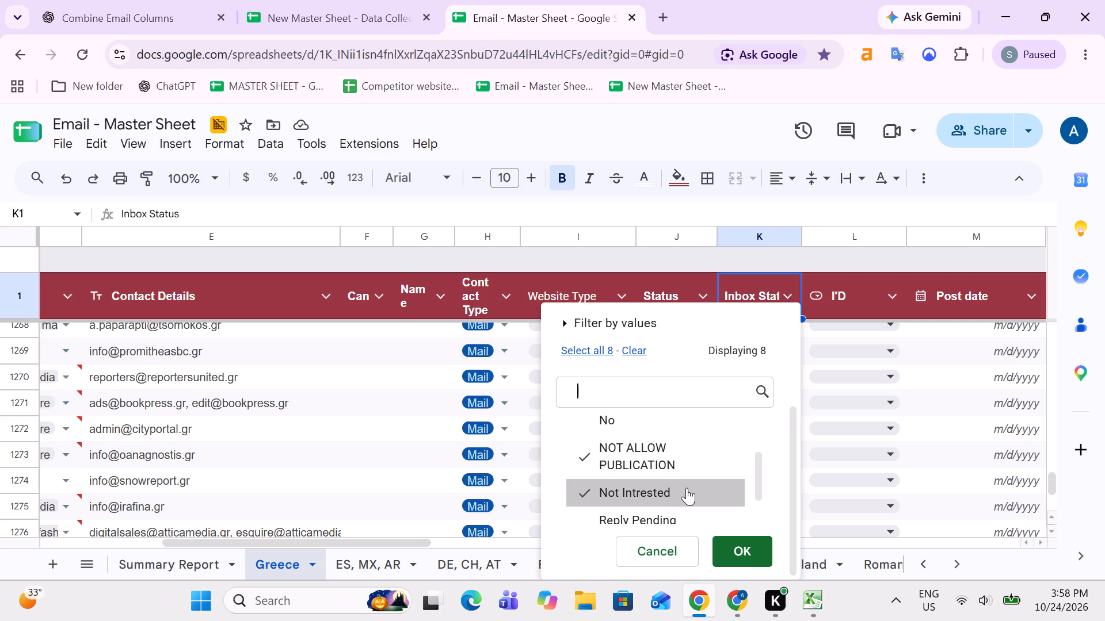
scroll(687, 488, "down", 1)
left_click(676, 476)
left_click(638, 505)
left_click(761, 547)
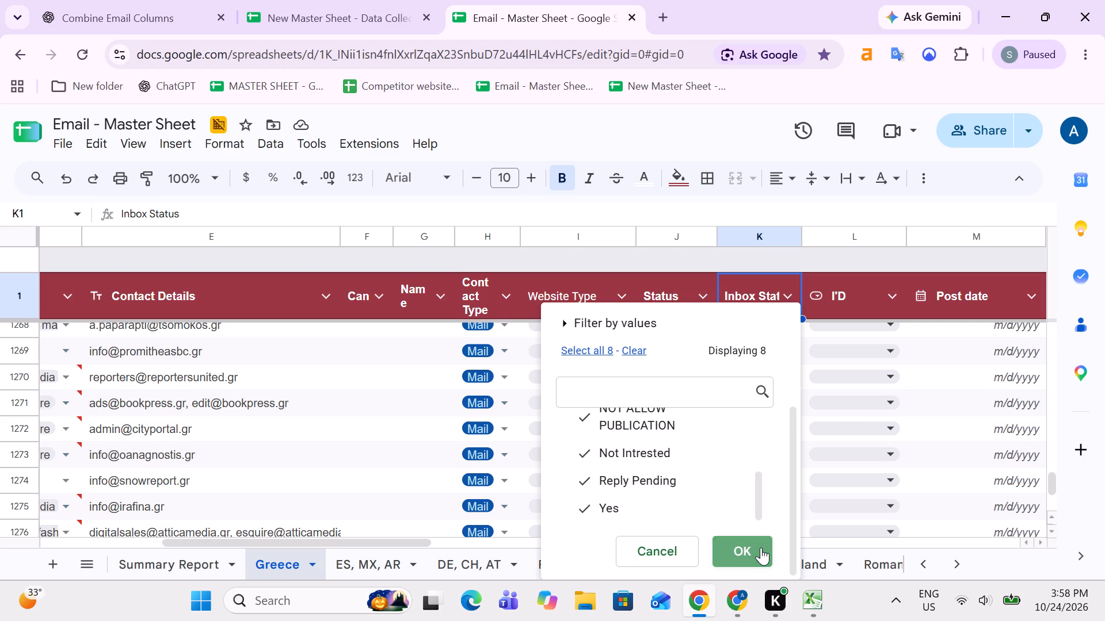
Copy the filtered domains in the Greece sheet's Domain column, from A5 down to A1175.
key("Up")
key("Down")
key("Up")
key("Down")
key("Left")
key("Left")
key("Left")
key("Left")
key("Left")
key("Left")
key("Left")
key("Left")
key("Left")
key("Left")
key("Left")
key("Left")
key("Left")
key("Left")
key("Left")
key("Left")
key("Left")
key("Left")
key("Left")
key("Left")
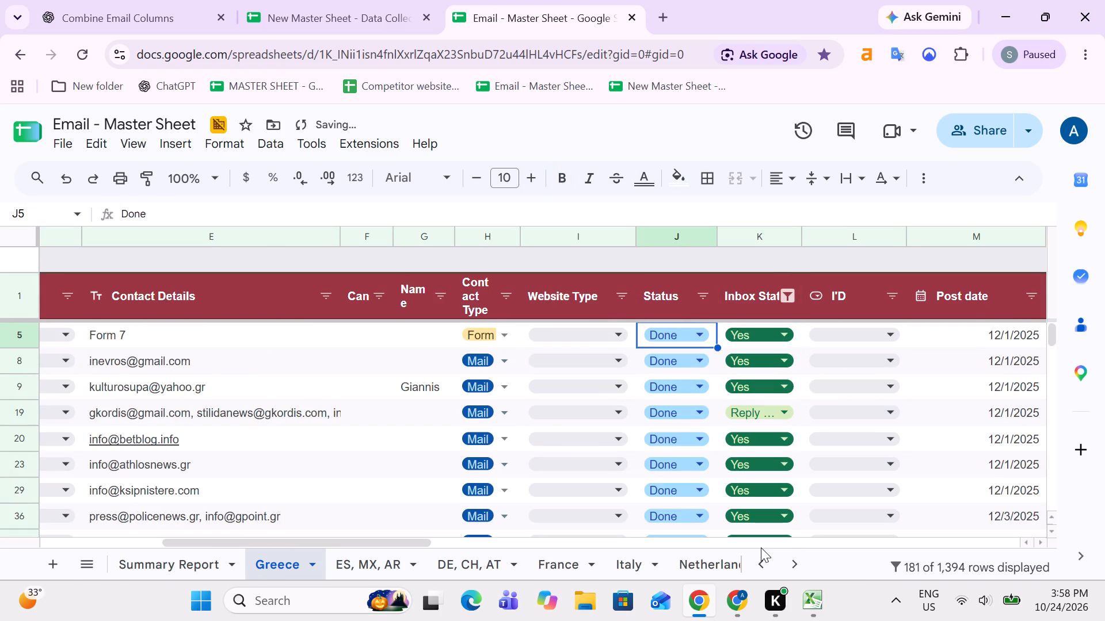
key("Up")
key("Down")
key("ctrl+shift+Down")
key("ctrl+c")
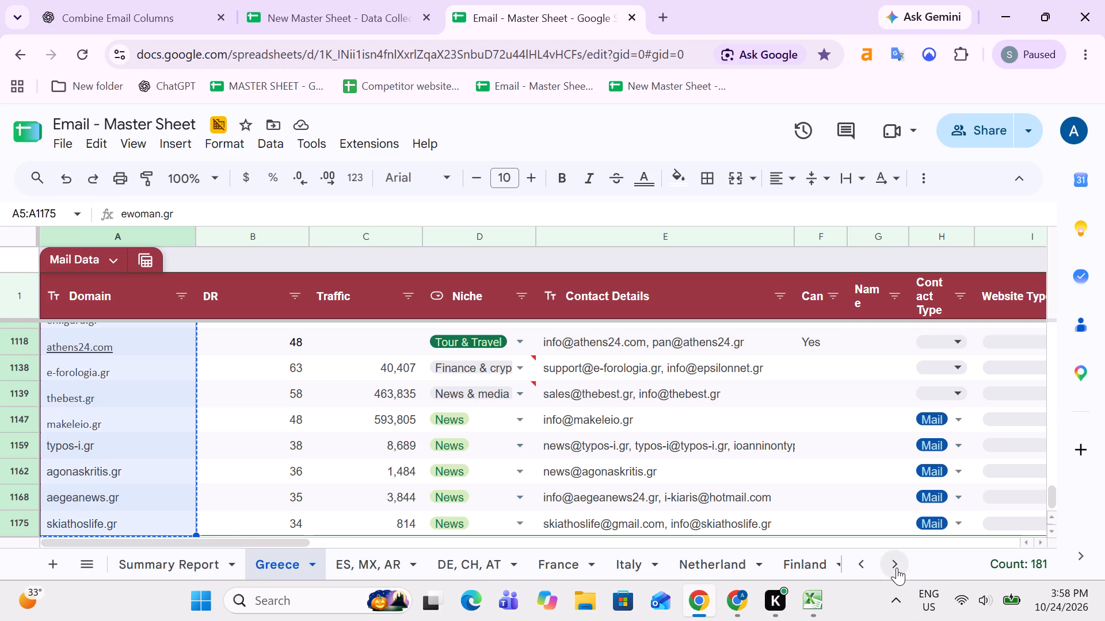
Paste the copied Greece domains into Sheet28 as values only from A49, below the existing domain list.
left_click(897, 568)
left_click(773, 565)
key("Down")
key("ctrl+Down")
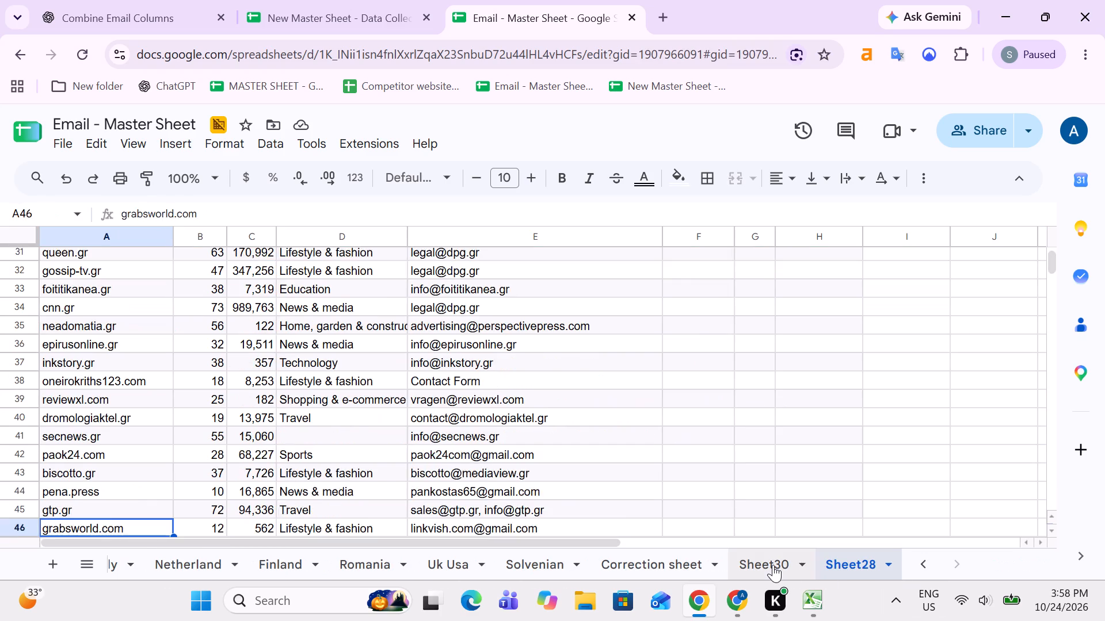
key("Down")
key("Down")
key("Down")
key("Down")
key("Down")
key("Up")
key("Up")
key("ctrl+v")
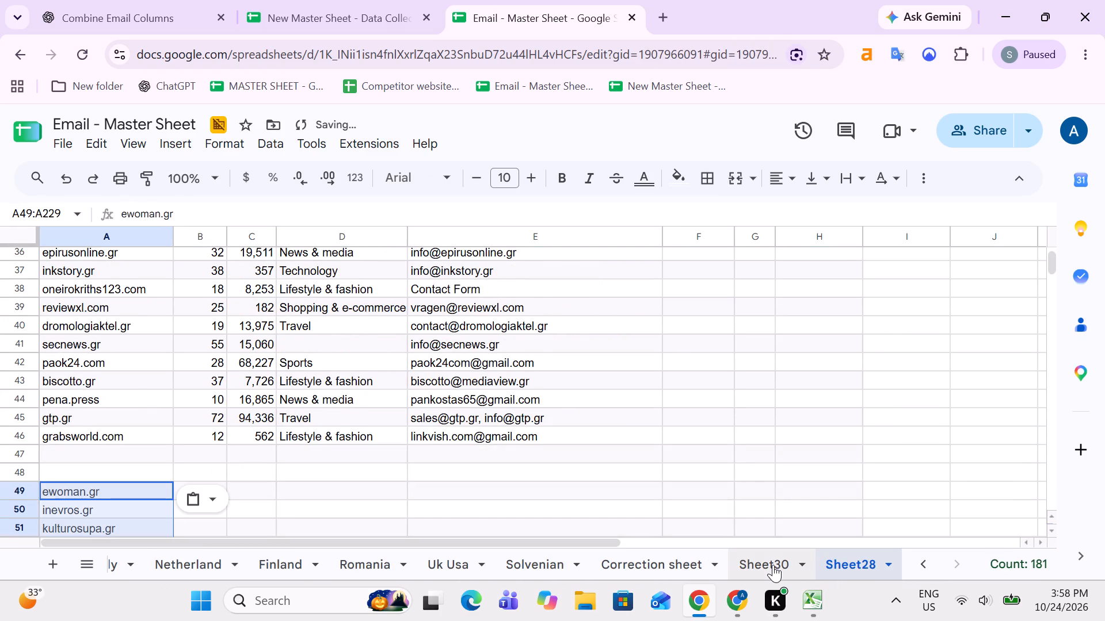
left_click(219, 499)
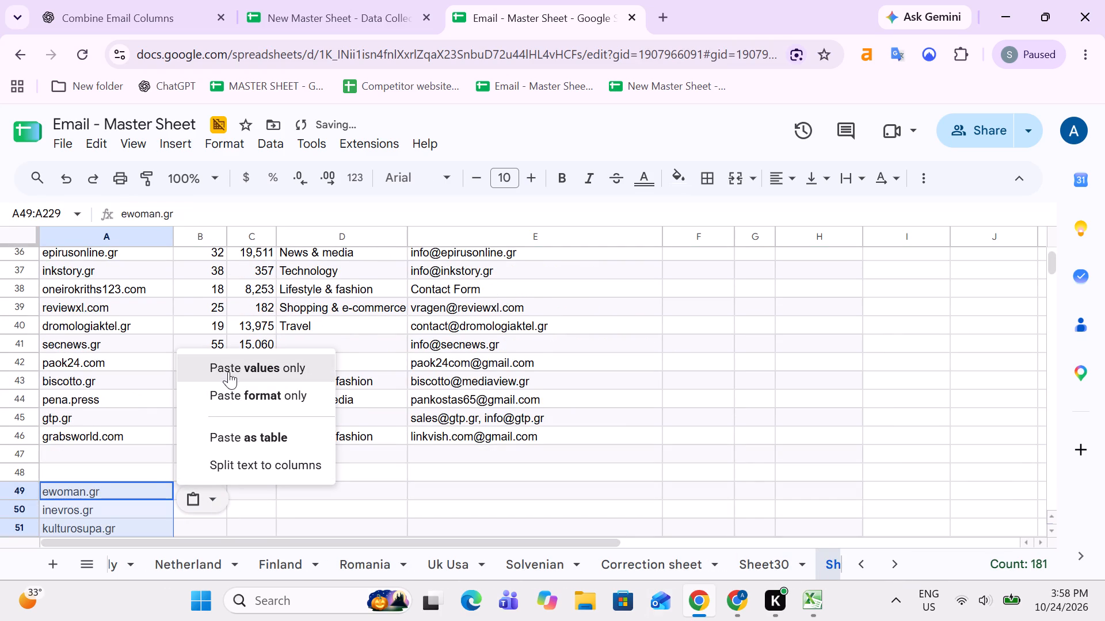
left_click(228, 368)
Turn on a filter for Sheet28's header row and filter the Domain column by the red fill colour.
key("Up")
key("Up")
key("Up")
key("ctrl+Up")
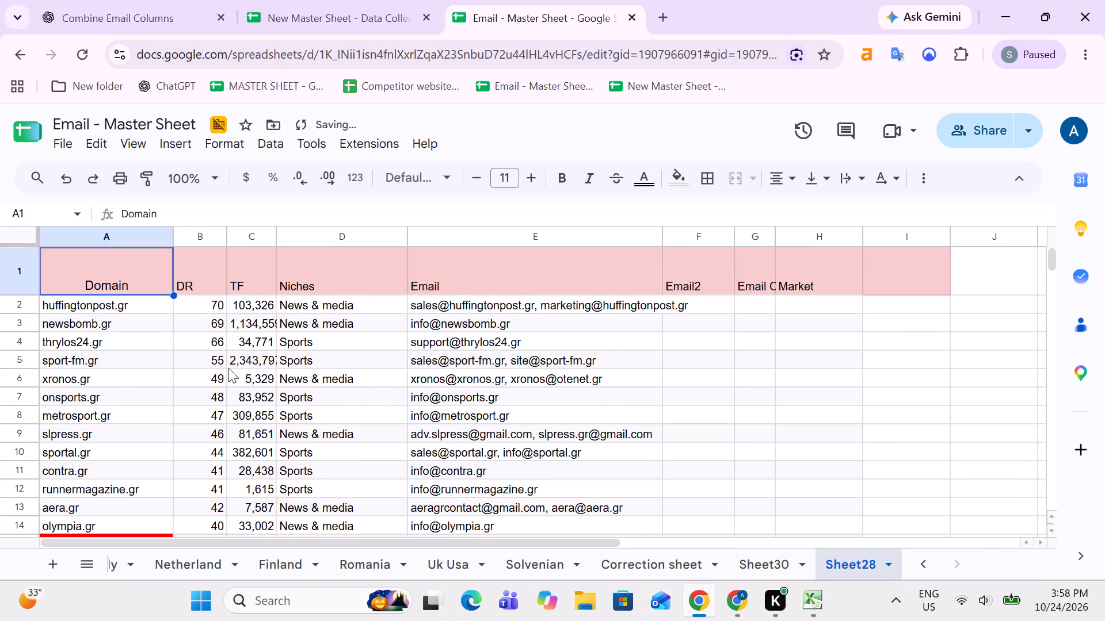
key("Down")
left_click(0, 266)
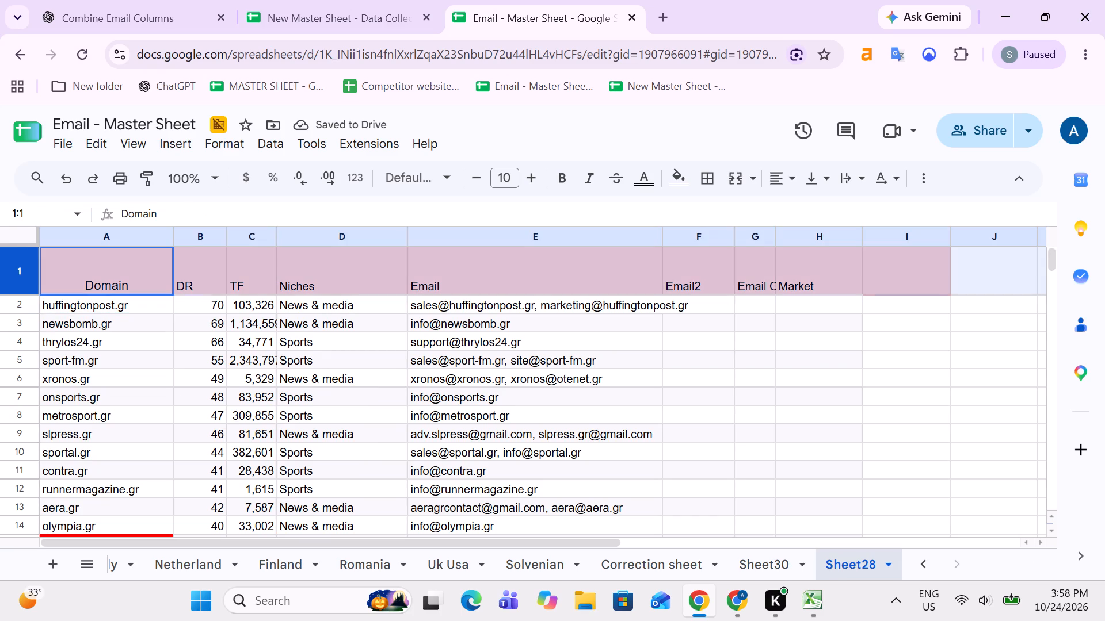
left_click(926, 175)
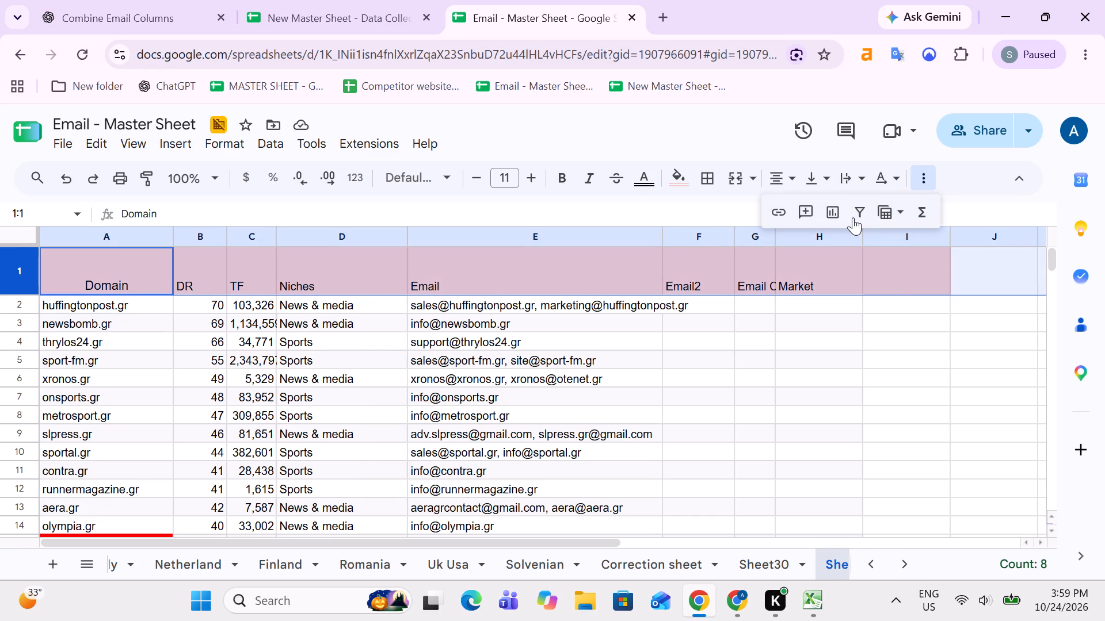
left_click(853, 216)
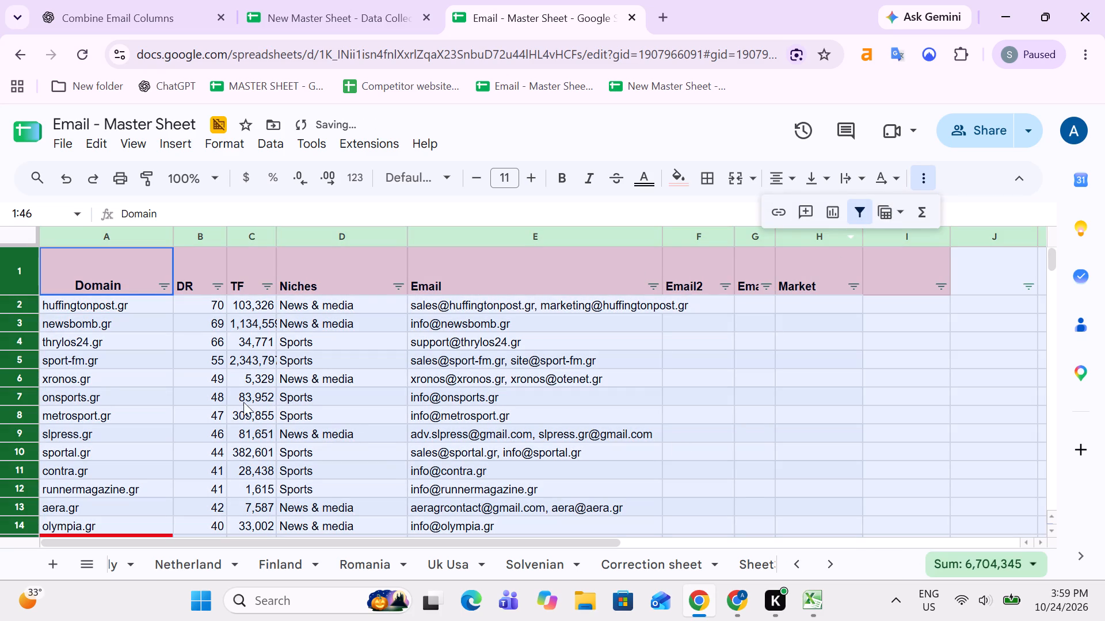
left_click(218, 352)
left_click(168, 283)
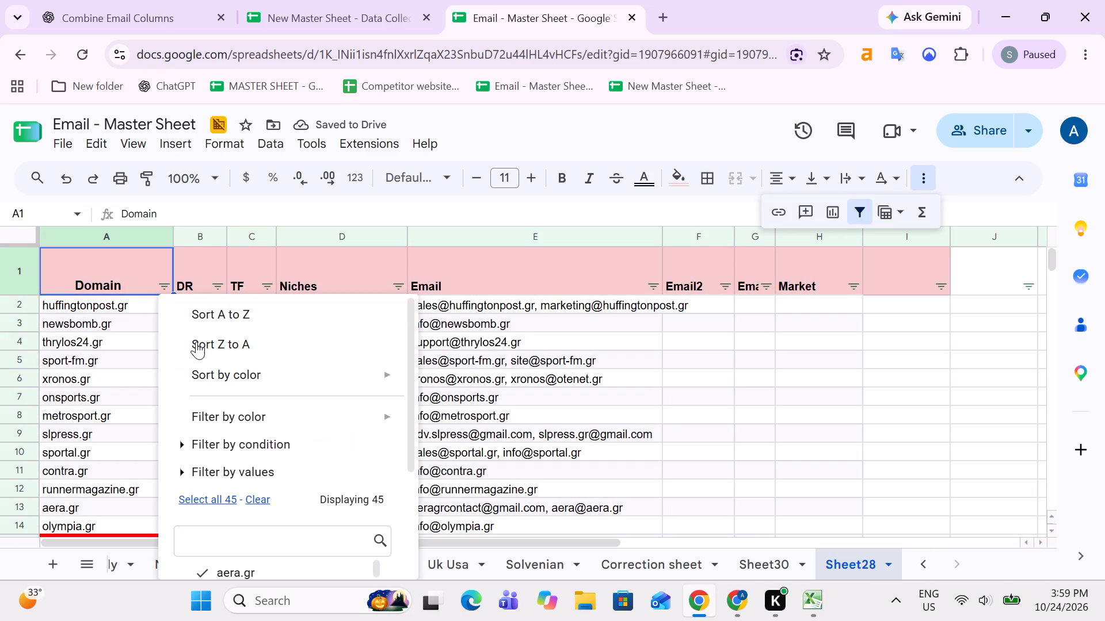
left_click(231, 406)
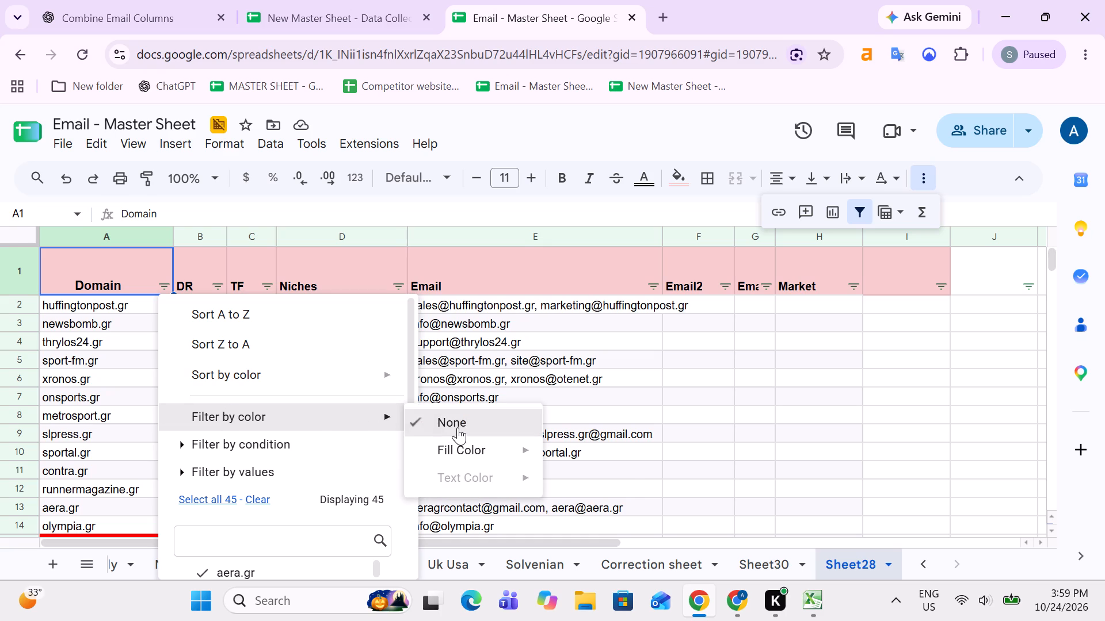
left_click(568, 503)
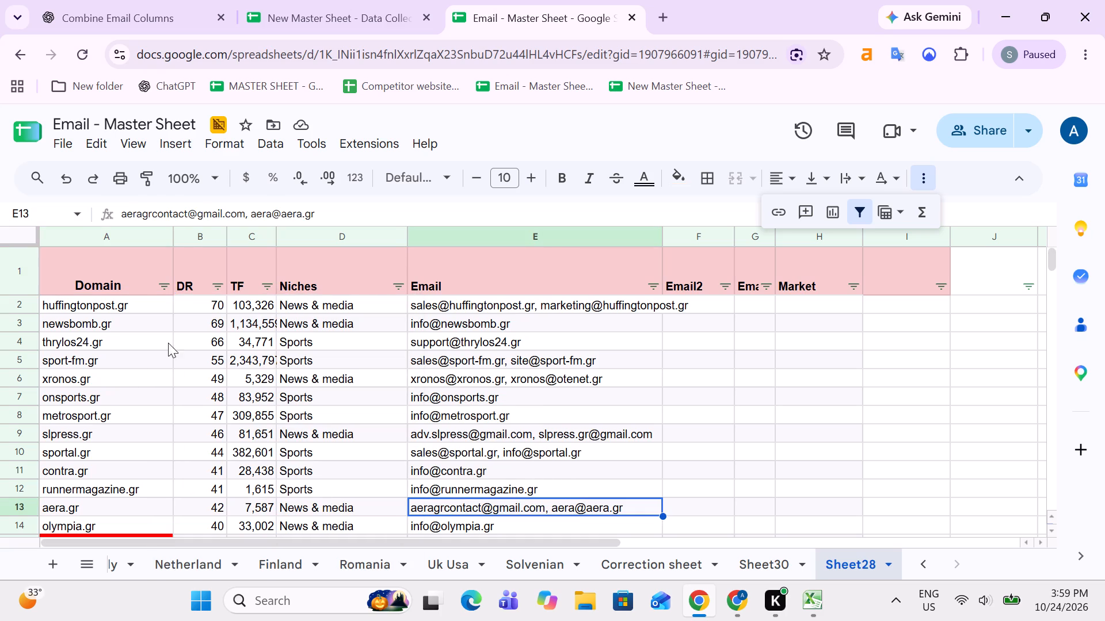
left_click_drag(164, 285, 166, 290)
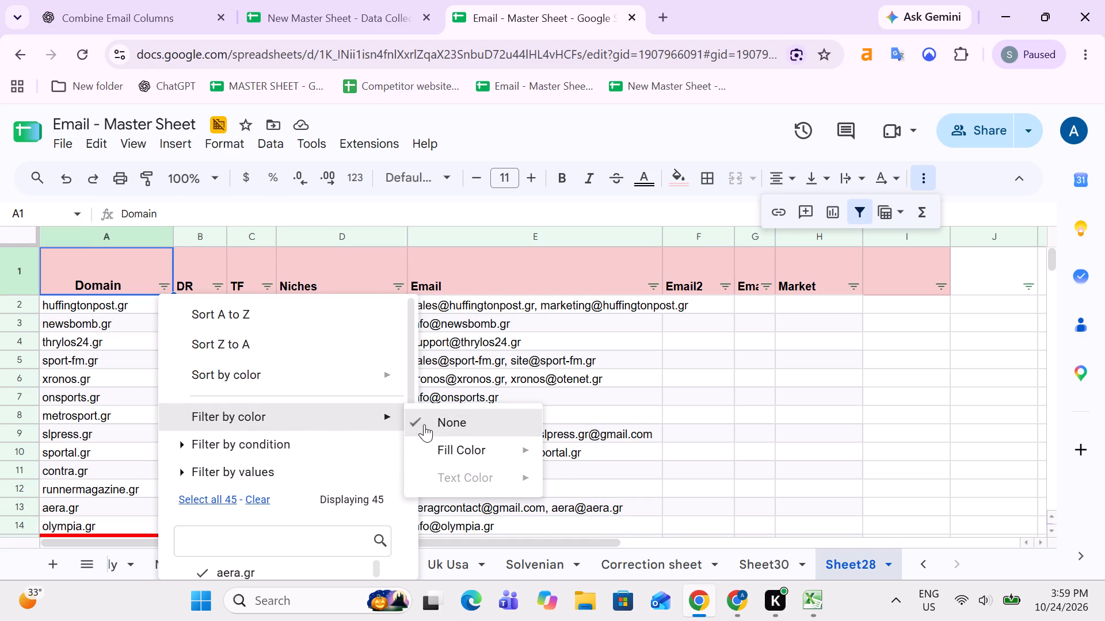
left_click(585, 479)
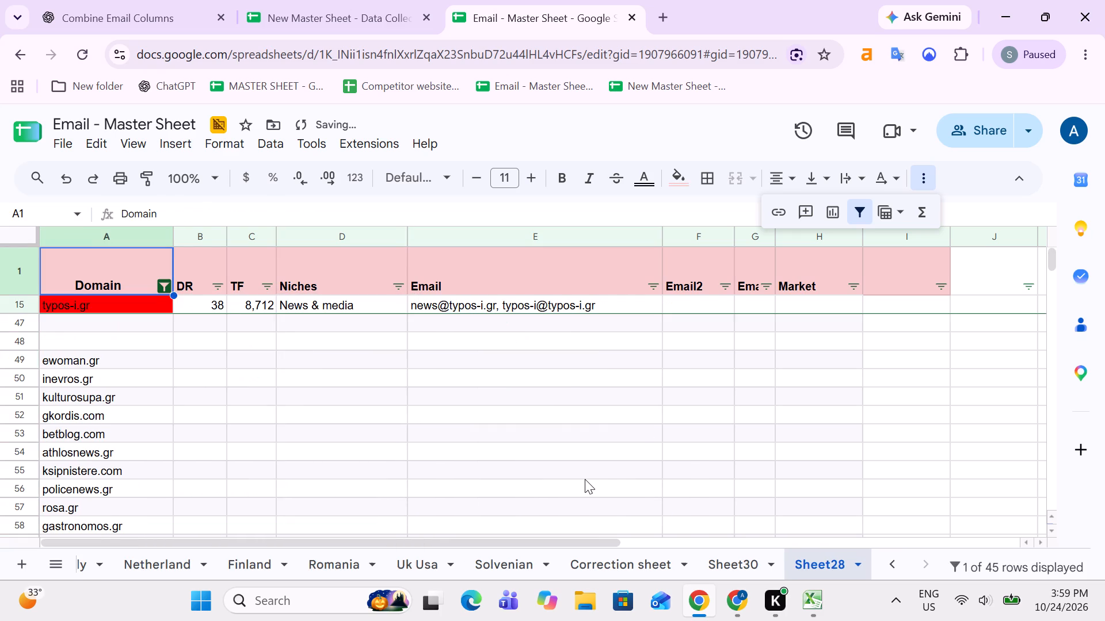
Delete the red-filled typos-i.gr row from Sheet28 and turn off the filter.
key("Down")
key("Right")
key("Left")
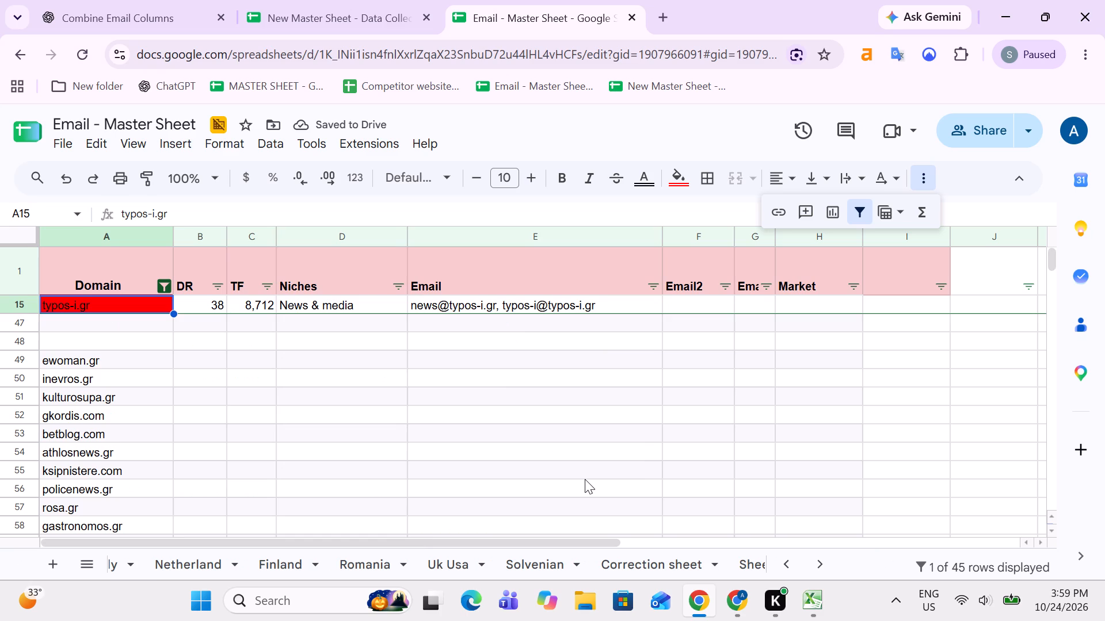
key("Up")
key("Down")
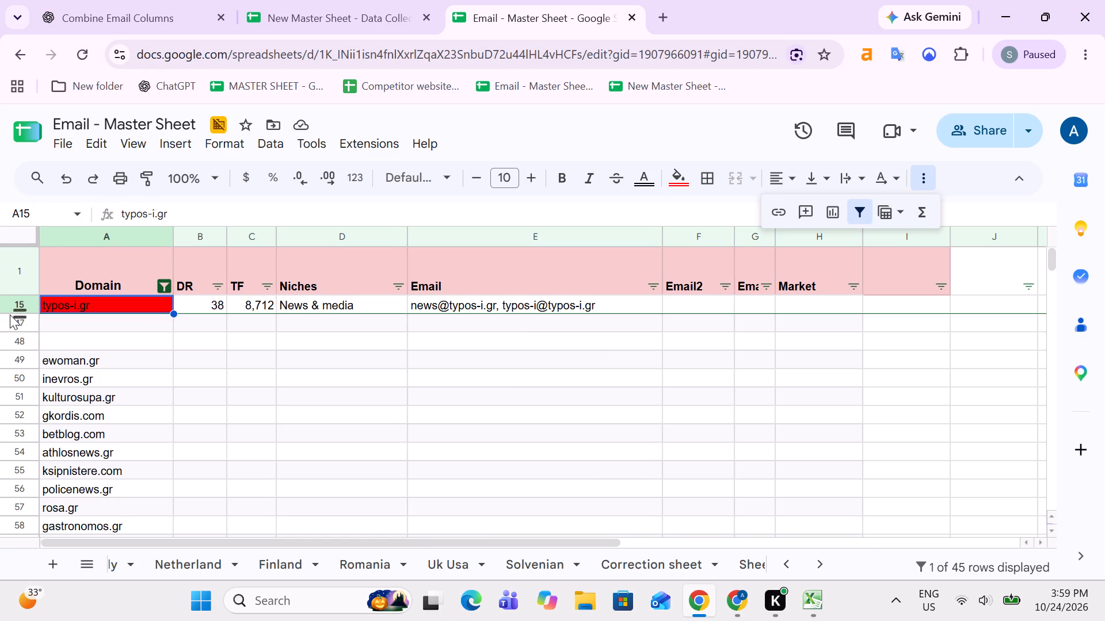
left_click(0, 301)
right_click(0, 301)
left_click(78, 381)
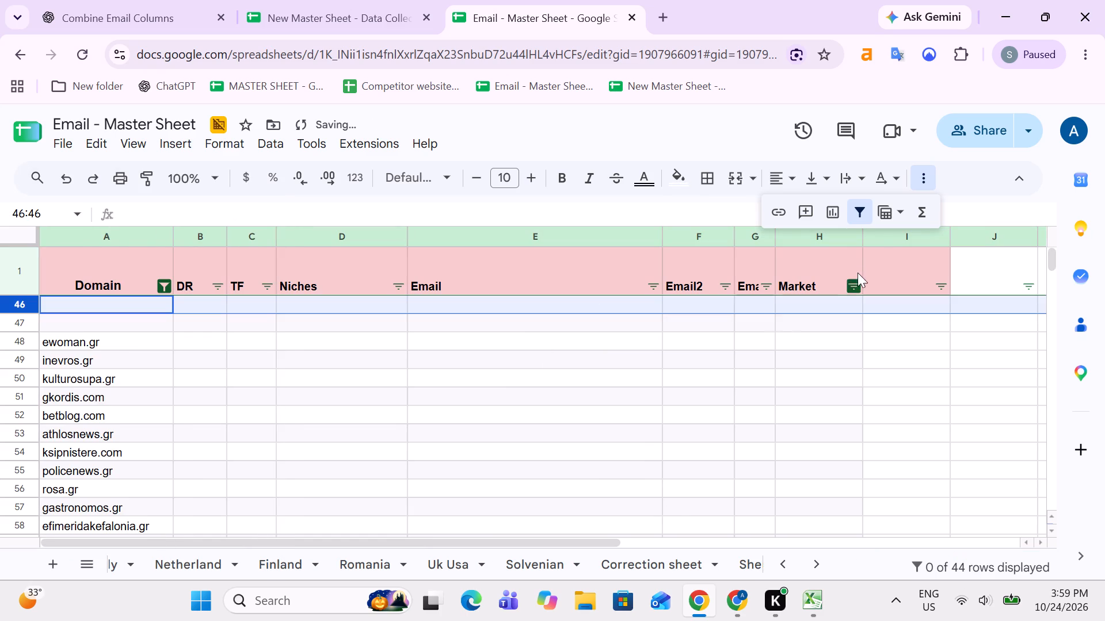
left_click(863, 211)
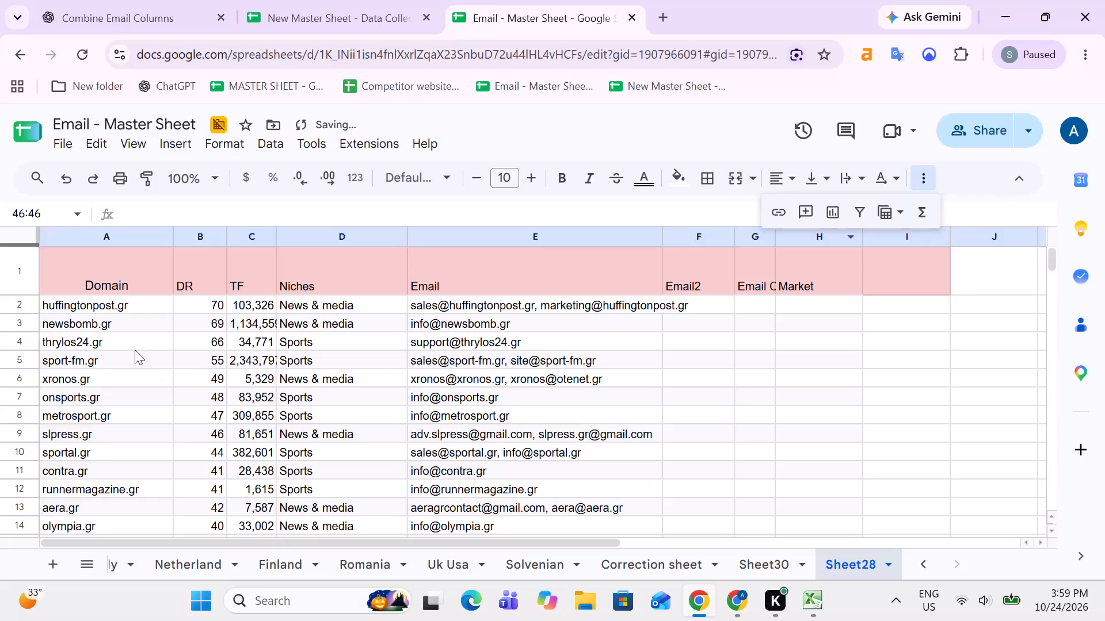
Clear the pasted Greece domains from A48 downward in Sheet28.
left_click(135, 350)
key("ctrl+Down")
key("Down")
key("Down")
key("Down")
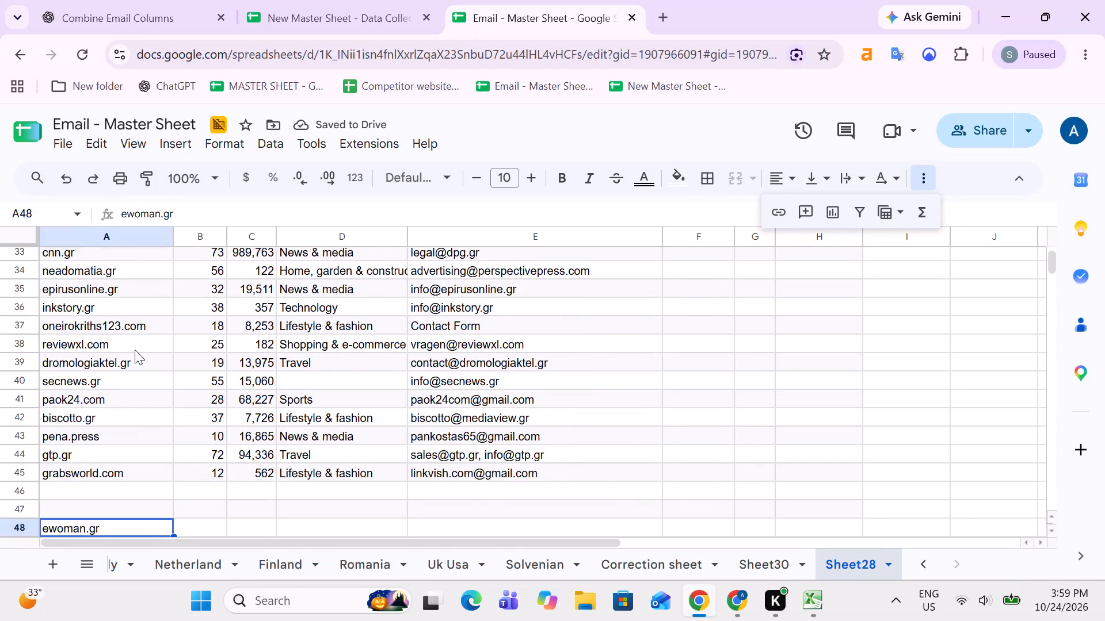
key("ctrl+shift+Down")
key("Delete")
Copy Sheet28's remaining domains in A2:A45.
key("Up")
key("Up")
key("Up")
key("Up")
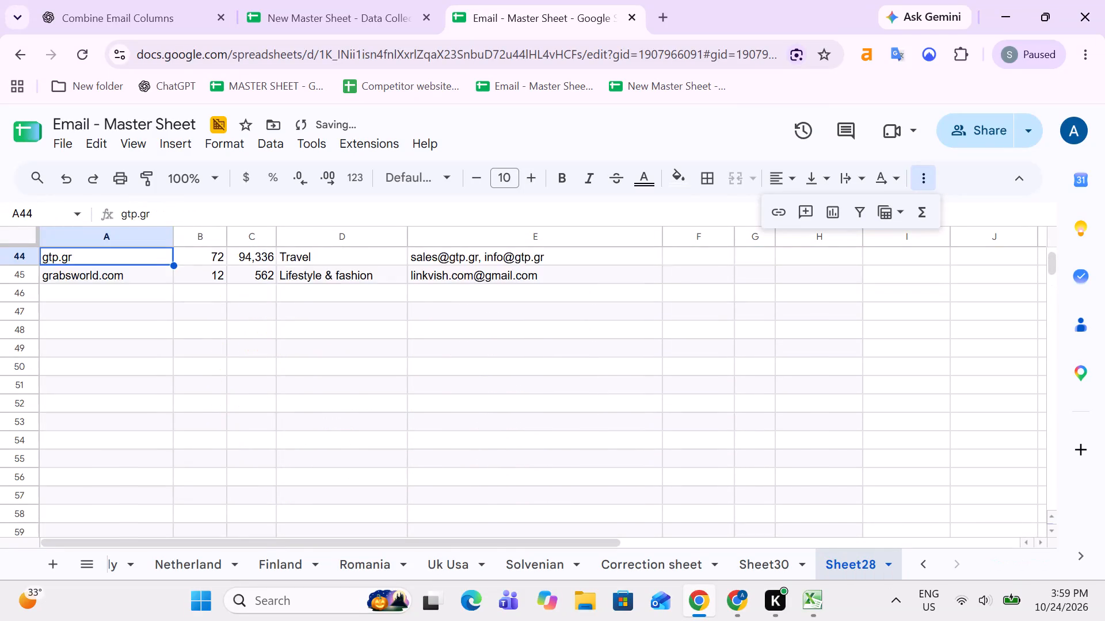
key("Up")
key("ctrl+Up")
key("Down")
key("ctrl+shift+Down")
key("ctrl+c")
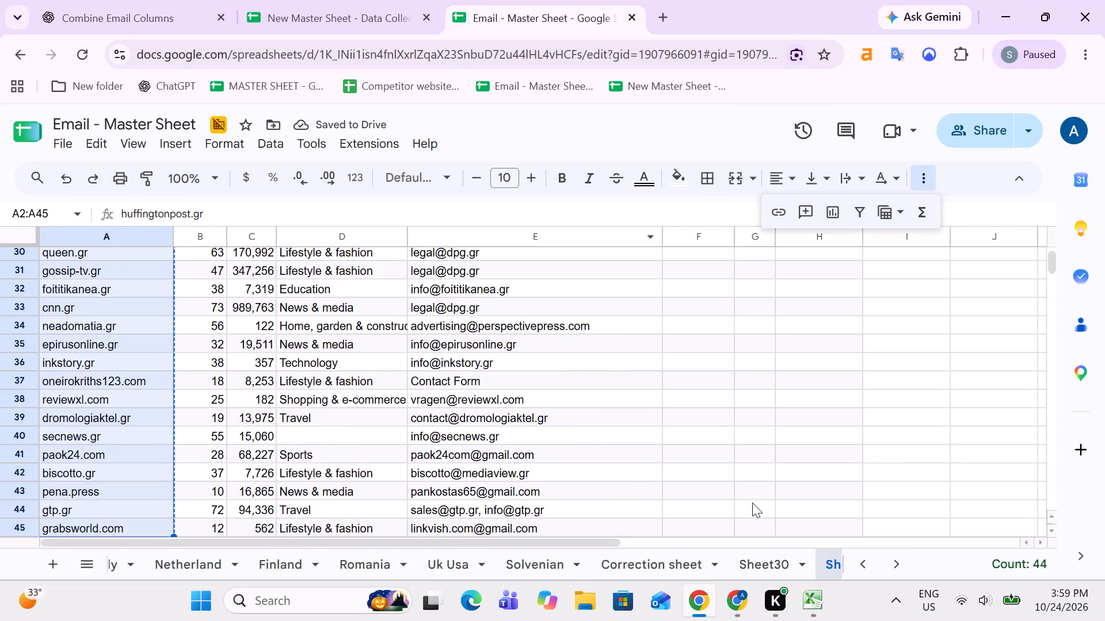
Turn off the Greece table's filter and paste the copied Sheet28 domains as values only from A1344.
left_click(864, 567)
left_click(285, 561)
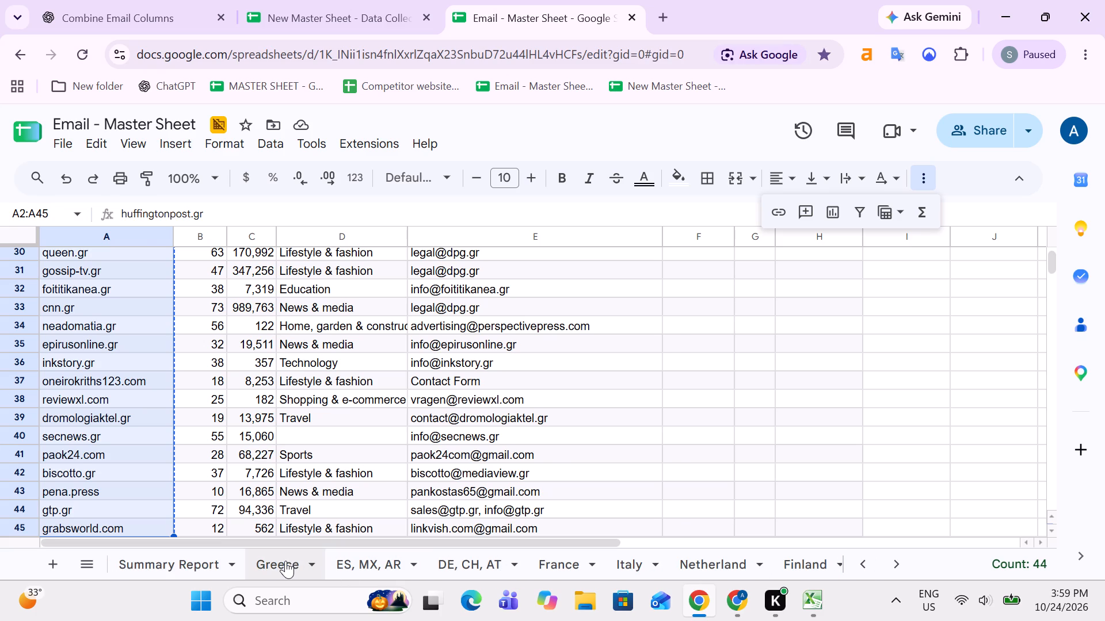
left_click(863, 209)
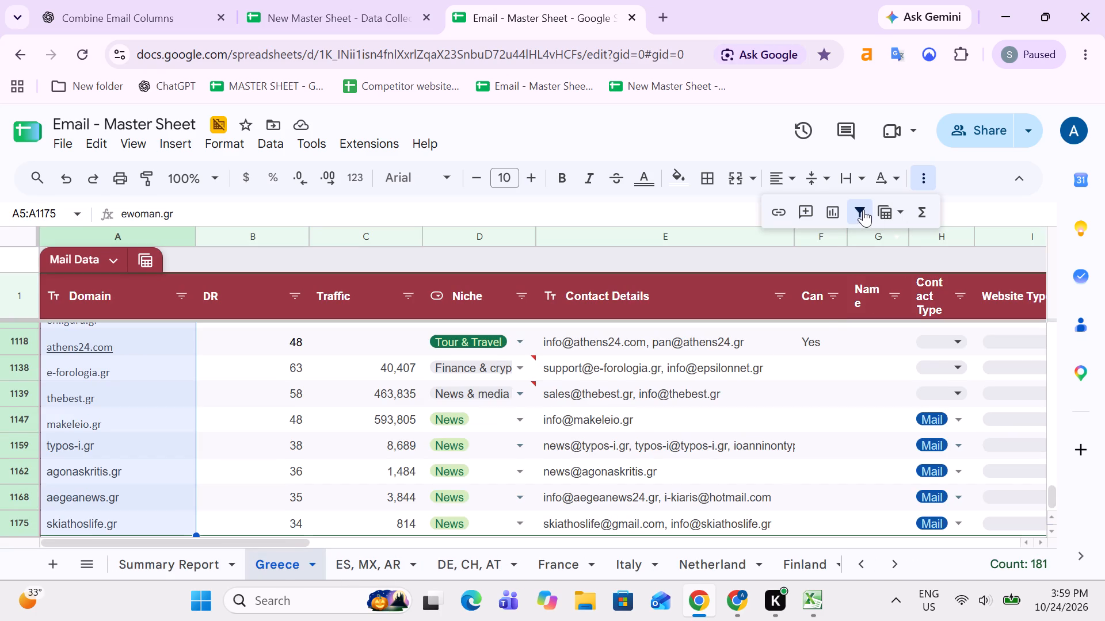
key("Down")
key("ctrl+Down")
key("Down")
key("Down")
key("Down")
key("Down")
key("Down")
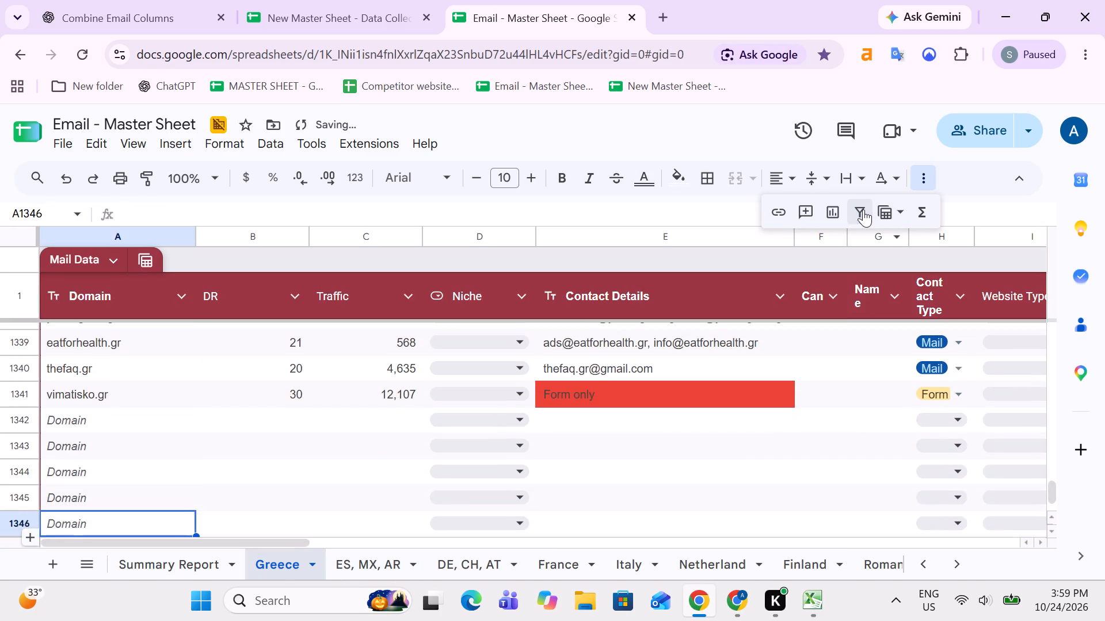
key("Up")
key("Up")
key("Up")
key("Down")
key("ctrl+v")
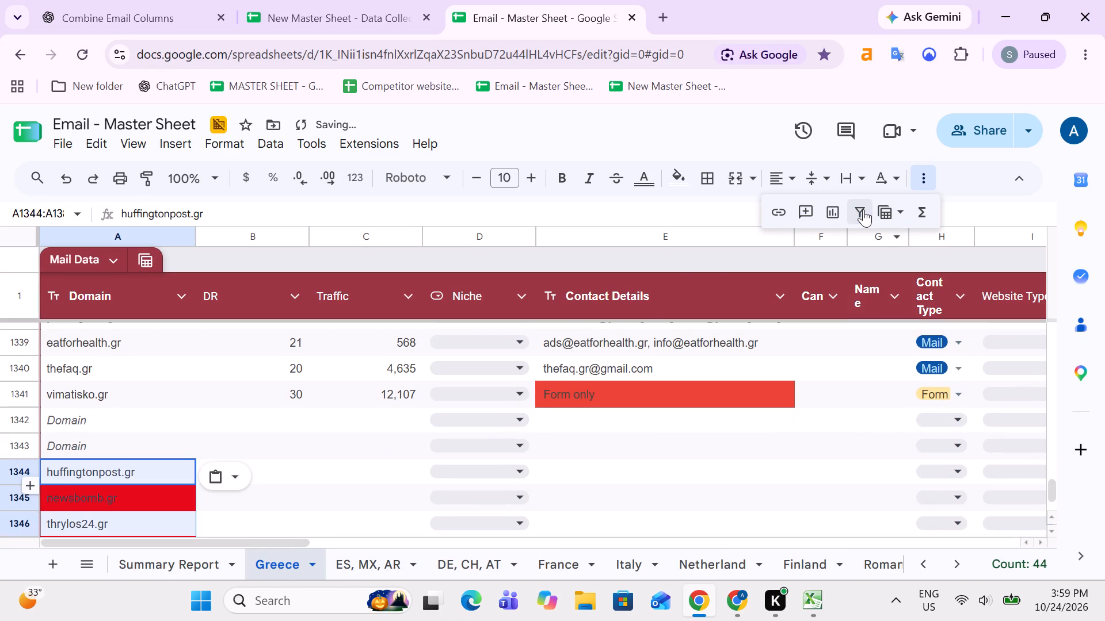
left_click(220, 483)
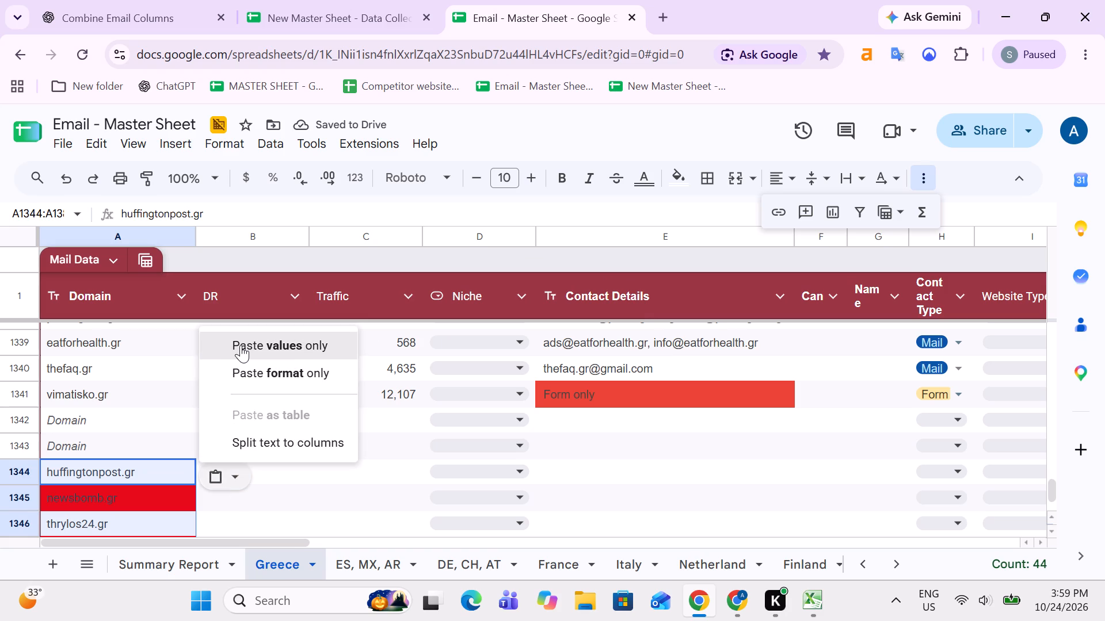
left_click(241, 344)
Filter the Greece table's Domain column by fill colour #EA4335.
scroll(280, 446, "down", 13)
scroll(273, 454, "up", 6)
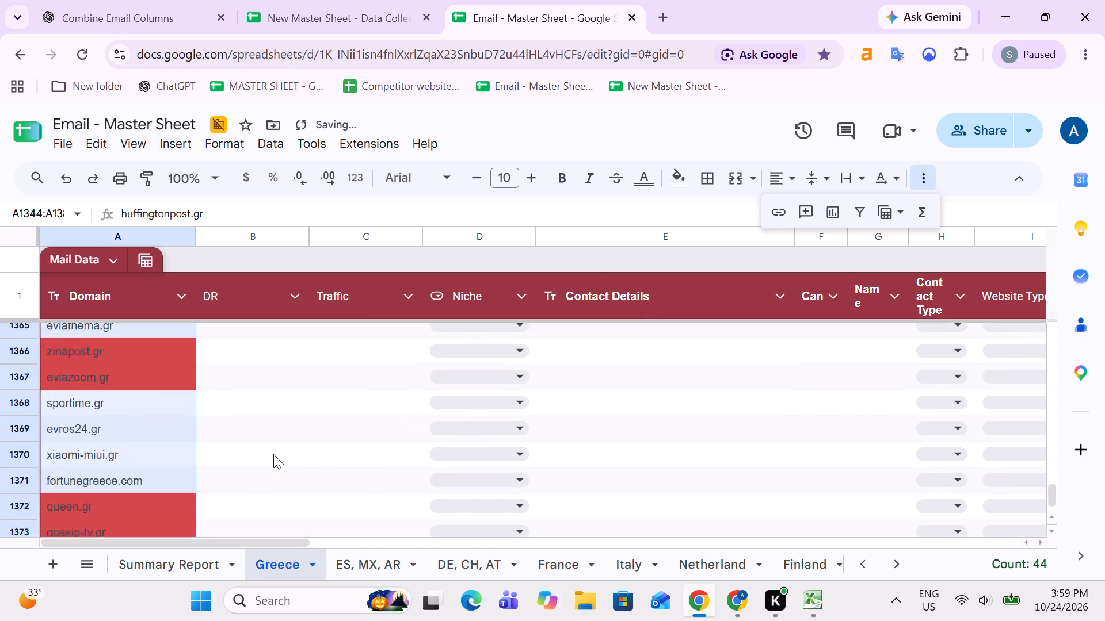
scroll(273, 454, "up", 7)
left_click(189, 298)
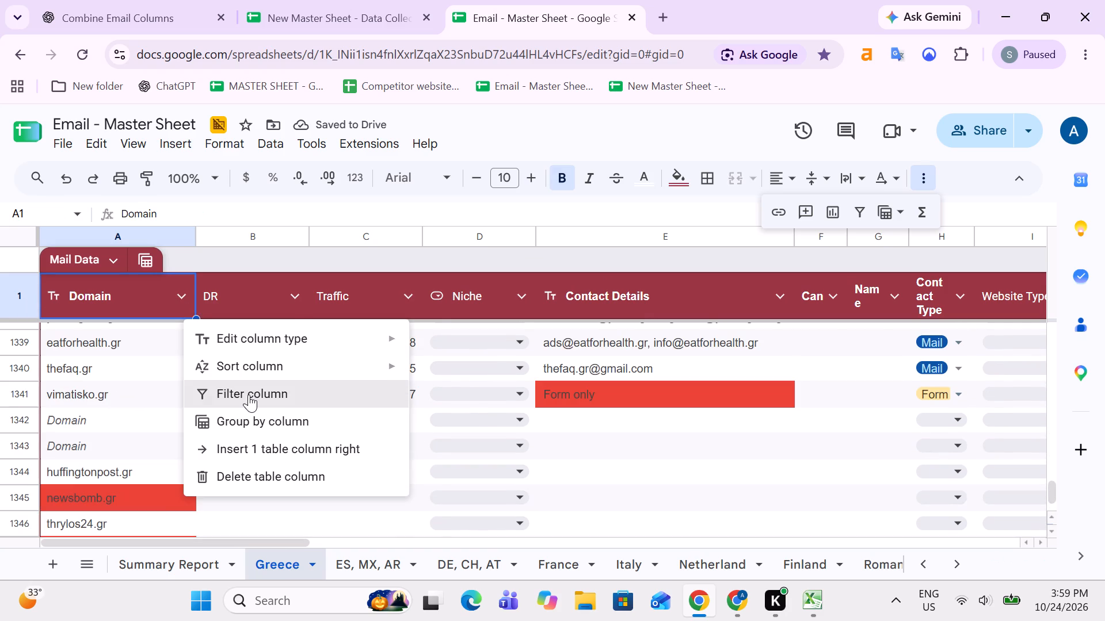
left_click(249, 394)
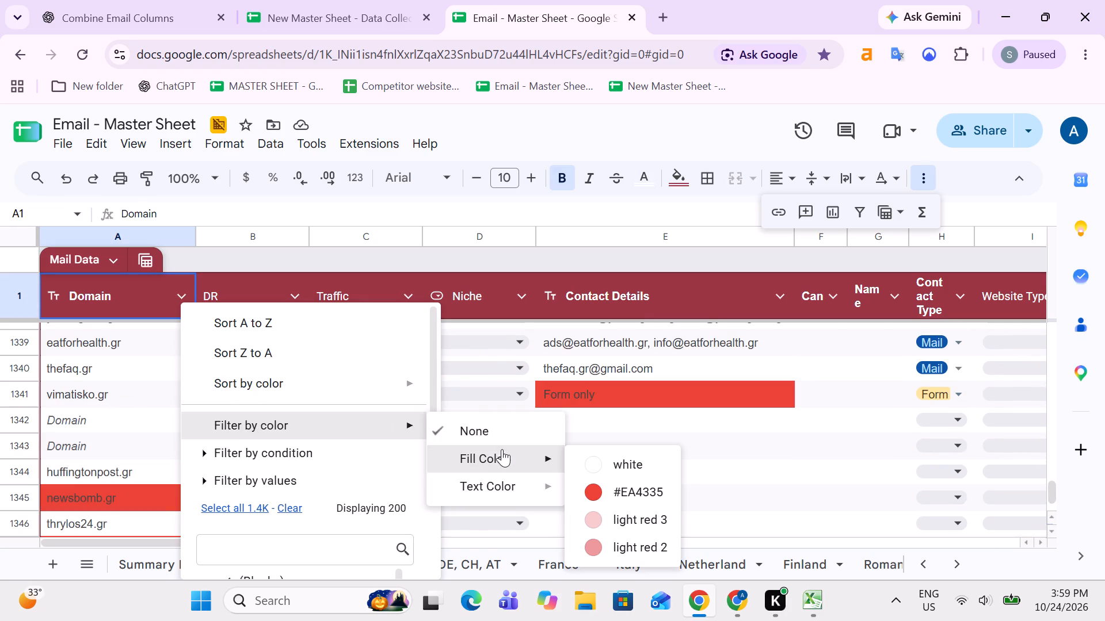
left_click(623, 495)
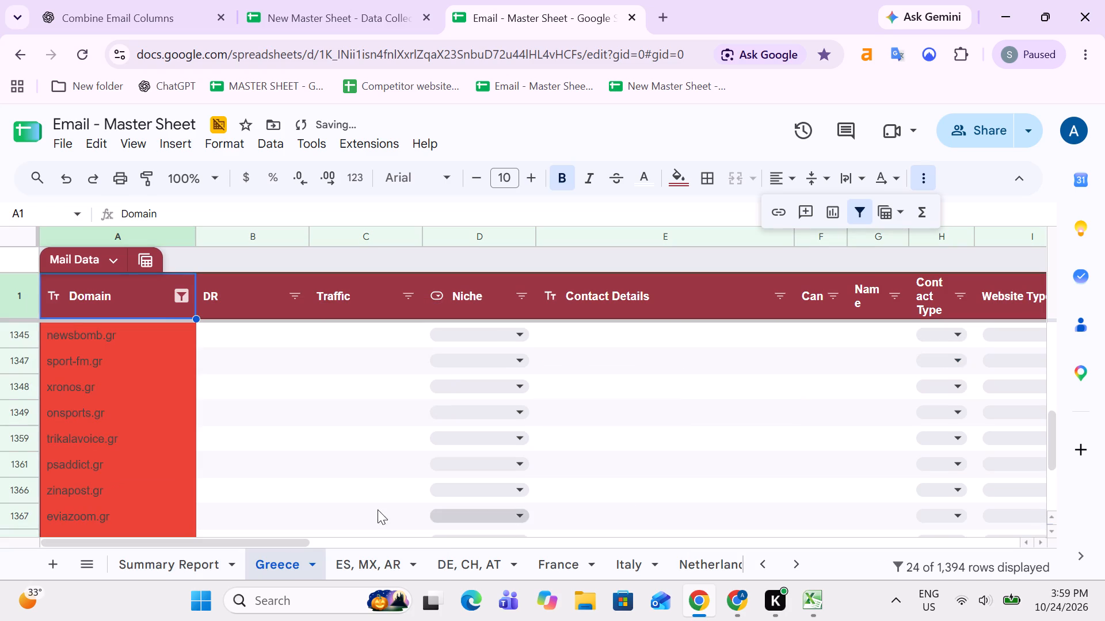
Examine the red-filled domains in the filtered Greece table, comparing the existing records with the newly pasted entries.
scroll(294, 482, "down", 5)
scroll(286, 479, "up", 8)
scroll(286, 479, "down", 3)
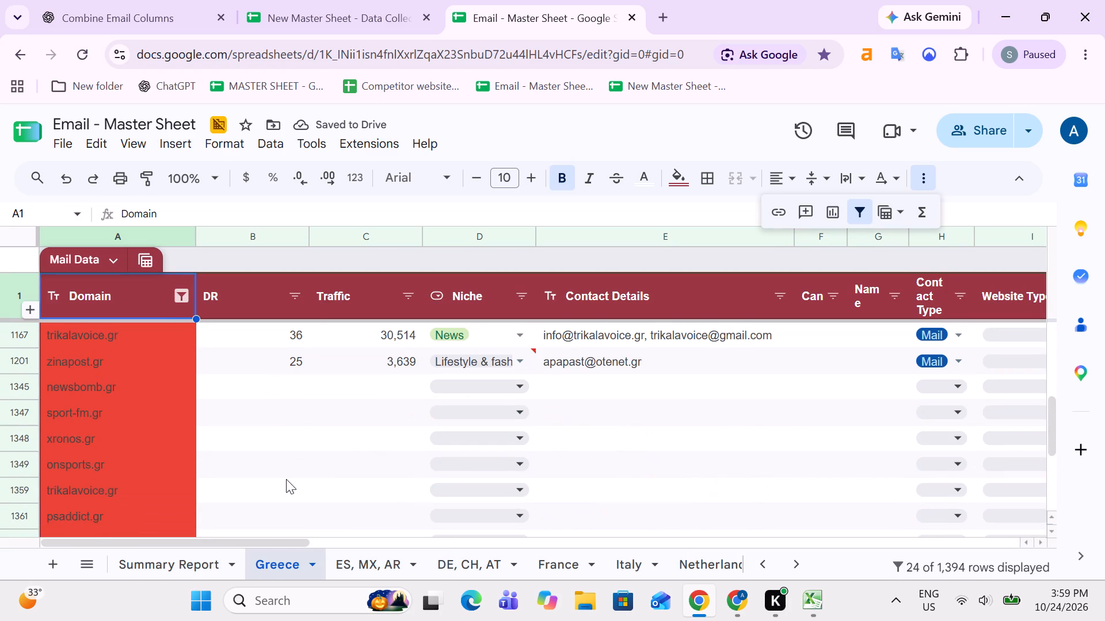
scroll(286, 479, "up", 2)
scroll(286, 479, "down", 4)
scroll(291, 481, "up", 1)
scroll(319, 402, "up", 2)
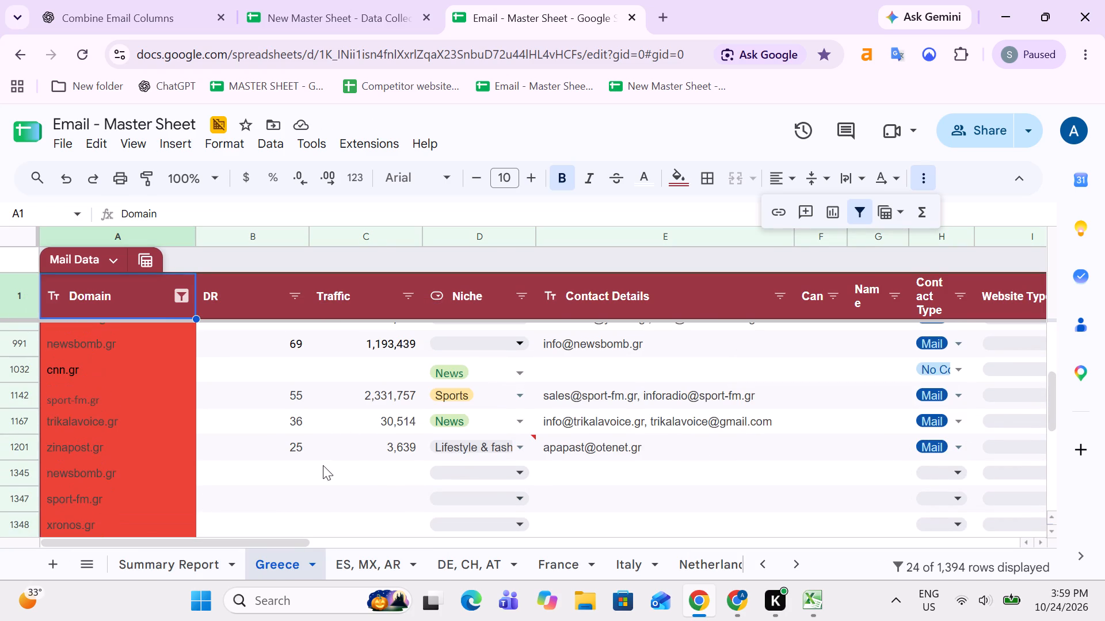
Select the pasted red-filled domains from A1345 downward to check their count, and return to the existing records above them.
left_click(319, 468)
key("Left")
key("Left")
key("Left")
key("Left")
key("Left")
key("Left")
key("Left")
key("Left")
key("Left")
key("Left")
key("Left")
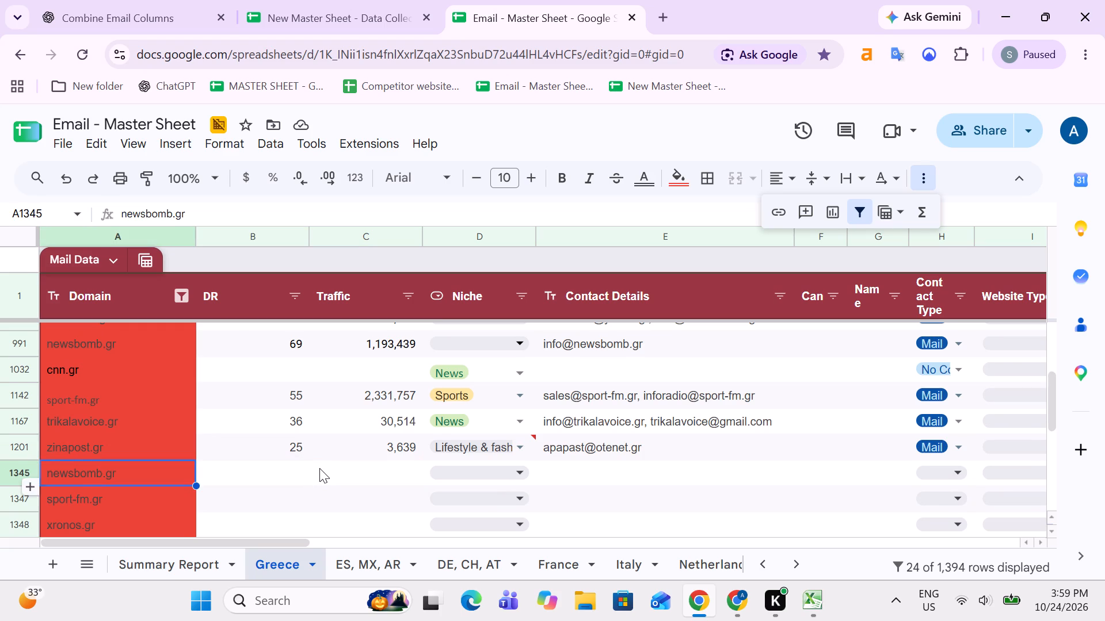
key("ctrl+shift+Down")
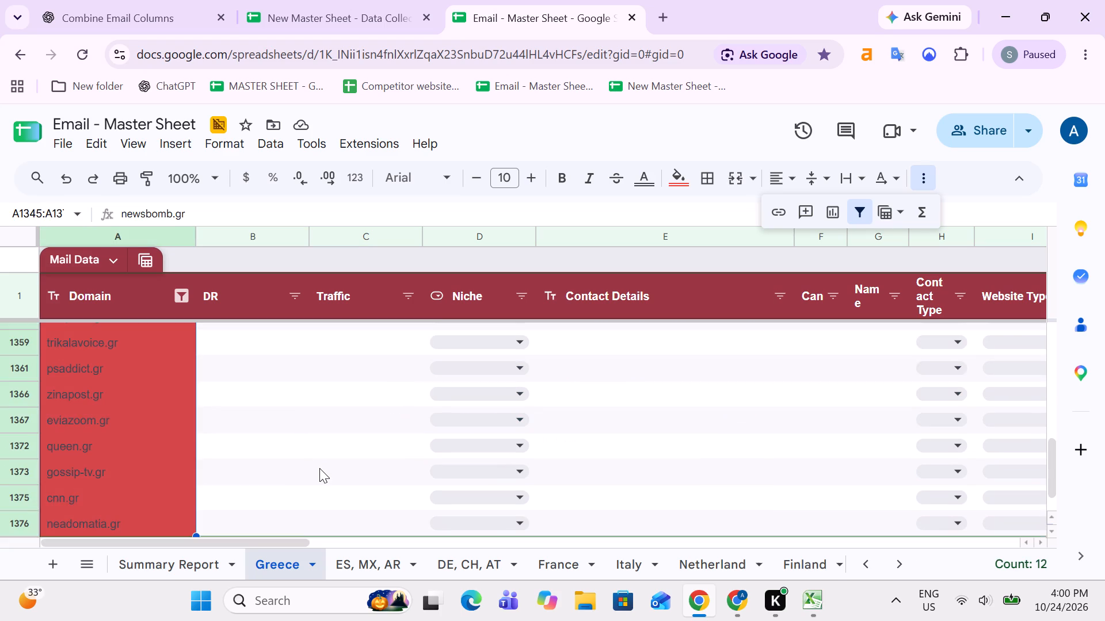
key("Up")
key("Up")
key("Up")
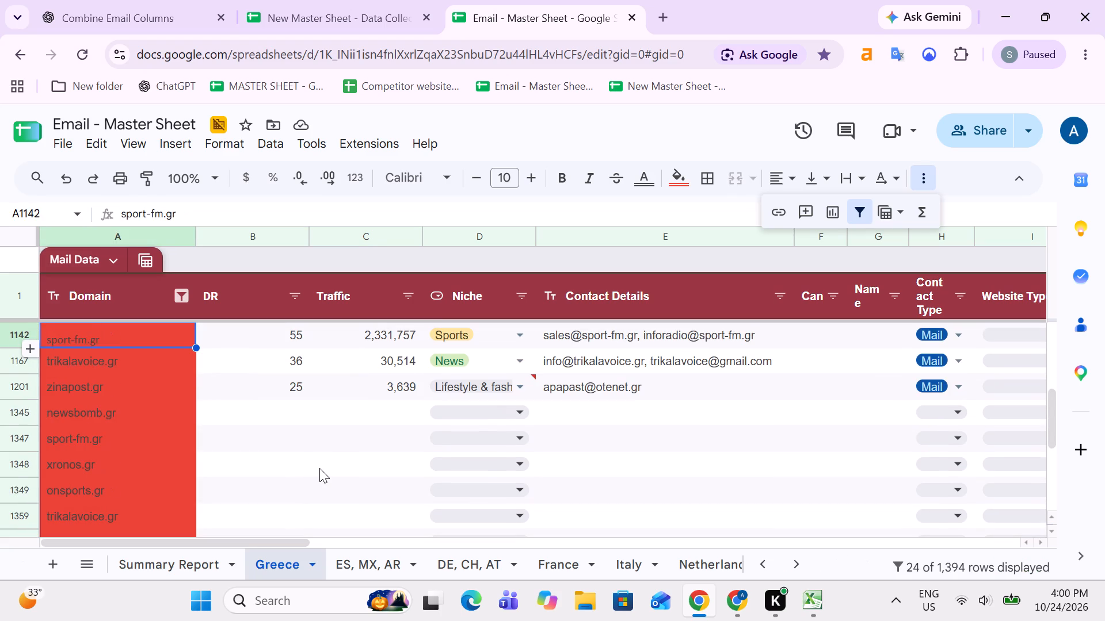
Examine the existing zinapost.gr record in row 1201 across to its Post date columns, and return to its domain.
key("Down")
key("Down")
key("Right")
key("Right")
key("Right")
key("Right")
key("Right")
key("Right")
key("Right")
key("Right")
key("Right")
key("Right")
key("Right")
key("Right")
key("Right")
key("Left")
key("Left")
key("Left")
key("Left")
key("Left")
key("Left")
key("Left")
key("Left")
key("Left")
key("Left")
key("Left")
key("Left")
key("Left")
key("Left")
key("Left")
key("Left")
key("Left")
key("Left")
key("Left")
key("Left")
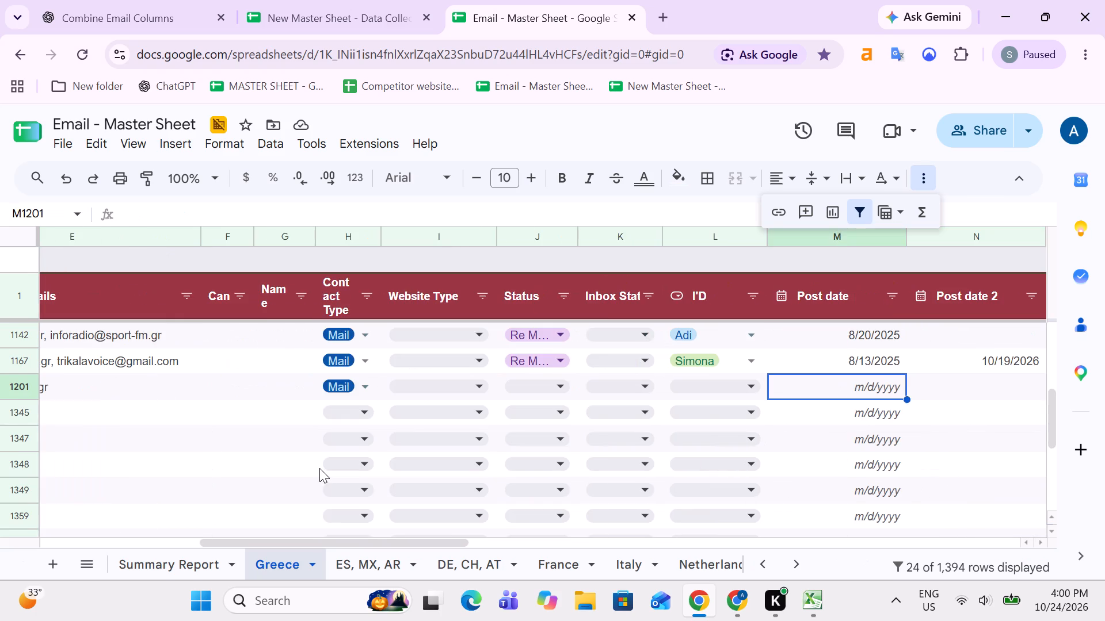
Select the pasted red-filled domains from A1345 downward and the existing ones from A1201 upward to compare their counts.
key("Down")
key("ctrl+shift+Down")
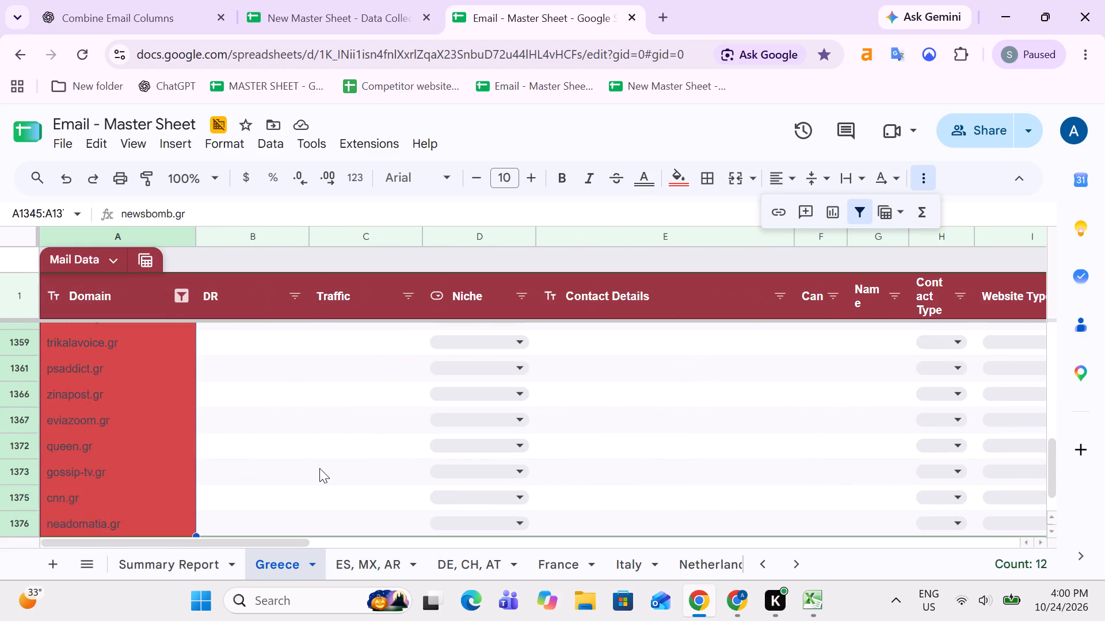
key("Up")
key("Up")
key("Down")
key("ctrl+shift+Up")
key("shift+Down")
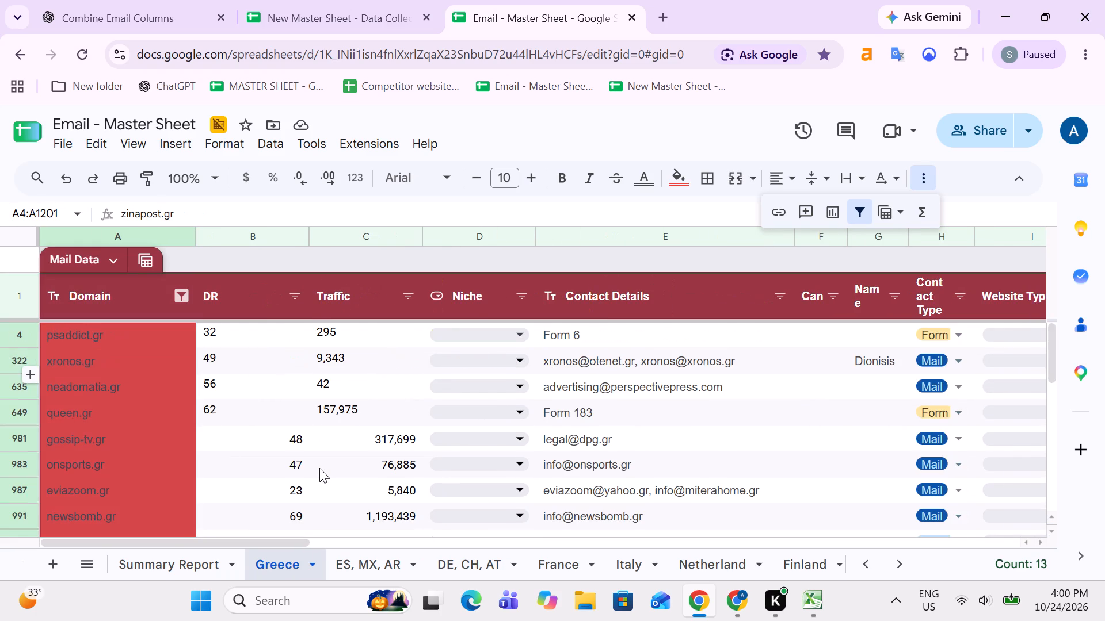
key("Down")
key("Down")
key("Down")
key("Up")
key("Up")
key("Up")
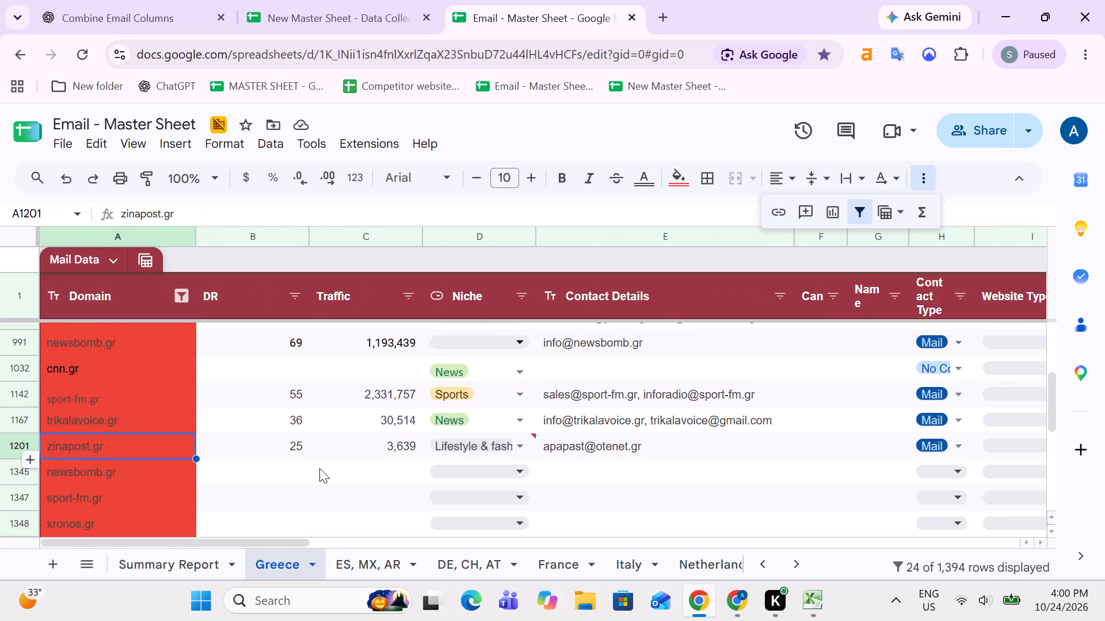
Check the Status, I'D and Post date entries of the last existing red-filled records, rows 1032 to 1201, against their domains.
key("Right")
key("Right")
key("Right")
key("Right")
key("Right")
key("Right")
key("Right")
key("Right")
key("Right")
key("Right")
key("Right")
key("Right")
key("Right")
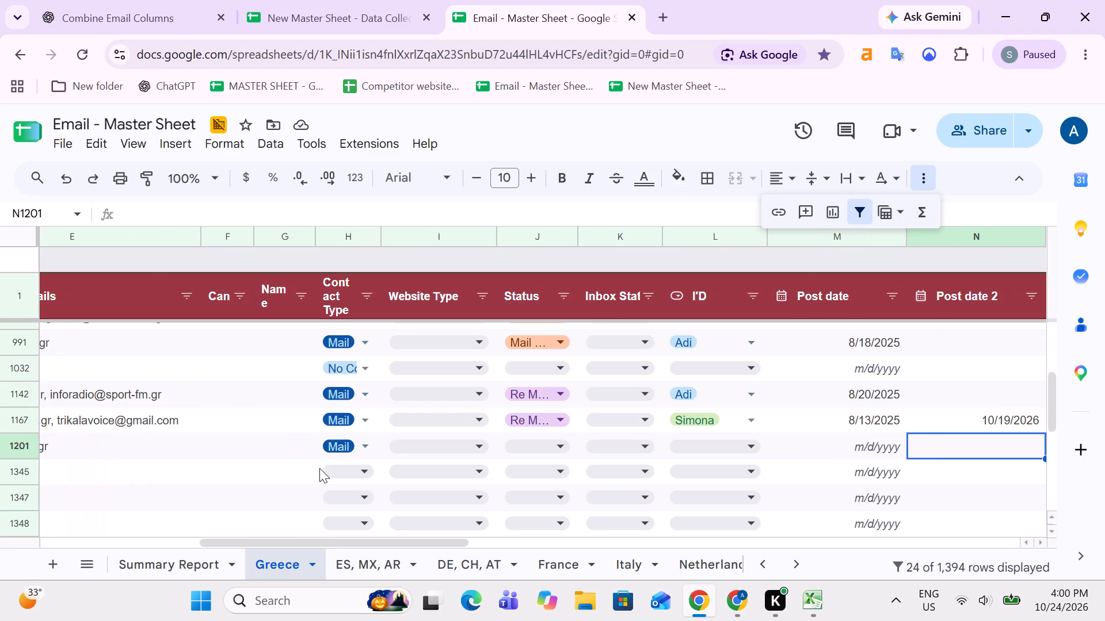
key("Left")
key("Up")
key("Up")
key("Up")
key("Down")
key("Down")
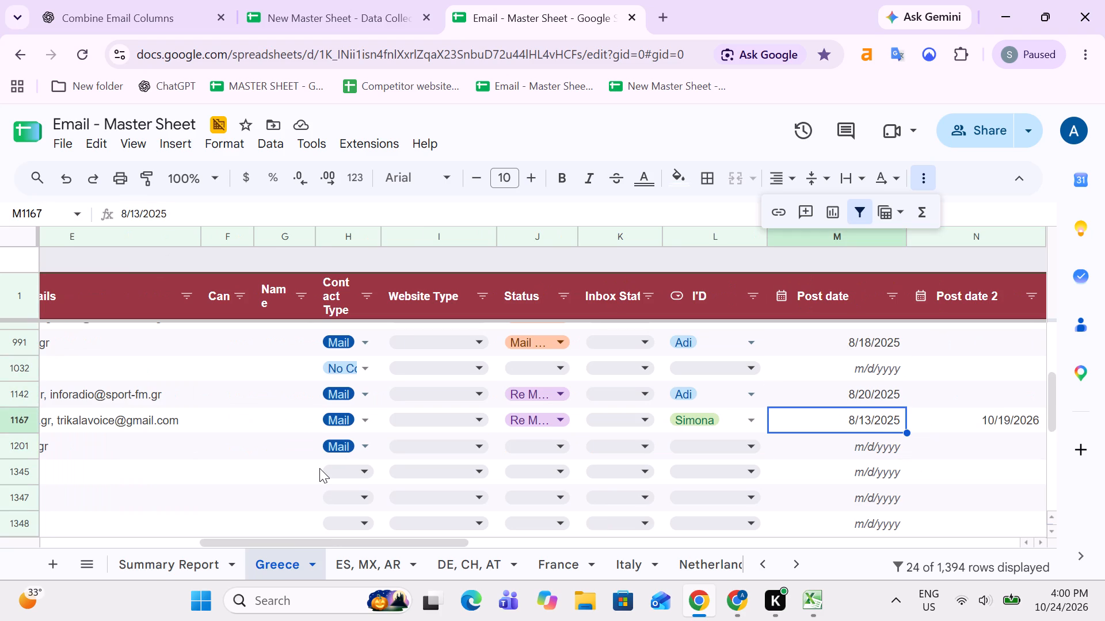
key("Left")
key("Left")
key("Left")
key("Left")
key("Left")
key("Left")
key("Left")
key("Left")
key("Left")
key("Left")
key("Left")
key("Left")
key("Left")
key("Left")
key("Left")
key("Left")
key("Left")
key("Left")
key("Left")
key("Left")
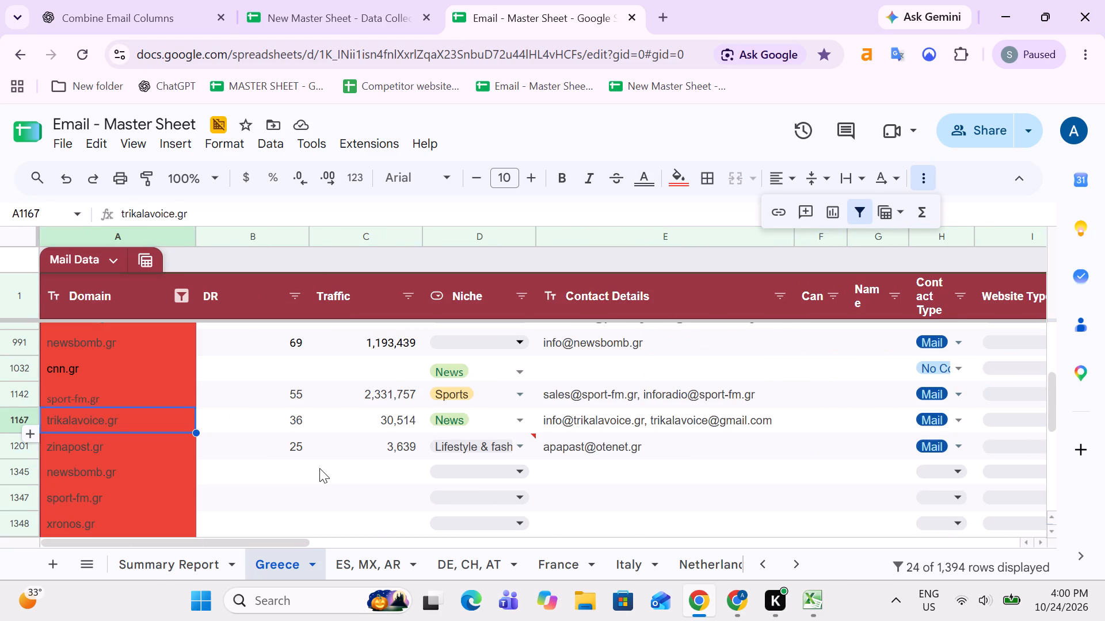
Review the trikalavoice.gr record in row 1167 across its Status, Post date, Notes and Compititor columns.
key("Right")
key("Right")
key("Right")
key("Right")
key("Right")
key("Right")
key("Right")
key("Right")
key("Right")
key("Right")
key("Right")
key("Right")
key("Right")
key("Right")
key("Right")
key("Right")
key("Right")
key("Left")
key("Left")
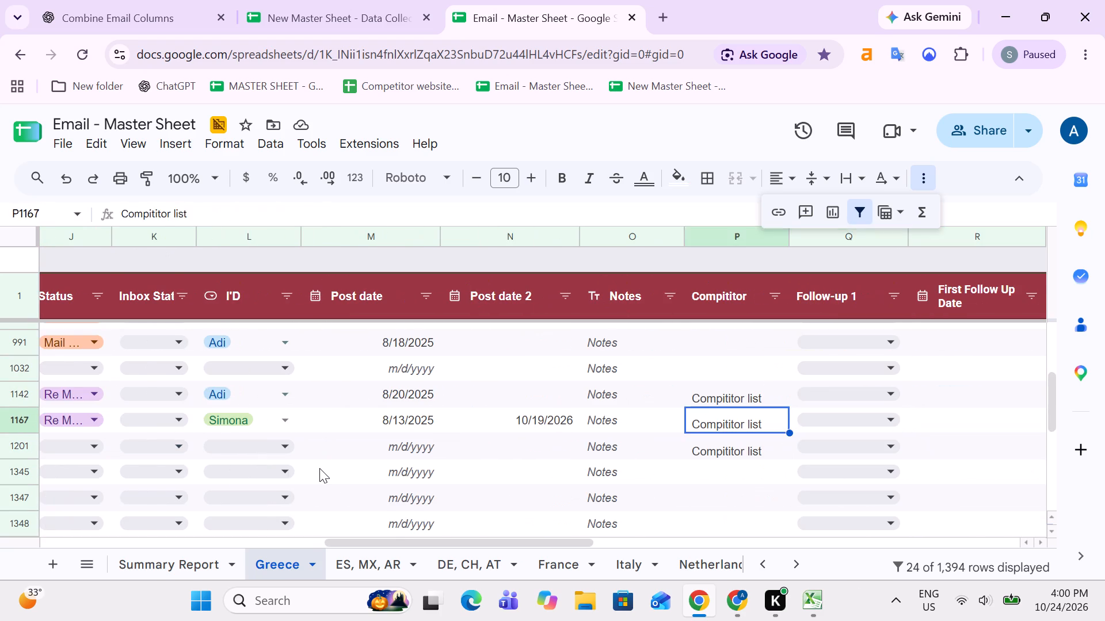
key("Left")
key("Left")
key("Left")
Review the Status and Post date entries of the existing red-filled records, starting again from row 4.
key("Up")
key("Up")
key("Up")
key("Up")
key("Up")
key("Up")
key("Up")
key("Up")
key("Up")
key("Up")
key("Up")
key("Up")
key("Up")
key("Up")
key("Up")
key("Up")
key("Up")
key("Up")
key("Up")
key("Up")
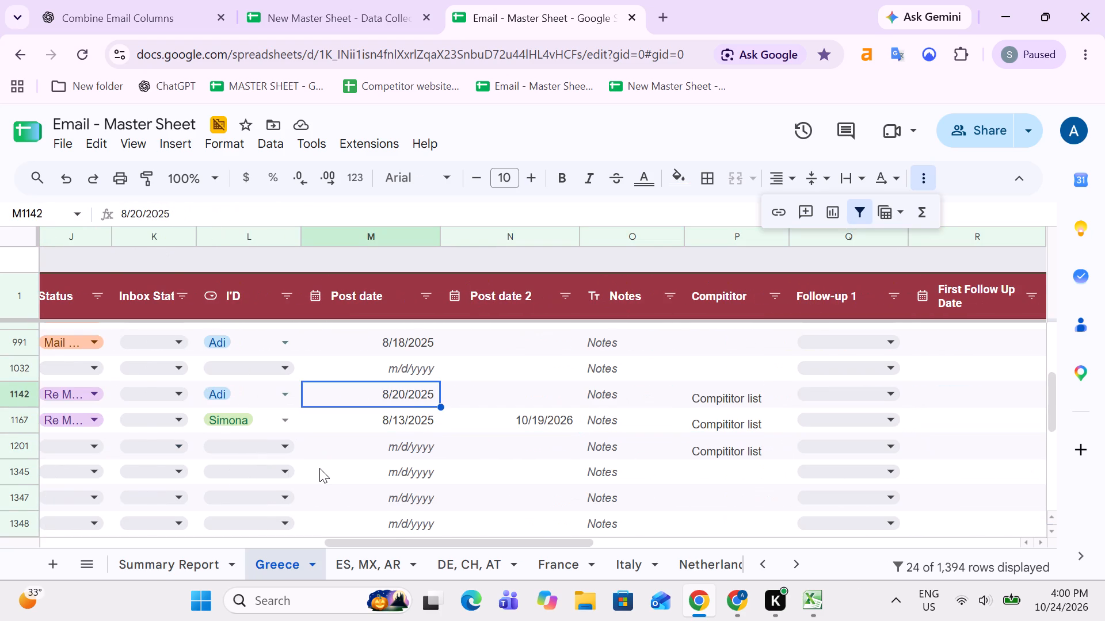
key("Down")
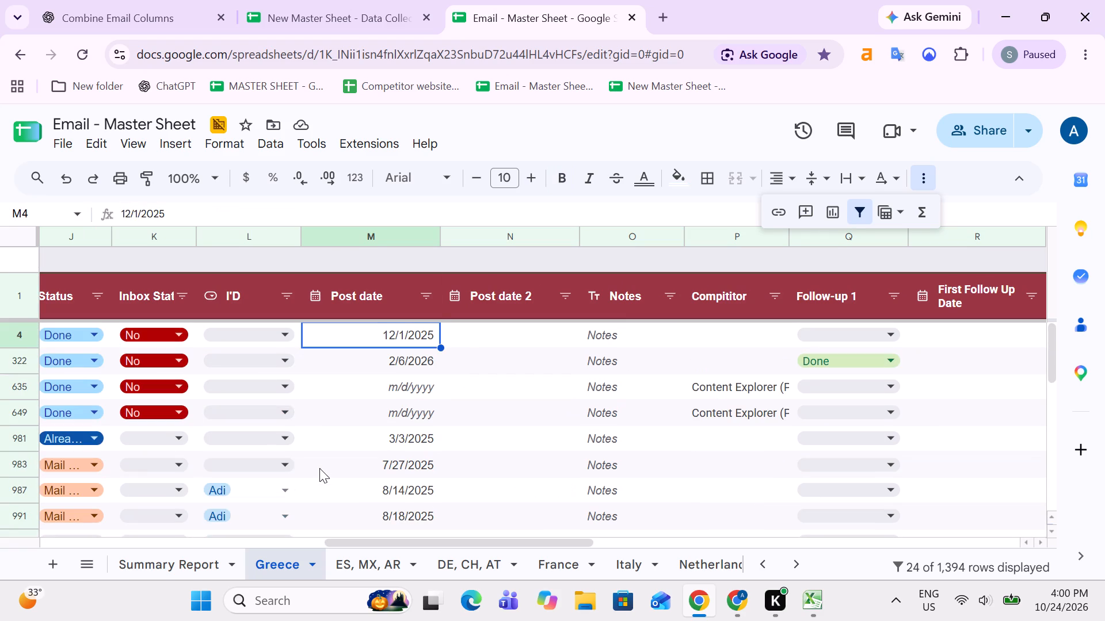
key("Down")
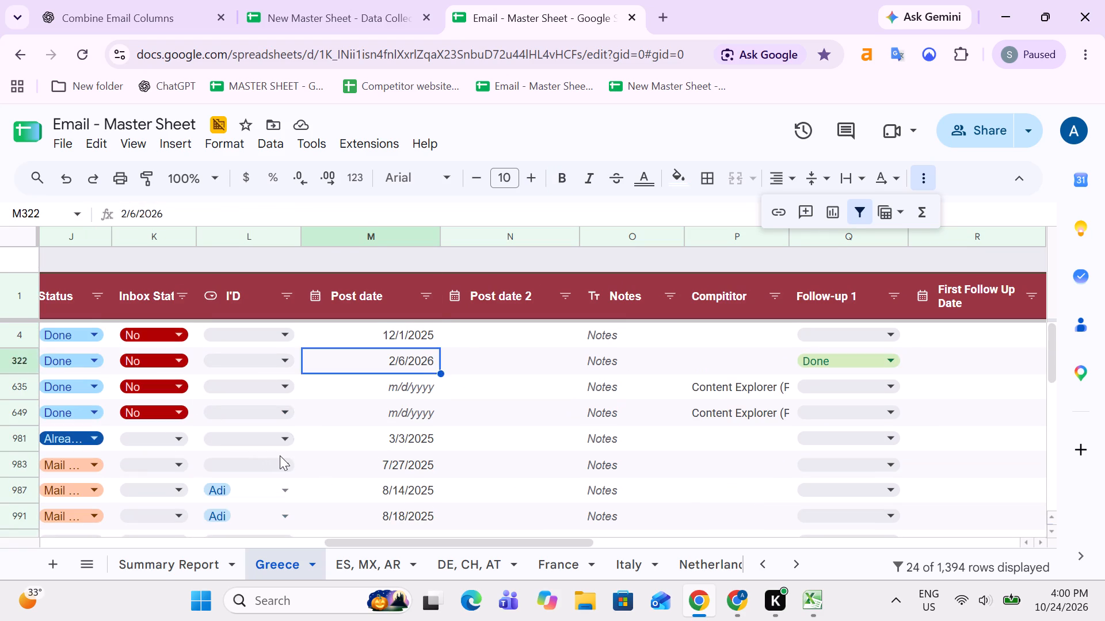
Review the neadomatia.gr record in row 635 from its Domain and Contact Details across to Status, I'D and Post date.
key("Down")
key("Right")
key("Left")
key("Left")
key("Left")
key("Left")
key("Left")
key("Left")
key("Left")
key("Left")
key("Left")
key("Left")
key("Left")
key("Left")
key("Left")
key("Left")
key("Left")
key("Left")
key("Left")
key("Left")
key("Left")
key("Left")
key("Right")
key("Right")
key("Right")
key("Right")
key("Right")
key("Right")
key("Right")
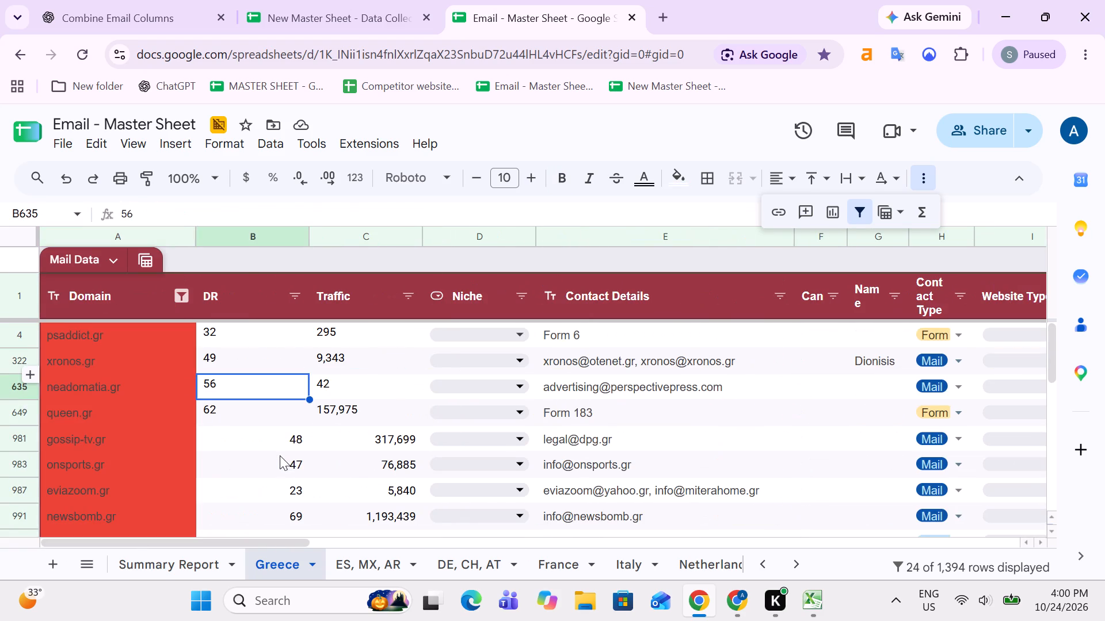
key("Right")
key("Right")
key("Right")
key("Right")
key("Right")
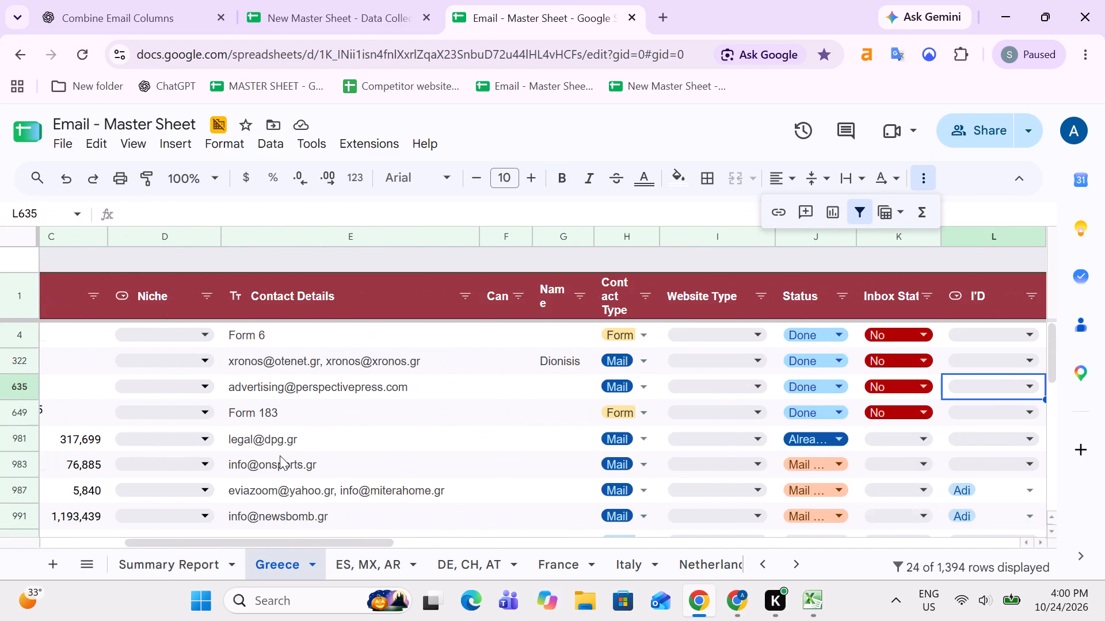
key("Right")
key("Right")
key("Right")
key("Left")
key("Left")
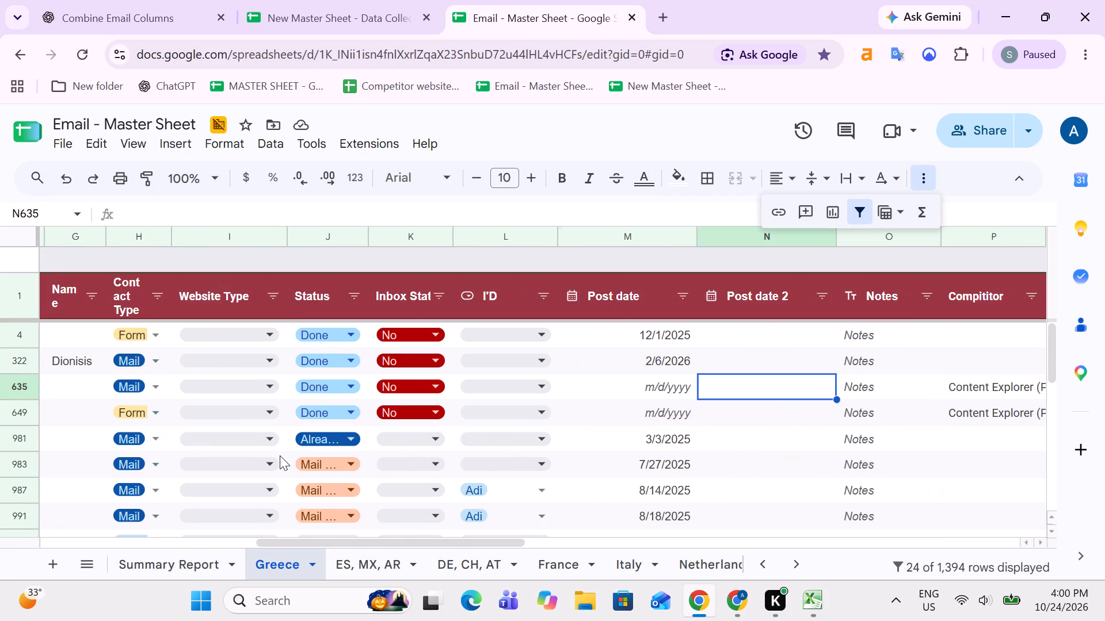
key("Left")
key("Left")
key("Left")
key("Left")
key("Left")
key("Left")
key("Left")
key("Left")
key("Left")
key("Left")
key("Left")
key("Left")
key("Left")
key("Left")
key("Left")
key("Left")
key("Left")
key("Left")
key("Left")
key("Left")
key("Right")
key("Right")
key("Right")
key("Right")
key("Right")
key("Right")
key("Right")
key("Right")
key("Right")
key("Right")
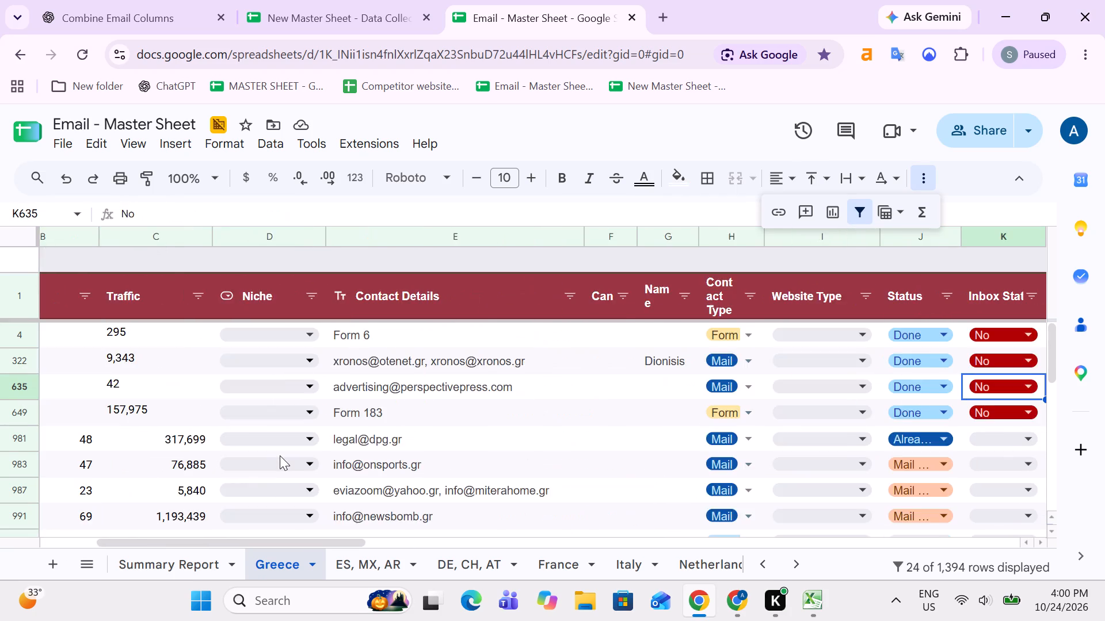
key("Right")
key("Right")
key("Left")
Scan the Status, I'D and Post date entries of the red-filled records from row 649 downward.
key("Down")
key("Down")
key("Down")
key("Down")
key("Down")
key("Down")
key("Down")
key("Down")
key("Down")
key("Down")
key("Down")
key("Down")
key("Down")
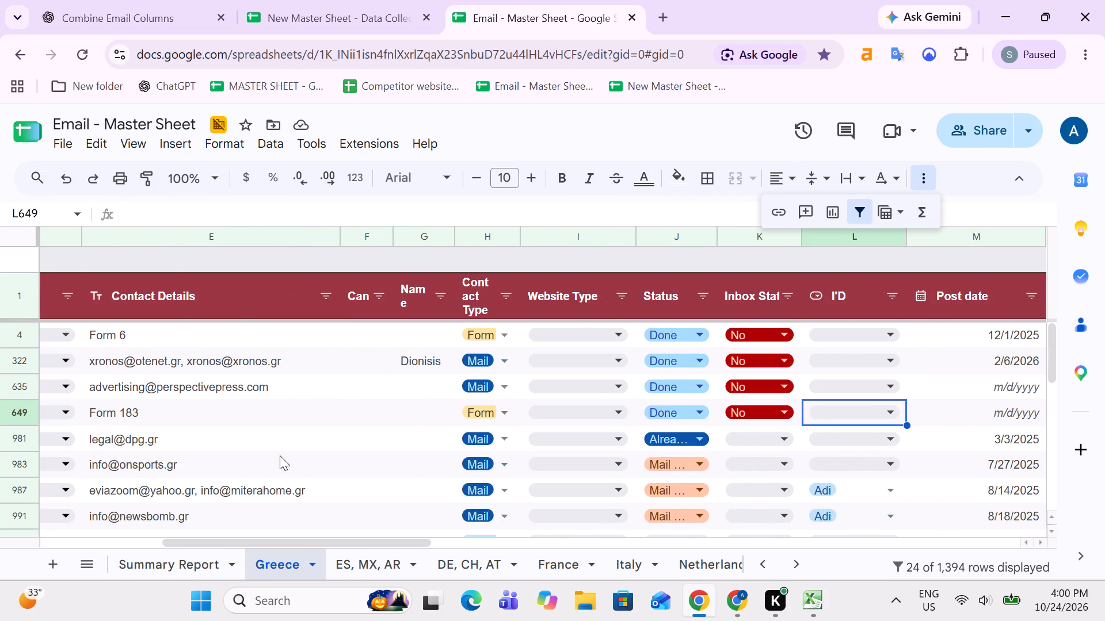
key("Up")
key("Up")
key("Up")
key("Up")
key("Up")
key("Up")
key("Up")
key("Up")
key("Up")
key("Down")
key("Down")
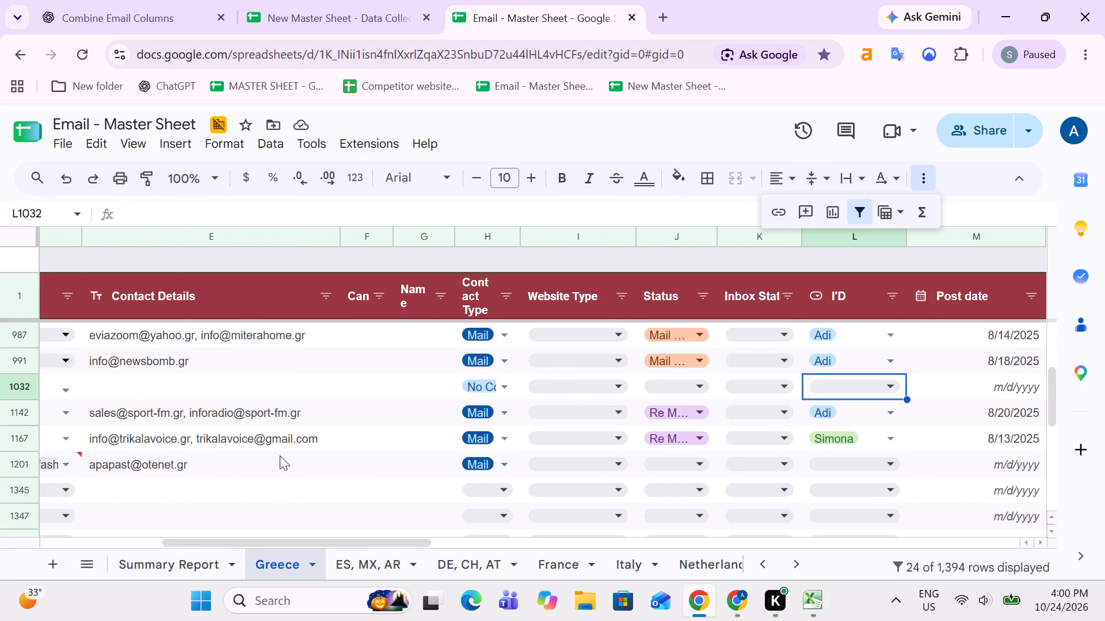
Review the sport-fm.gr record in row 1142 across its Status, Post date, Compititor and Domain columns.
key("Down")
key("Right")
key("Right")
key("Right")
key("Right")
key("Right")
key("Right")
key("Right")
key("Left")
key("Left")
key("Left")
key("Left")
key("Left")
key("Left")
key("Left")
key("Left")
key("Left")
key("Left")
key("Left")
key("Left")
key("Left")
key("Left")
key("Left")
key("Left")
key("Left")
key("Left")
key("Left")
key("Left")
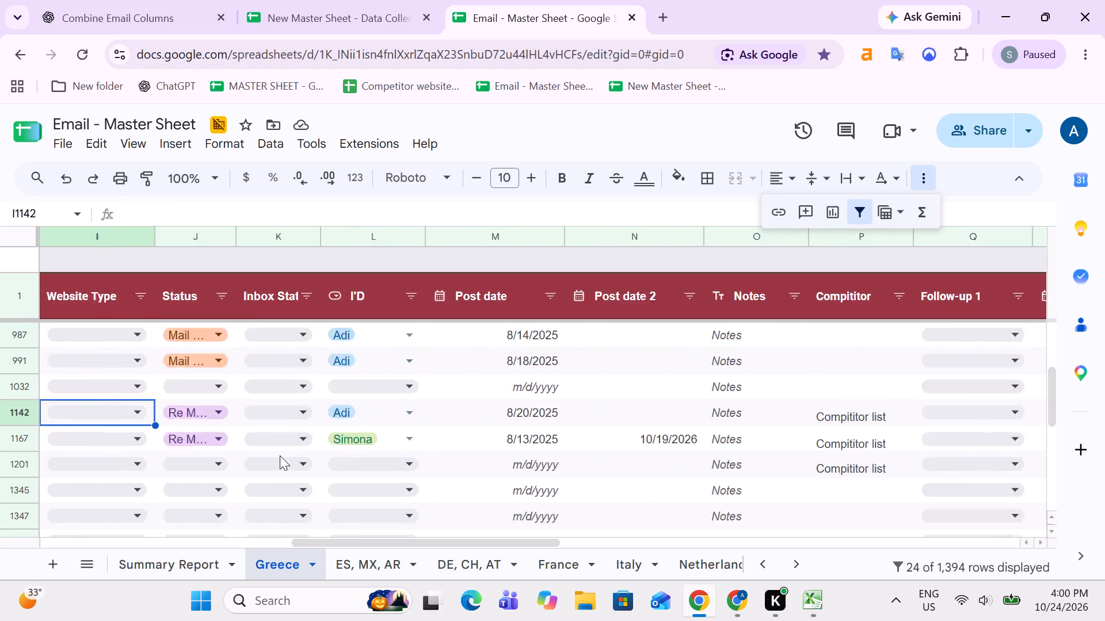
key("Down")
key("Up")
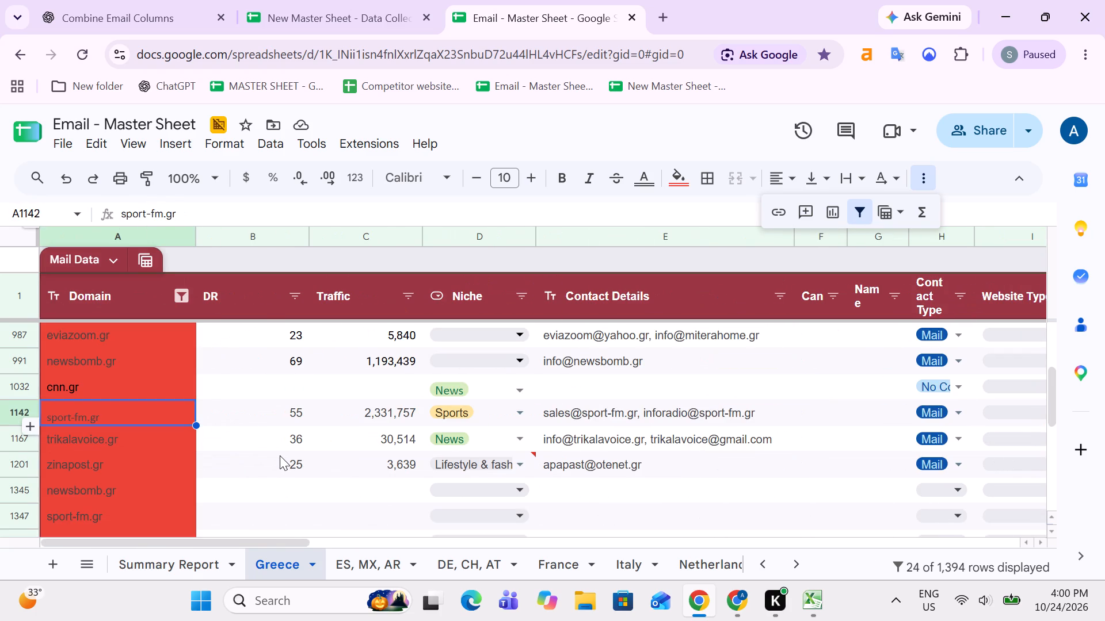
Look through the pasted red-filled domains from row 1345 downward for the second sport-fm.gr entry.
key("Down")
key("Down")
key("Down")
key("Down")
key("Down")
key("Down")
key("Down")
key("Up")
key("Up")
key("Up")
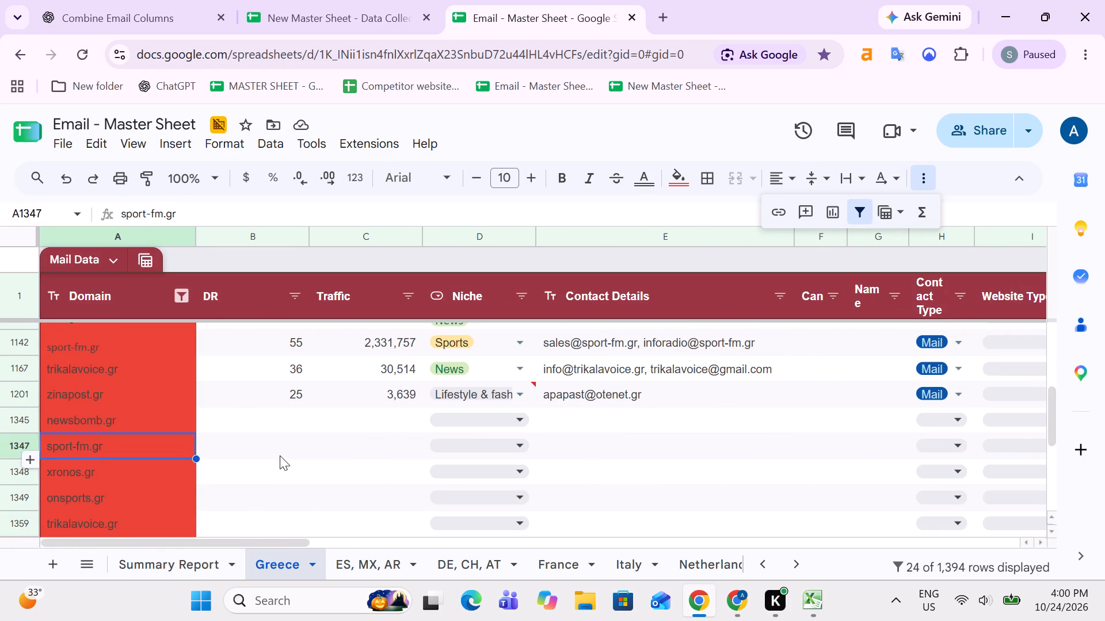
key("Up")
key("Down")
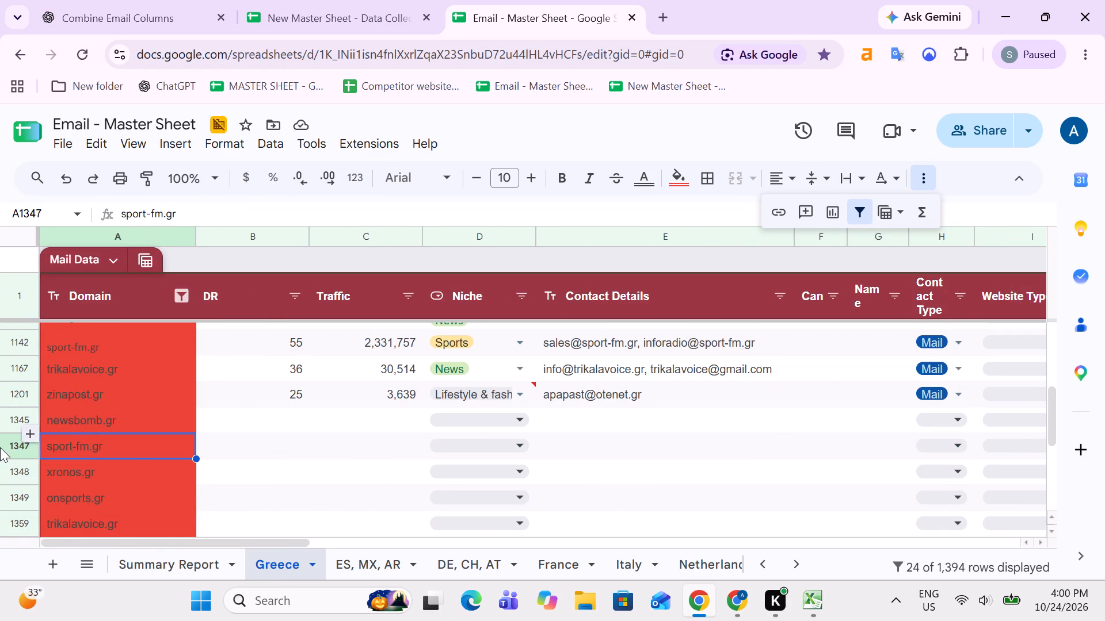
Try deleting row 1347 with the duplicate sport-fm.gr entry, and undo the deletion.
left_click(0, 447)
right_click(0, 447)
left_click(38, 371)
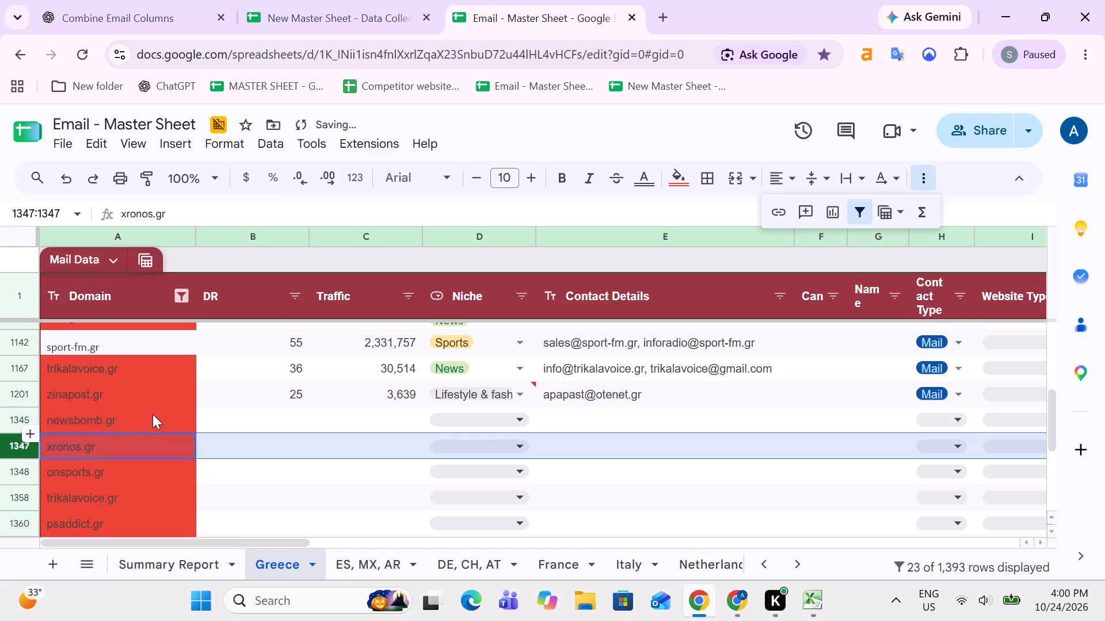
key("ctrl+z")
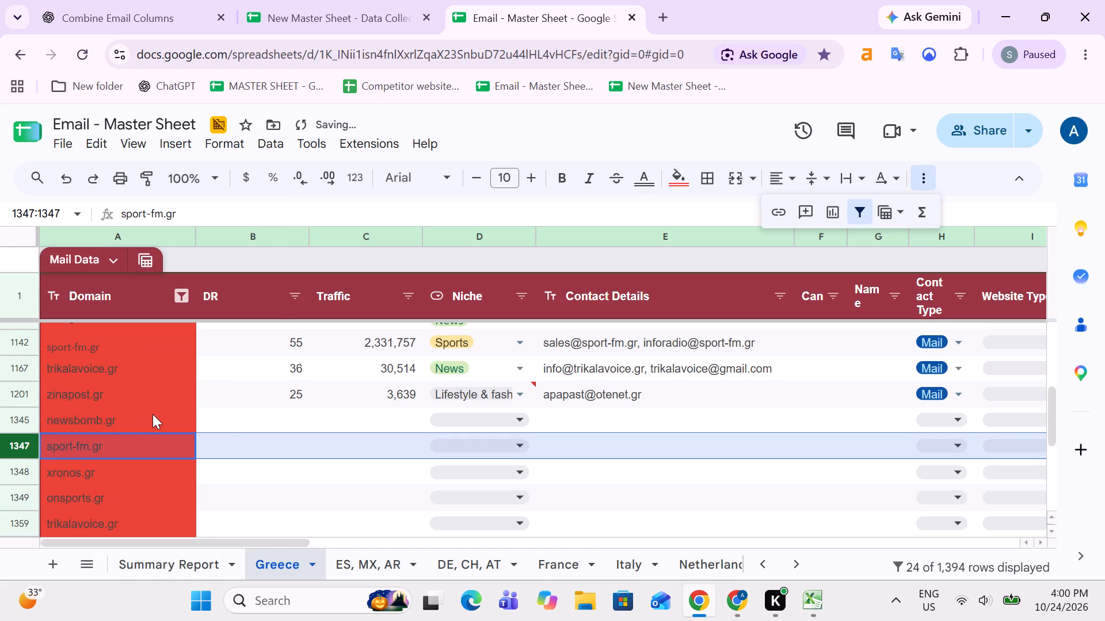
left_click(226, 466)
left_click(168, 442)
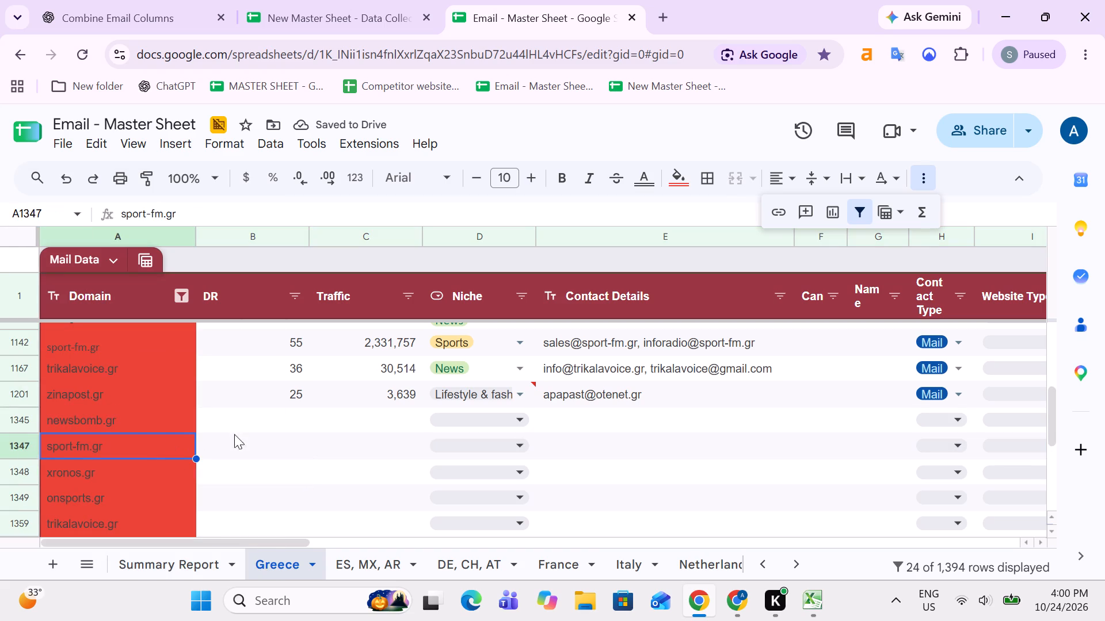
Find the duplicate sport-fm.gr entry in Sheet28 and delete its entire row.
key("ctrl+c")
left_click(796, 573)
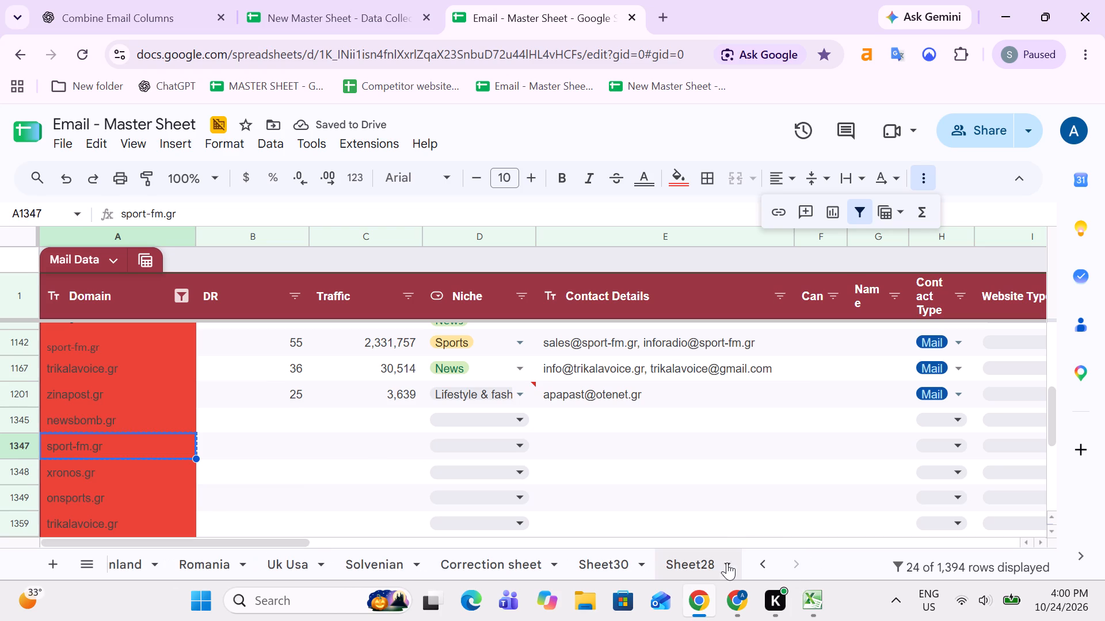
left_click(700, 563)
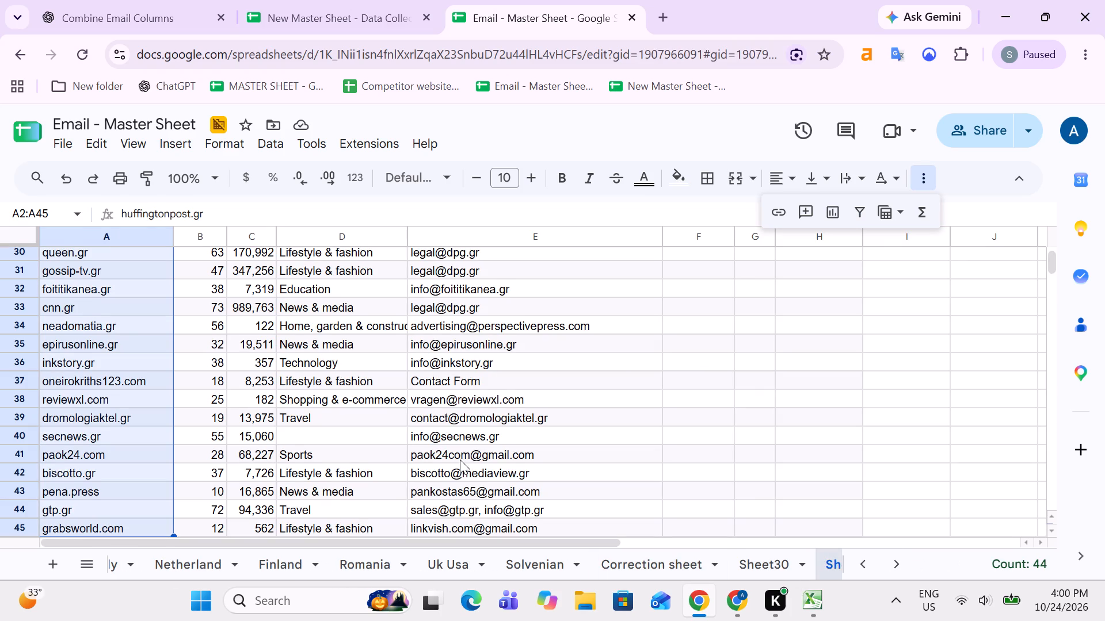
key("ctrl+f")
key("ctrl+v")
scroll(199, 322, "up", 1)
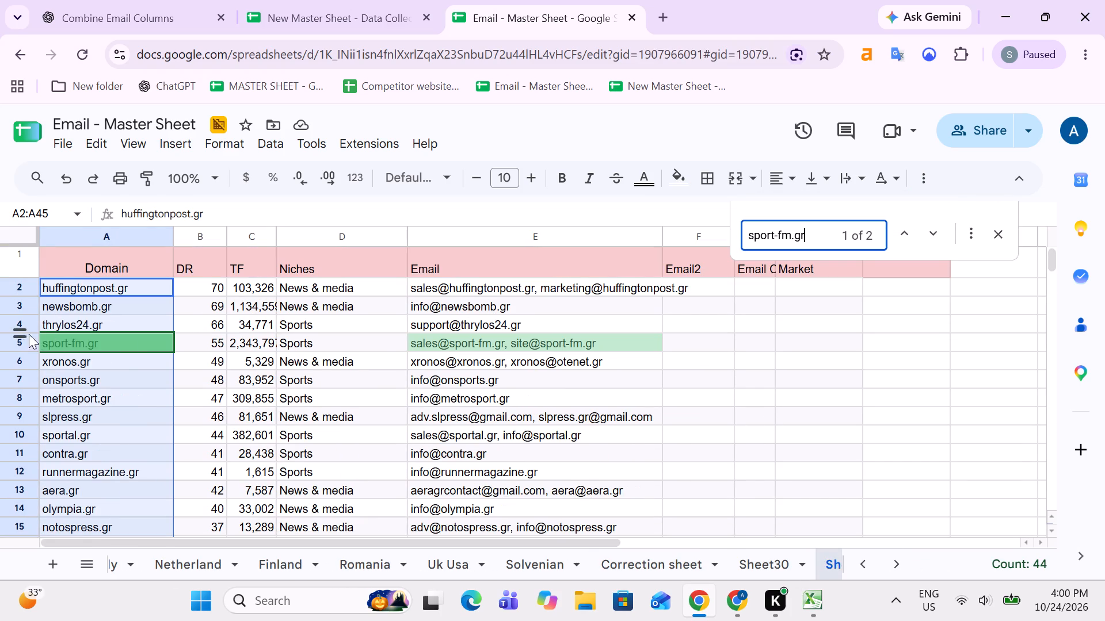
left_click(7, 343)
right_click(7, 343)
left_click(49, 365)
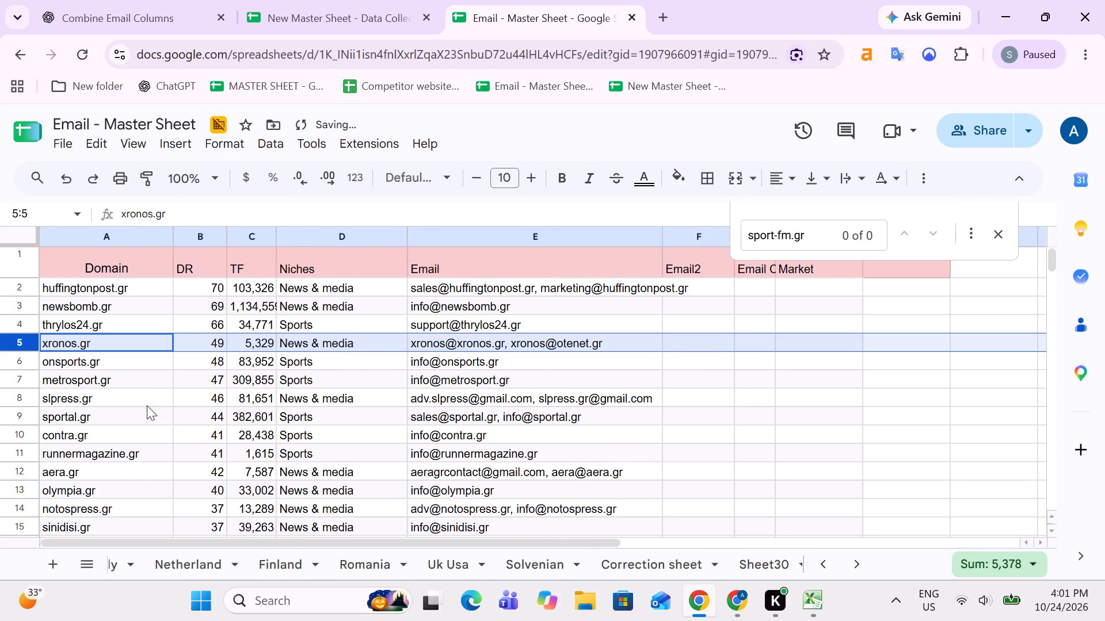
In the Greece sheet, review the trikalavoice.gr record in row 1167 across its Contact Type, Status, I'D and Post date columns.
left_click(833, 561)
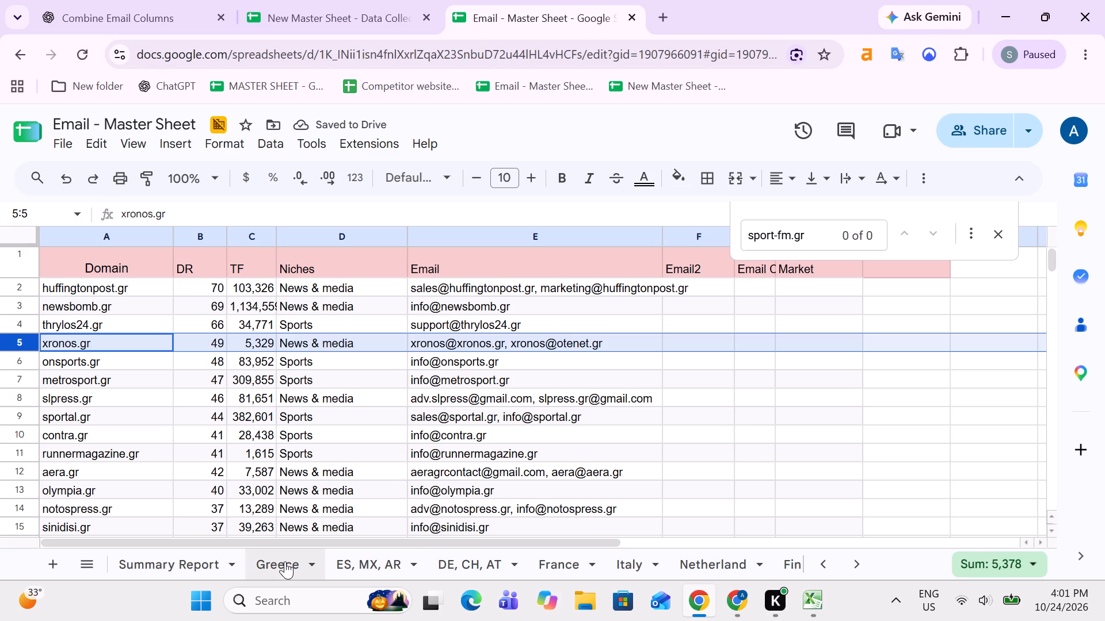
left_click(376, 561)
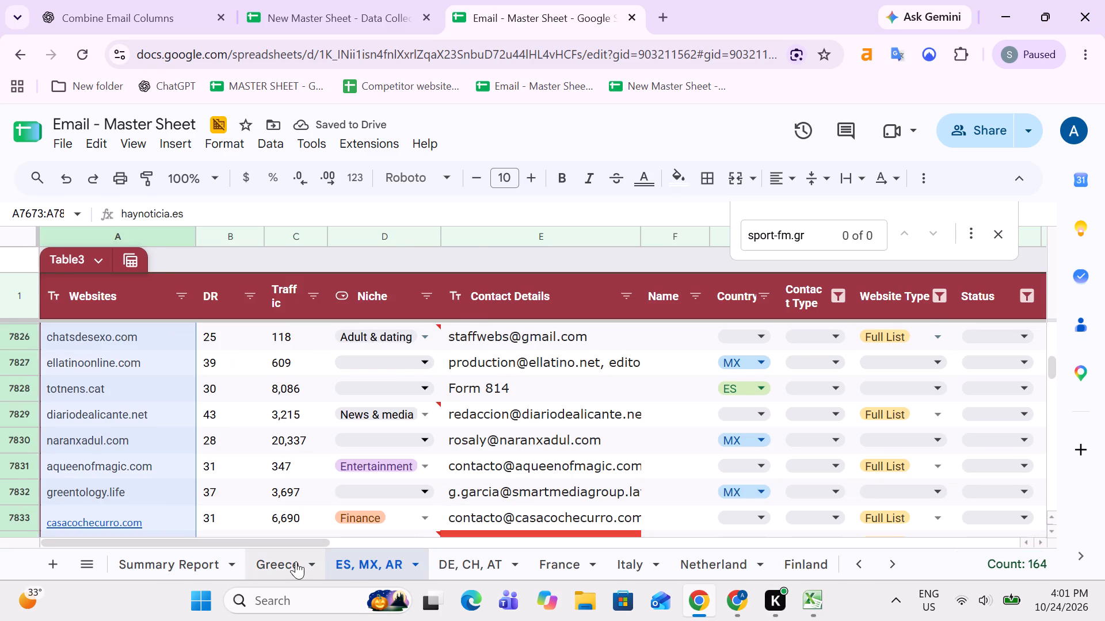
left_click(295, 561)
scroll(247, 465, "up", 1)
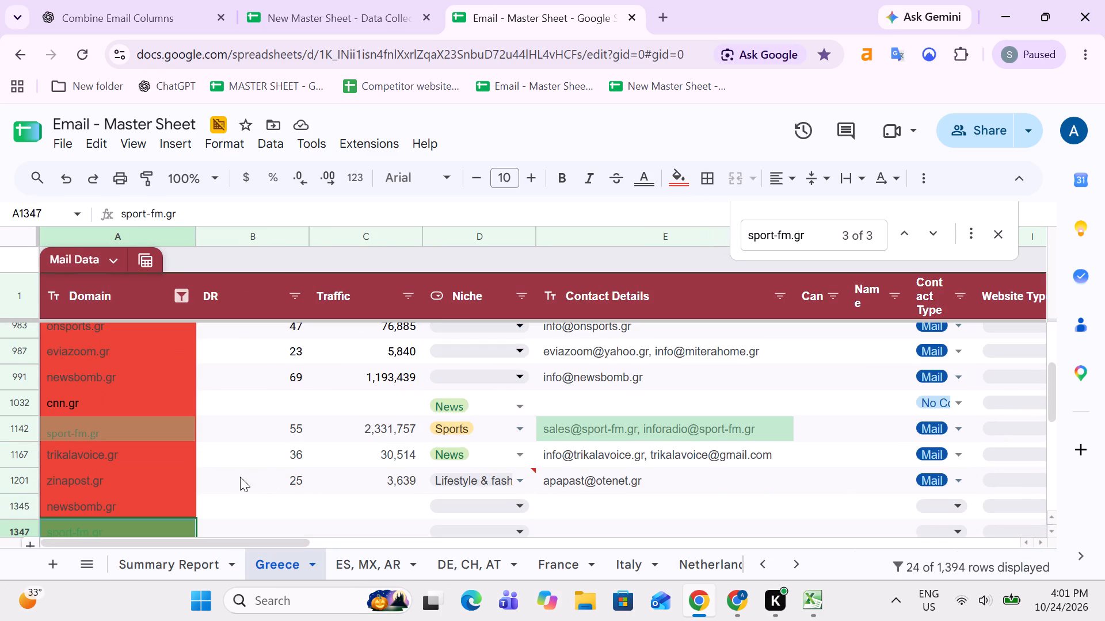
left_click(647, 464)
key("Right")
key("Right")
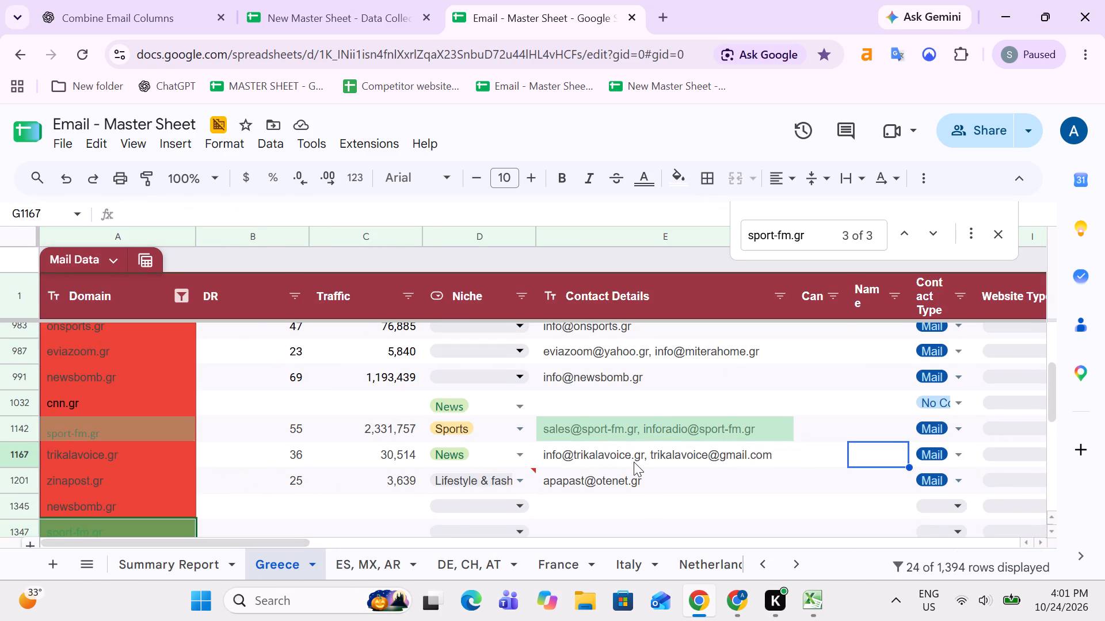
key("Right")
key("Right")
key("Right")
key("Right")
key("Right")
key("Right")
key("Right")
Copy the trikalavoice.gr domain from row 1167, find it in Sheet28, and delete its entire row there.
key("Left")
key("Left")
key("Left")
key("Left")
key("Left")
key("Left")
key("Left")
key("Left")
key("Left")
key("Left")
key("Left")
key("Left")
key("Left")
key("Left")
key("Left")
key("Left")
key("Left")
key("Left")
key("Left")
key("Left")
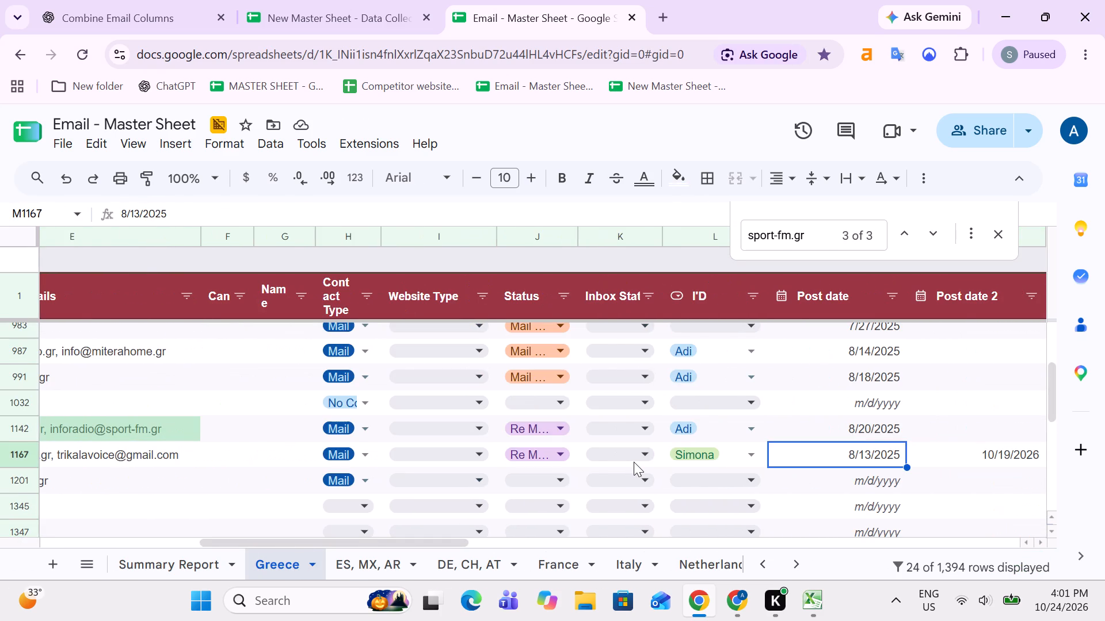
key("ctrl+c")
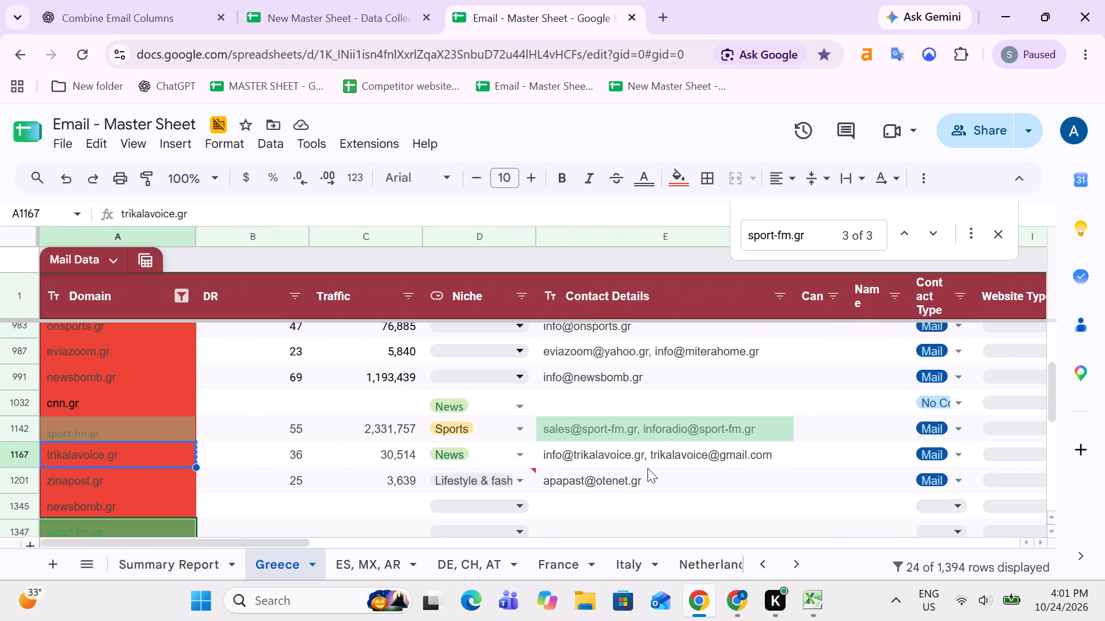
left_click(797, 559)
left_click(689, 559)
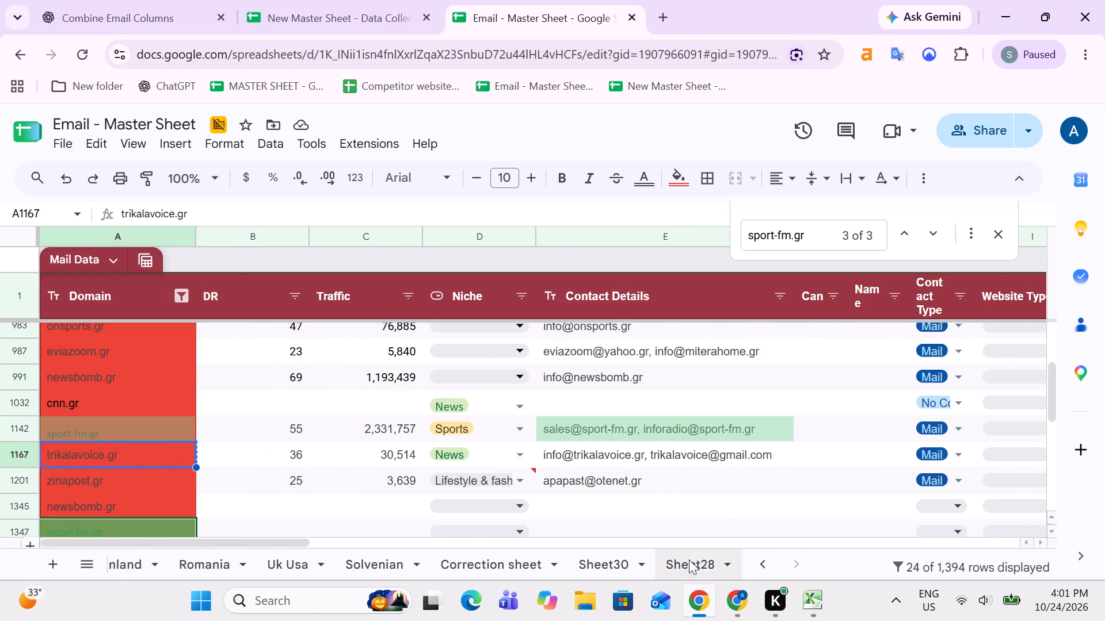
triple_click(783, 241)
key("ctrl+v")
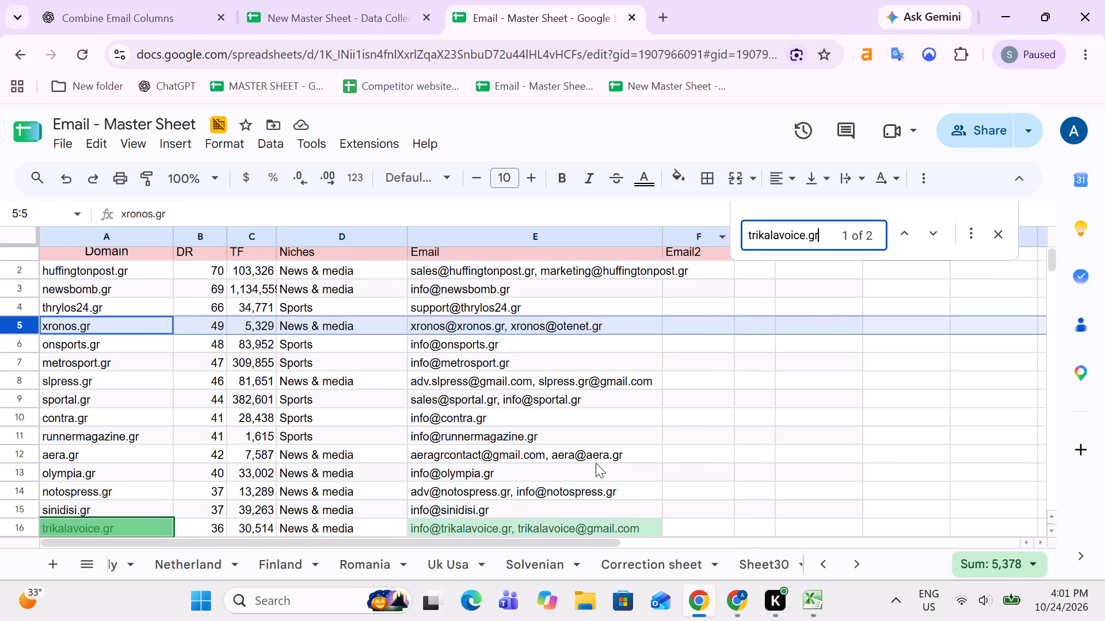
scroll(232, 475, "down", 1)
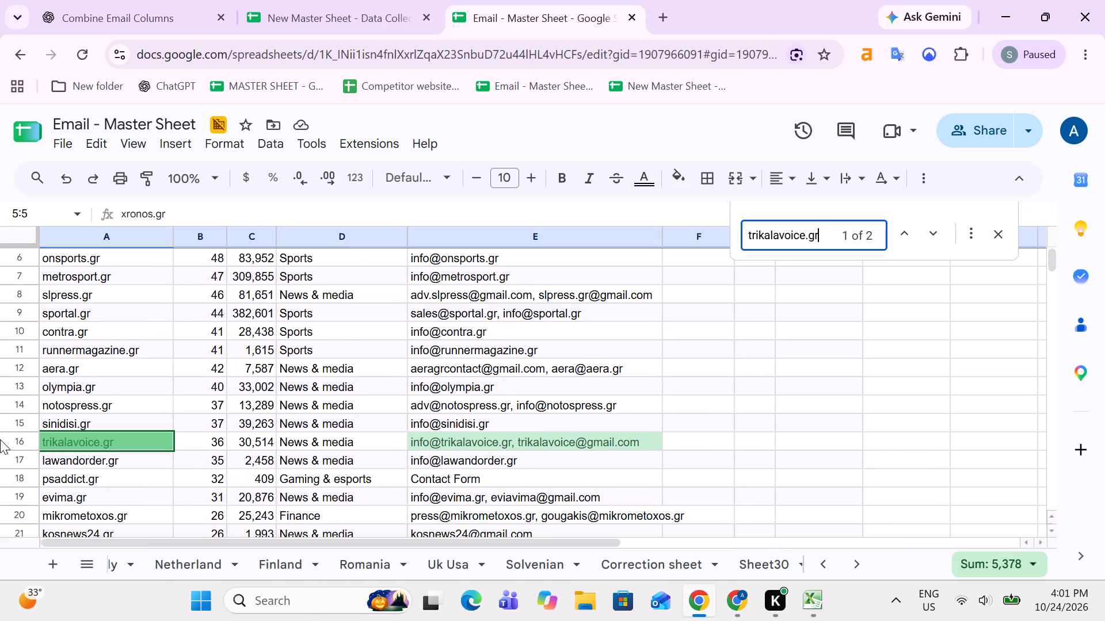
left_click(0, 439)
right_click(0, 439)
left_click(31, 370)
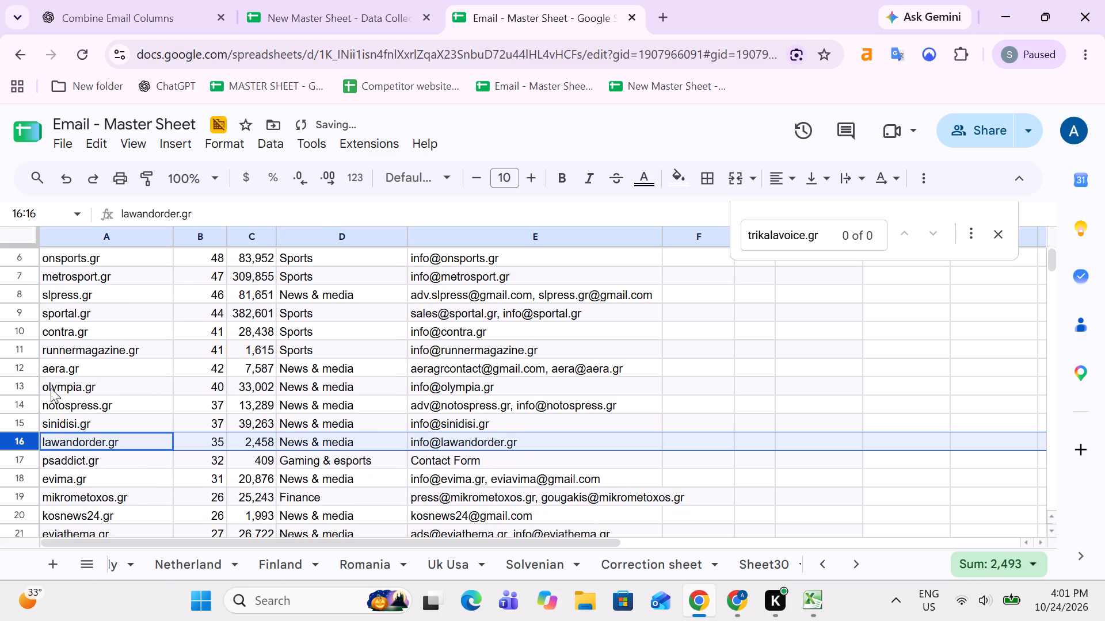
In the Greece sheet, review the zinapost.gr record in row 1201 across its Contact Type, Status, I'D and Post date columns.
left_click(811, 554)
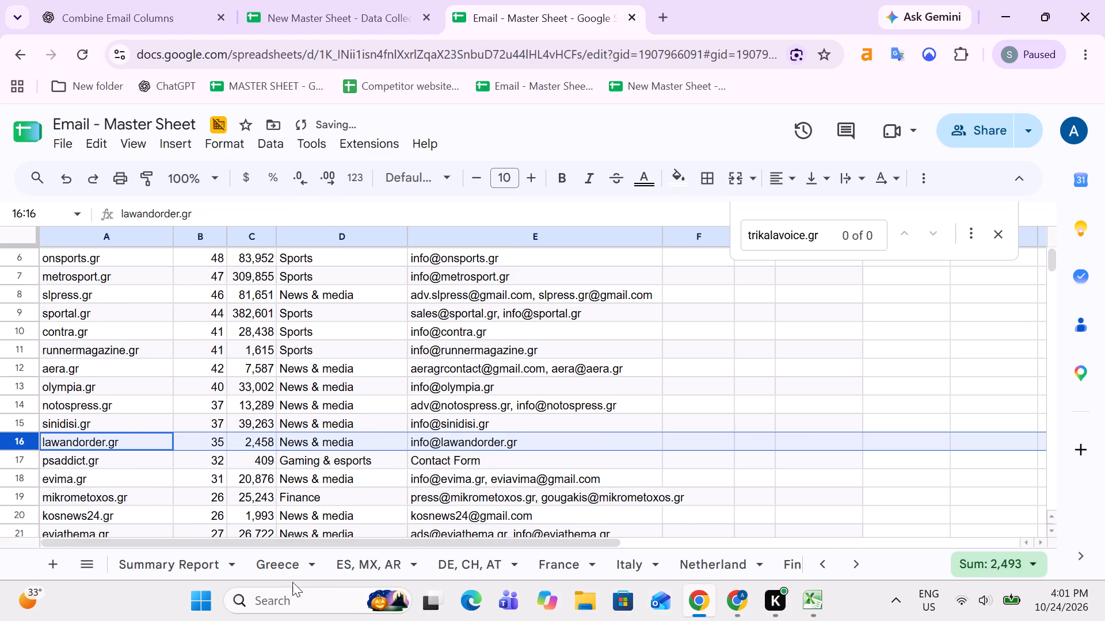
left_click(272, 565)
left_click(585, 483)
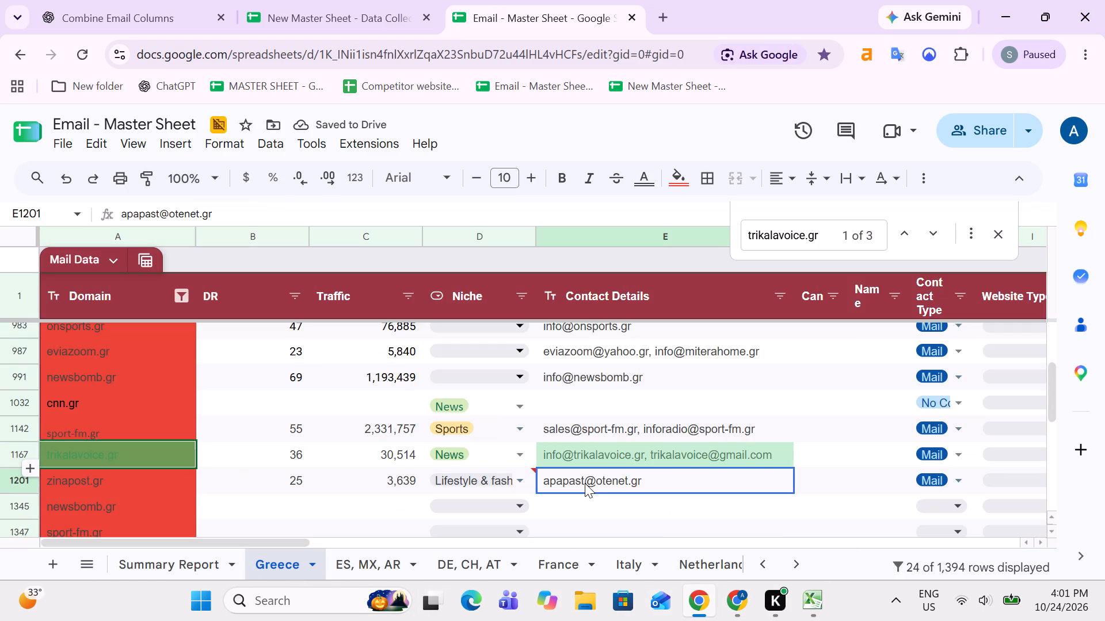
key("Right")
key("Right")
key("Right")
key("Right")
key("Right")
key("Right")
key("Right")
key("Right")
Copy the zinapost.gr domain from row 1201, find it in Sheet28, and delete its entire row there.
key("Left")
key("Left")
key("Left")
key("Left")
key("Left")
key("Left")
key("Left")
key("Left")
key("Left")
key("Left")
key("Left")
key("Left")
key("Left")
key("Left")
key("Left")
key("Left")
key("Left")
key("Left")
key("Left")
key("Left")
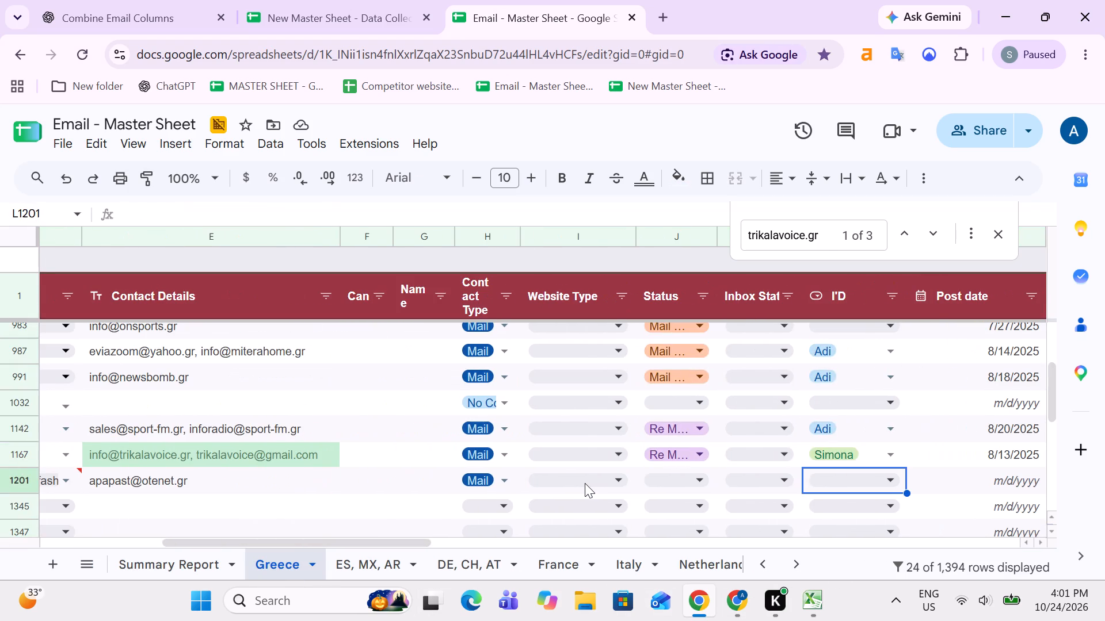
key("ctrl+c")
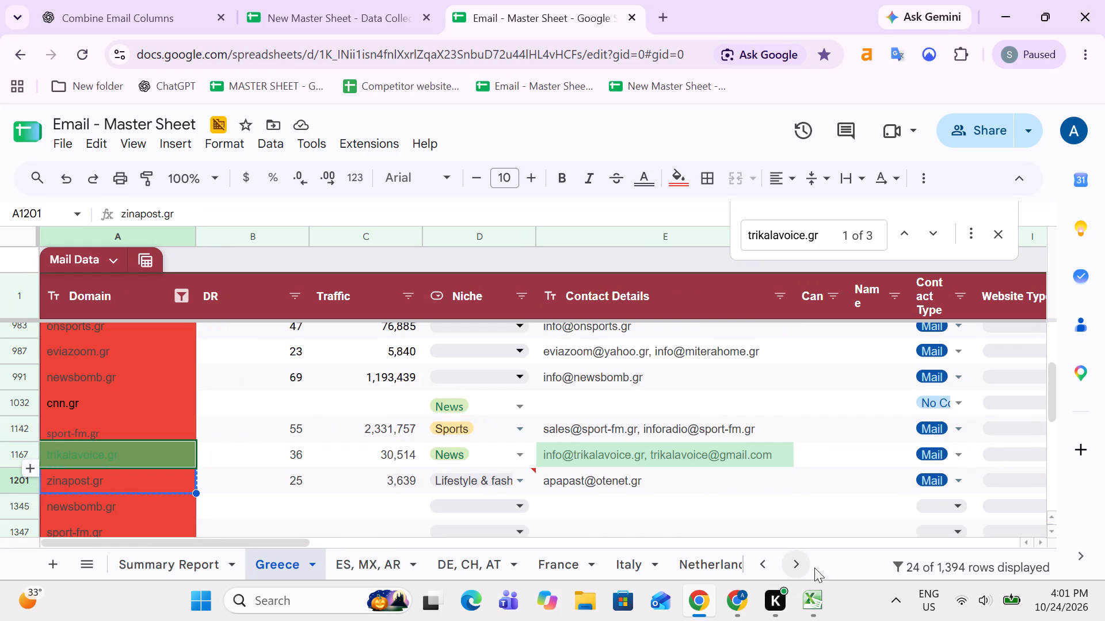
left_click(806, 563)
left_click(685, 559)
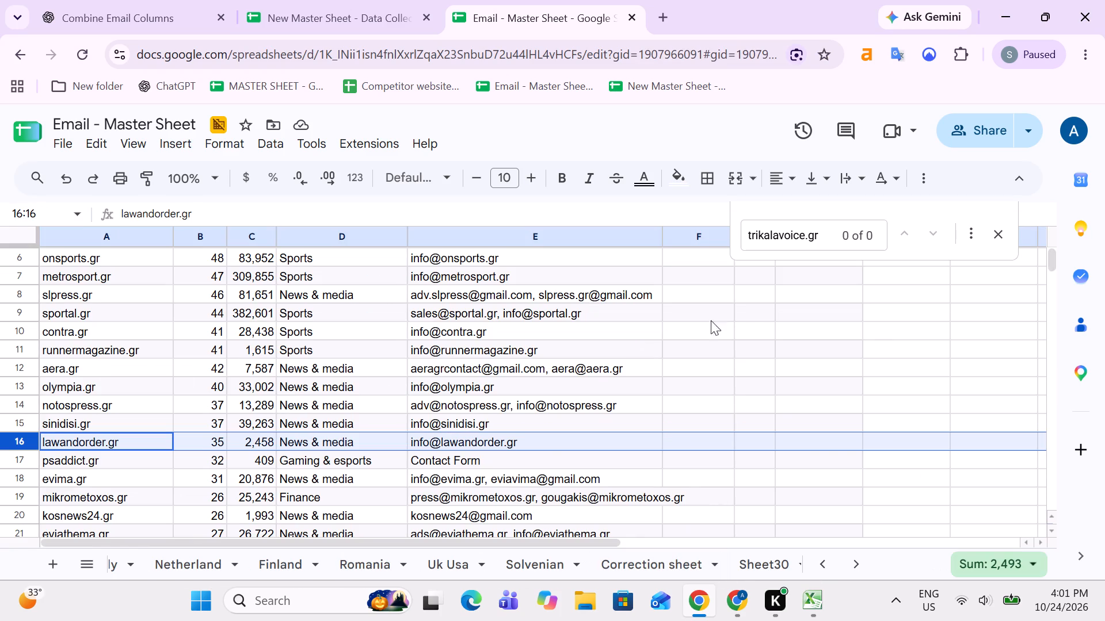
triple_click(779, 232)
key("ctrl+v")
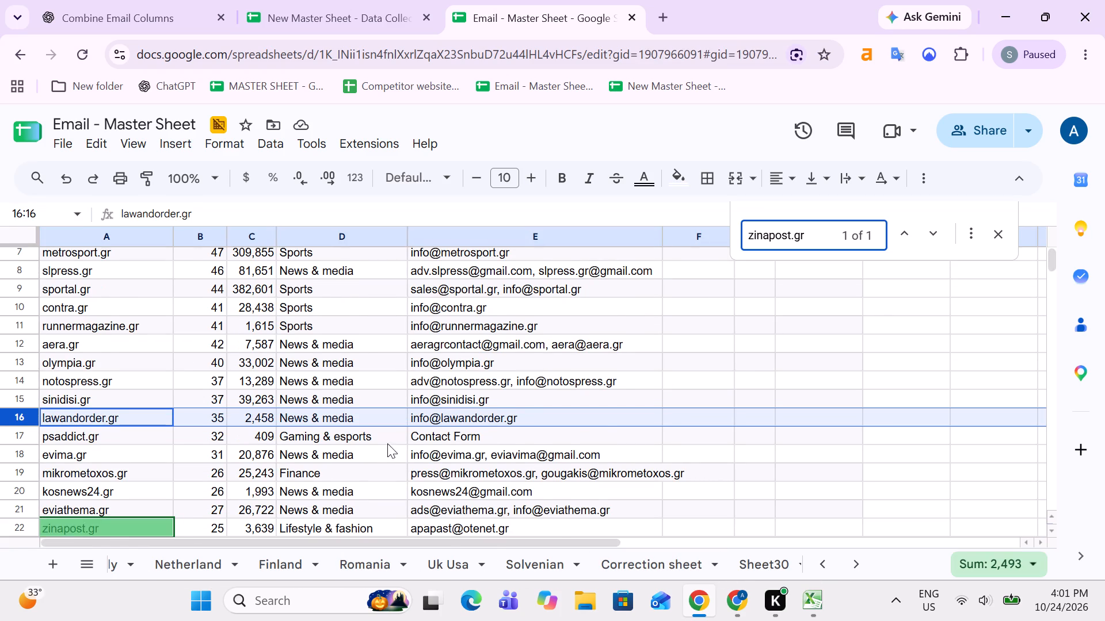
scroll(380, 432, "down", 1)
left_click(0, 438)
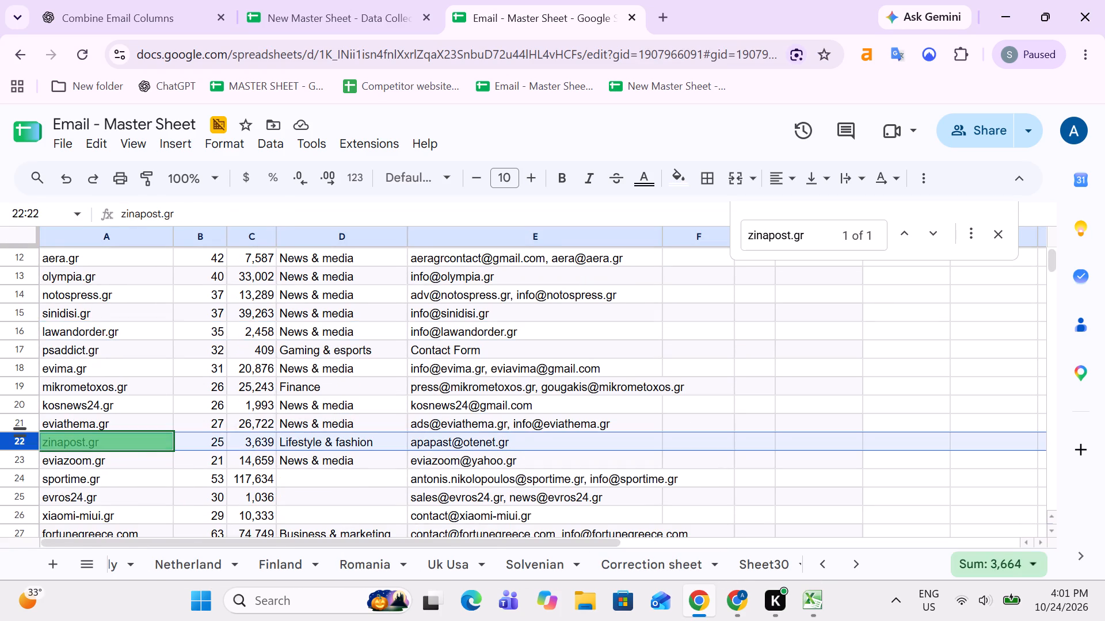
right_click(0, 437)
left_click(66, 373)
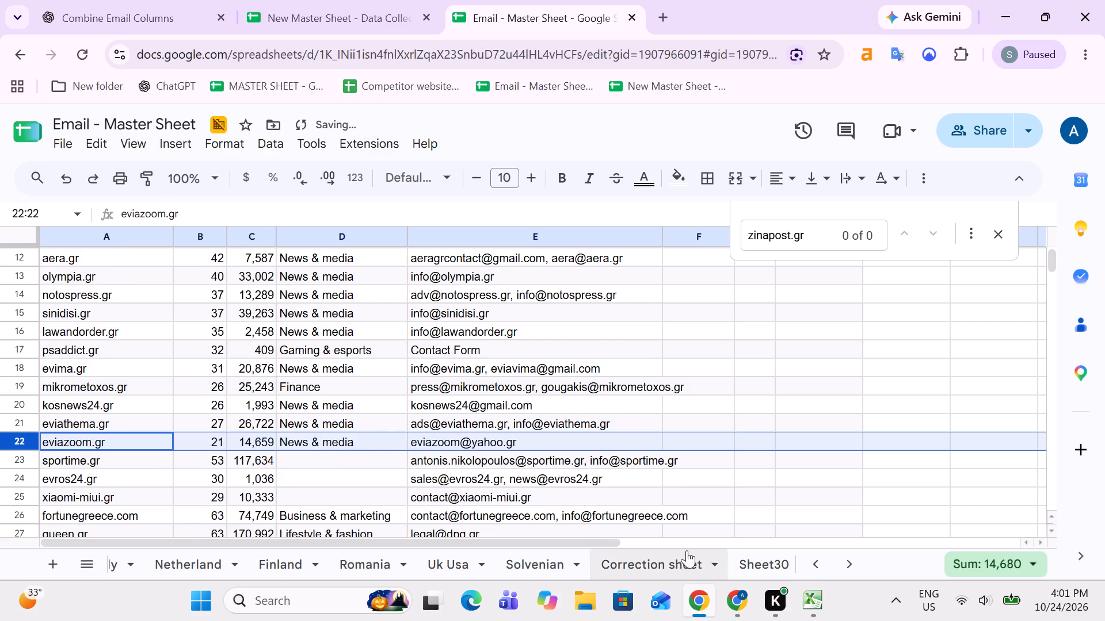
In the Greece sheet, review the cnn.gr record in row 1032 across its contact, Status, I'D and Post date columns.
left_click(812, 565)
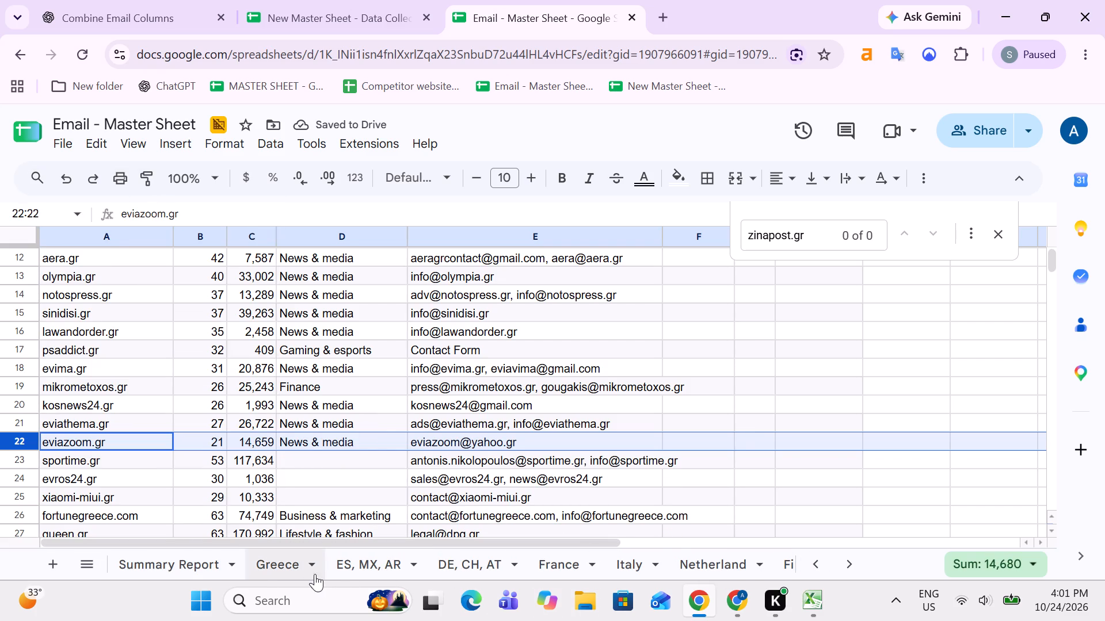
left_click(291, 568)
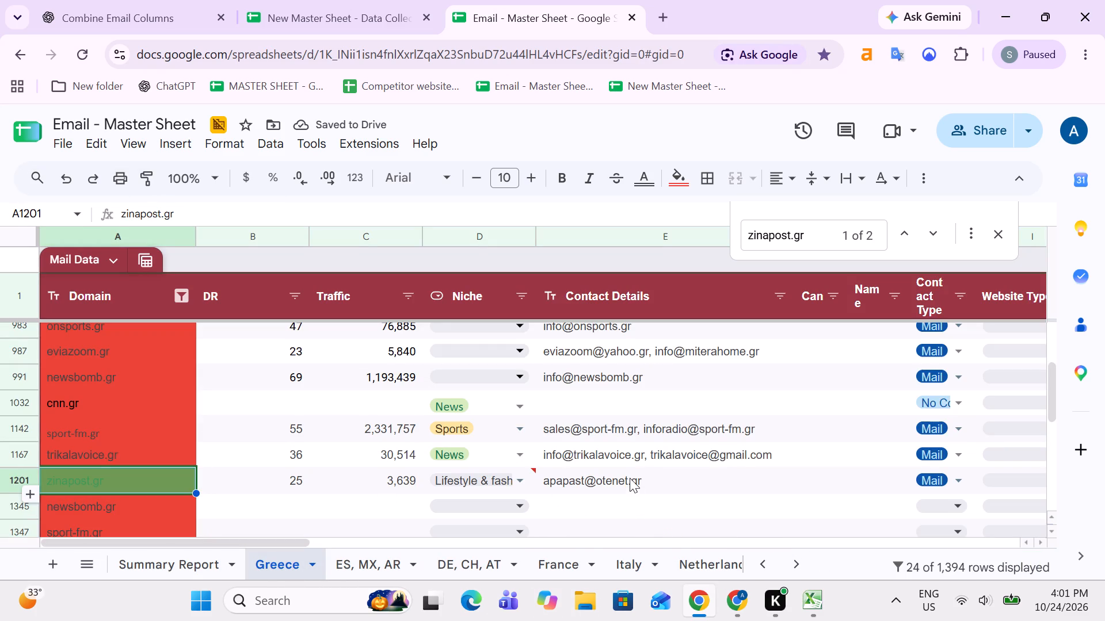
left_click(668, 384)
left_click(664, 408)
key("Right")
key("Right")
key("Right")
key("Right")
key("Right")
key("Right")
key("Right")
key("Right")
key("Right")
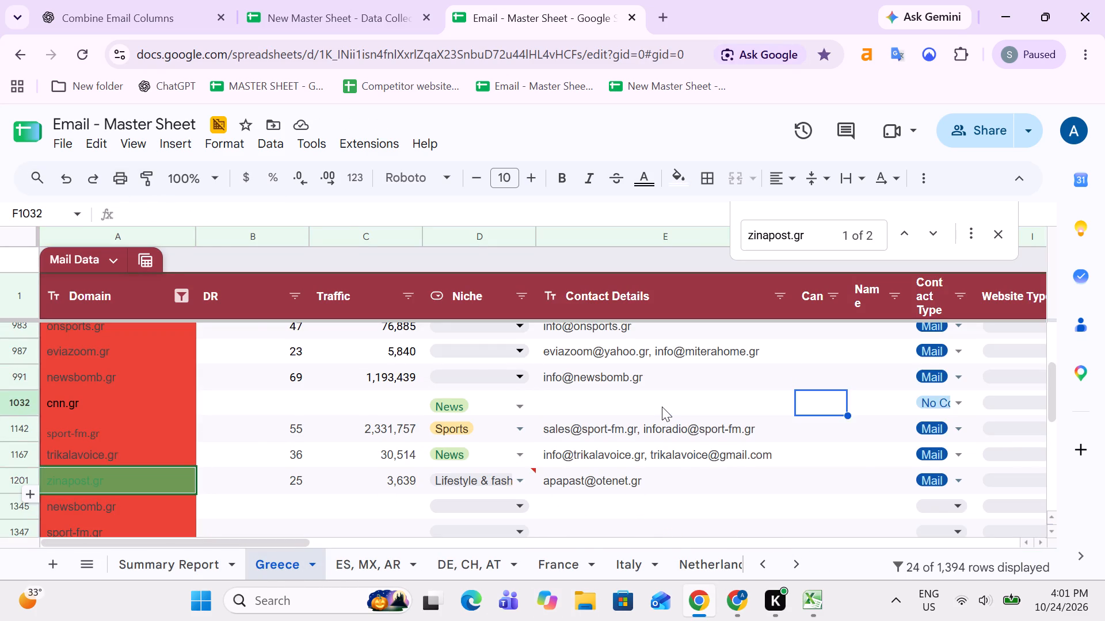
Review the cnn.gr record in row 1032 across its Contact Type, Status, I'D and Post date columns.
key("Left")
key("Left")
key("Left")
key("Left")
key("Left")
key("Left")
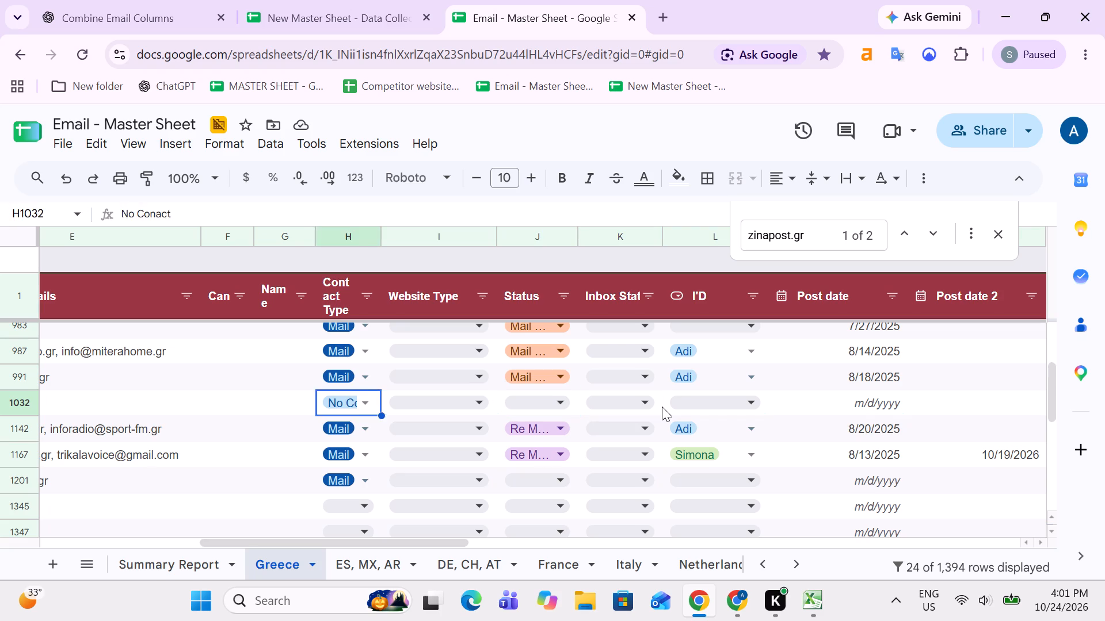
key("Right")
key("Right")
key("Right")
key("Right")
key("Right")
key("Right")
key("Left")
key("Left")
key("Left")
key("Left")
key("Left")
key("Left")
key("Left")
key("Left")
key("Left")
key("Left")
key("Left")
key("Left")
key("Left")
key("Left")
key("Left")
key("Left")
key("Left")
key("Left")
key("Left")
key("Left")
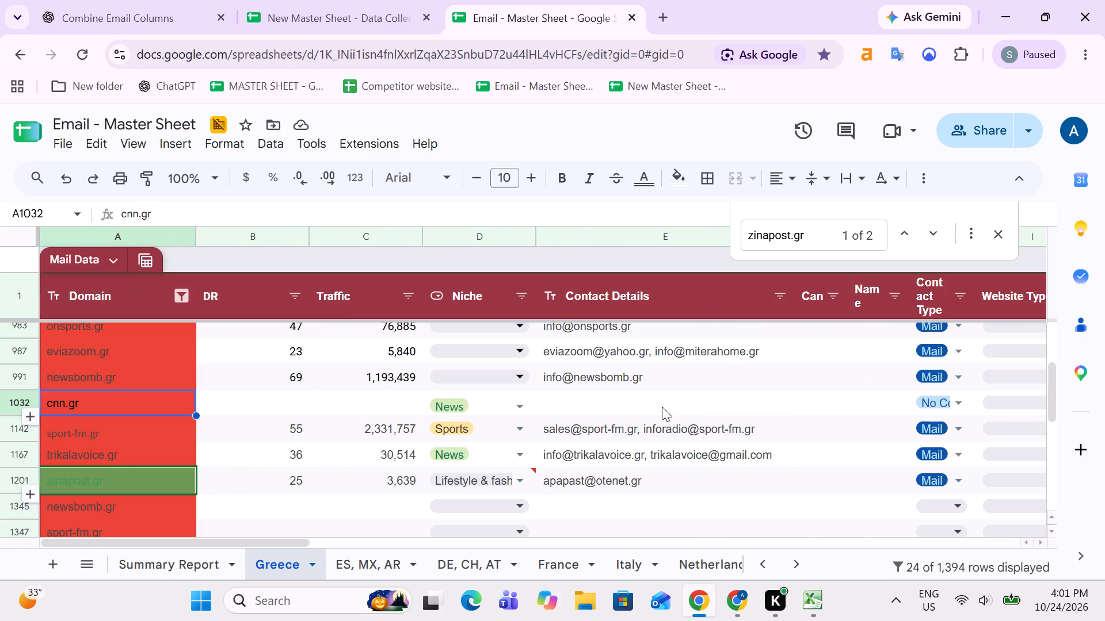
Copy the cnn.gr domain, search Sheet28 for it, and delete its matching row 30 there.
key("Right")
key("Left")
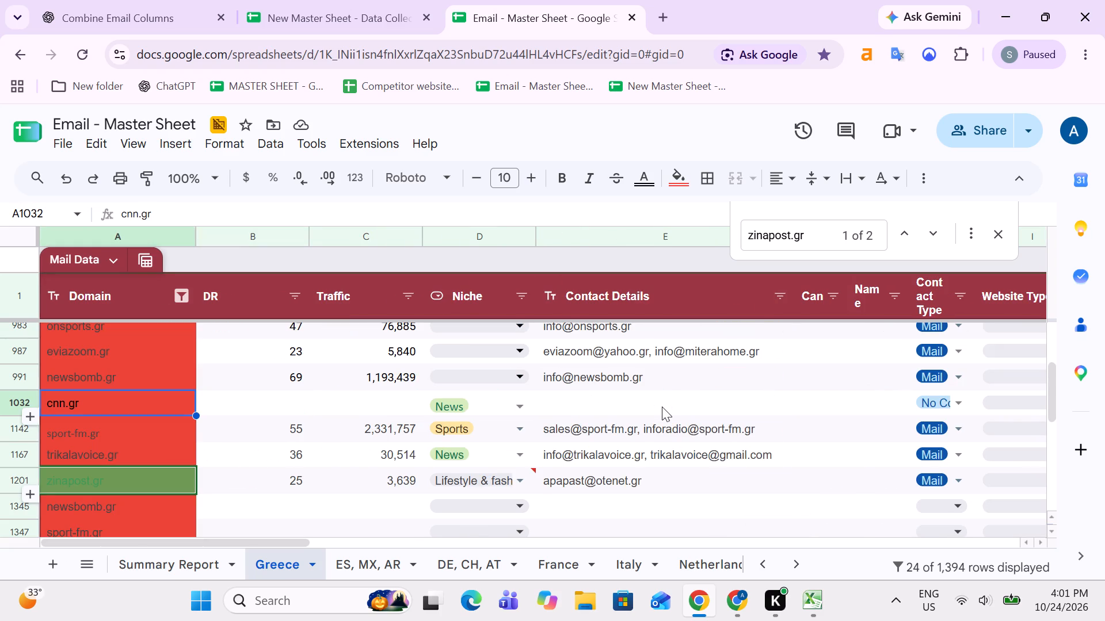
key("ctrl+c")
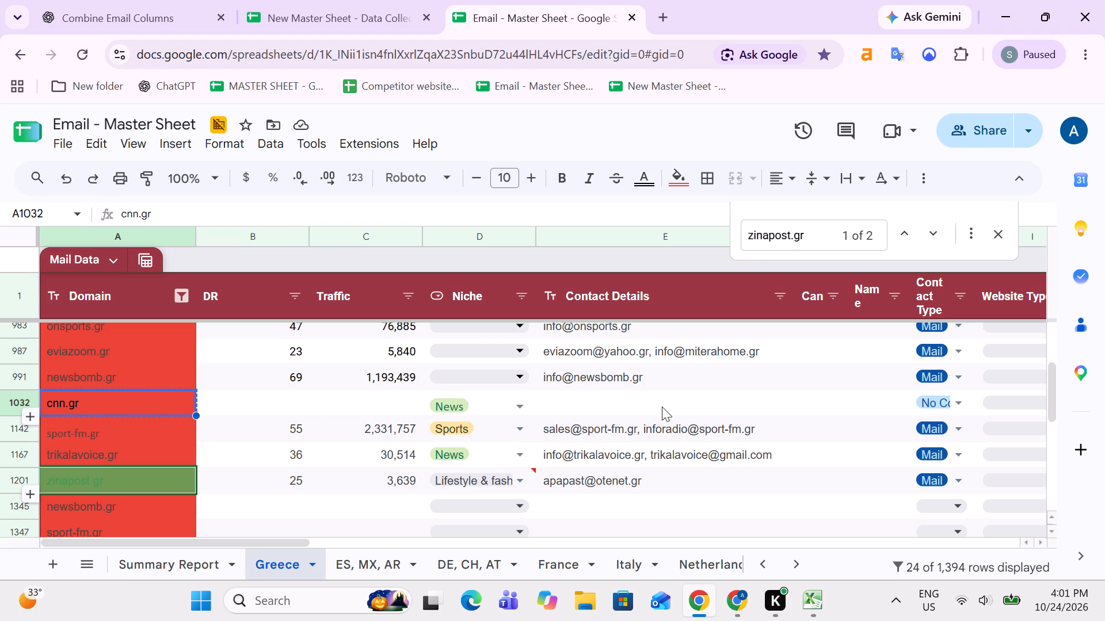
left_click(798, 561)
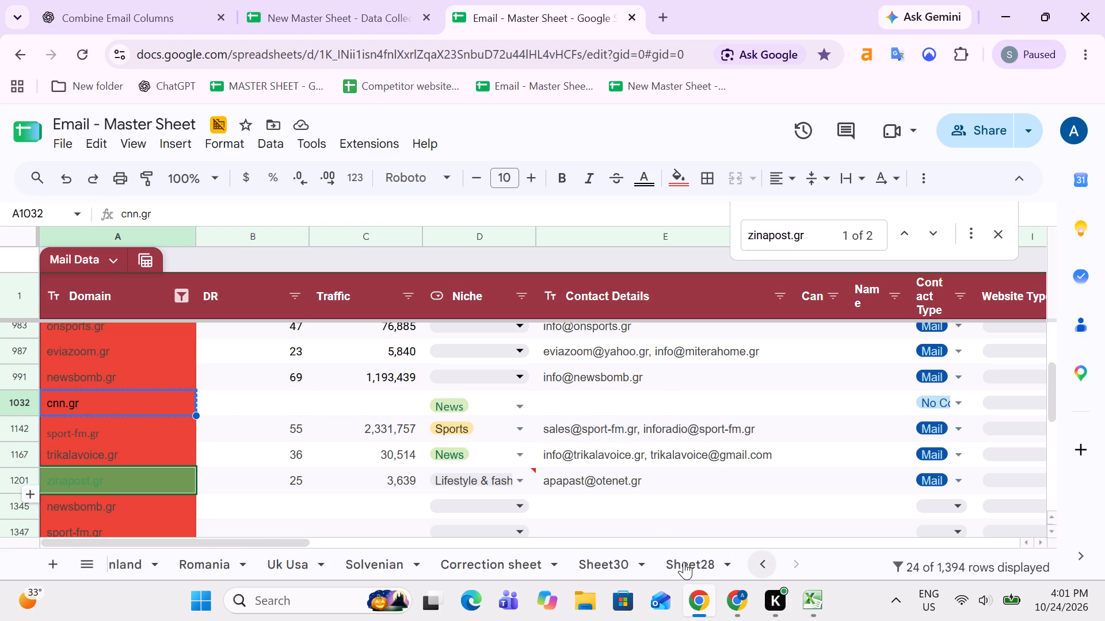
left_click(684, 562)
triple_click(781, 240)
key("ctrl+v")
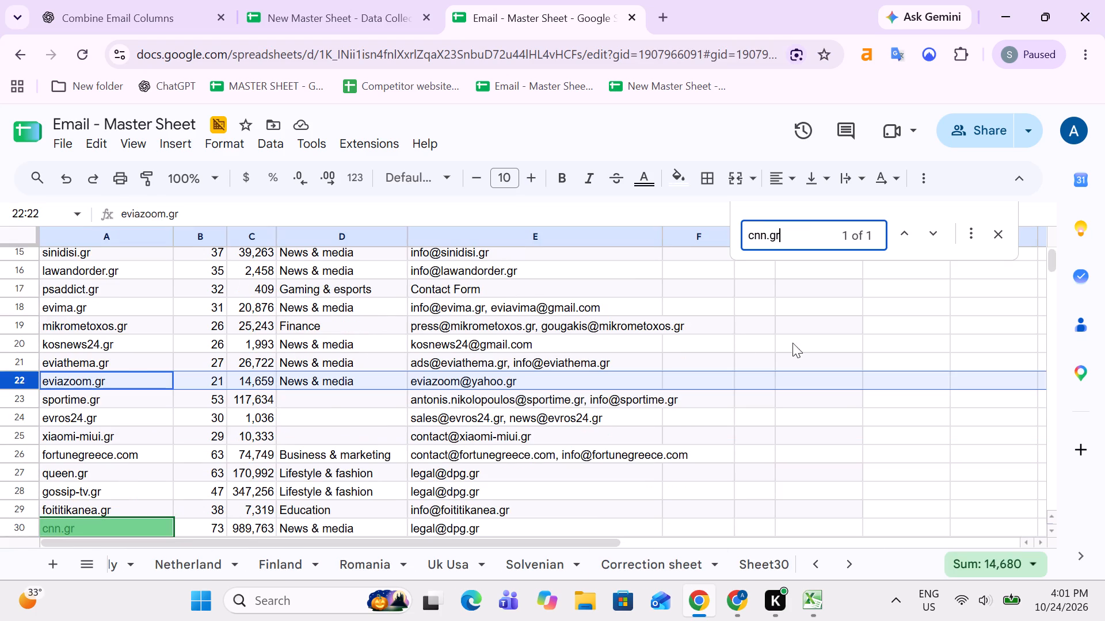
scroll(413, 409, "down", 2)
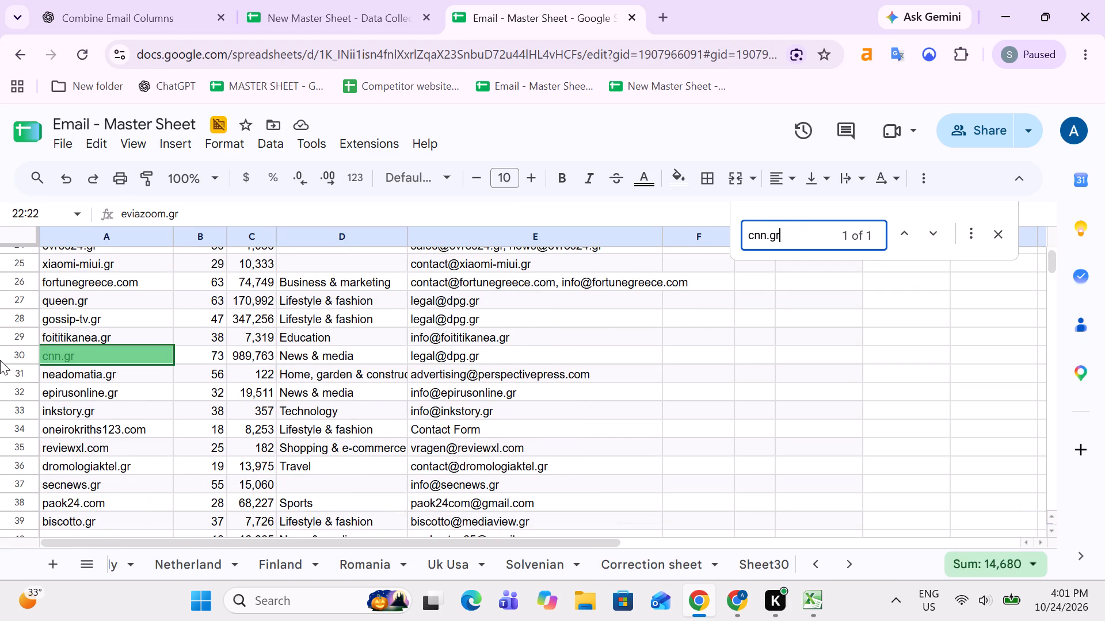
left_click(0, 360)
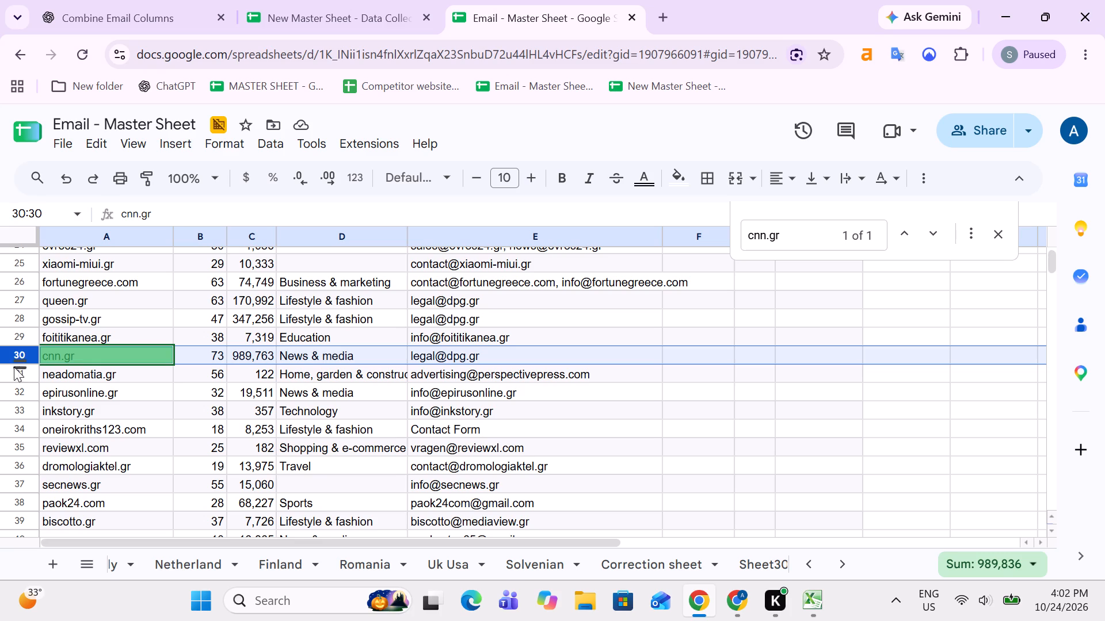
right_click(0, 355)
left_click(58, 374)
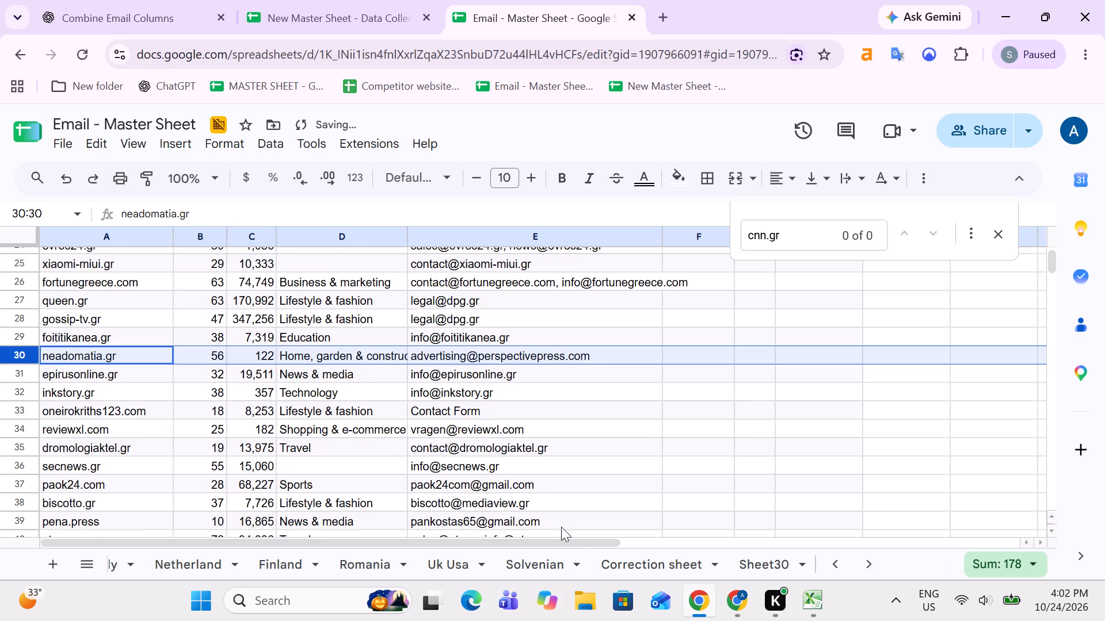
In the Greece sheet, check the Status, I'D and Post date entries of the onsports.gr, eviazoom.gr and newsbomb.gr records.
left_click(833, 564)
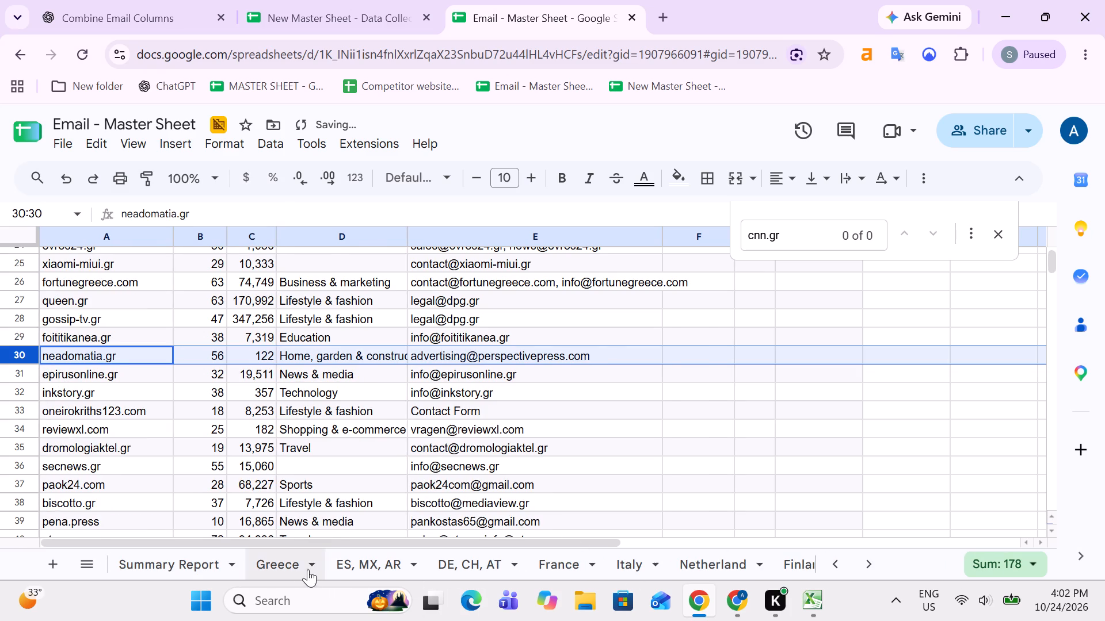
left_click(293, 568)
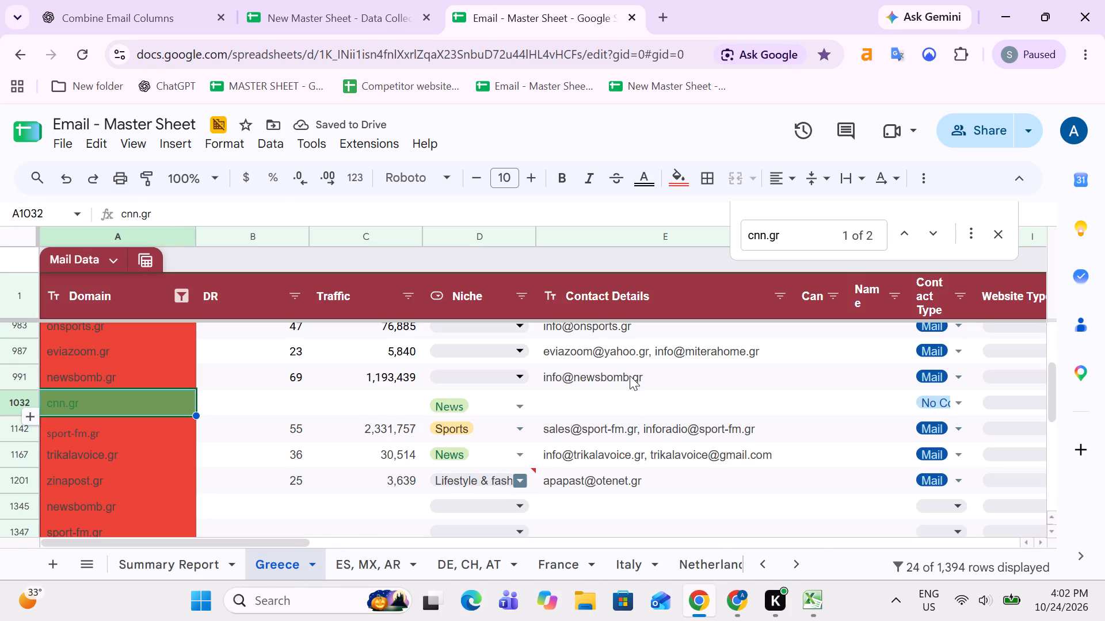
left_click(630, 374)
key("Right")
key("Right")
key("Right")
key("Right")
key("Right")
key("Right")
key("Right")
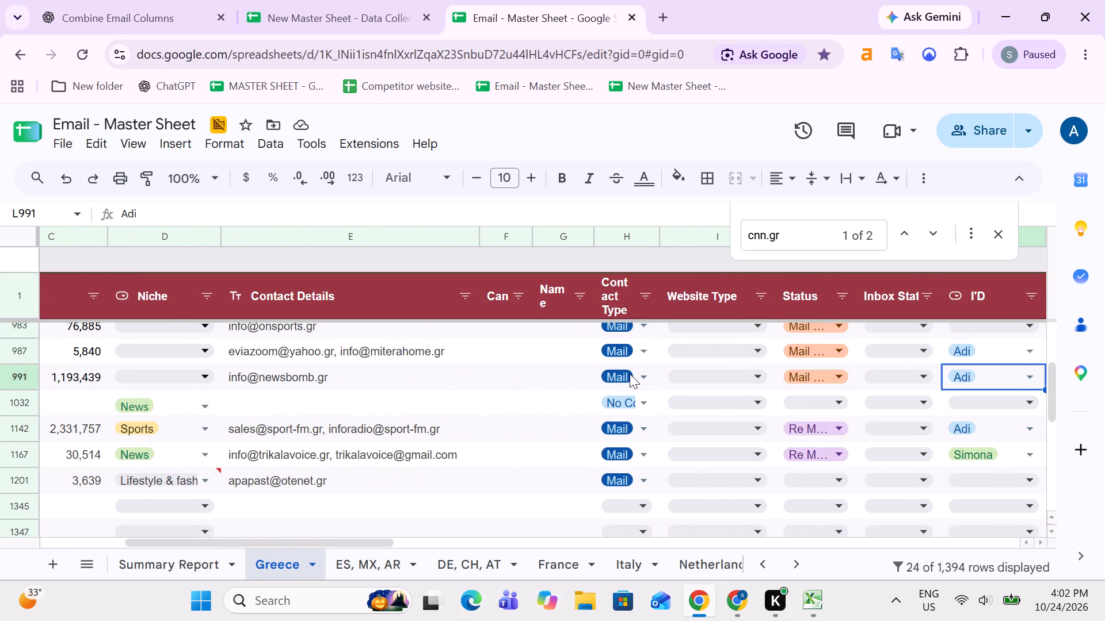
key("Left")
key("Left")
key("Up")
key("Up")
key("Up")
key("Up")
key("Down")
key("Down")
key("Right")
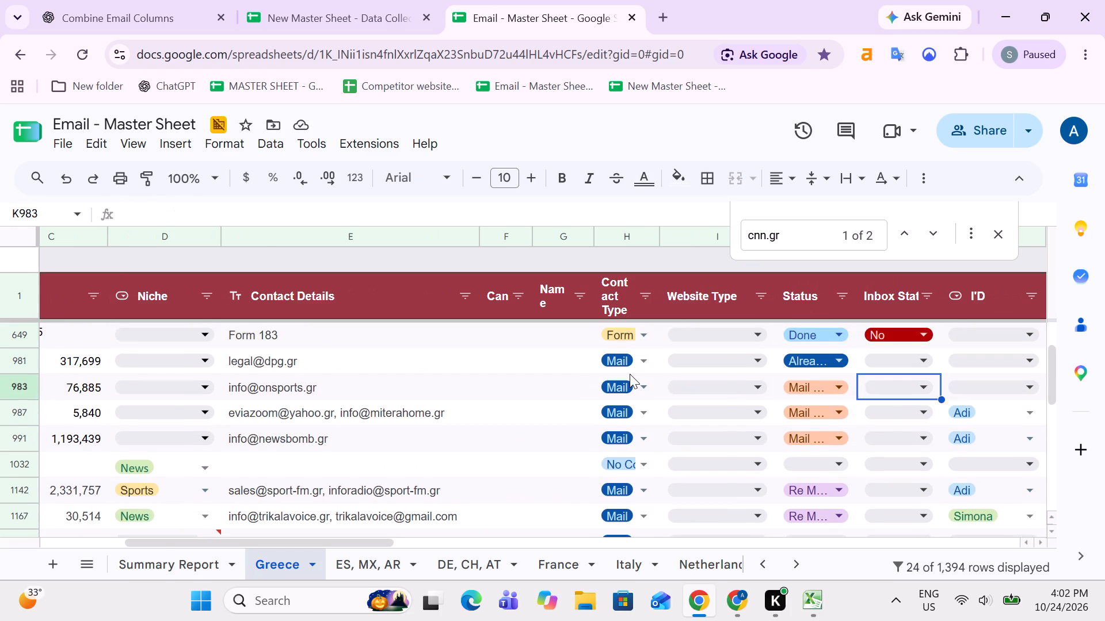
key("Right")
key("Right")
key("Right")
key("Right")
Copy the onsports.gr, eviazoom.gr and newsbomb.gr domains from Greece and paste them as values into Sheet28 from A43 downward.
key("Left")
key("Left")
key("Left")
key("Left")
key("Left")
key("Left")
key("Left")
key("Left")
key("Left")
key("Left")
key("Left")
key("Left")
key("Left")
key("Left")
key("Left")
key("Left")
key("Left")
key("Left")
key("Left")
key("Left")
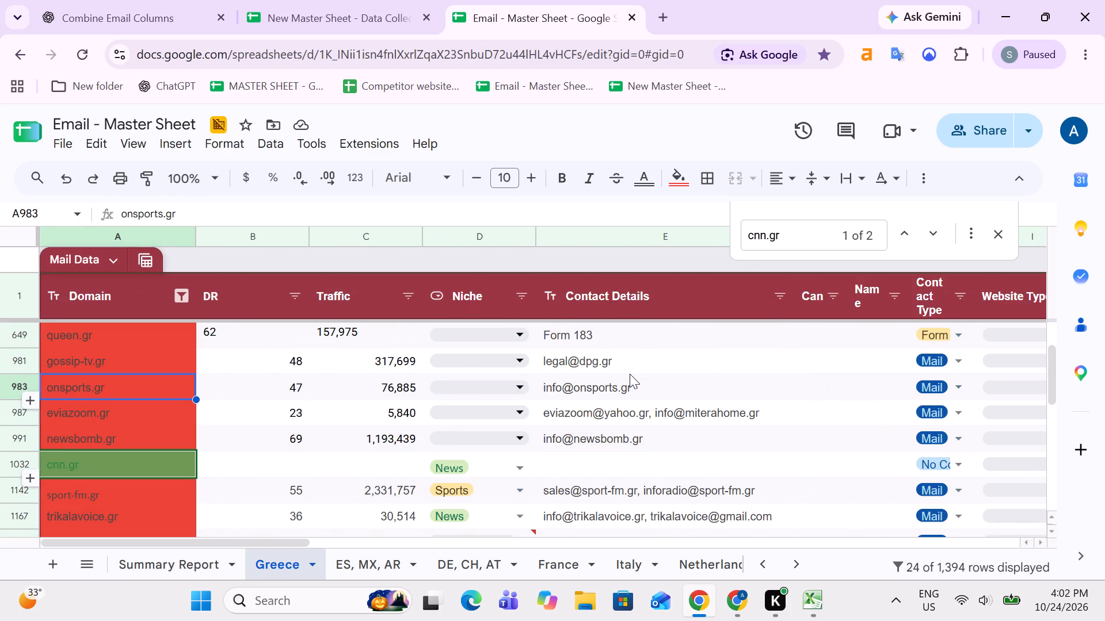
key("shift+Down")
key("shift+Down")
key("ctrl+c")
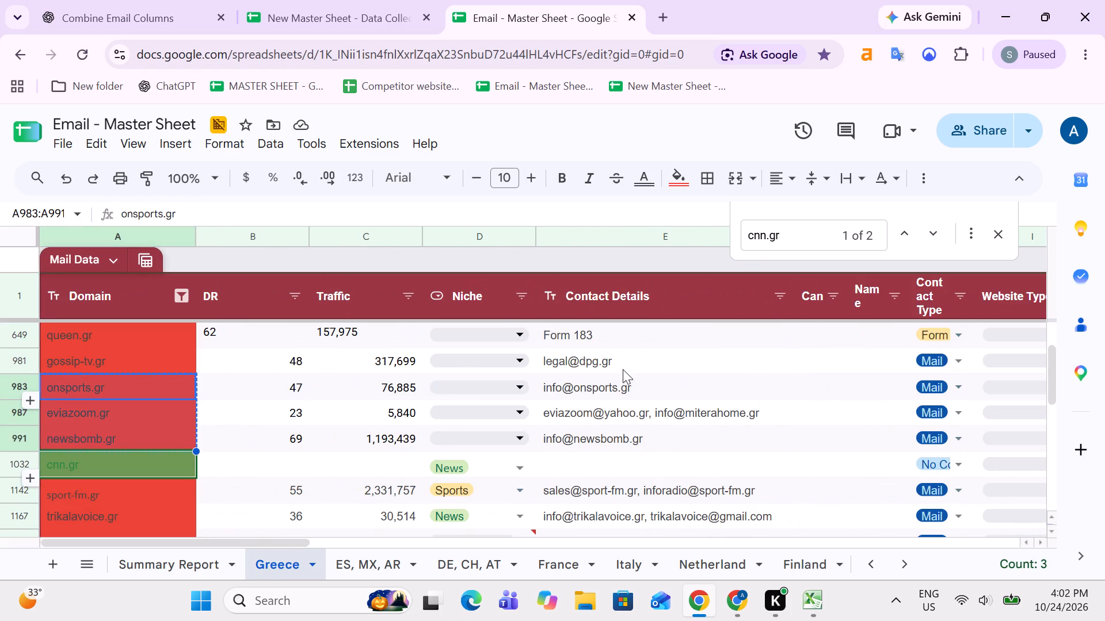
left_click(905, 568)
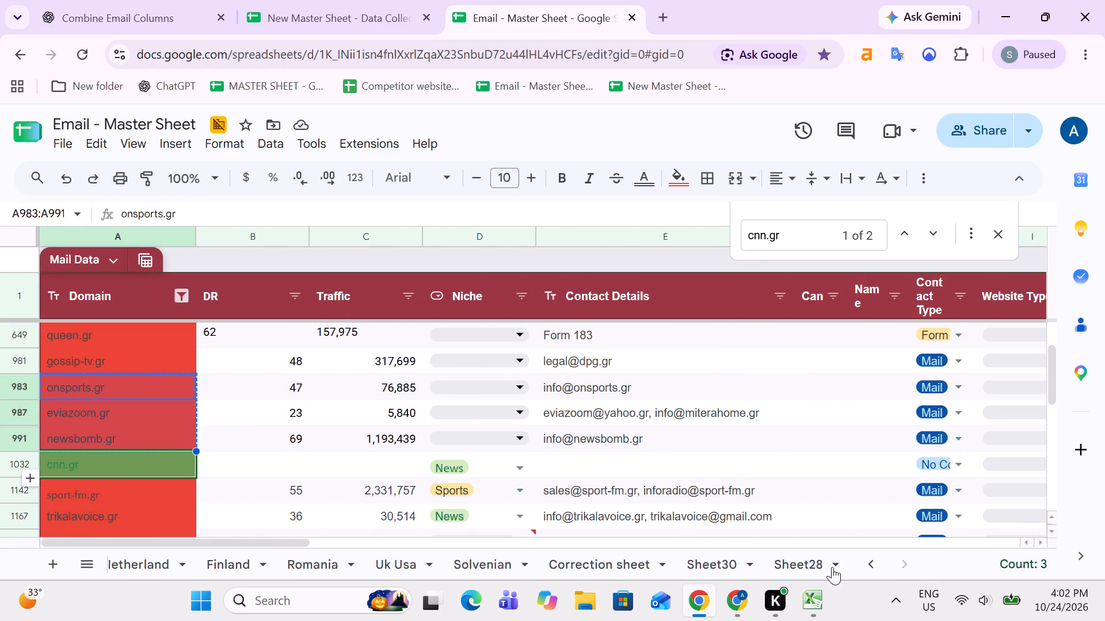
left_click(812, 562)
key("Down")
key("ctrl+Down")
key("Down")
key("Down")
key("Down")
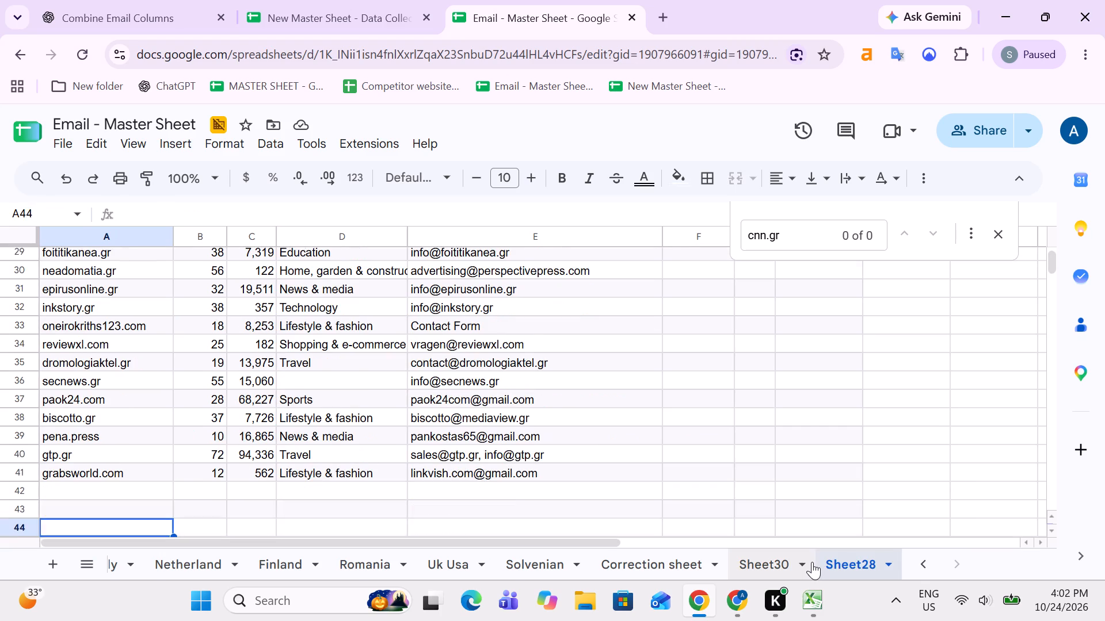
key("Down")
key("Up")
key("Up")
key("ctrl+v")
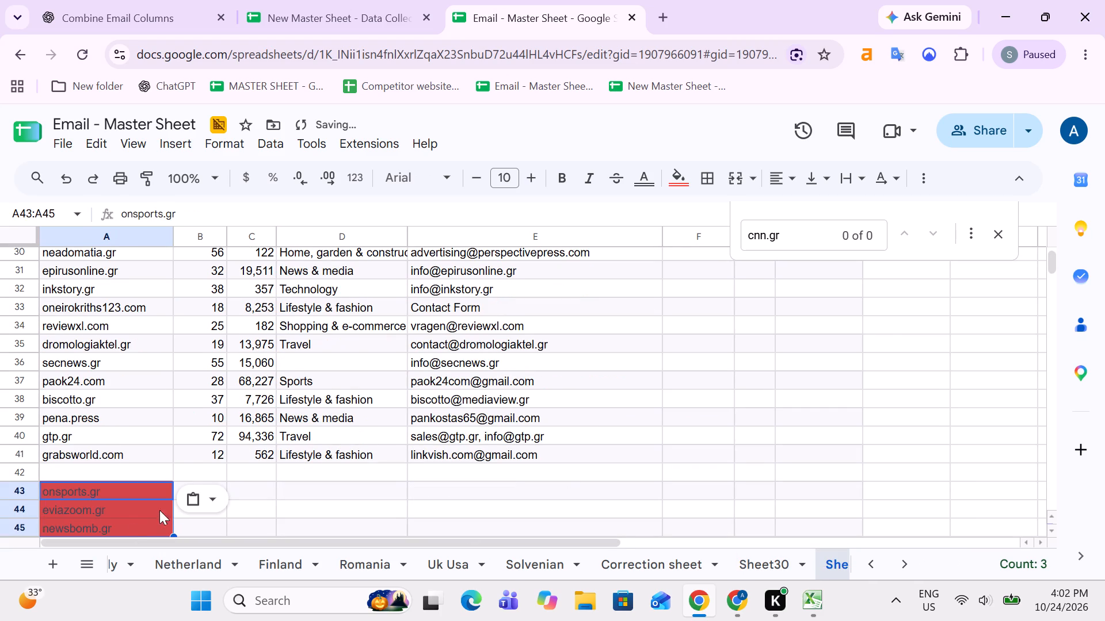
left_click(200, 497)
left_click(220, 367)
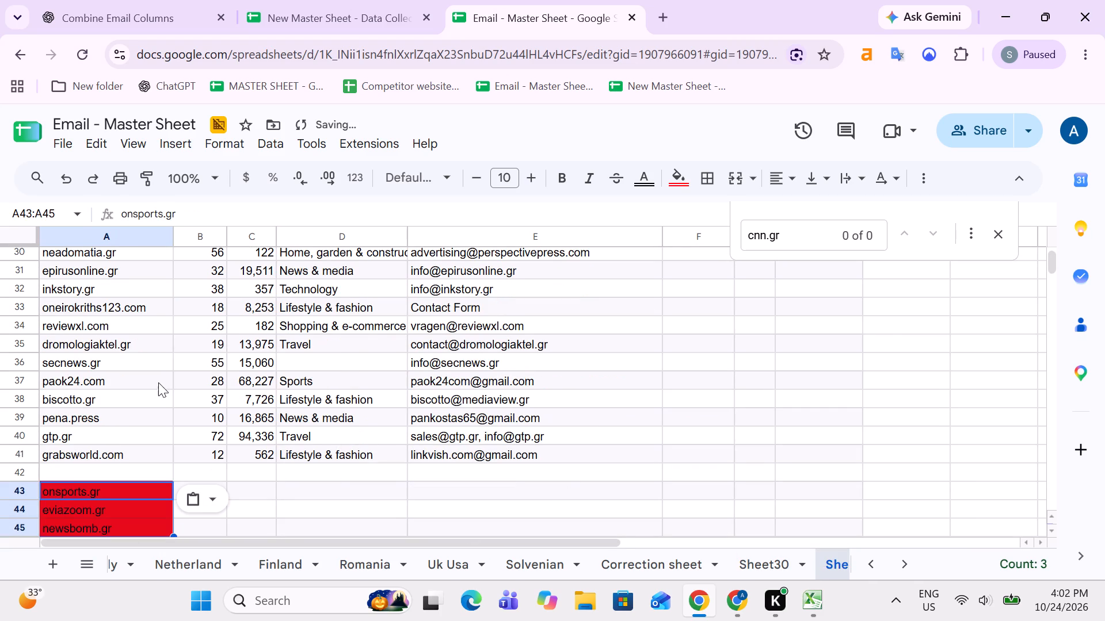
Delete the original list rows of eviazoom.gr, onsports.gr and newsbomb.gr highlighted as duplicates in Sheet28.
scroll(148, 393, "up", 4)
left_click(0, 451)
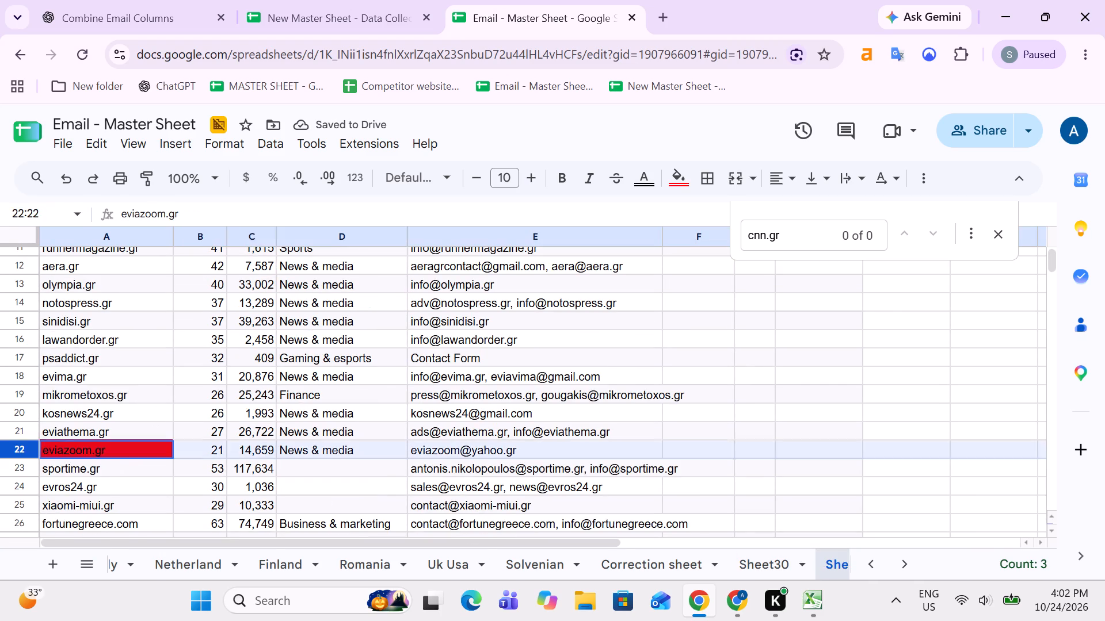
right_click(0, 451)
left_click(47, 374)
scroll(62, 378, "up", 3)
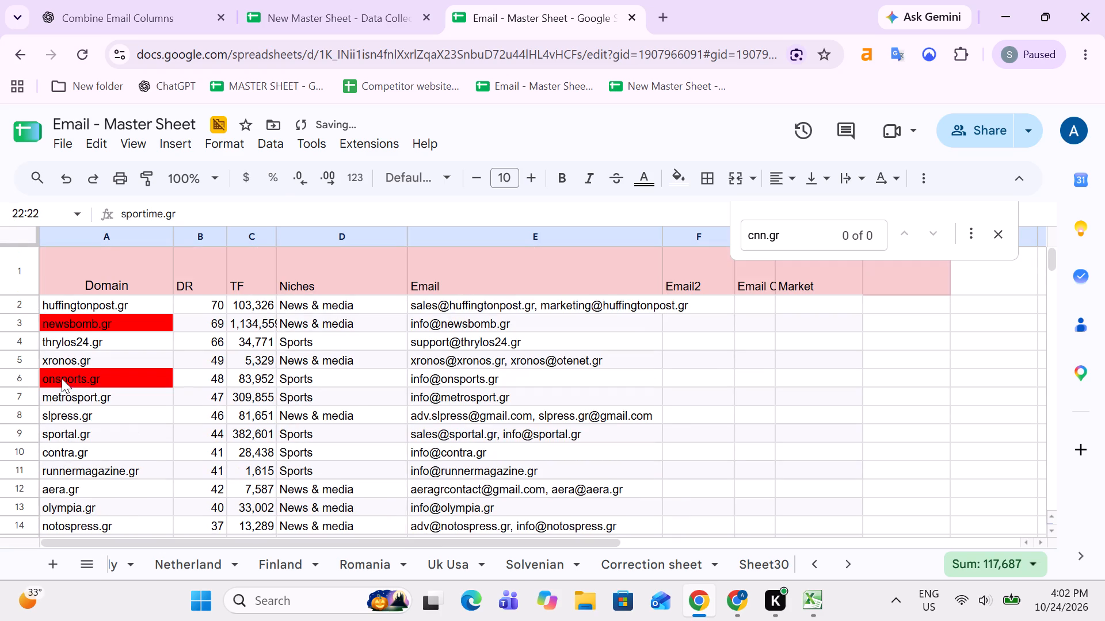
left_click(0, 378)
right_click(0, 378)
left_click(54, 374)
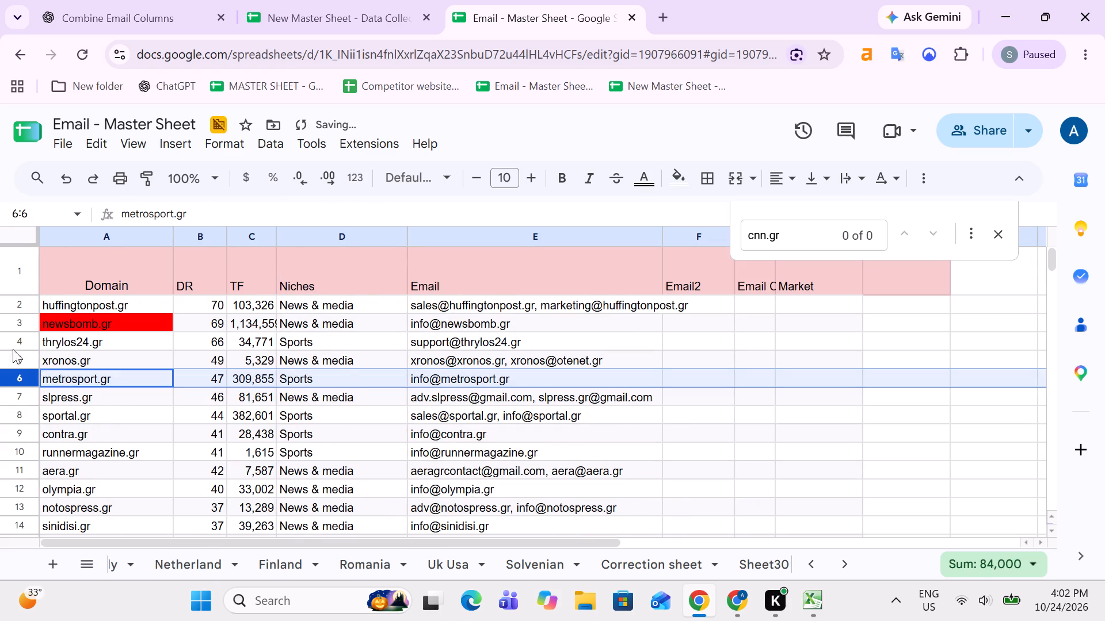
left_click(0, 323)
right_click(0, 323)
left_click(55, 372)
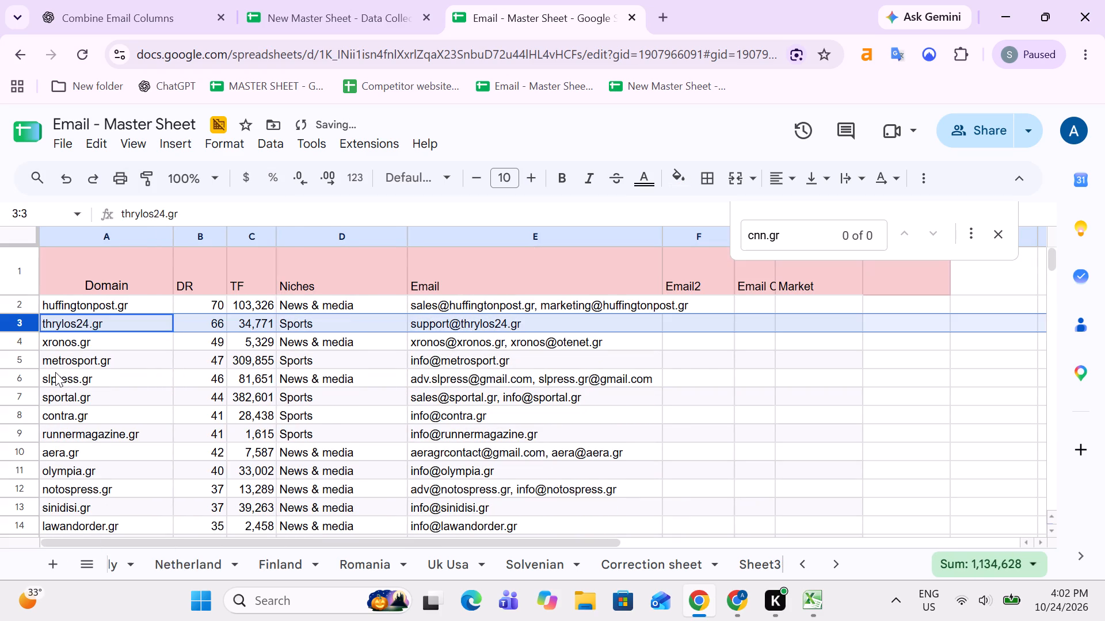
key("alt+Tab")
key("alt+Tab")
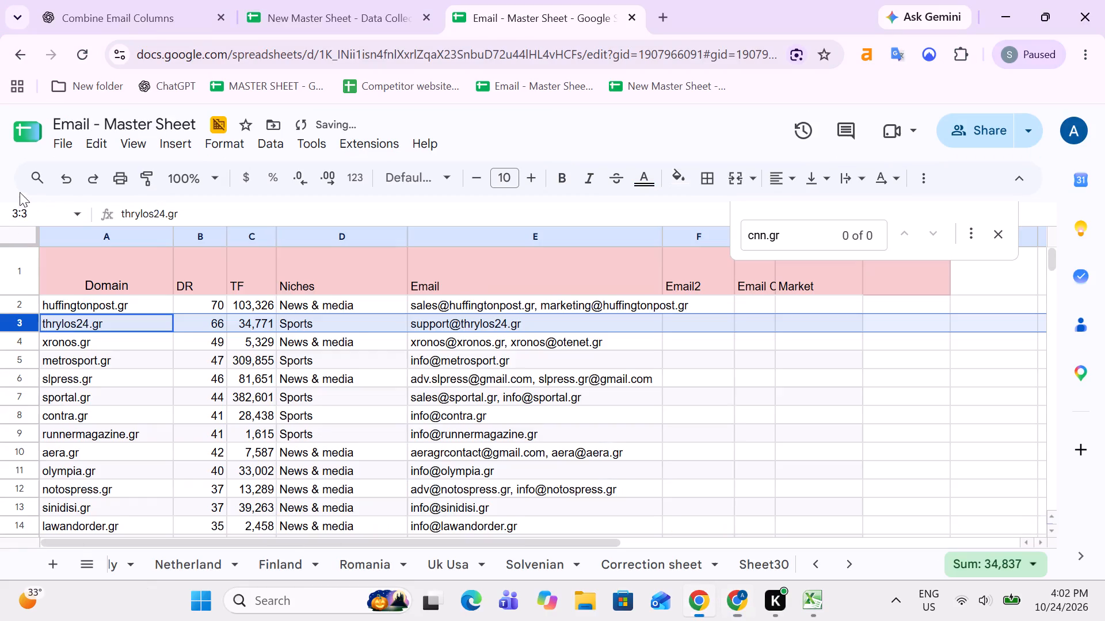
Return to the Greece sheet and review the gossip-tv.gr record in row 981 across its Status, Post date and Compititor columns.
left_click(822, 559)
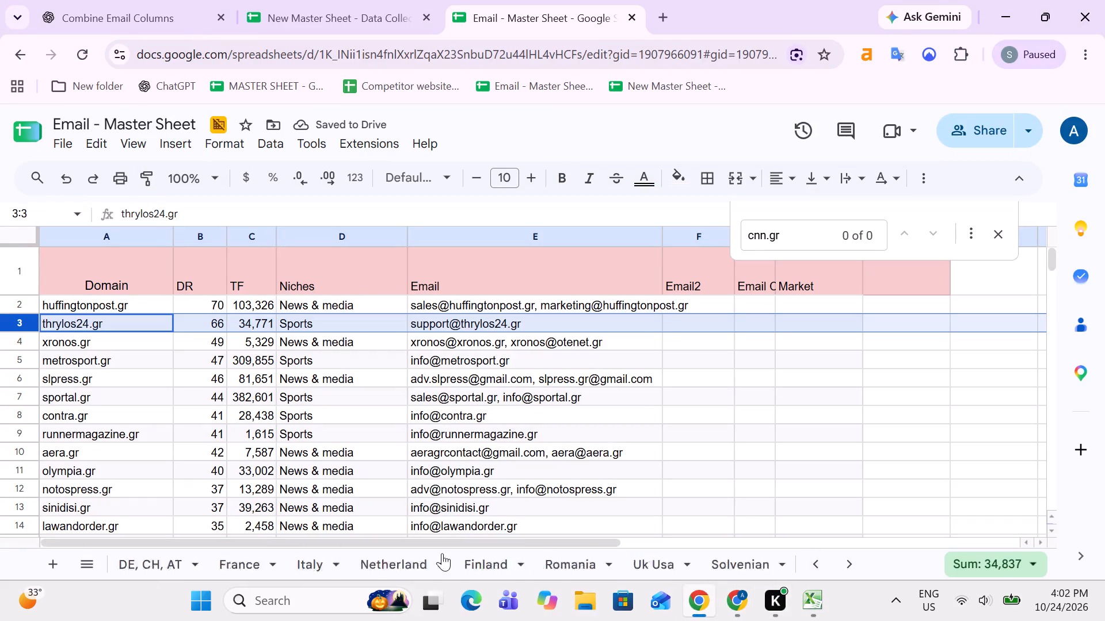
left_click(278, 556)
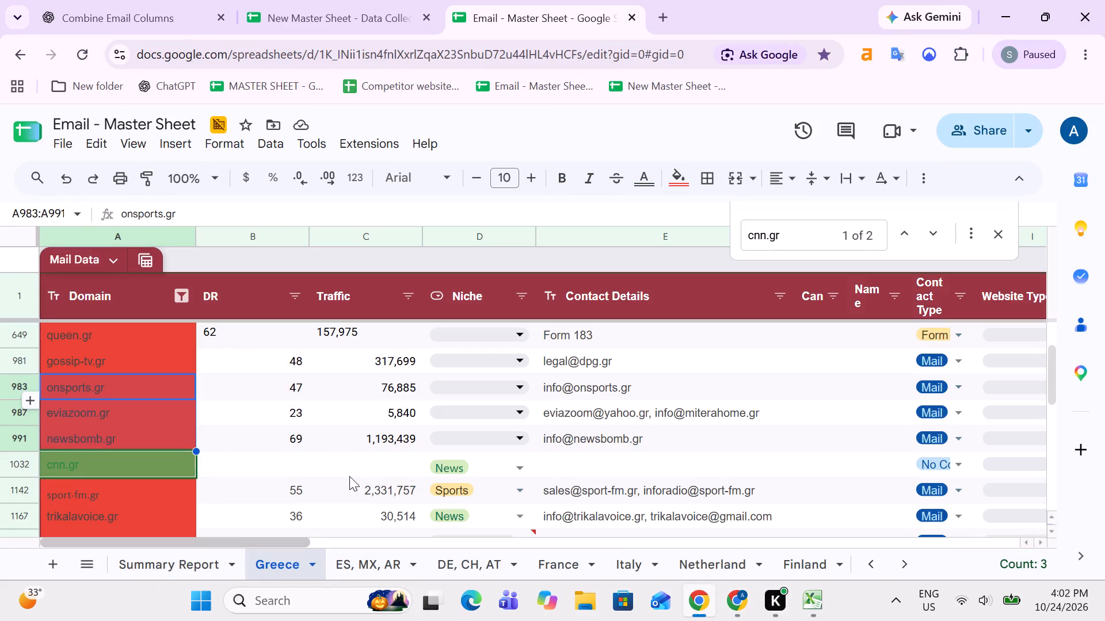
left_click(290, 389)
key("Right")
key("Right")
key("Right")
key("Up")
key("Up")
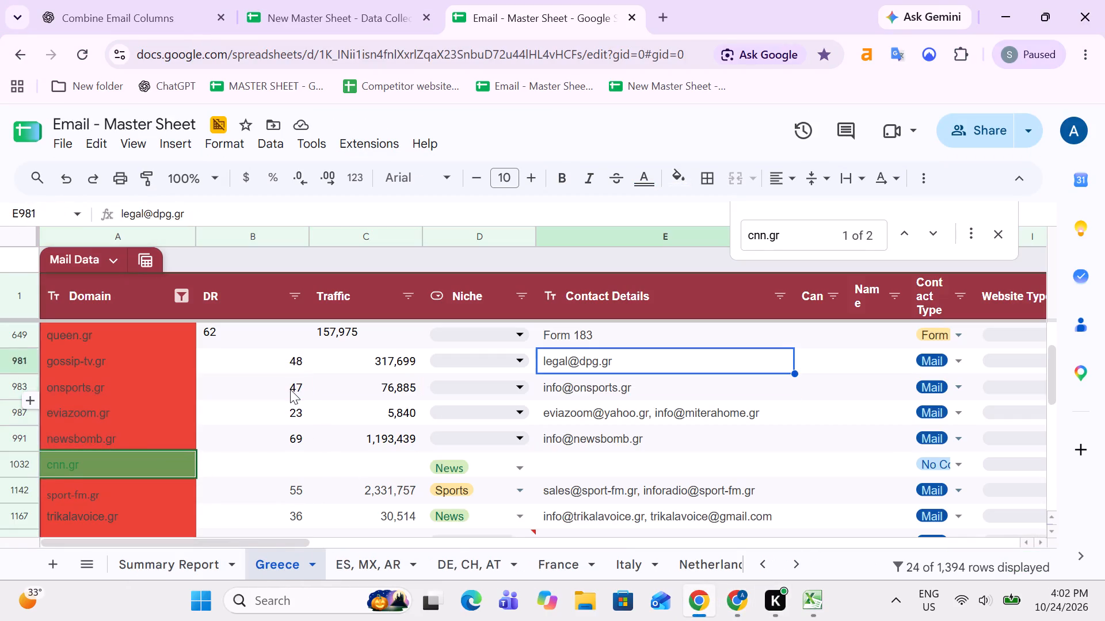
key("Up")
key("Up")
key("Down")
key("Down")
key("Down")
key("Right")
key("Right")
key("Right")
key("Right")
key("Right")
key("Right")
key("Right")
key("Right")
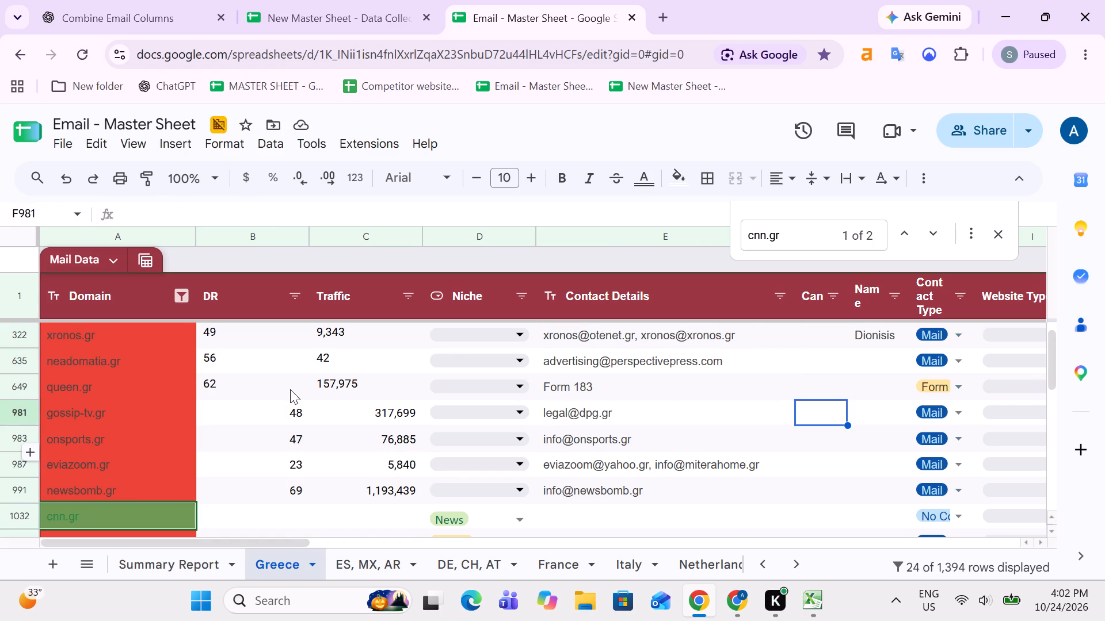
key("Right")
key("Right")
key("Right")
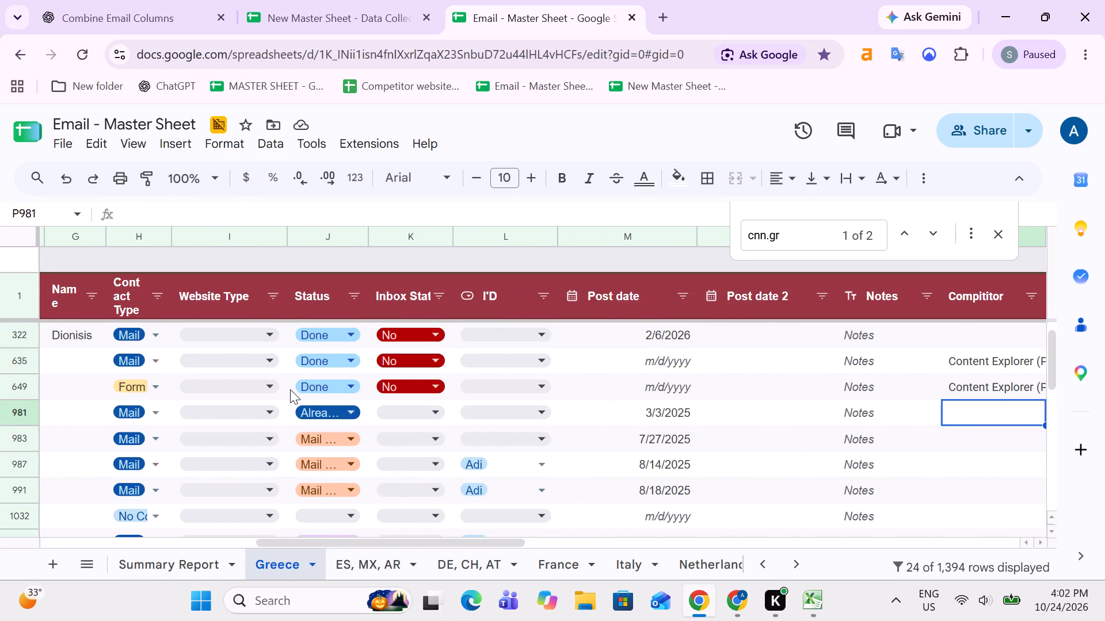
Review the gossip-tv.gr record and the filtered records above it across the Status, Inbox Status, I'D and Post date columns.
key("Left")
key("Left")
key("Left")
key("Left")
key("Left")
key("Left")
key("Left")
key("Left")
key("Left")
key("Left")
key("Left")
key("Left")
key("Left")
key("Left")
key("Left")
key("Left")
key("Left")
key("Left")
key("Left")
key("Left")
key("Right")
key("Left")
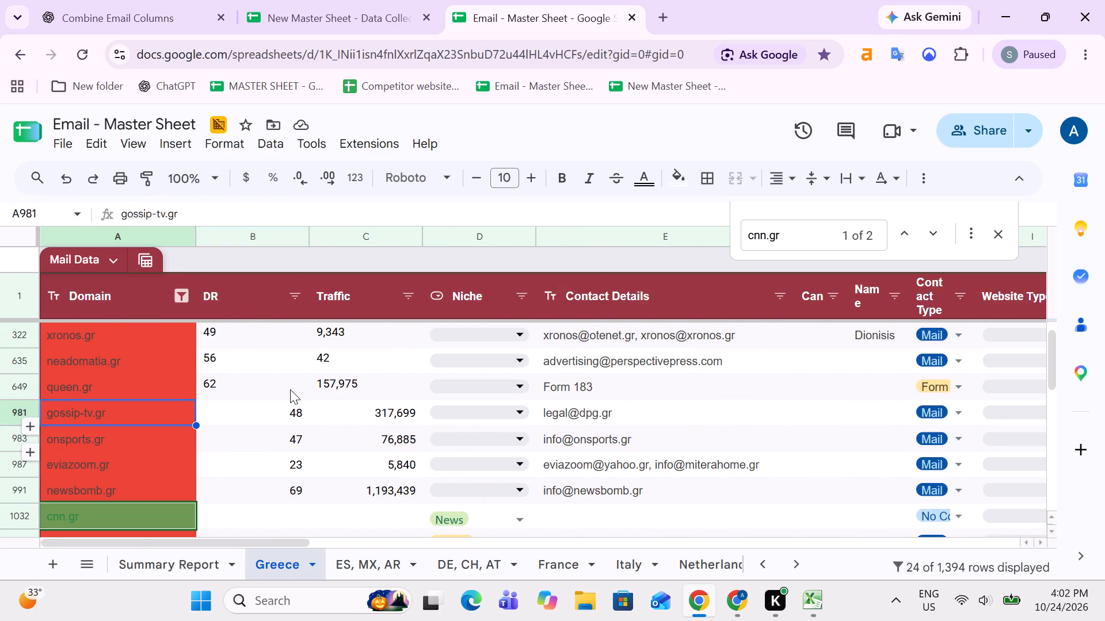
key("Right")
key("Right")
key("Right")
key("Right")
key("Right")
key("Right")
key("Right")
key("Right")
key("Right")
key("Right")
key("Right")
key("Left")
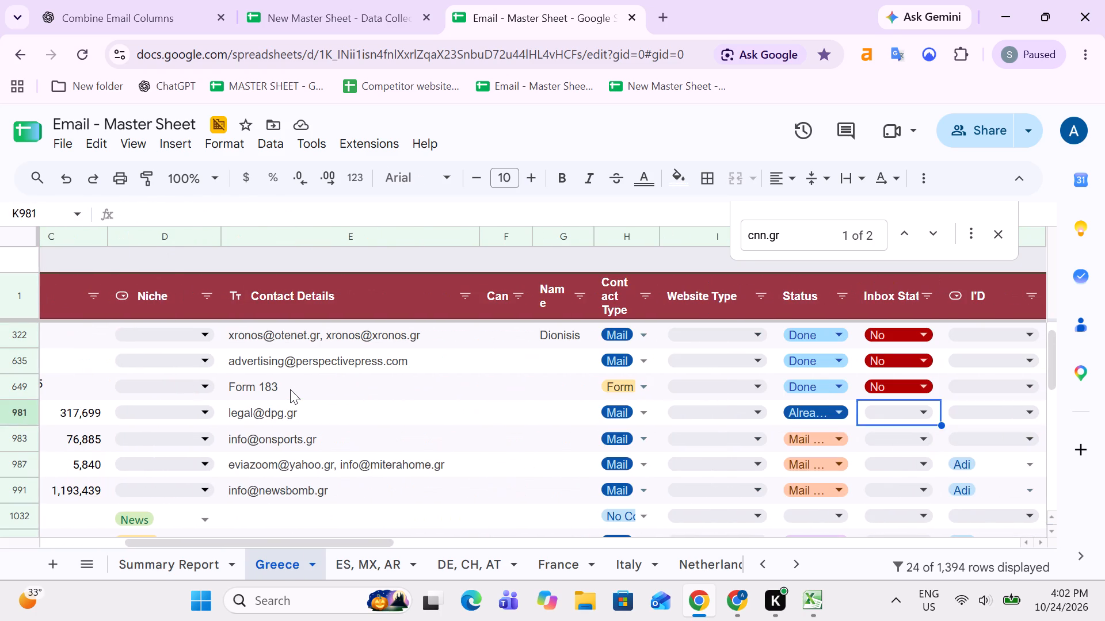
key("Left")
key("Left")
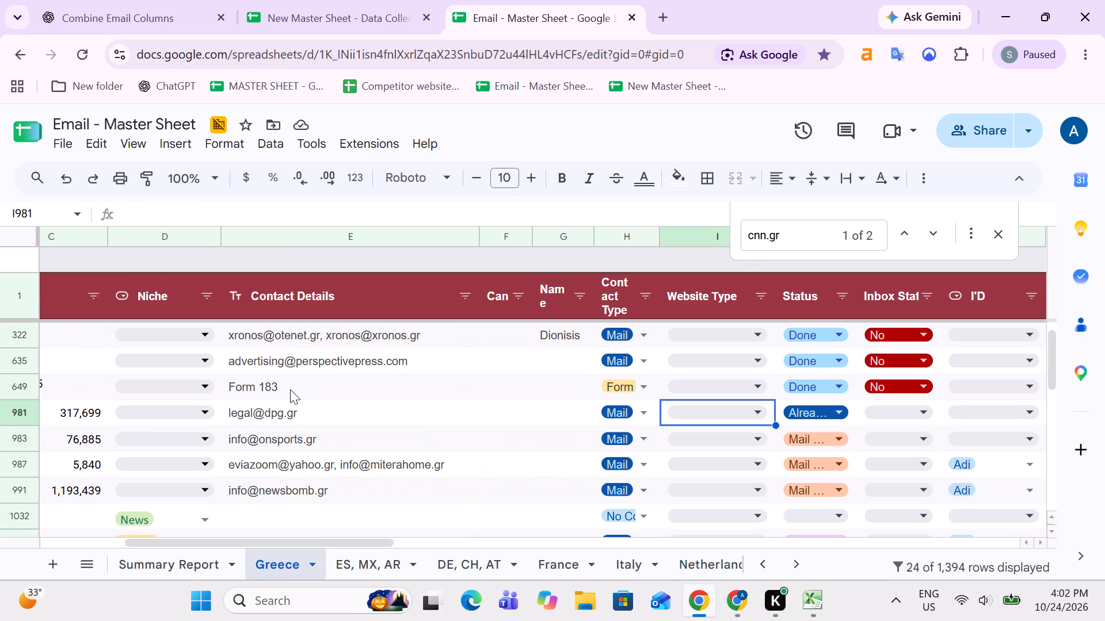
key("Right")
key("Right")
key("Right")
key("Right")
key("Right")
key("Left")
key("Up")
key("Up")
key("Up")
key("Up")
key("Up")
key("Up")
key("Up")
key("Up")
key("Up")
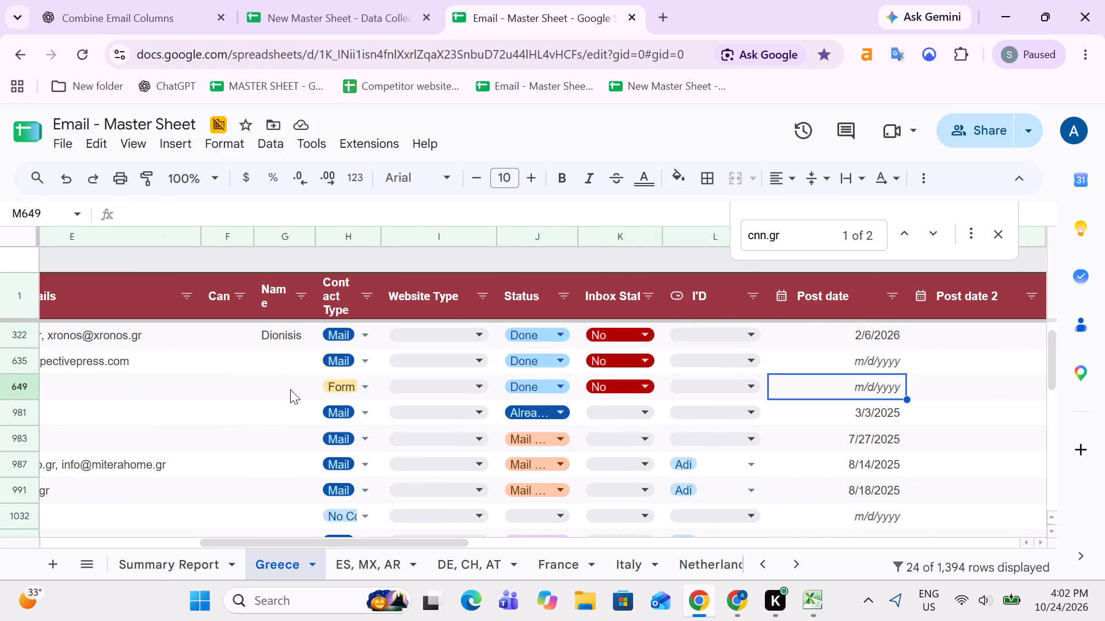
key("Down")
key("Down")
key("Down")
key("Down")
key("Down")
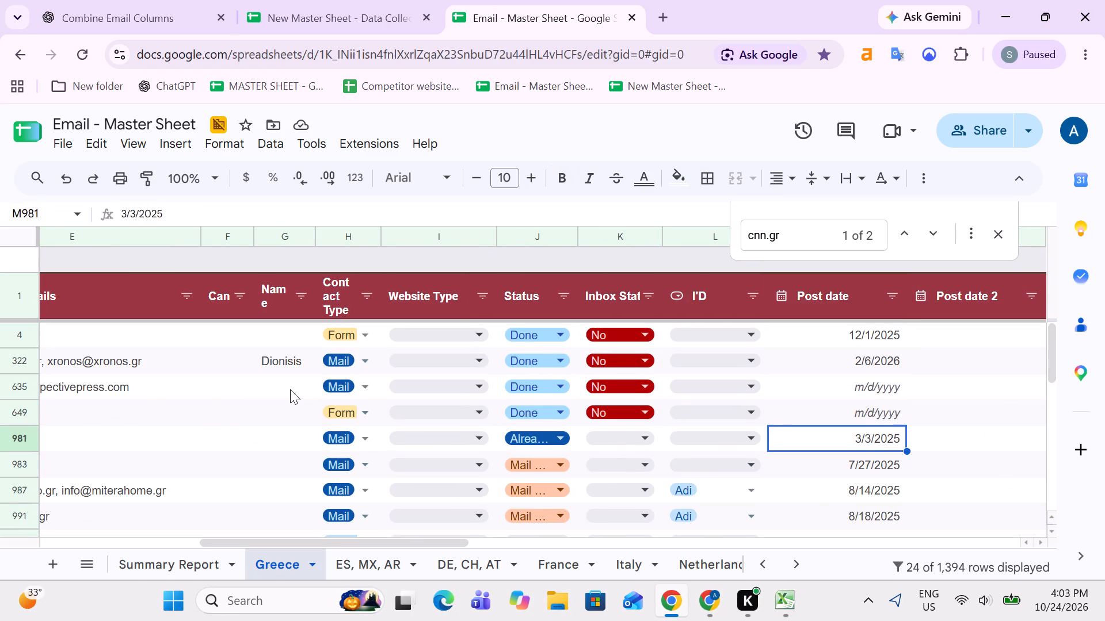
Copy the psaddict.gr, xronos.gr, neadomatia.gr, queen.gr and gossip-tv.gr domains from the Greece sheet's Domain column.
key("Left")
key("Left")
key("Left")
key("Left")
key("Left")
key("Left")
key("Left")
key("Left")
key("Left")
key("Left")
key("Left")
key("Left")
key("Left")
key("Left")
key("Left")
key("Left")
key("Left")
key("Left")
key("Left")
key("Left")
key("Left")
key("Left")
key("Left")
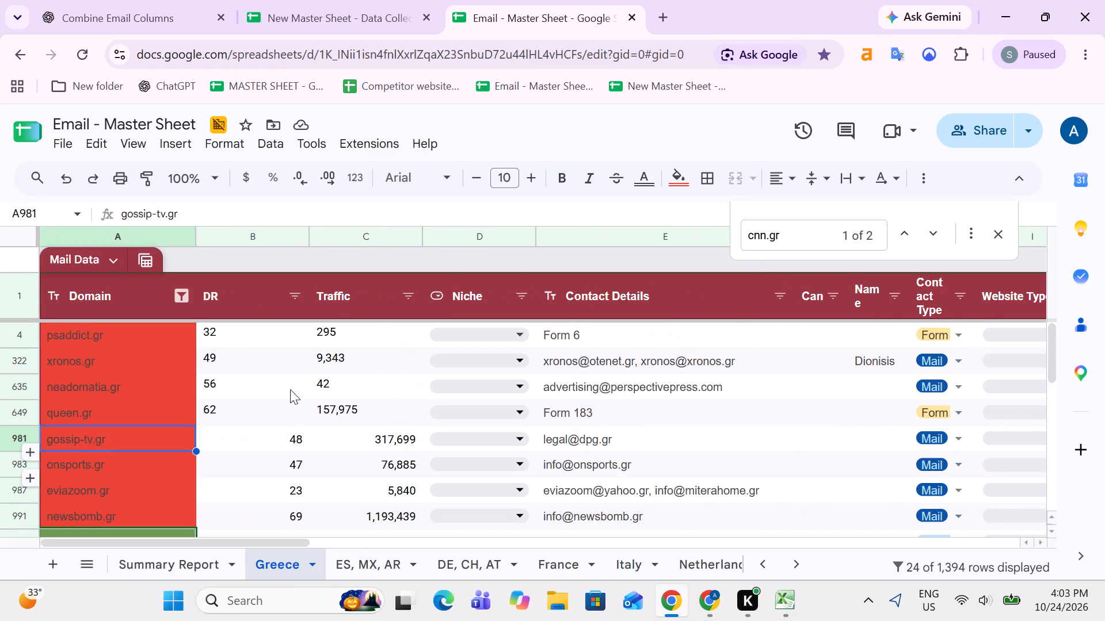
key("ctrl+shift+Up")
key("shift+Down")
key("shift+Down")
key("shift+Up")
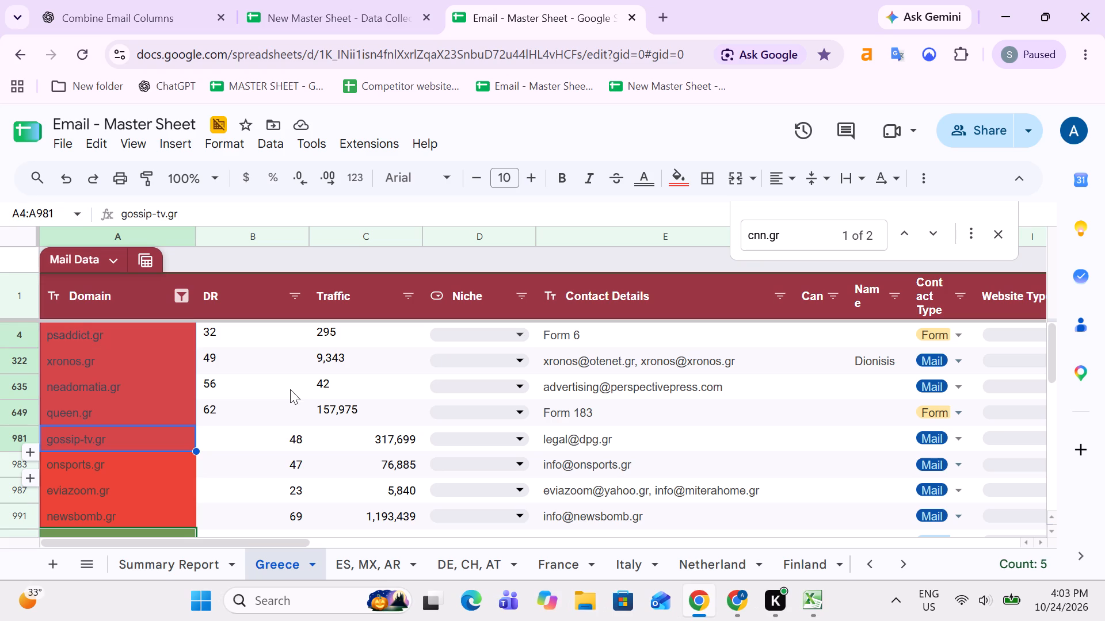
key("Up")
key("Down")
key("Right")
key("Left")
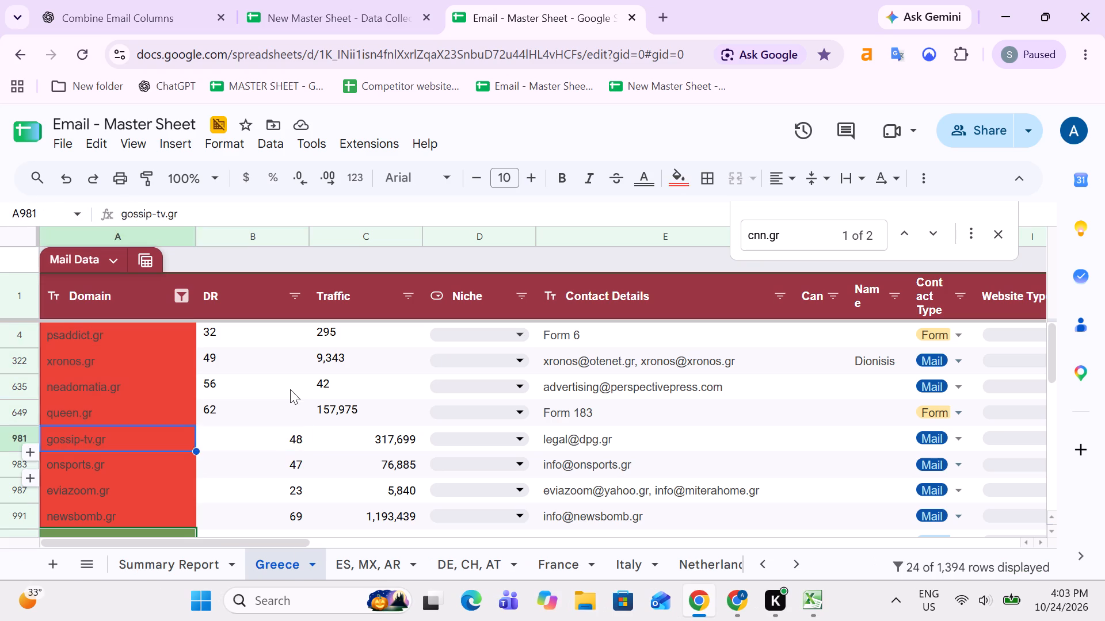
key("Right")
key("Right")
key("Right")
key("Left")
key("Left")
key("Left")
key("Left")
key("Left")
key("Left")
key("Left")
key("Left")
key("ctrl+shift+Up")
key("shift+Down")
key("shift+Down")
key("shift+Up")
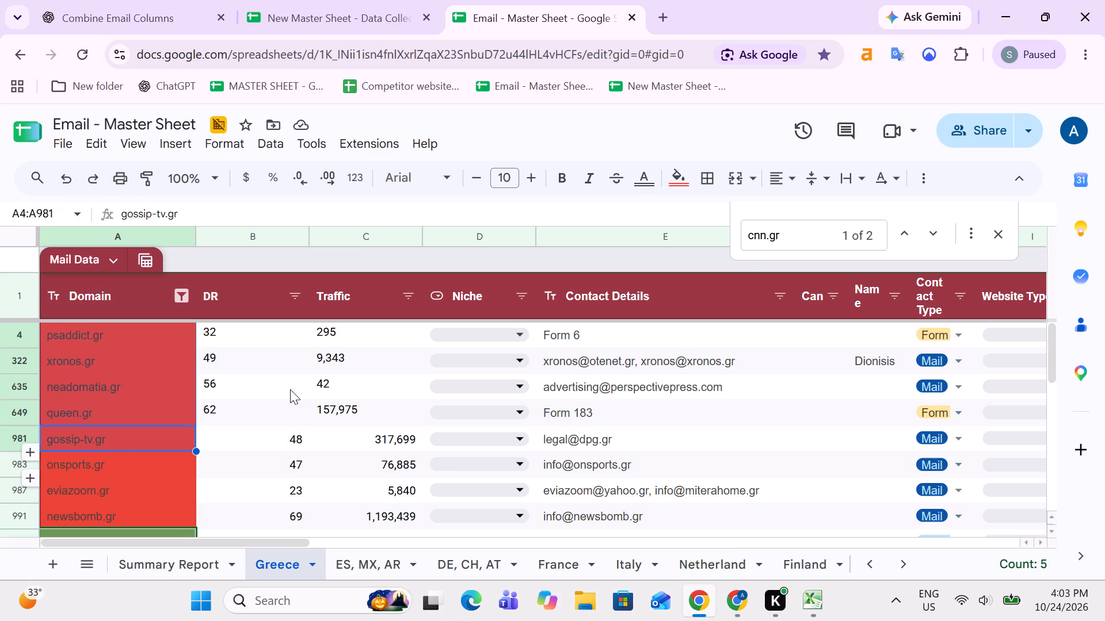
key("ctrl+c")
key("ctrl+c")
In Sheet28, close the search and clear the pasted onsports.gr, eviazoom.gr and newsbomb.gr entries in A40:A42 below the list.
left_click(905, 566)
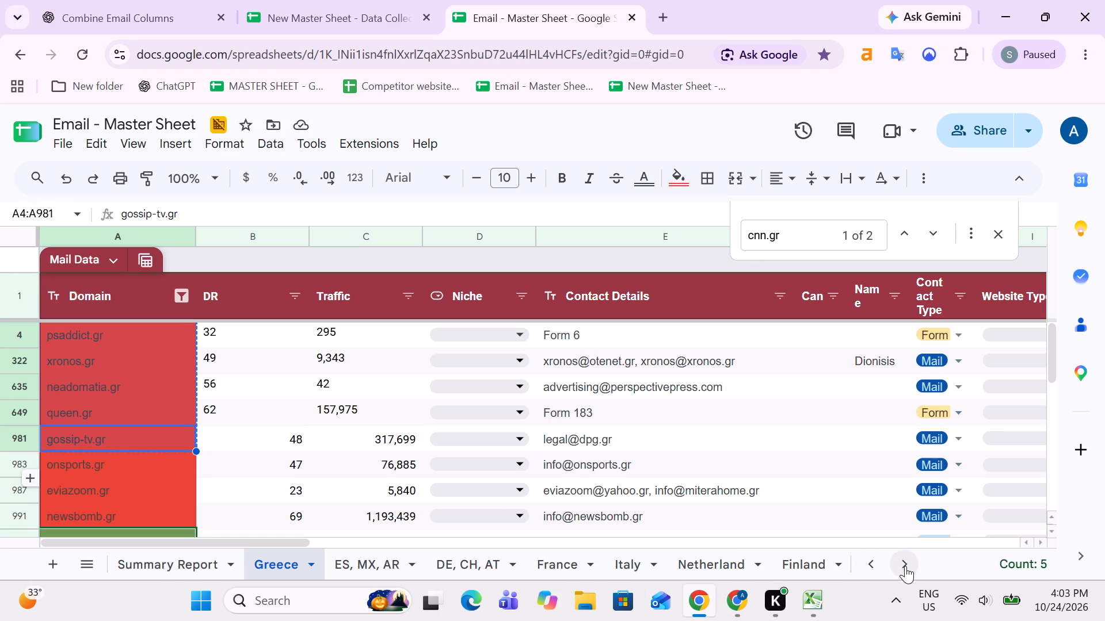
left_click(790, 568)
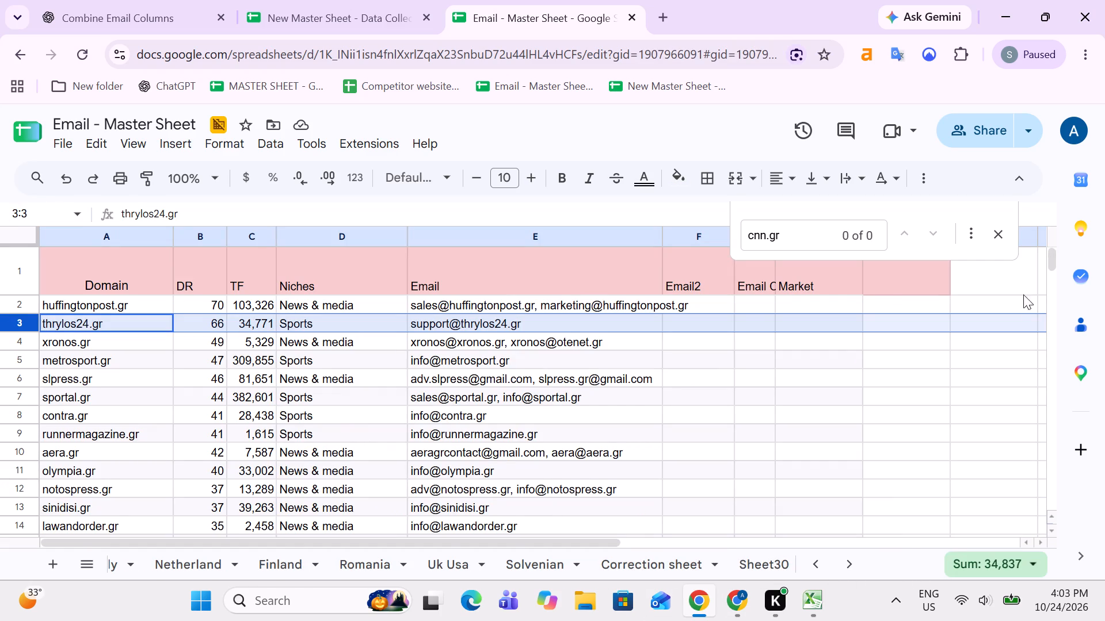
left_click(1005, 232)
key("Down")
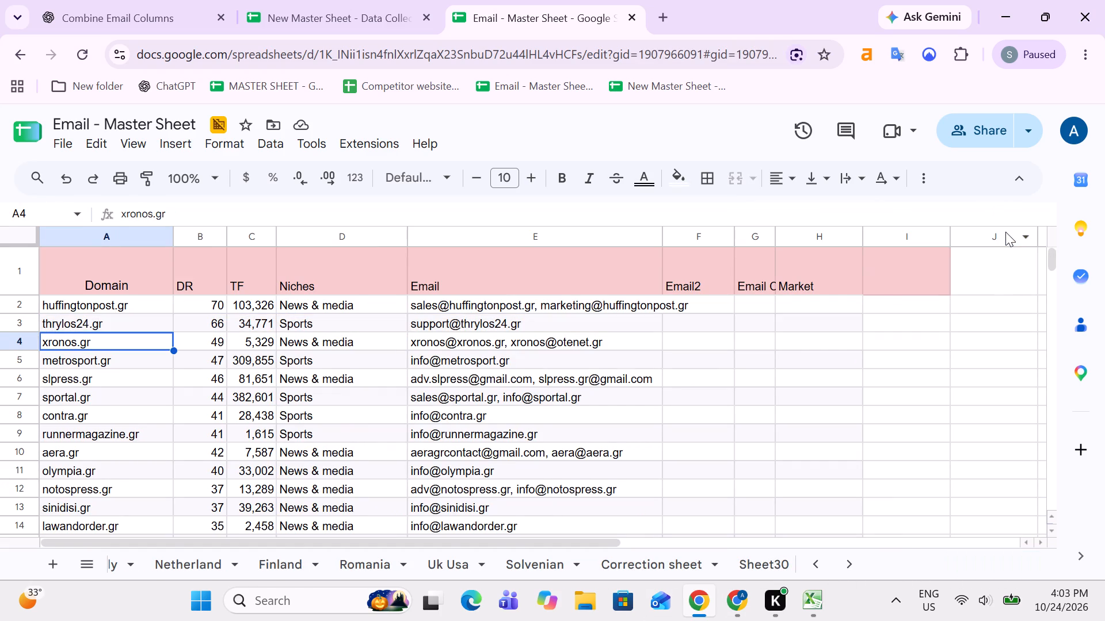
key("ctrl+Down")
key("Down")
key("Down")
key("Down")
key("Down")
key("Down")
key("Down")
key("Up")
key("Up")
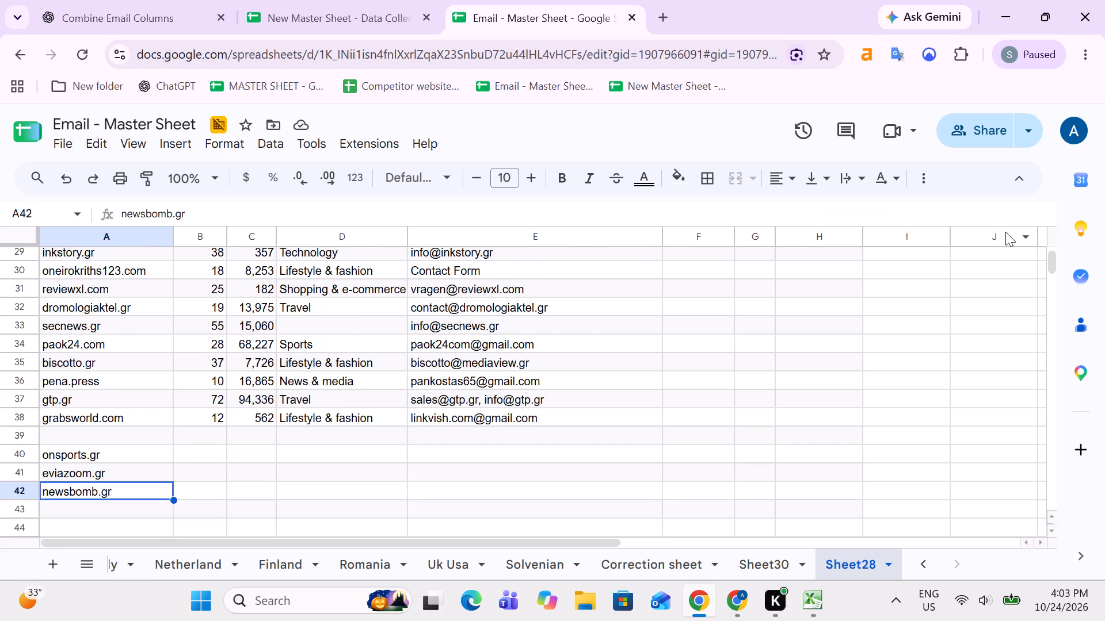
key("Up")
key("Up")
key("shift+Down")
key("shift+Down")
key("Delete")
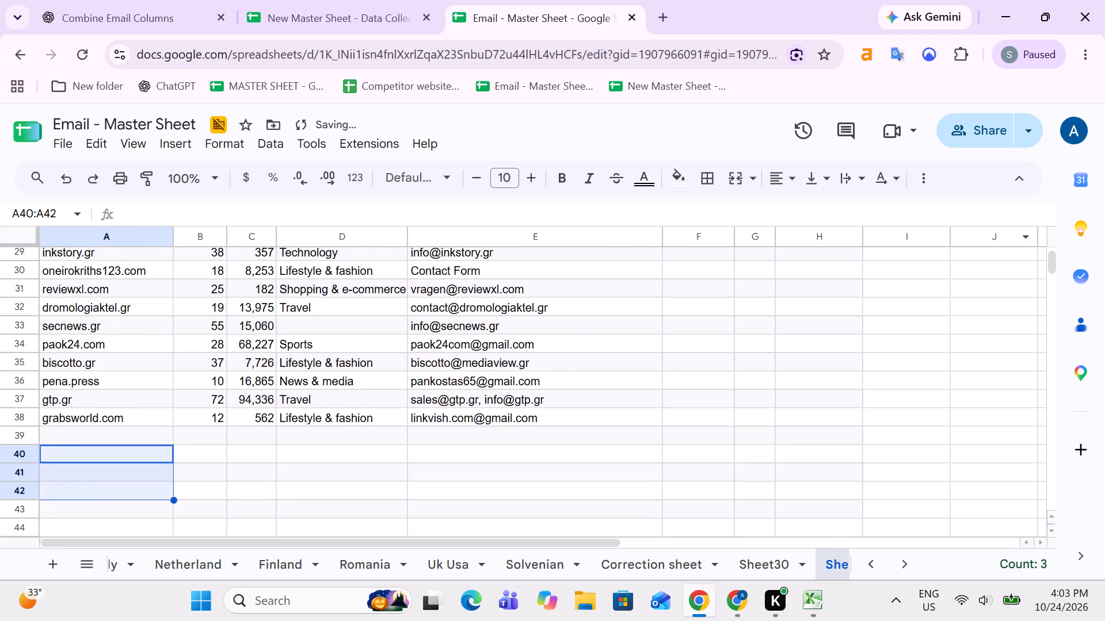
Paste the five copied Greece domains as values only into Sheet28 from A40 downward.
key("Up")
key("Down")
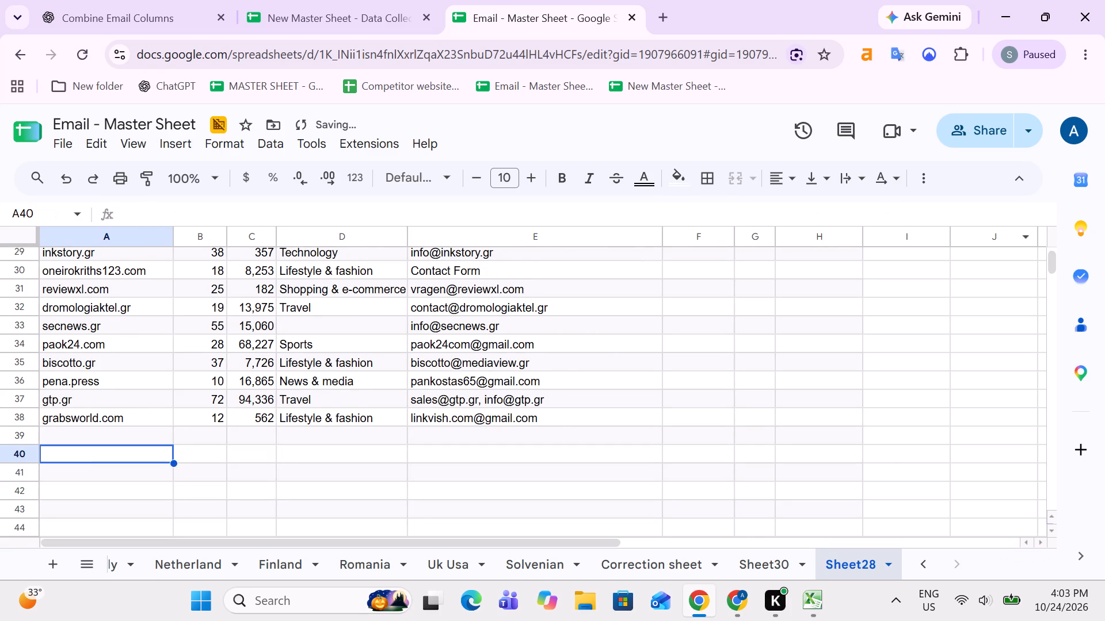
key("ctrl+v")
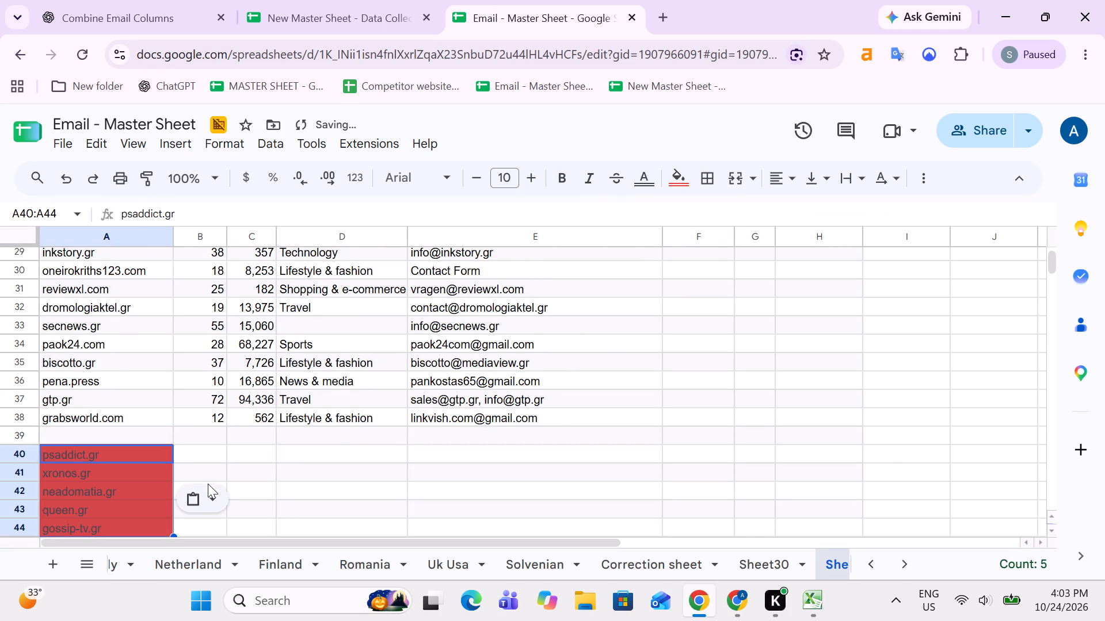
left_click(200, 490)
left_click(228, 361)
Delete the original Sheet28 list rows of queen.gr, gossip-tv.gr, neadomatia.gr, psaddict.gr and xronos.gr, highlighted as duplicates.
scroll(146, 401, "up", 3)
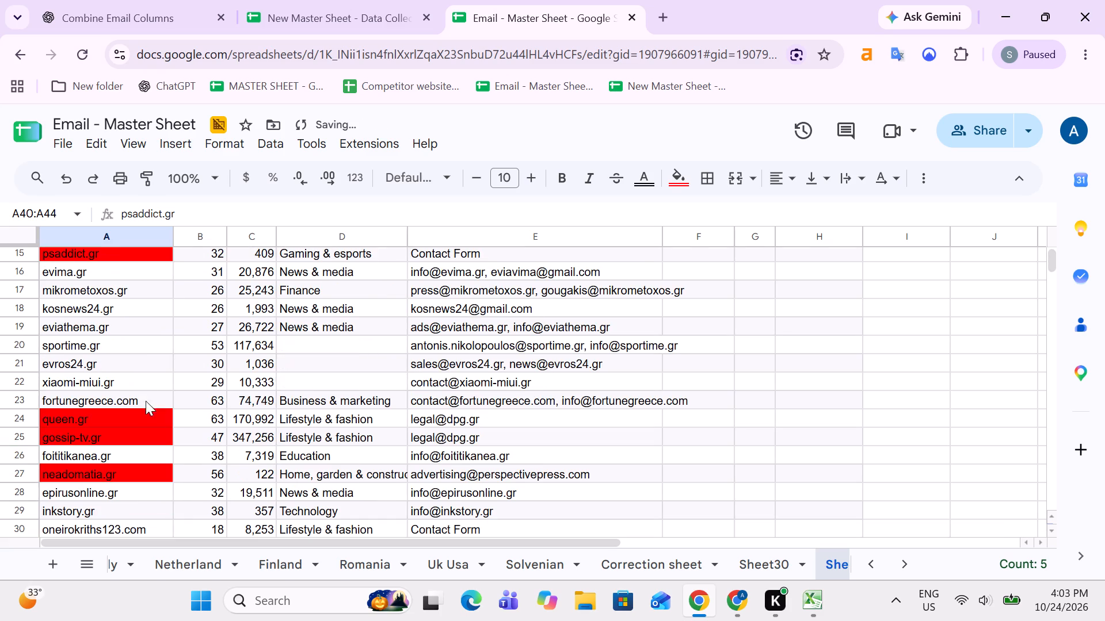
left_click(0, 415)
right_click(0, 415)
left_click(48, 360)
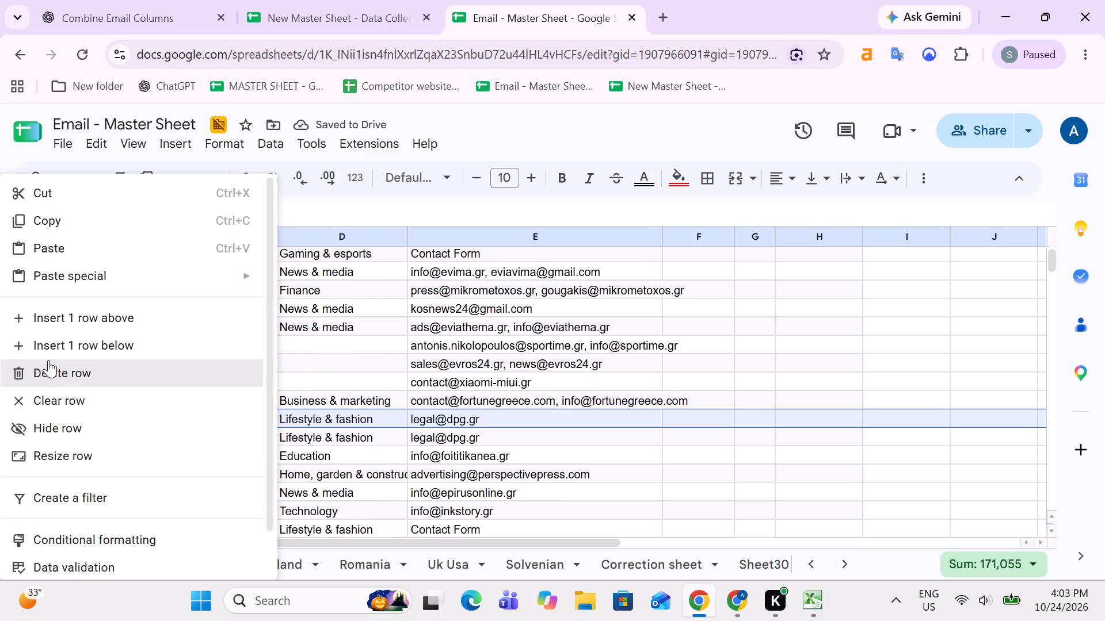
right_click(11, 420)
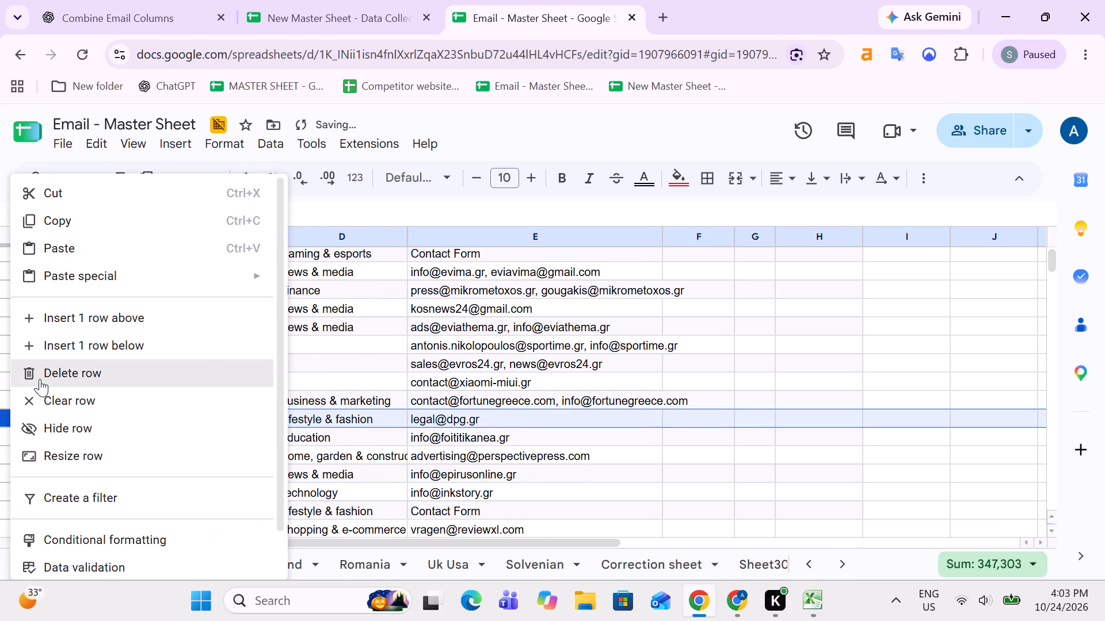
left_click(40, 379)
left_click(5, 440)
right_click(5, 440)
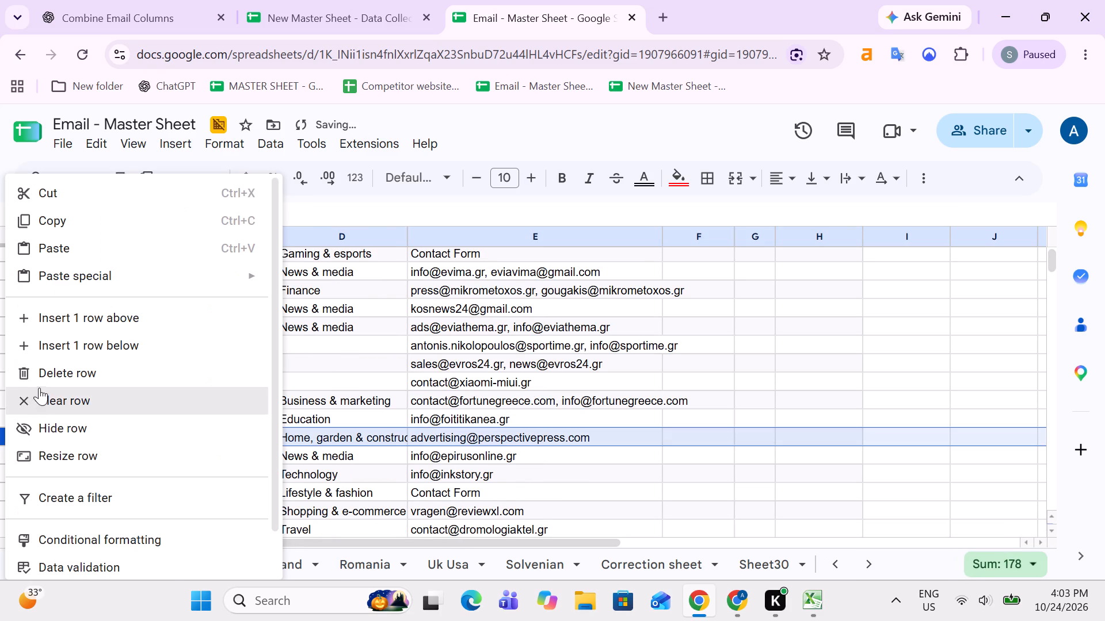
left_click(39, 373)
scroll(82, 415, "up", 1)
left_click(7, 340)
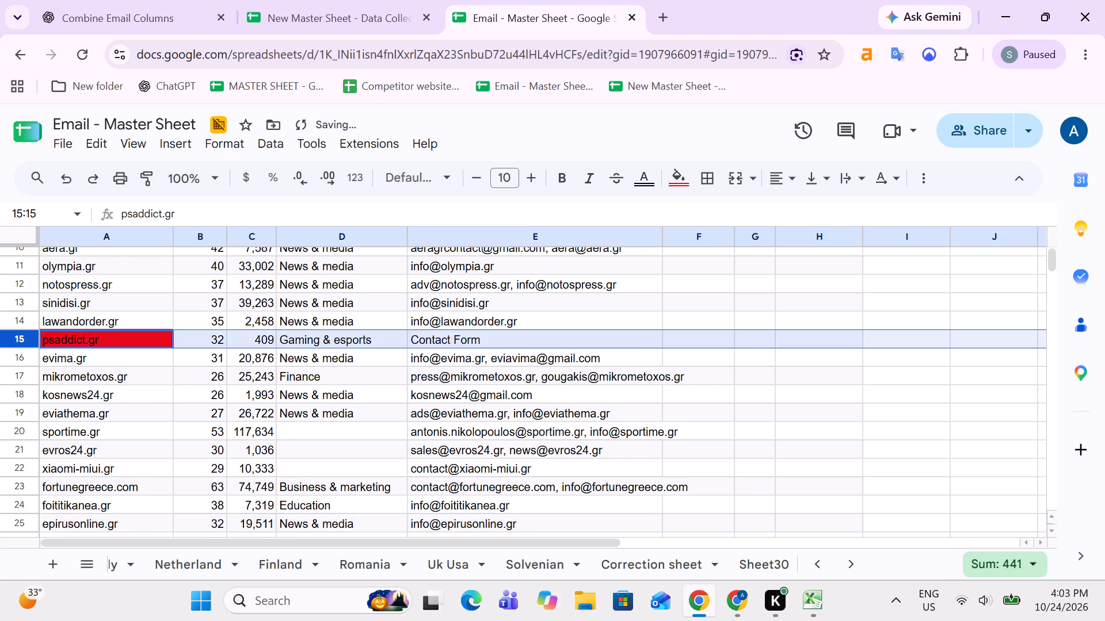
right_click(7, 340)
left_click(54, 373)
scroll(112, 374, "up", 4)
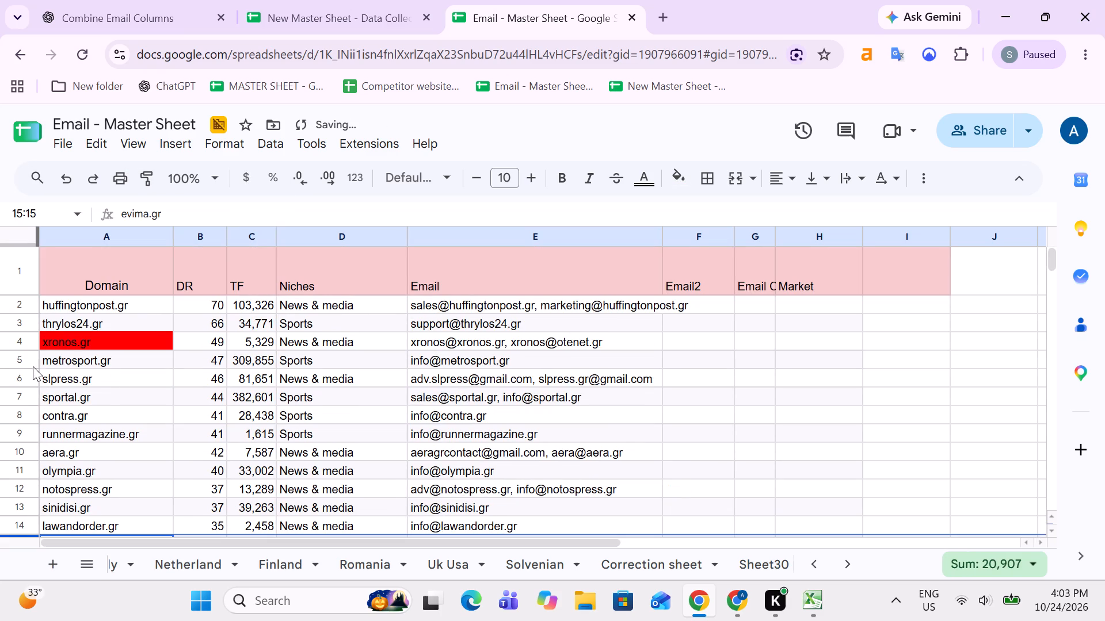
left_click(0, 346)
right_click(0, 346)
left_click(35, 363)
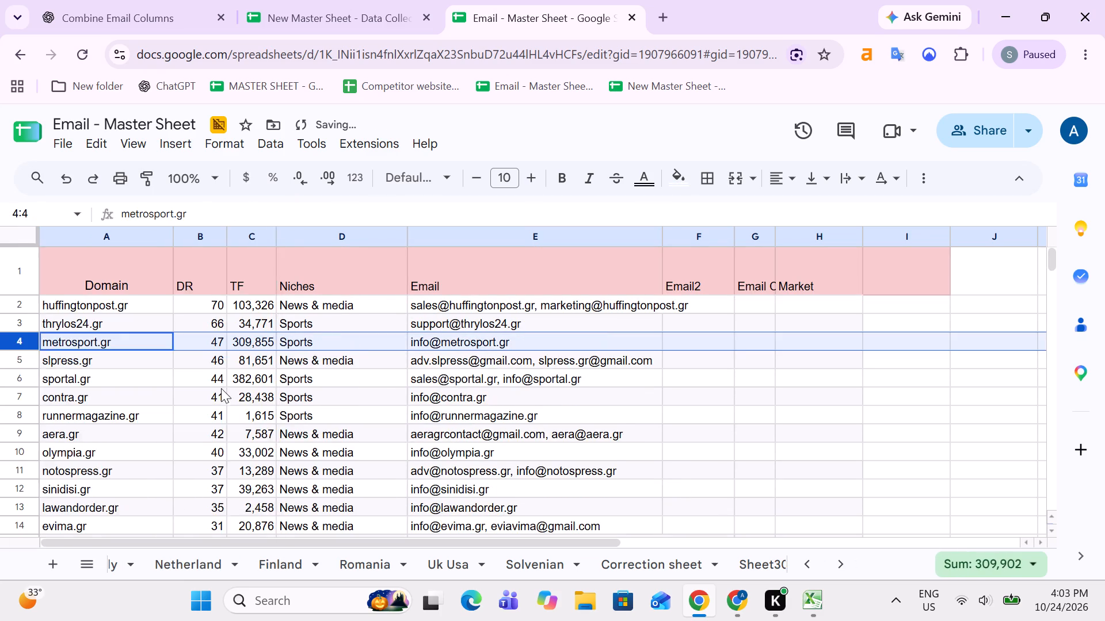
Clear the pasted domains psaddict.gr through gossip-tv.gr in A35:A39 below the Sheet28 list.
scroll(221, 388, "down", 5)
scroll(201, 440, "down", 2)
left_click(123, 305)
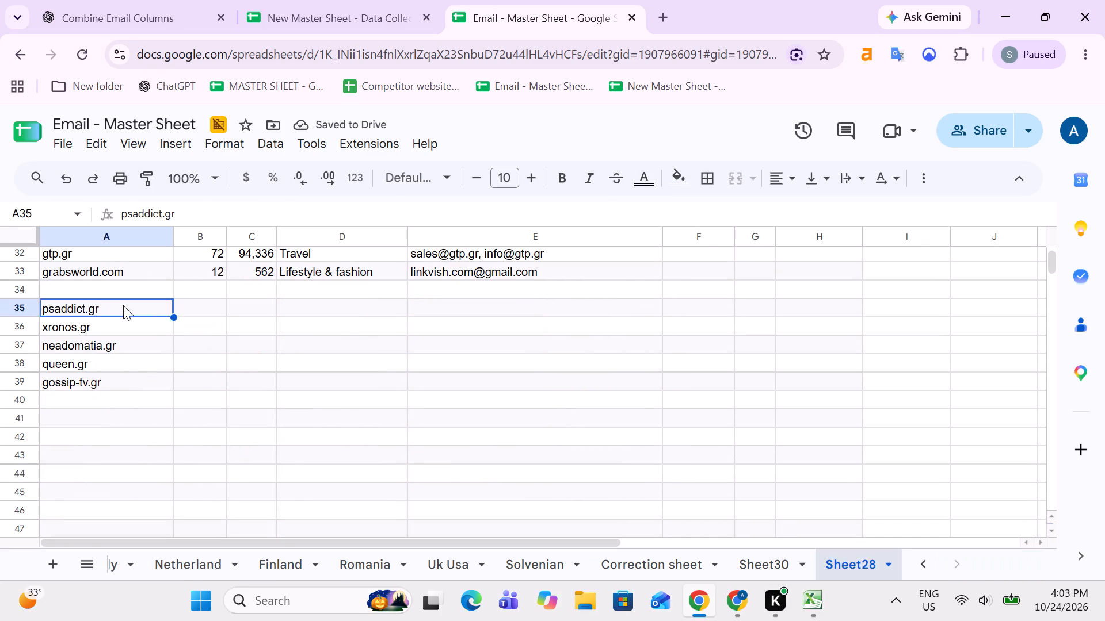
key("ctrl+shift+Down")
key("Delete")
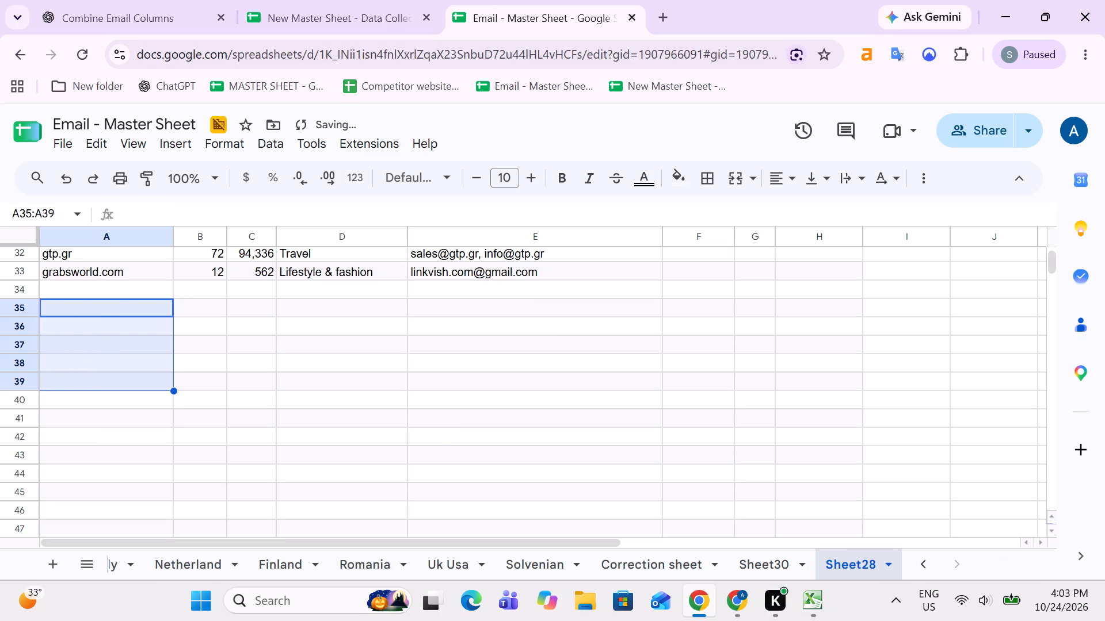
In the Greece sheet, set the Status of gossip-tv.gr in row 981 to Mail Has to DO.
left_click(916, 557)
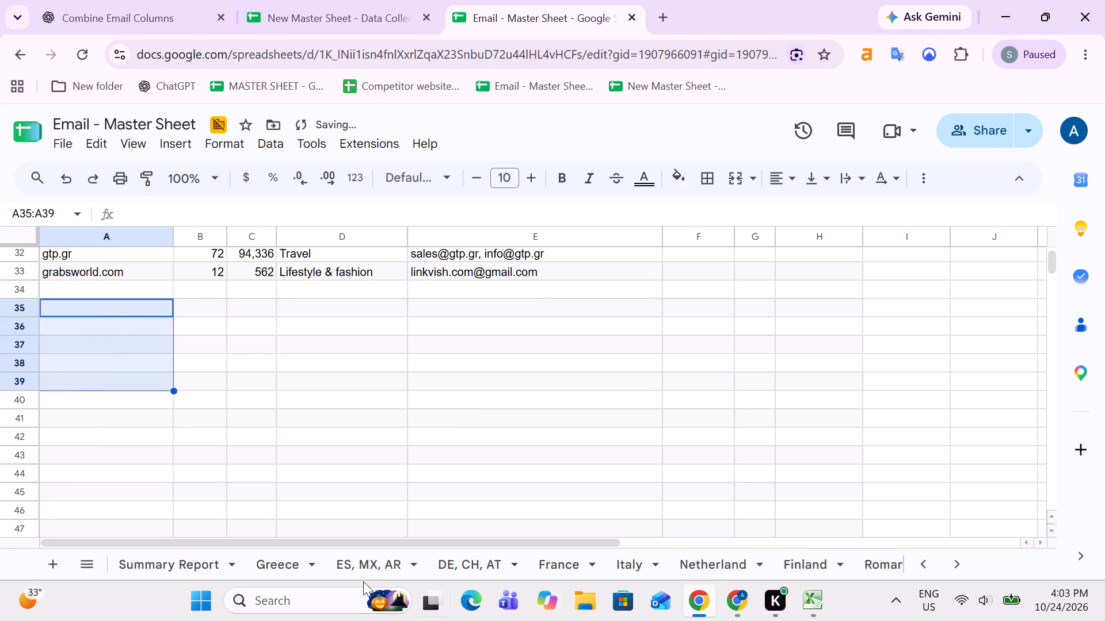
left_click(270, 576)
left_click(238, 444)
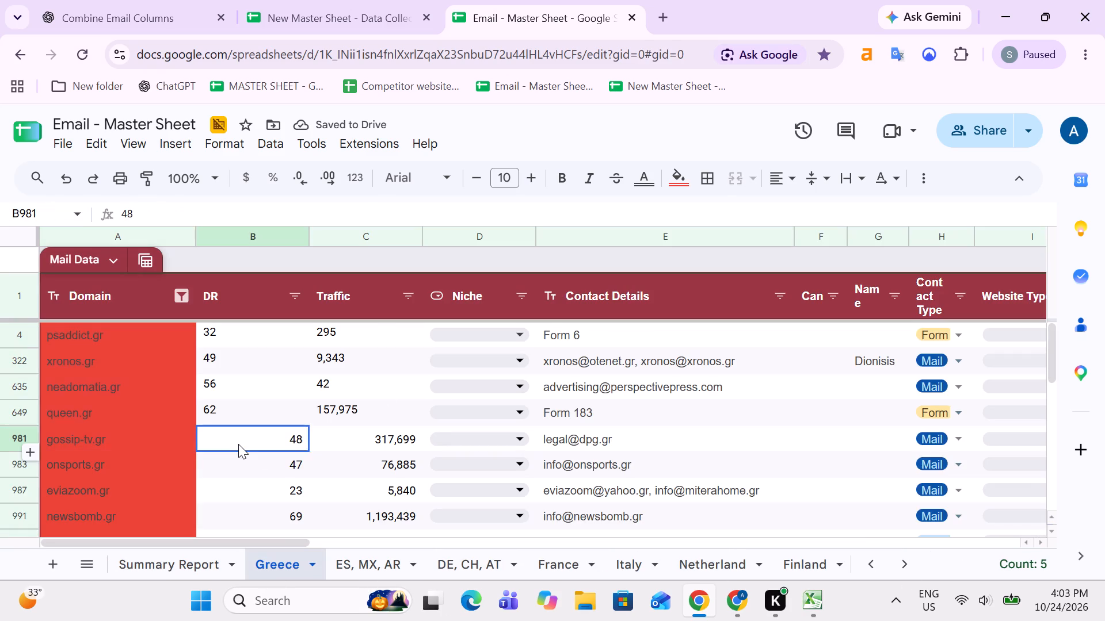
key("Right")
key("Right")
key("Right")
key("Right")
key("Right")
key("Right")
key("Right")
key("Right")
key("Right")
key("Right")
key("Left")
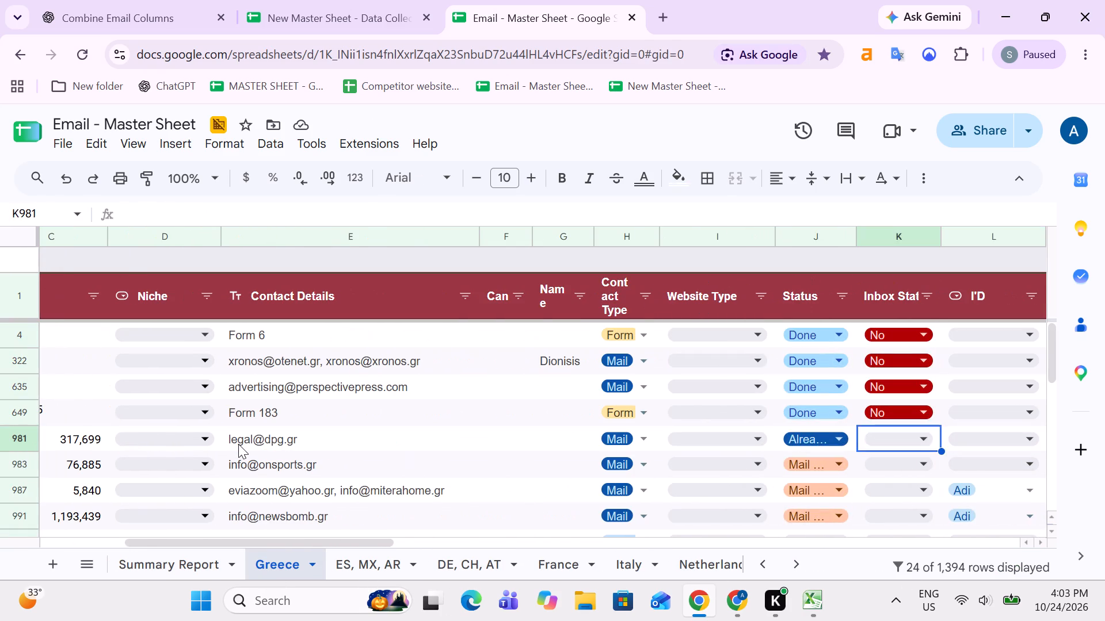
key("Left")
key("m")
key("Down")
key("Down")
key("Down")
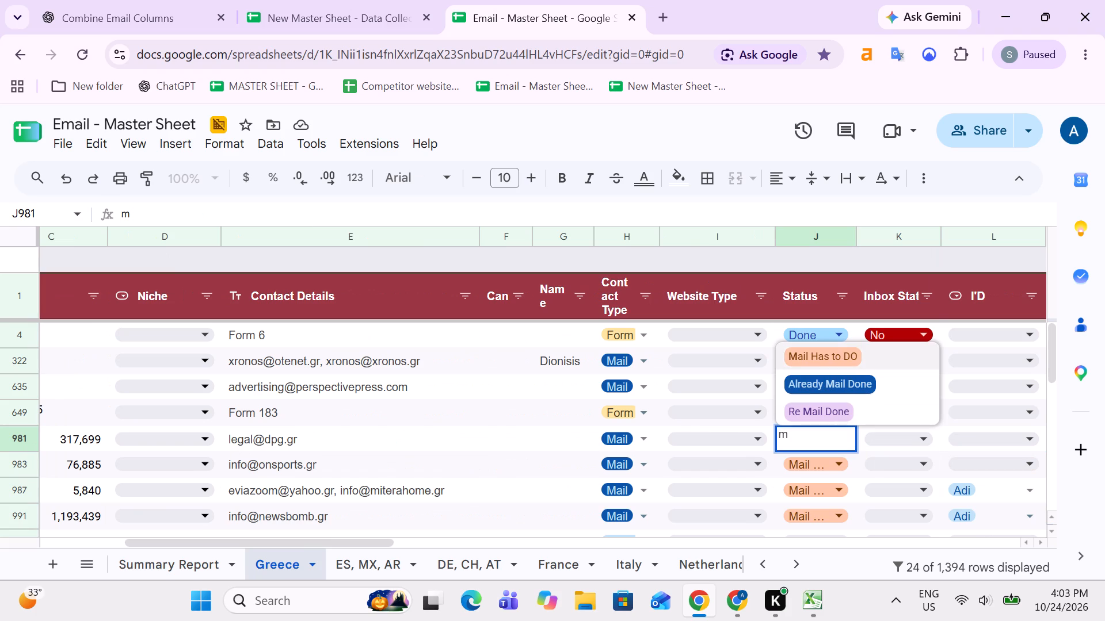
key("Return")
Copy the Mail Has to DO status from gossip-tv.gr to the filtered rows above it, psaddict.gr through queen.gr.
key("Up")
key("ctrl+c")
key("ctrl+shift+Up")
key("shift+Down")
key("shift+Down")
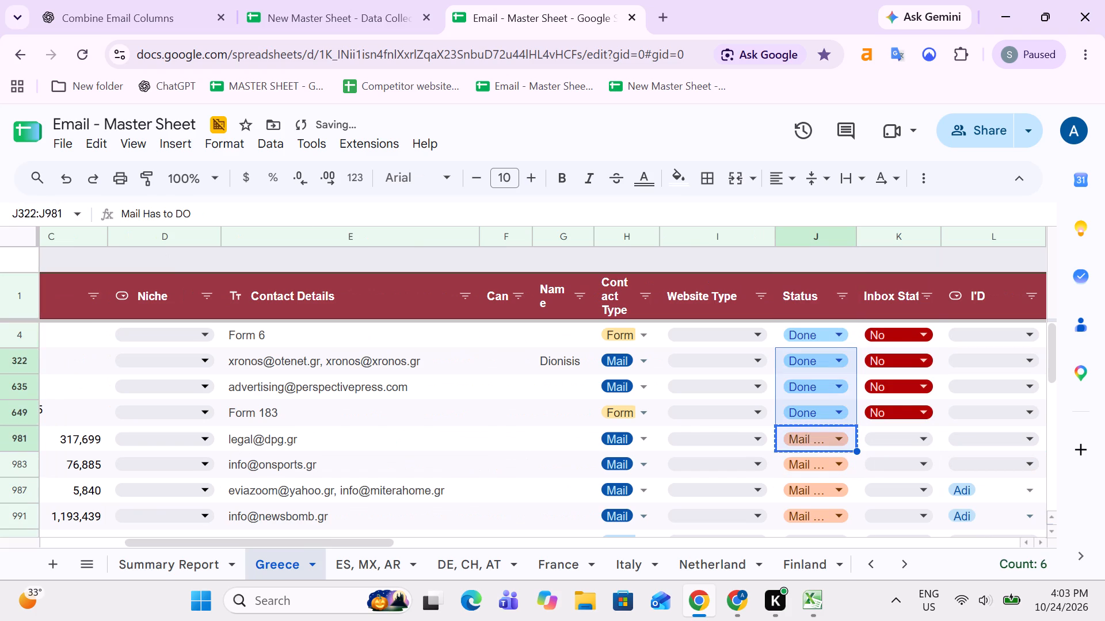
key("shift+Up")
key("ctrl+v")
Examine the post date, notes, competitor and follow-up columns of the filtered duplicate rows, then return to the Domain column.
key("Down")
key("Right")
key("Right")
key("Right")
key("Right")
key("Right")
key("Right")
key("Right")
key("Right")
key("Right")
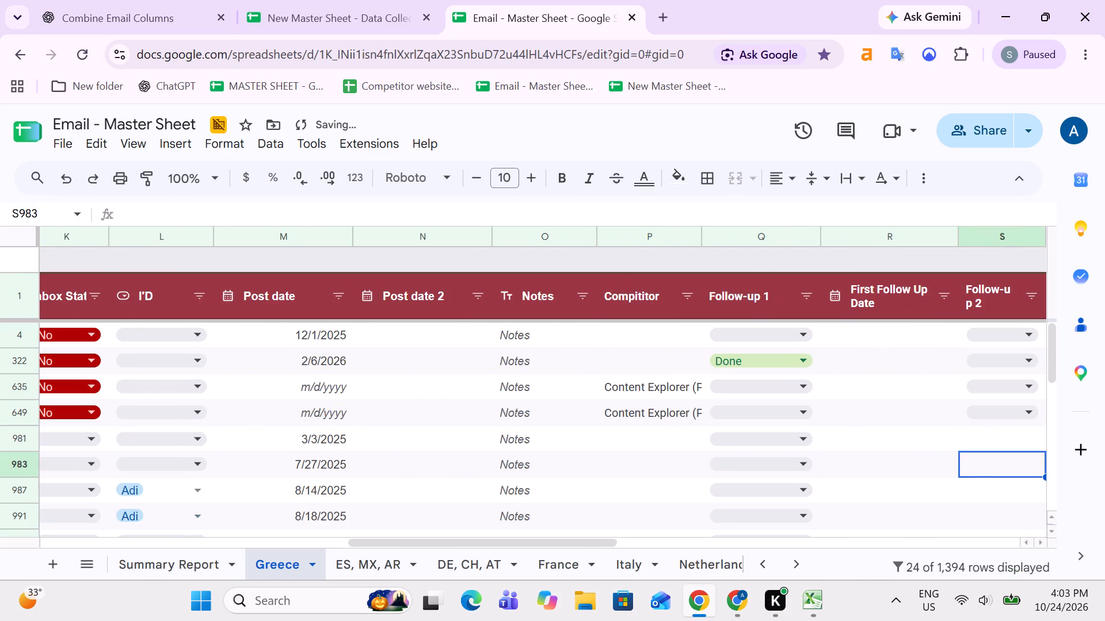
key("Left")
key("Left")
key("Left")
key("Left")
key("Left")
key("Left")
key("Left")
key("Left")
key("Left")
key("Left")
key("Left")
key("Left")
key("Left")
key("Left")
key("Left")
key("Left")
key("Left")
key("Left")
key("Left")
key("Left")
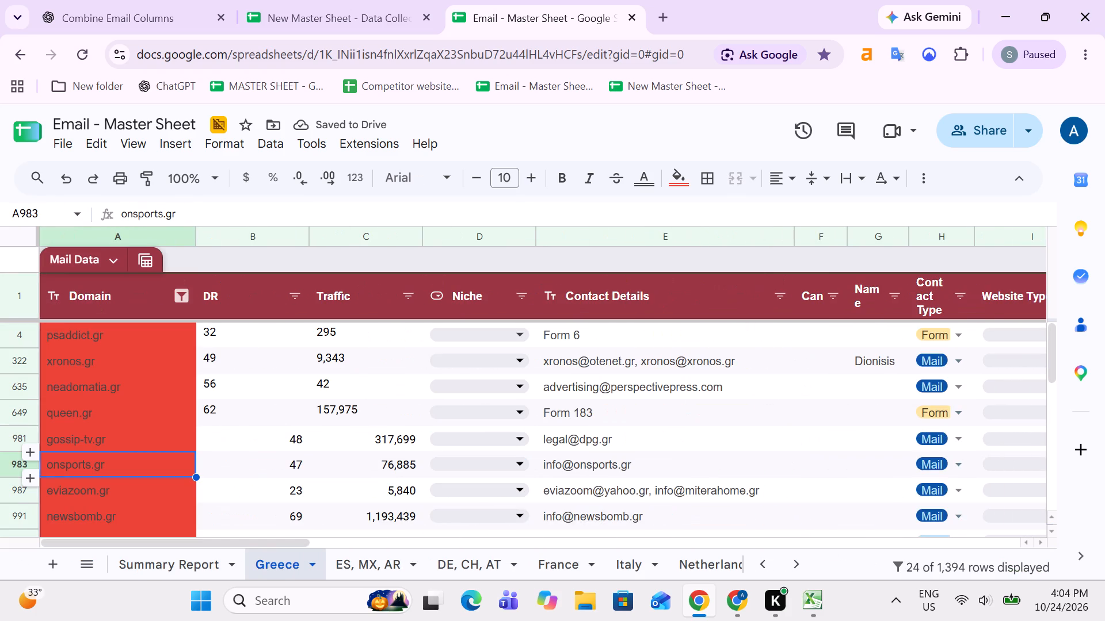
Remove the filter from the Greece sheet's Mail Data table.
left_click(925, 177)
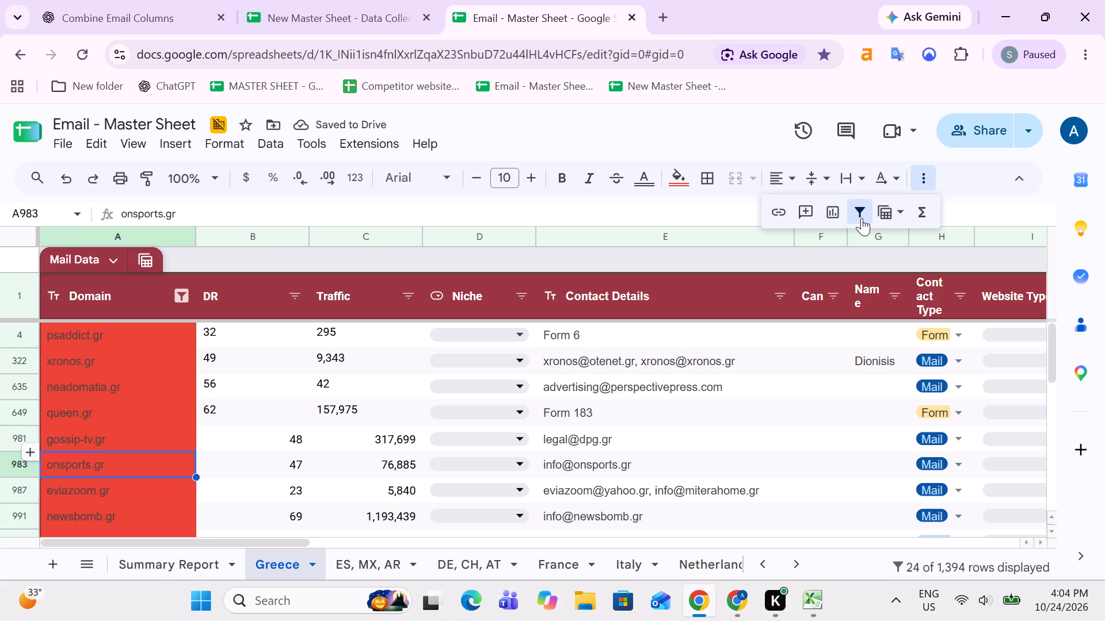
left_click(862, 215)
Clear the pasted domains from huffingtonpost.gr in A1344 downward, below the Greece table's existing records.
key("Down")
key("Down")
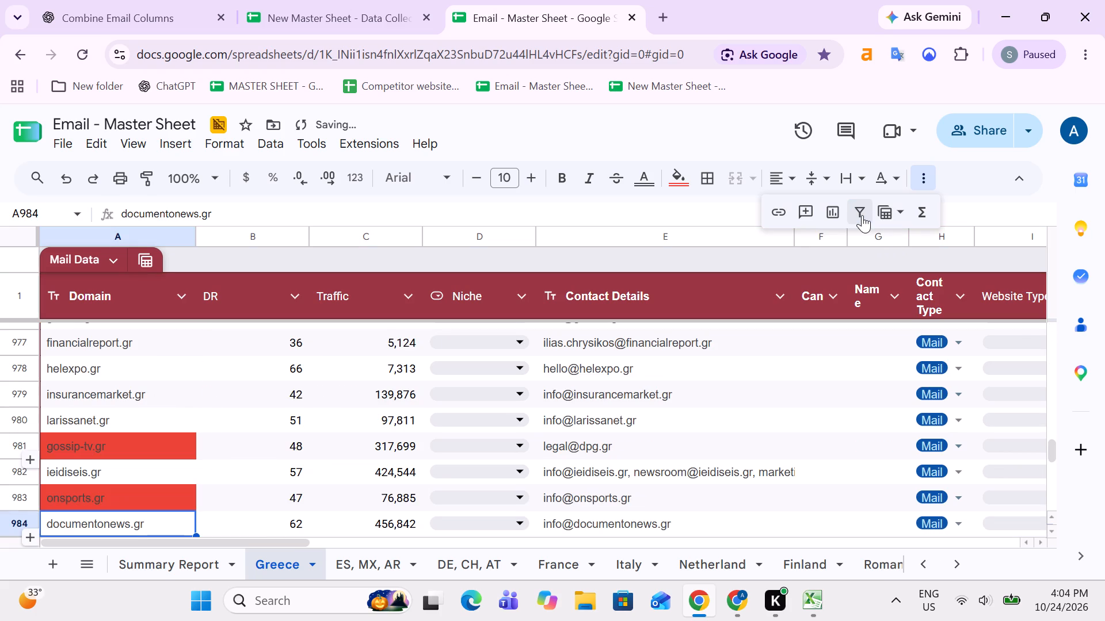
key("ctrl+Down")
key("Down")
key("Down")
key("Down")
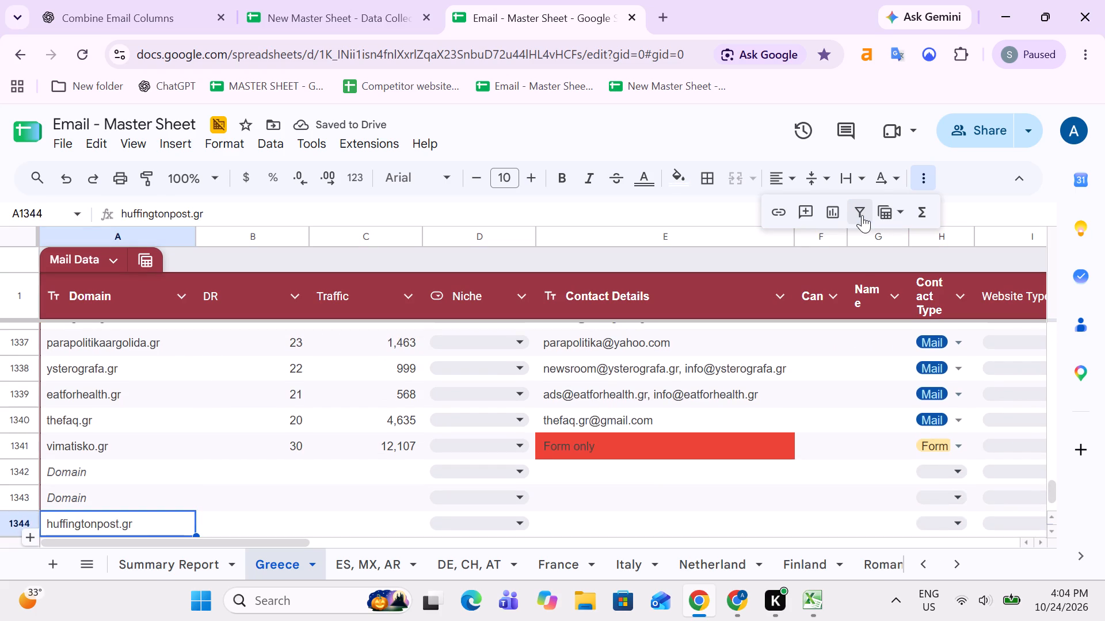
key("ctrl+shift+Down")
key("Delete")
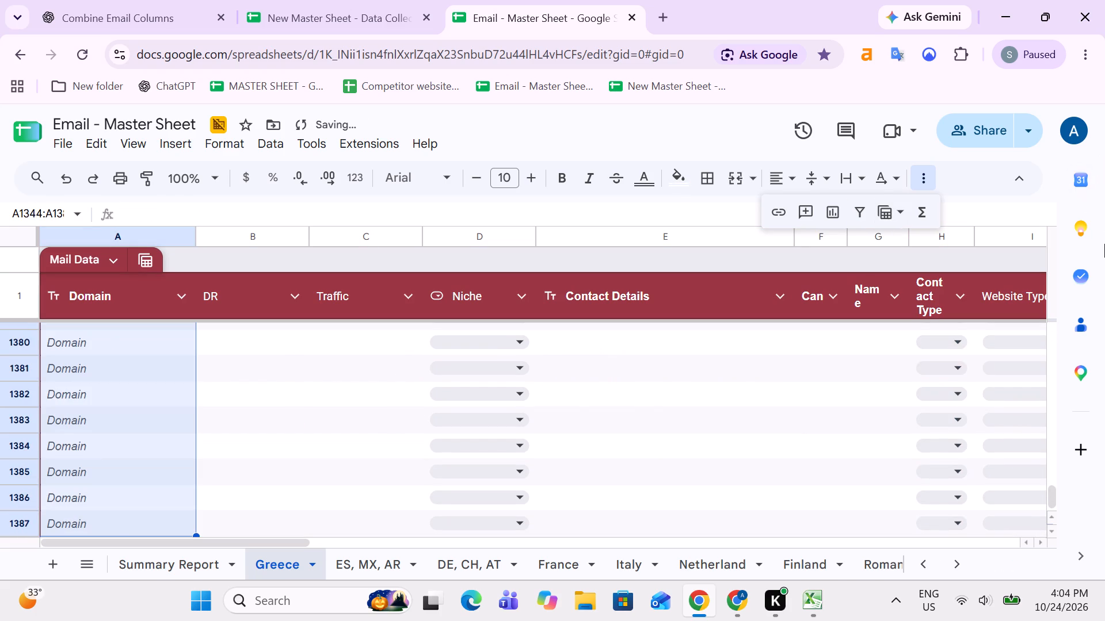
Copy the remaining Sheet28 records from huffingtonpost.gr to grabsworld.com, domain through email columns (A2:E33).
left_click(966, 563)
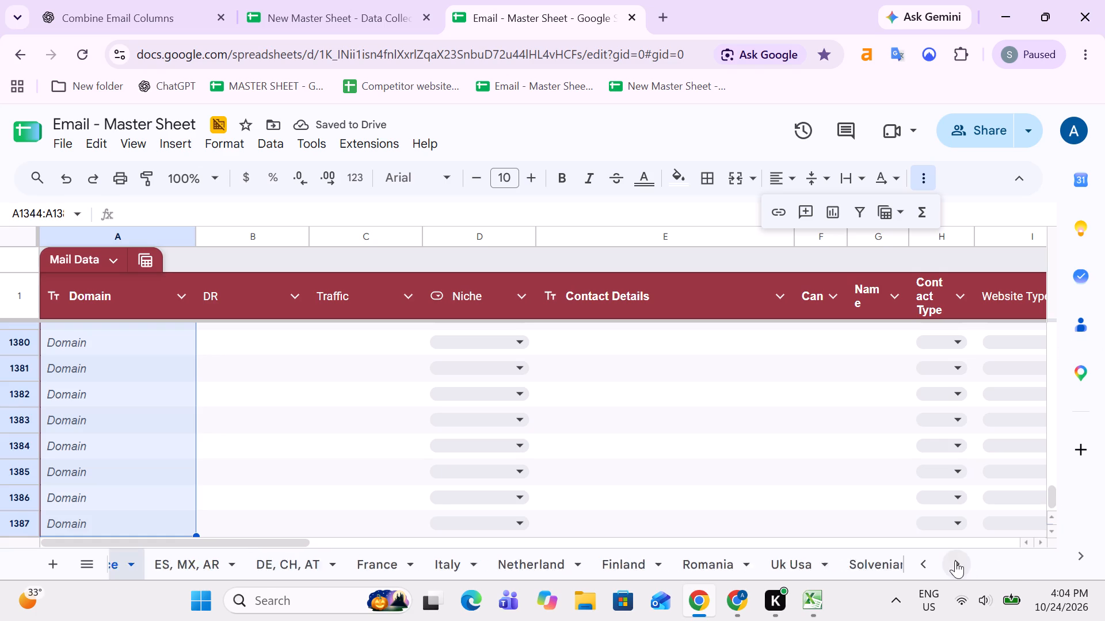
left_click(828, 563)
key("Up")
key("Up")
key("Up")
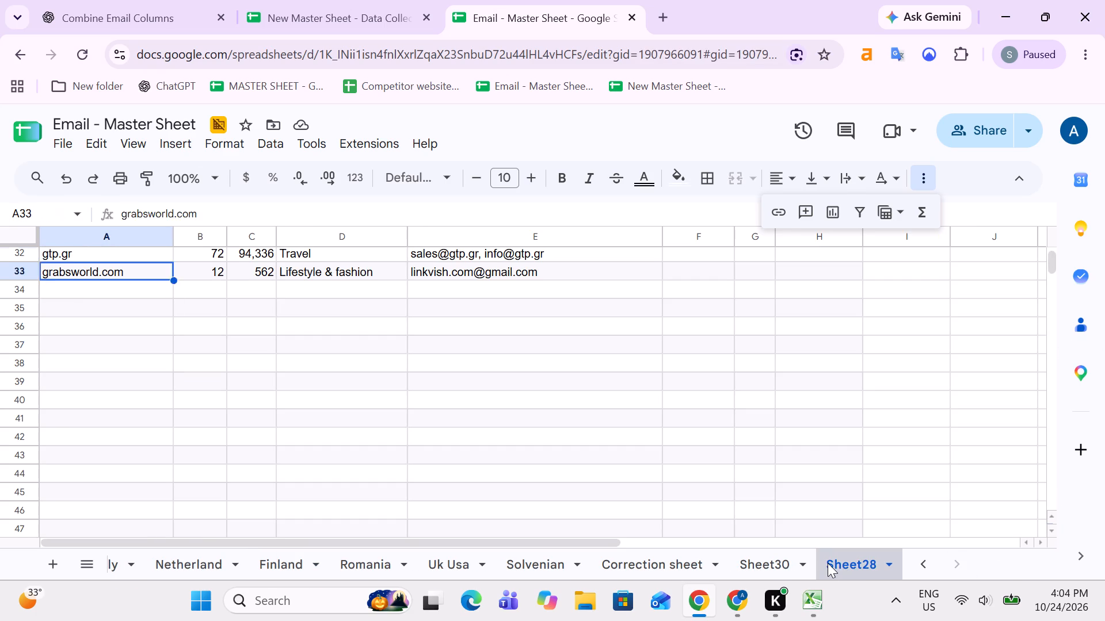
key("ctrl+Up")
key("Down")
key("ctrl+shift+Down")
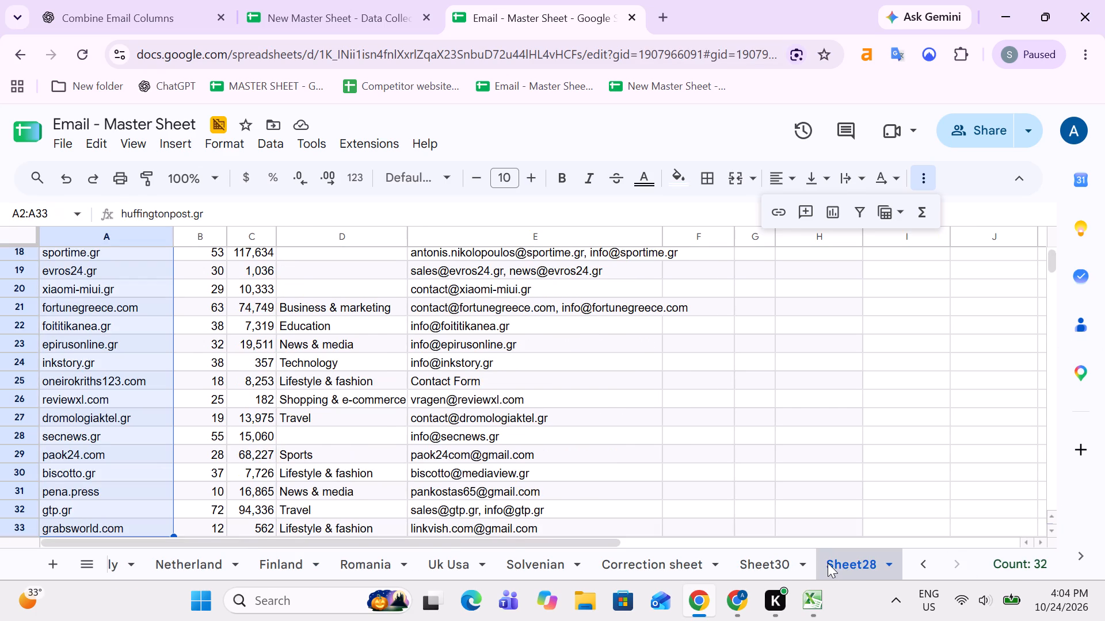
key("Up")
key("Down")
key("shift+Right")
key("shift+Right")
key("shift+Right")
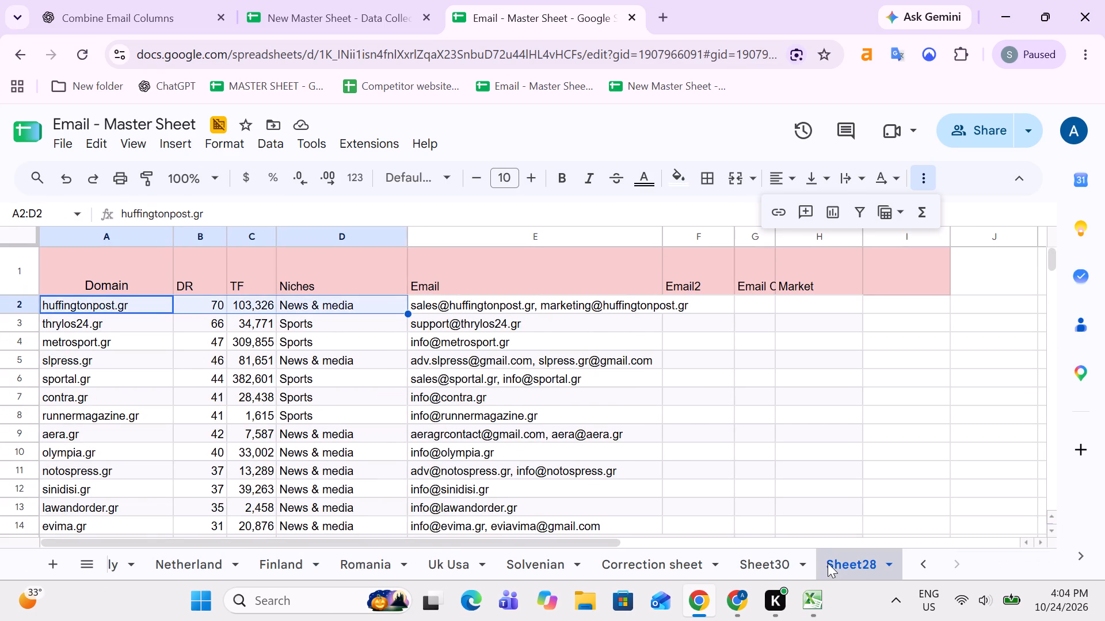
key("shift+Right")
key("ctrl+shift+Down")
key("ctrl+c")
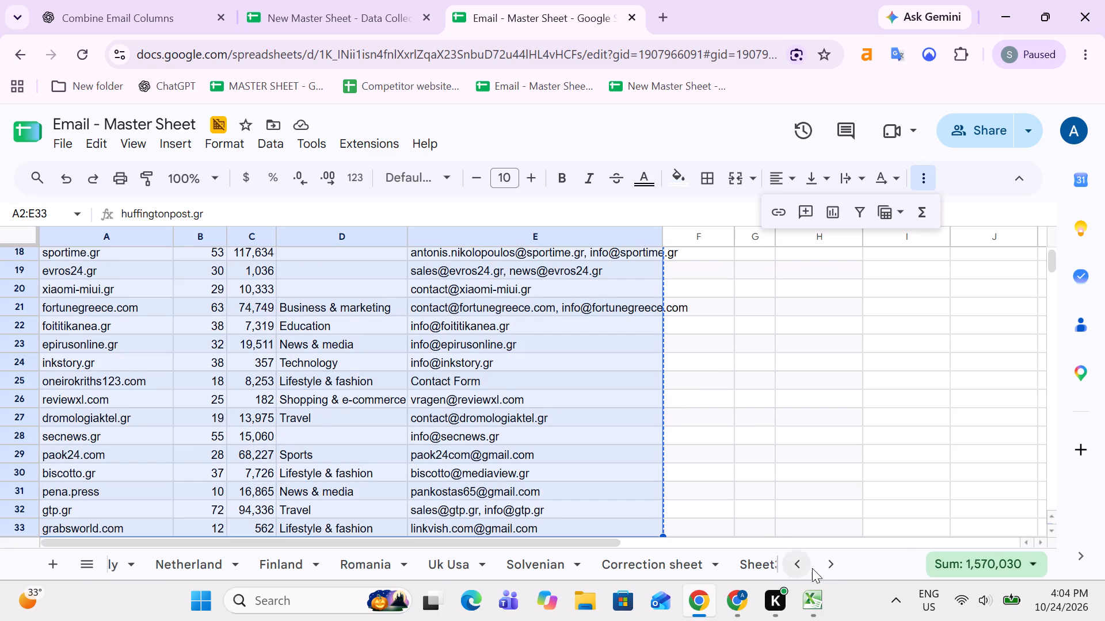
Paste the copied Sheet28 records as values only into the Greece sheet from A1343 downward.
left_click(810, 568)
left_click(280, 566)
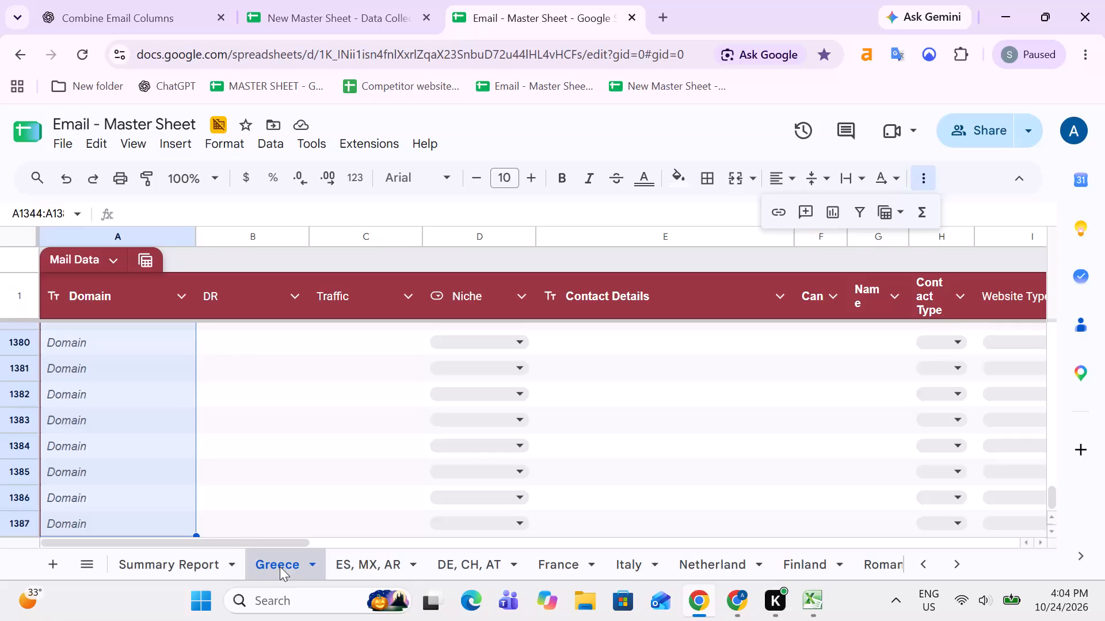
key("Down")
key("Up")
key("Up")
key("Up")
key("Up")
key("Up")
key("Down")
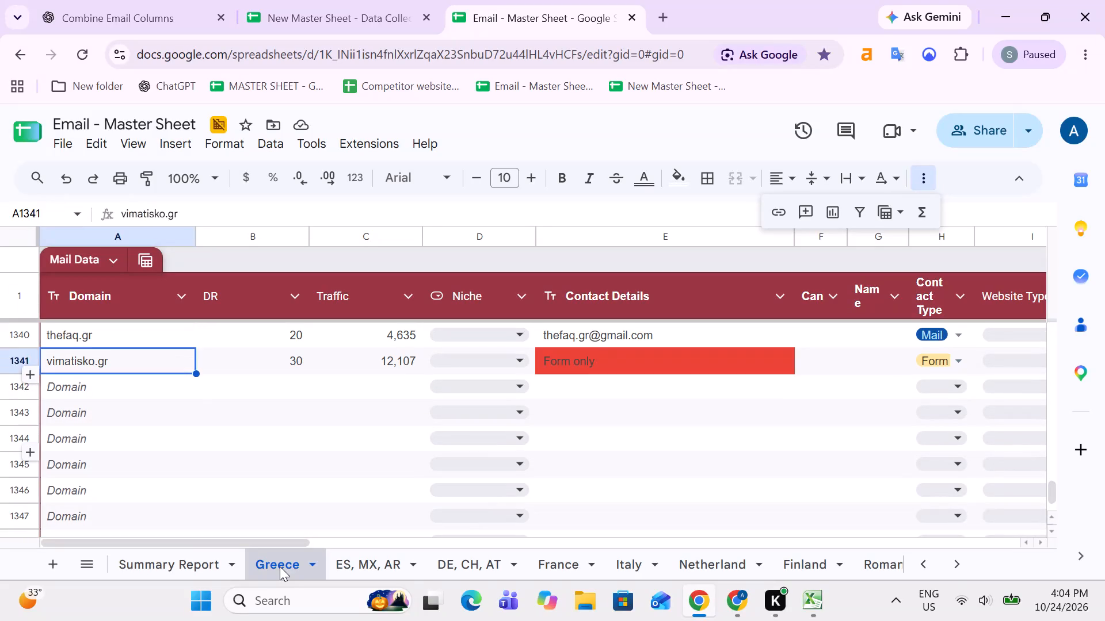
key("Down")
key("Down")
key("ctrl+v")
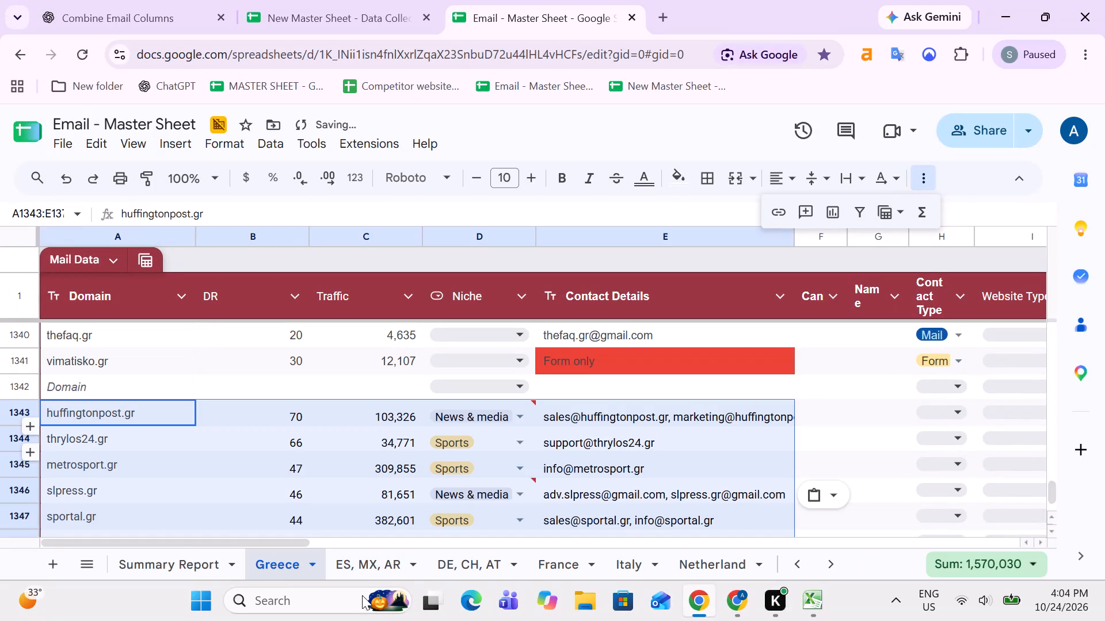
left_click(816, 494)
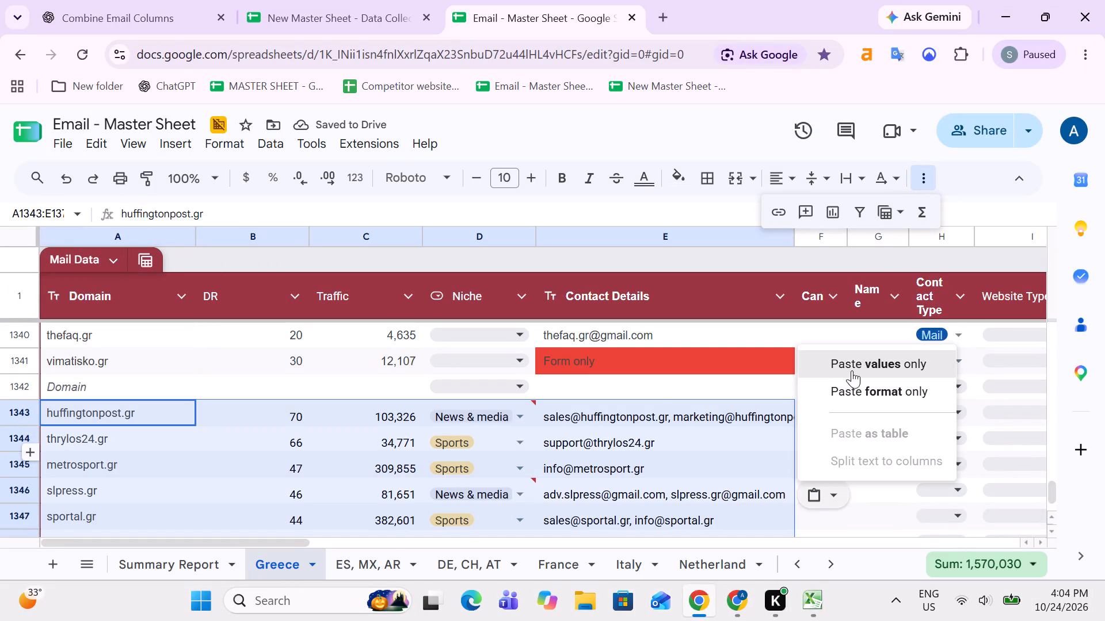
left_click(852, 361)
Check the pasted domains down to the last row and the columns alongside huffingtonpost.gr up to Website Type.
key("Right")
key("Left")
key("ctrl+shift+Down")
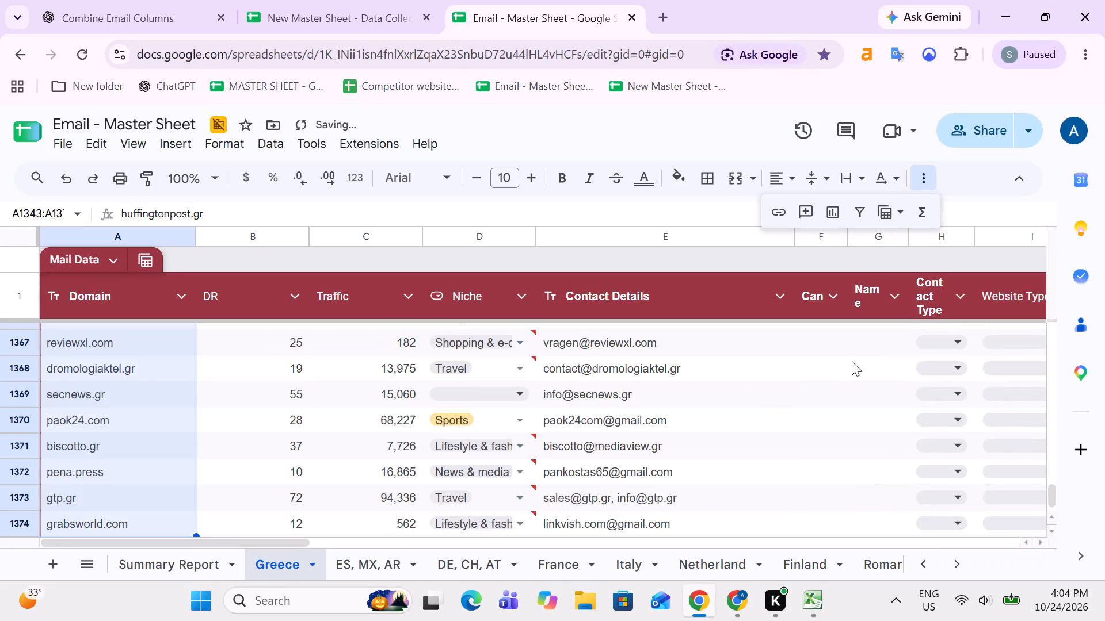
key("Up")
key("Down")
key("Right")
key("Right")
key("Right")
key("Right")
key("Right")
key("Right")
key("Right")
key("Right")
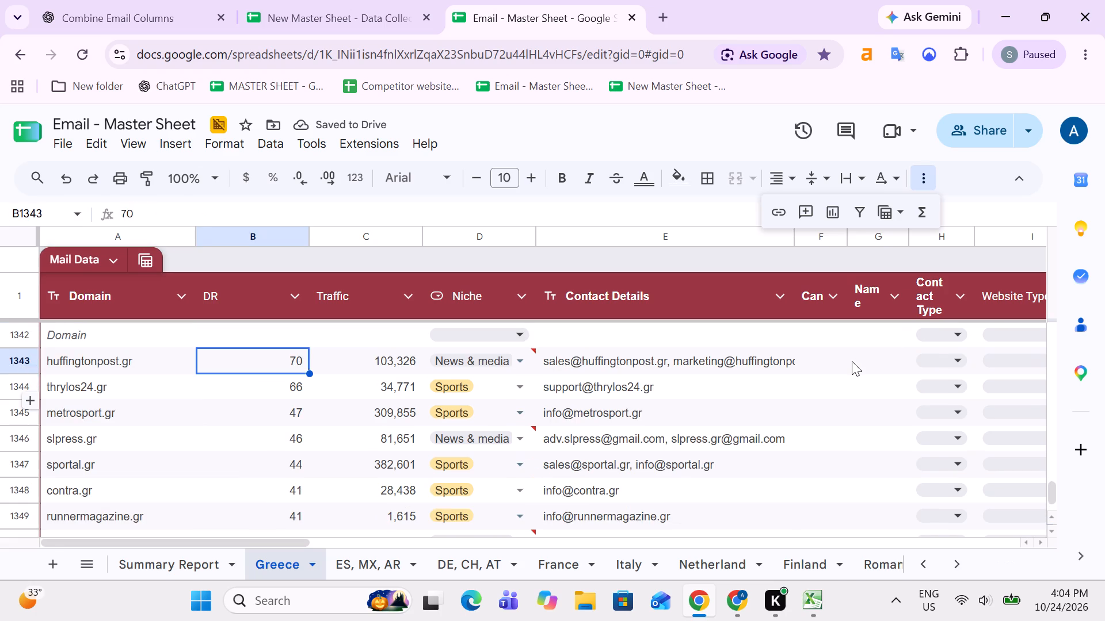
key("Left")
key("Left")
key("Left")
key("Left")
key("Left")
key("Left")
key("Left")
key("Left")
key("Left")
key("Left")
key("Left")
key("Left")
key("Left")
key("Left")
key("Left")
key("Left")
key("Left")
key("Left")
key("Left")
key("Right")
key("Right")
key("Right")
key("Right")
key("Right")
key("Right")
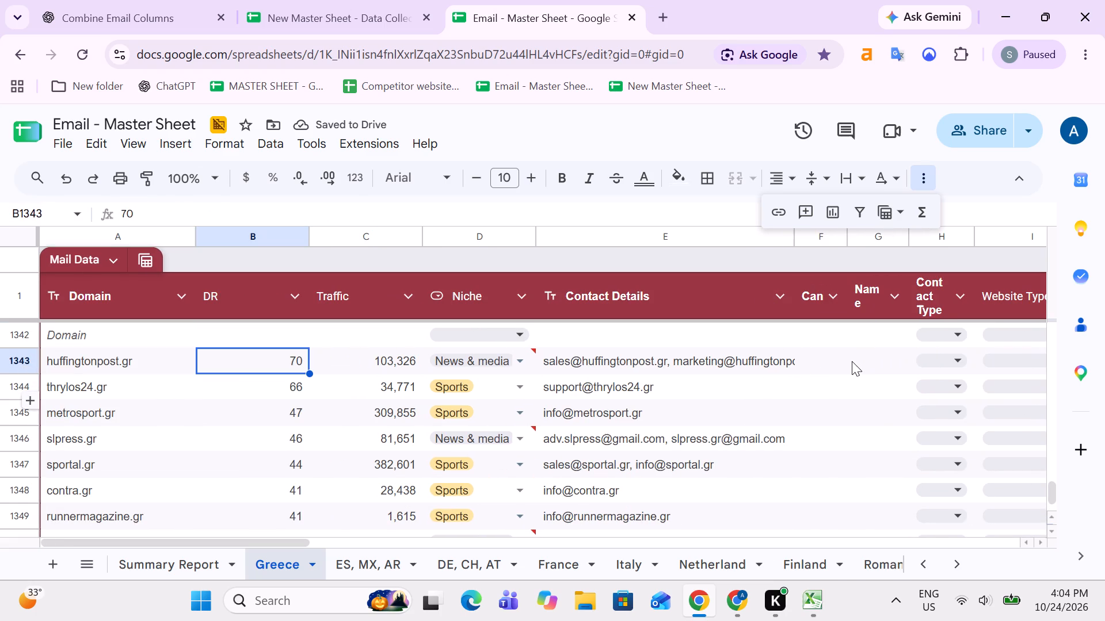
key("Right")
key("Right")
key("Right")
key("Left")
key("Left")
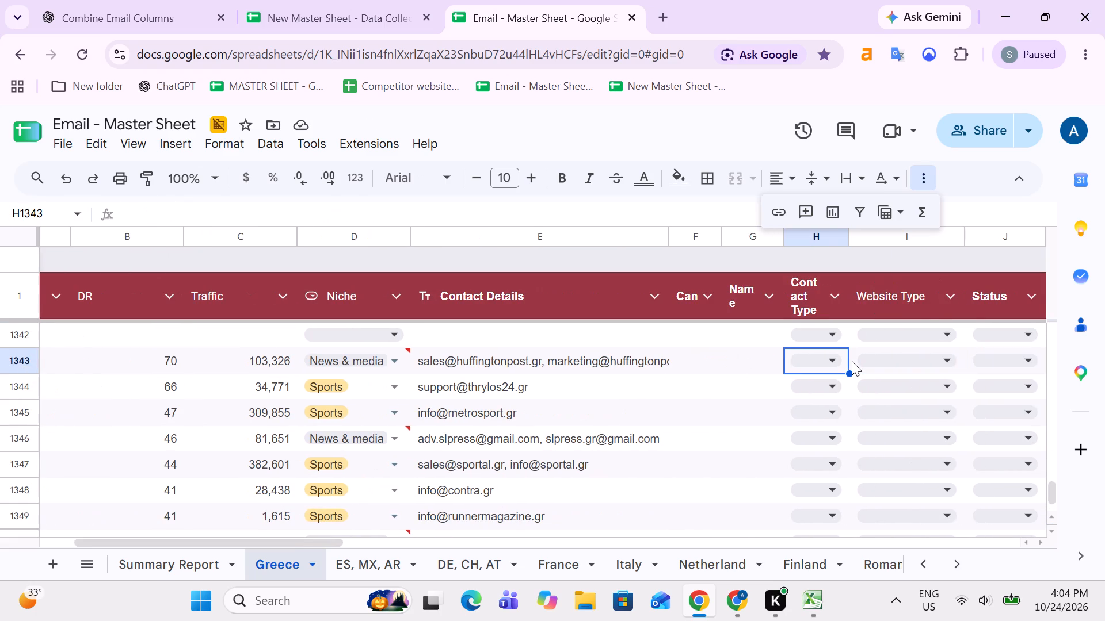
Enter f as the Website Type of huffingtonpost.gr in row 1343.
key("Right")
key("f")
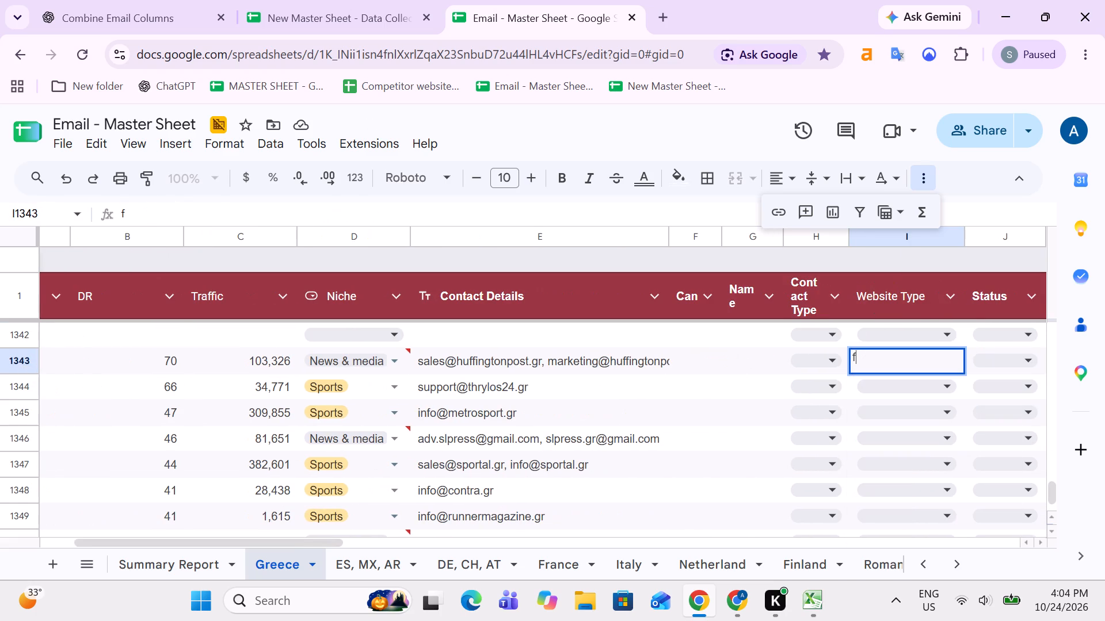
left_click(729, 358)
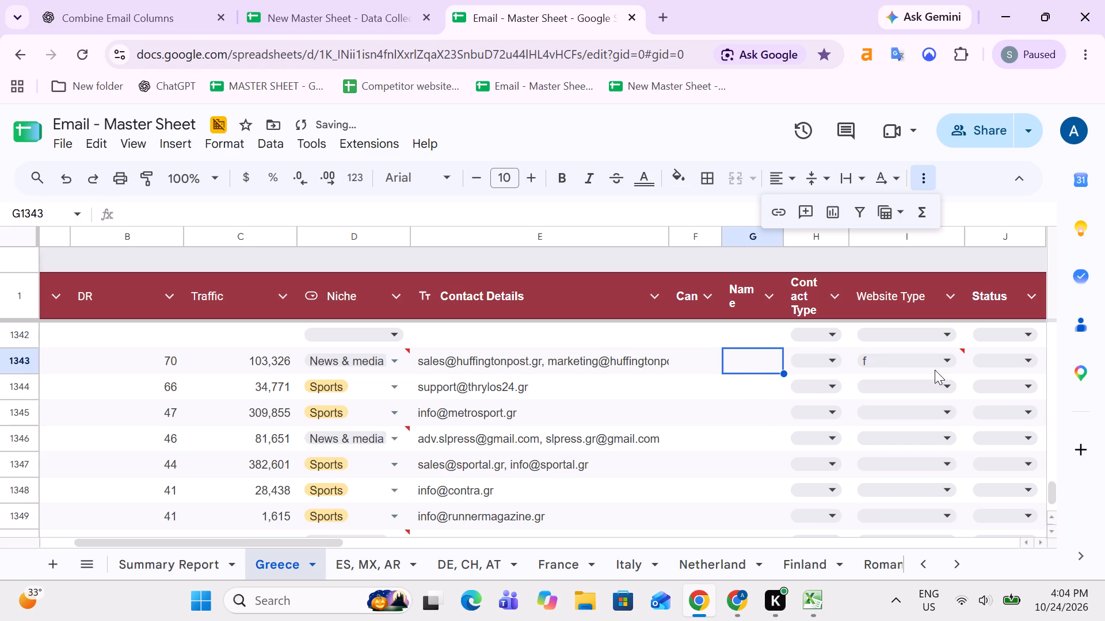
Add a light orange Full List option to the Website Type dropdown's validation rule and save the rule.
left_click(933, 361)
scroll(947, 434, "down", 6)
left_click(984, 530)
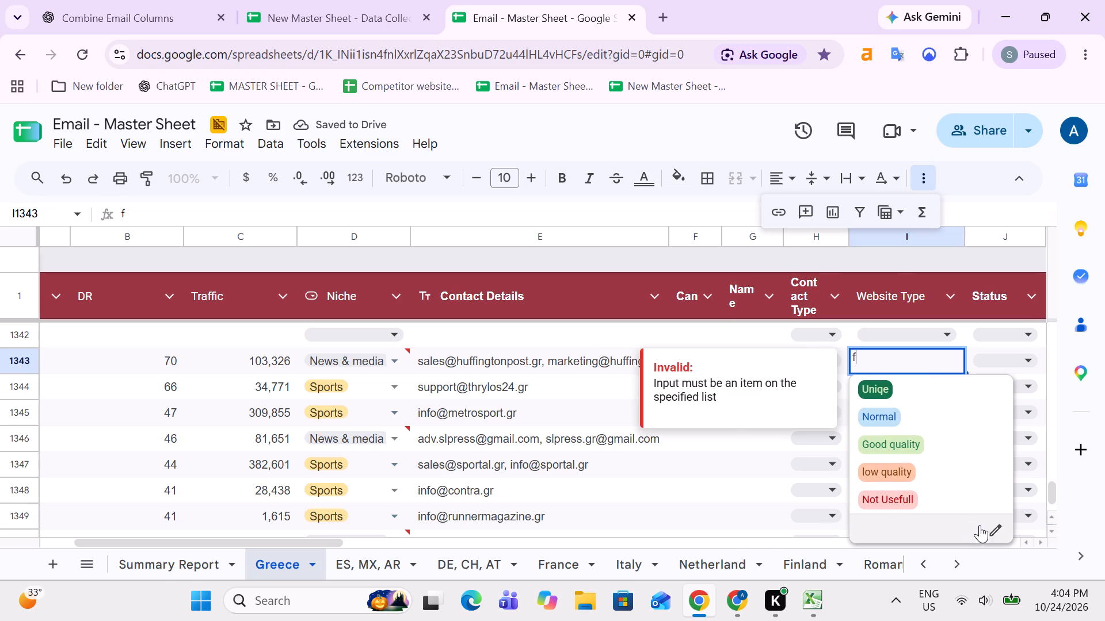
scroll(870, 408, "down", 7)
left_click(851, 374)
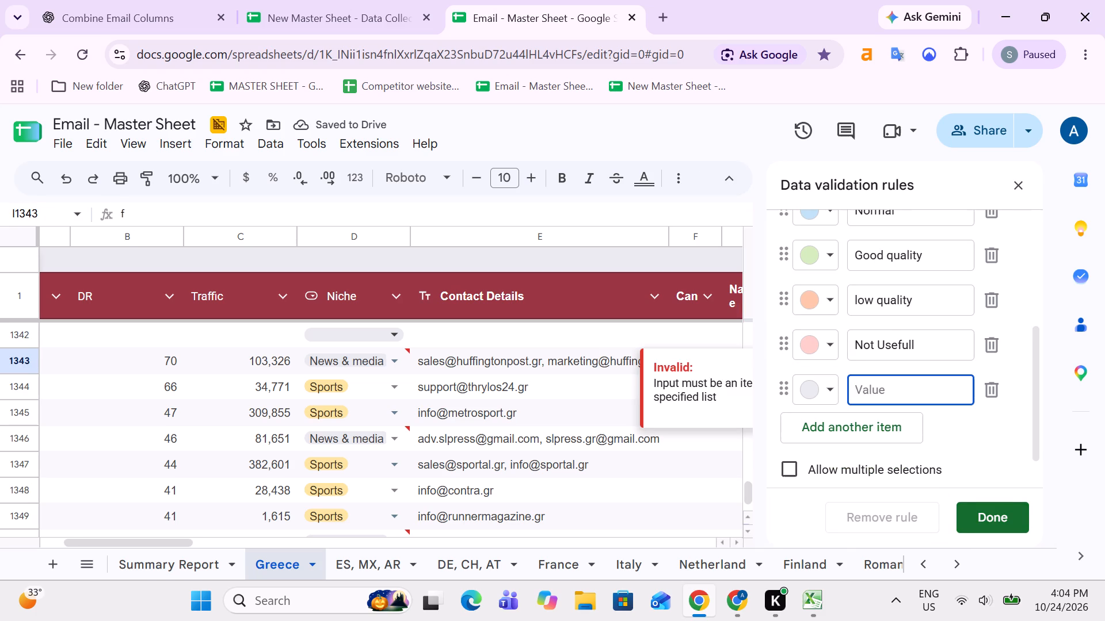
type("Full List")
left_click(825, 392)
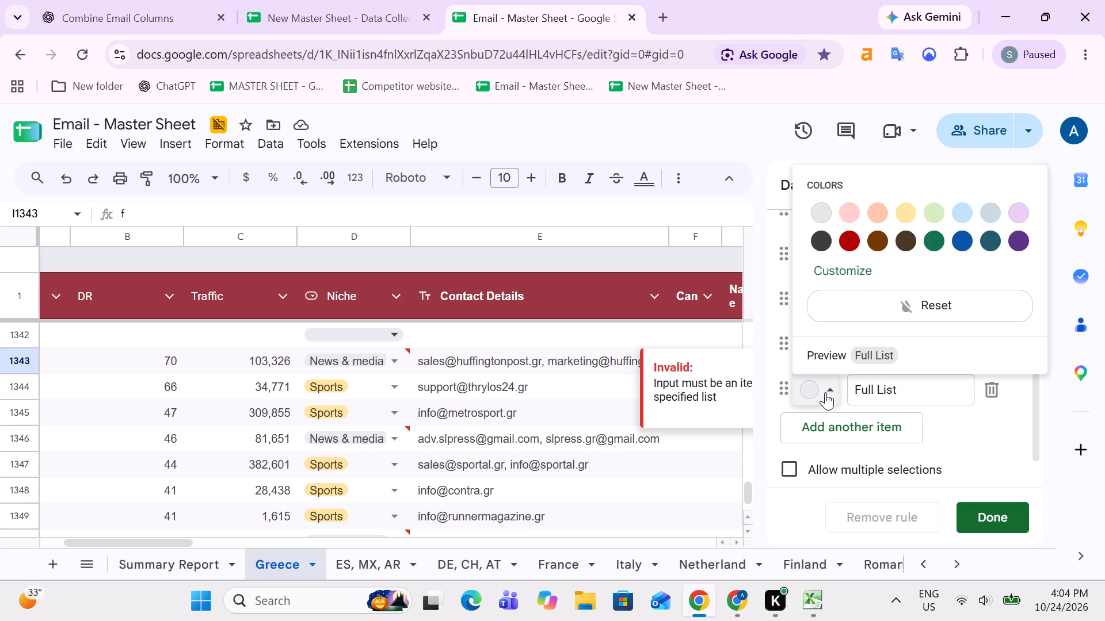
left_click(875, 218)
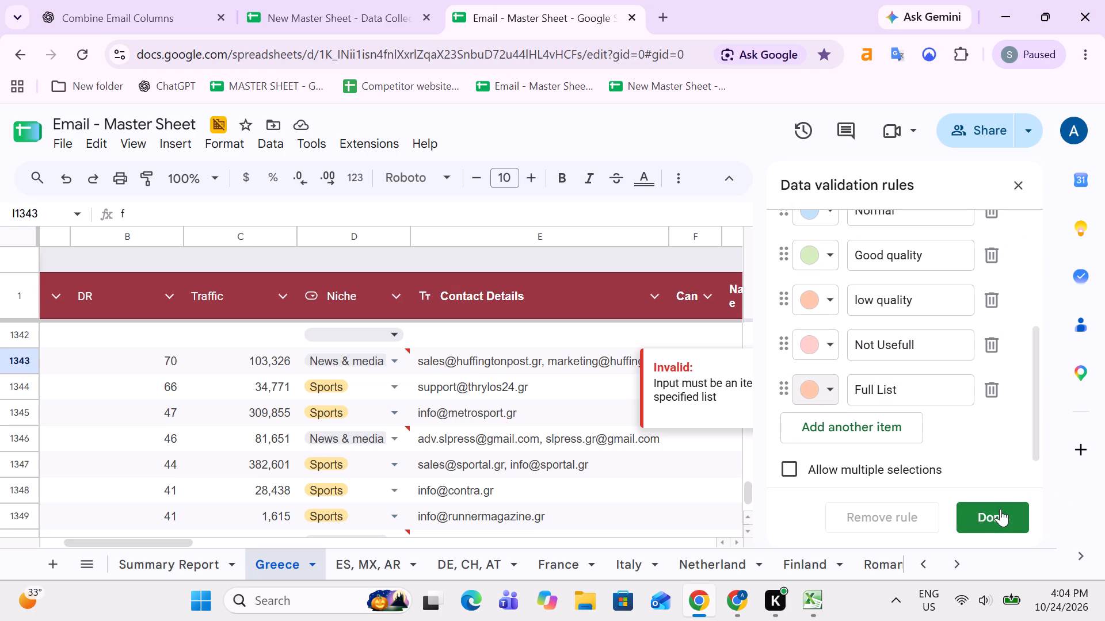
left_click(998, 507)
left_click(422, 450)
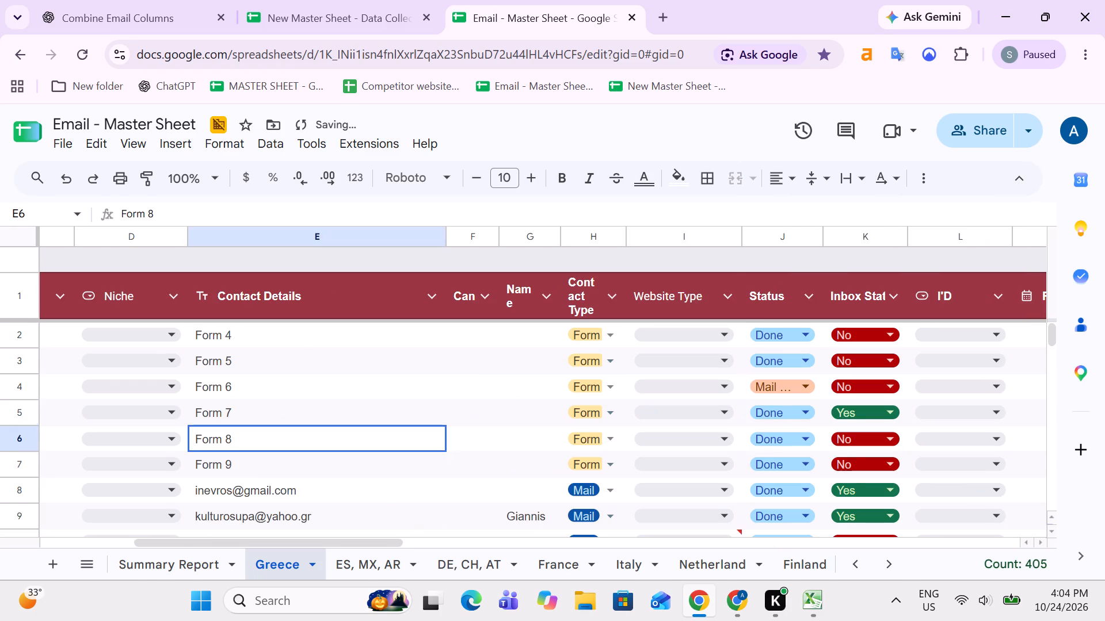
Set the Website Type of huffingtonpost.gr in row 1343 of the Greece sheet to Full List.
key("Down")
key("Down")
key("Down")
key("Down")
key("Down")
key("Down")
key("Down")
key("Down")
key("Up")
key("Left")
key("Left")
key("Left")
key("Left")
key("Left")
key("Left")
key("Left")
key("Left")
key("Left")
key("Left")
key("Left")
key("Left")
key("Left")
key("Left")
key("Left")
key("Left")
key("Left")
key("Left")
key("Left")
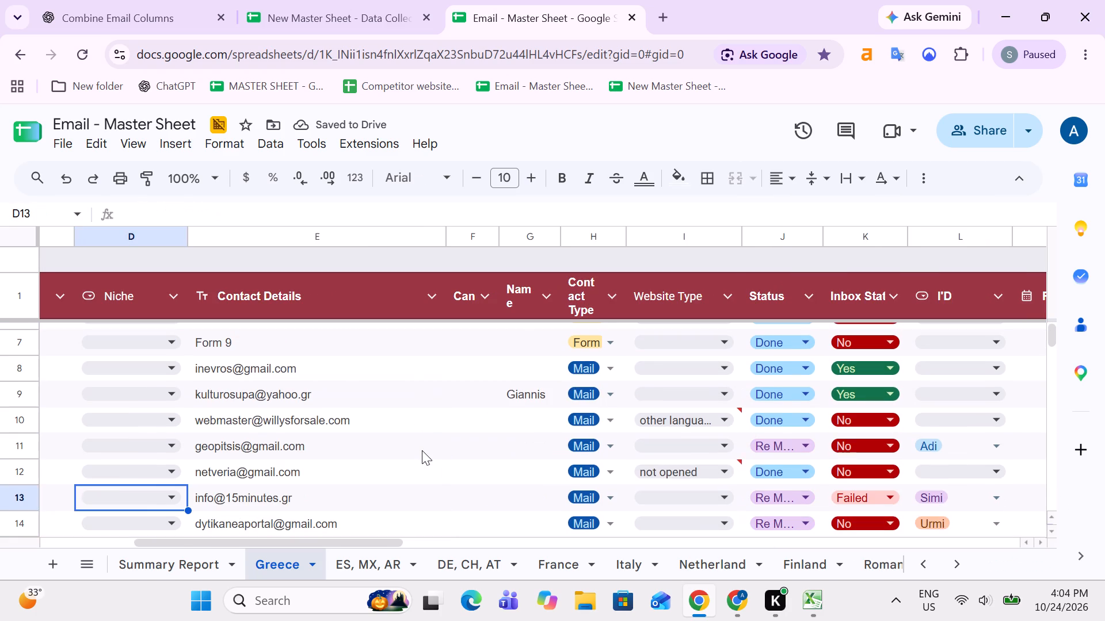
key("ctrl+Down")
key("Down")
key("Down")
key("Down")
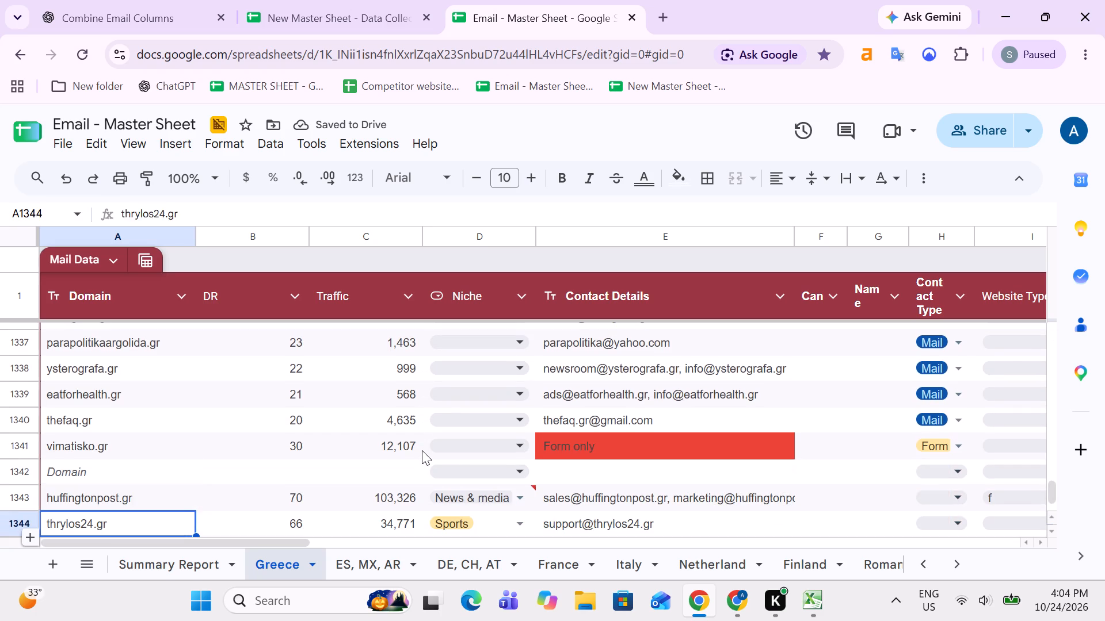
key("Up")
key("Up")
key("Down")
key("Down")
key("Up")
key("Right")
key("Right")
key("Right")
key("Right")
key("Right")
key("Right")
key("Right")
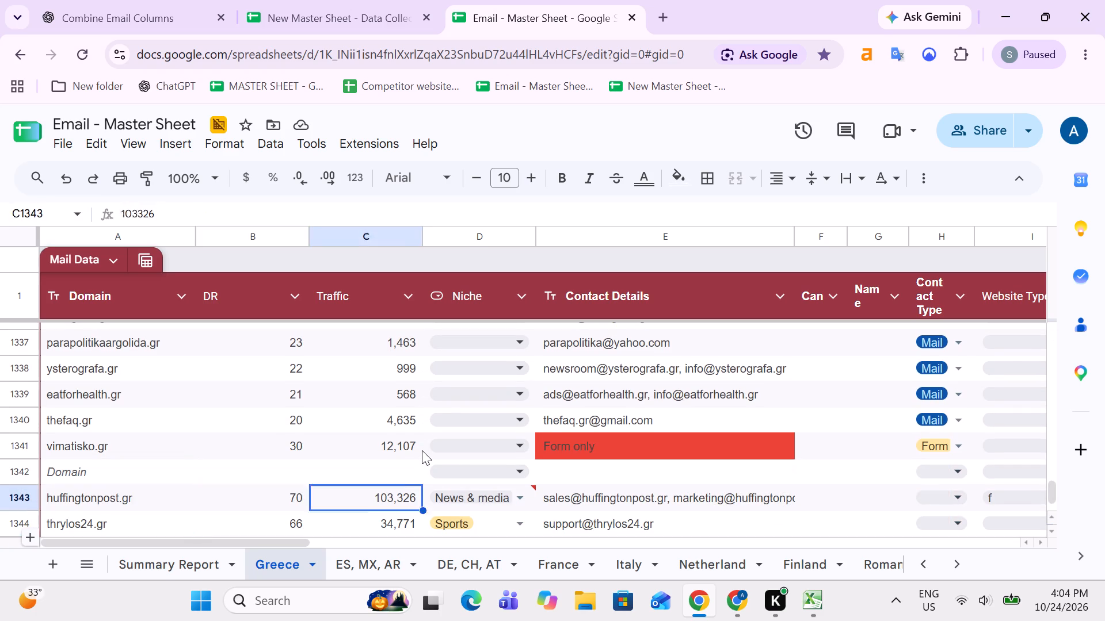
key("Right")
key("Right")
key("Left")
key("f")
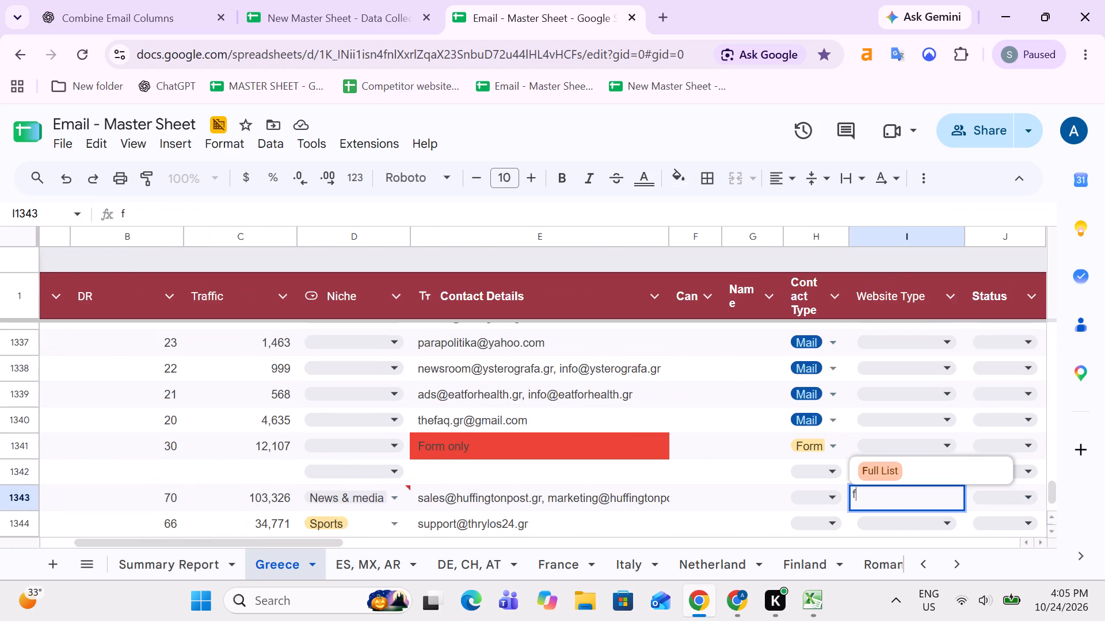
key("Down")
key("Return")
key("Up")
Copy the Full List value from huffingtonpost.gr into the Website Type of all pasted records, I1343 to I1374.
key("ctrl+c")
key("Left")
key("Left")
key("Left")
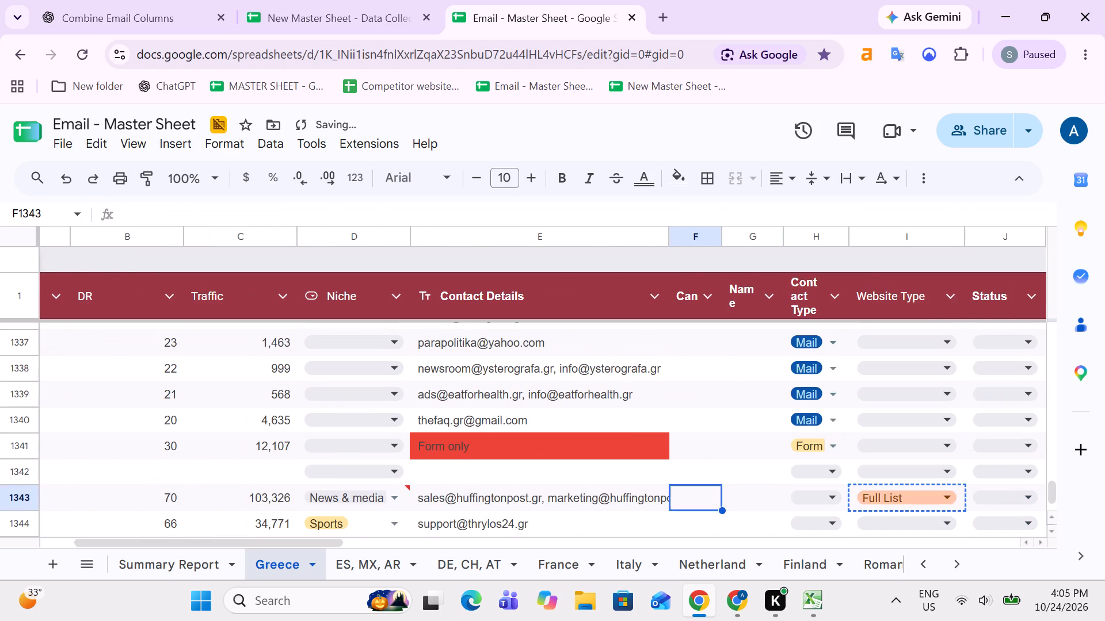
key("Left")
key("Left")
key("Left")
key("Left")
key("Left")
key("Left")
key("Left")
key("Left")
key("Left")
key("Left")
key("Left")
key("Left")
key("Left")
key("Left")
key("Left")
key("Left")
key("ctrl+Down")
key("Right")
key("Right")
key("Right")
key("Right")
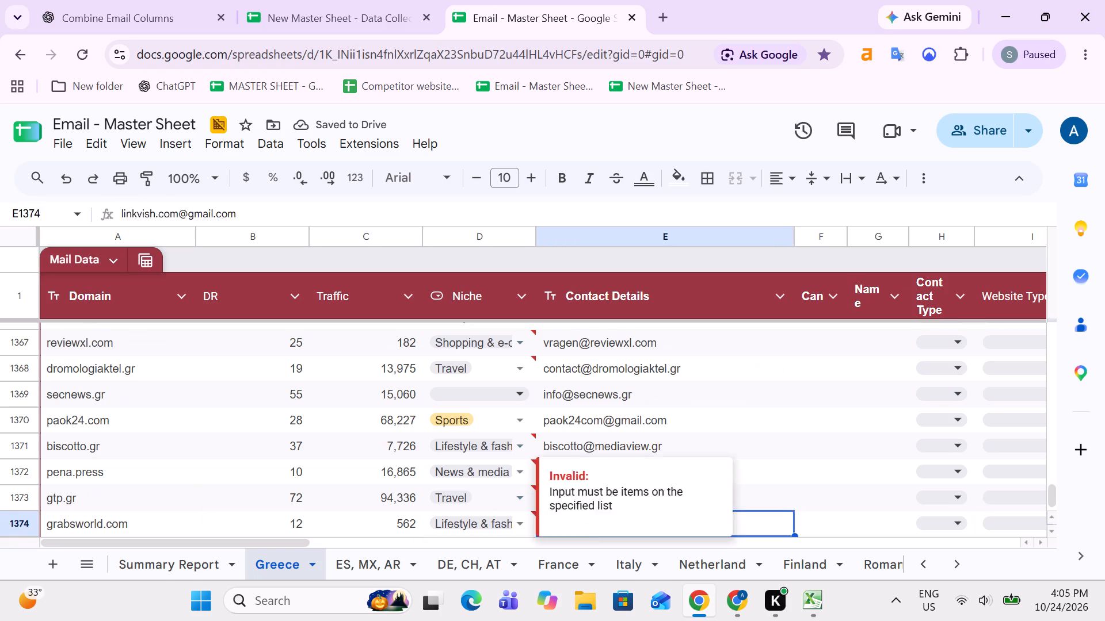
key("Right")
key("Right")
key("Right")
key("Right")
key("ctrl+v")
key("ctrl+shift+Up")
key("shift+Down")
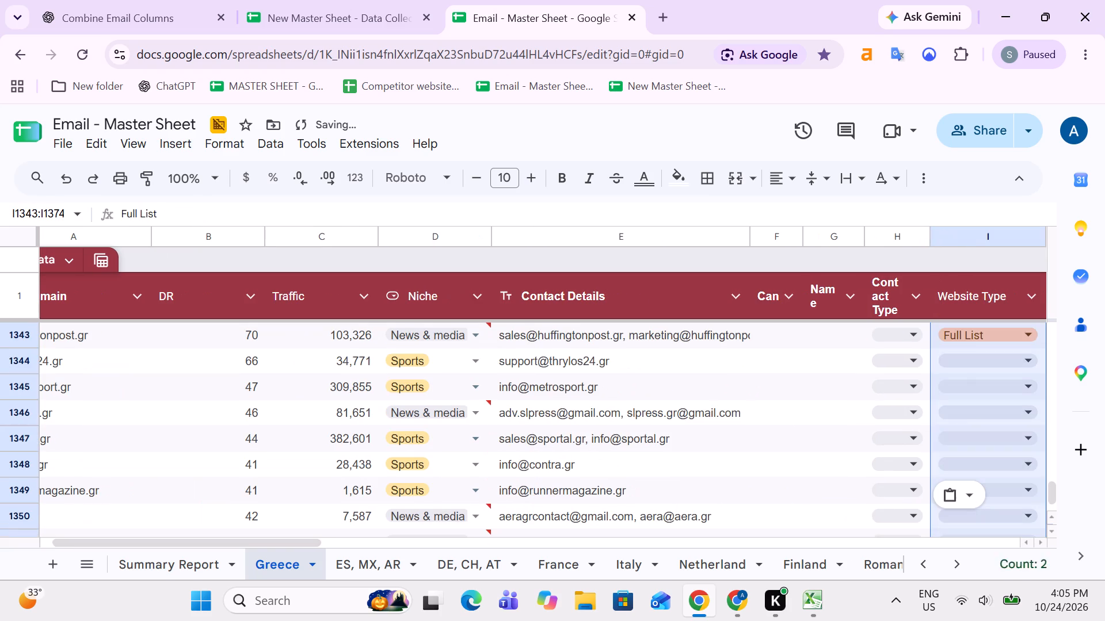
key("ctrl+v")
key("Up")
key("ctrl+Up")
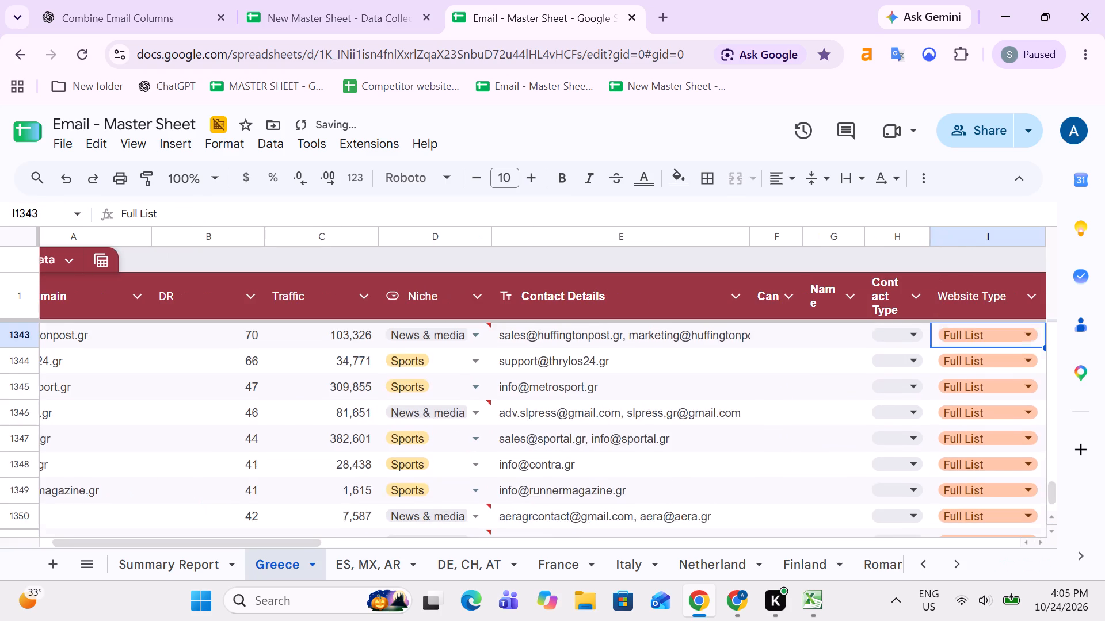
key("Up")
key("Up")
key("Down")
key("Down")
key("ctrl+shift+Down")
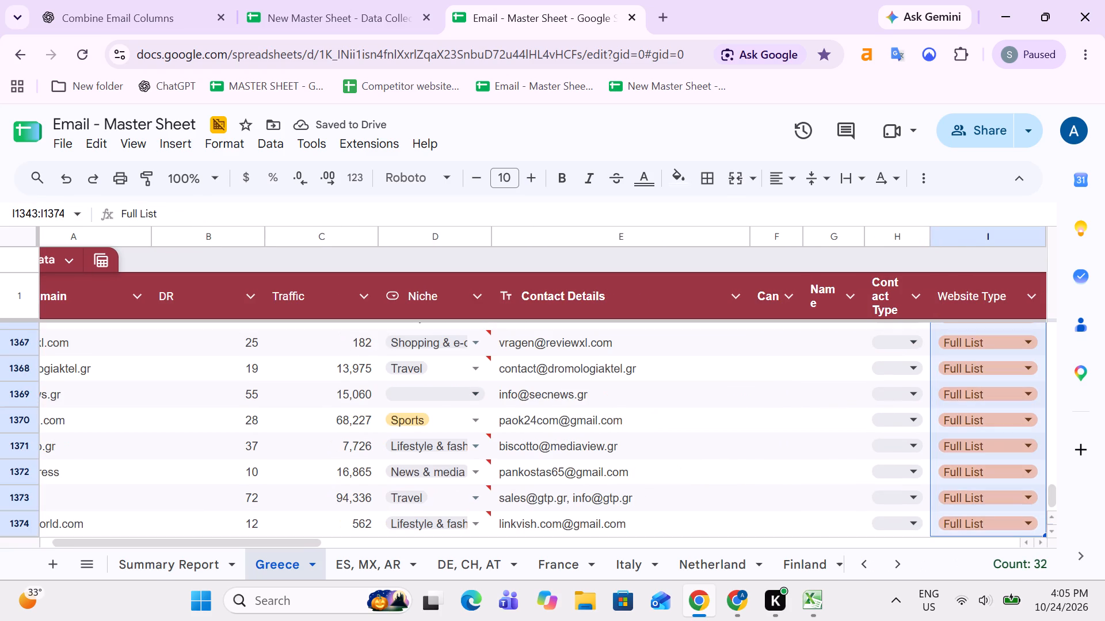
Switch to the Excel market data workbook and enter 38 as the Reseller Data for Greece in C2.
left_click(900, 568)
key("alt+Tab")
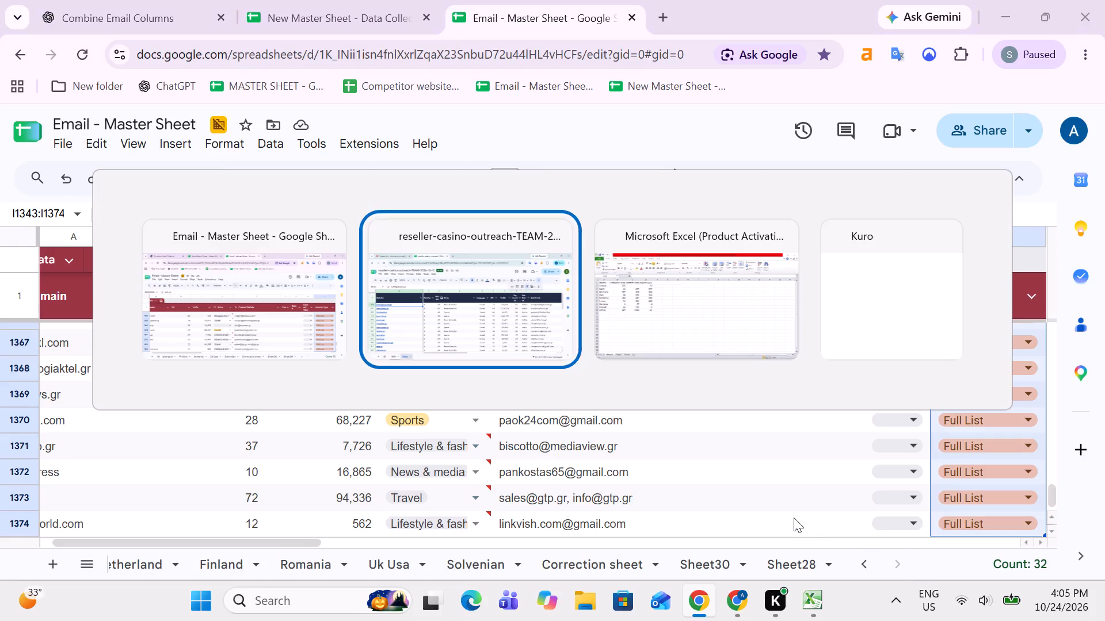
key("alt+Tab")
key("alt+Tab")
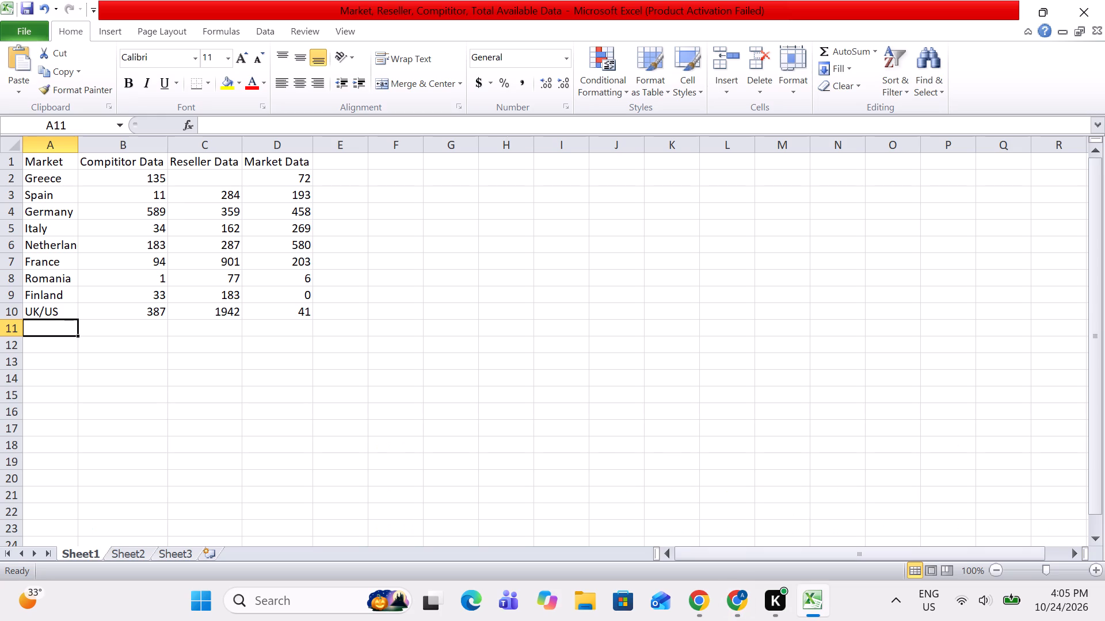
key("Right")
key("Up")
key("Up")
key("Up")
key("Up")
key("Up")
key("Up")
key("Up")
key("Up")
key("Up")
key("Up")
key("Up")
key("Up")
key("Down")
key("Right")
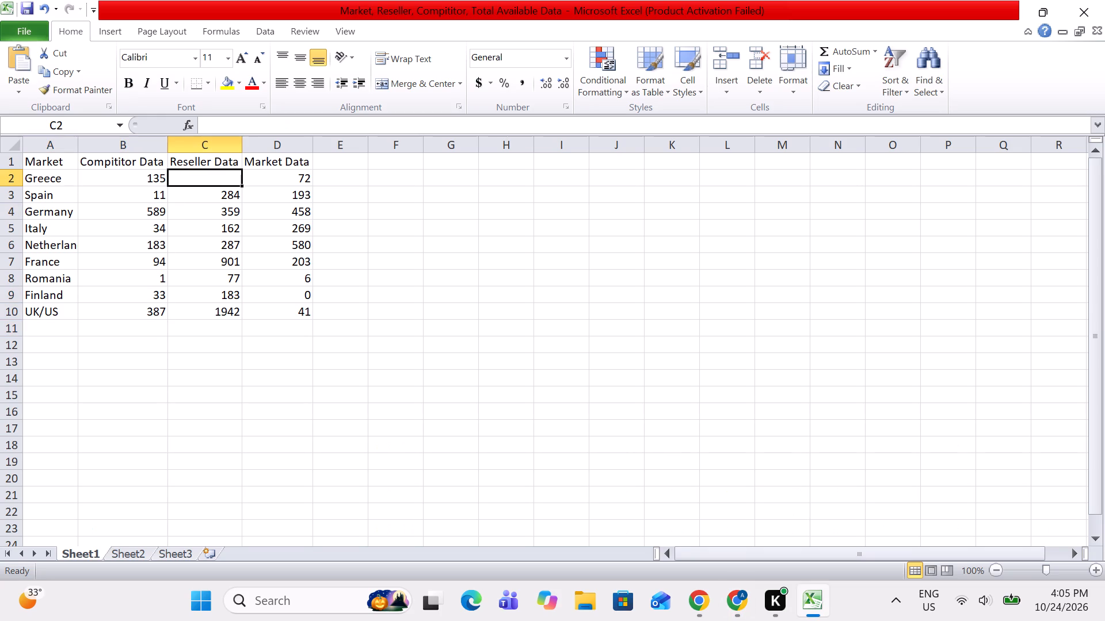
type("38")
key("Tab")
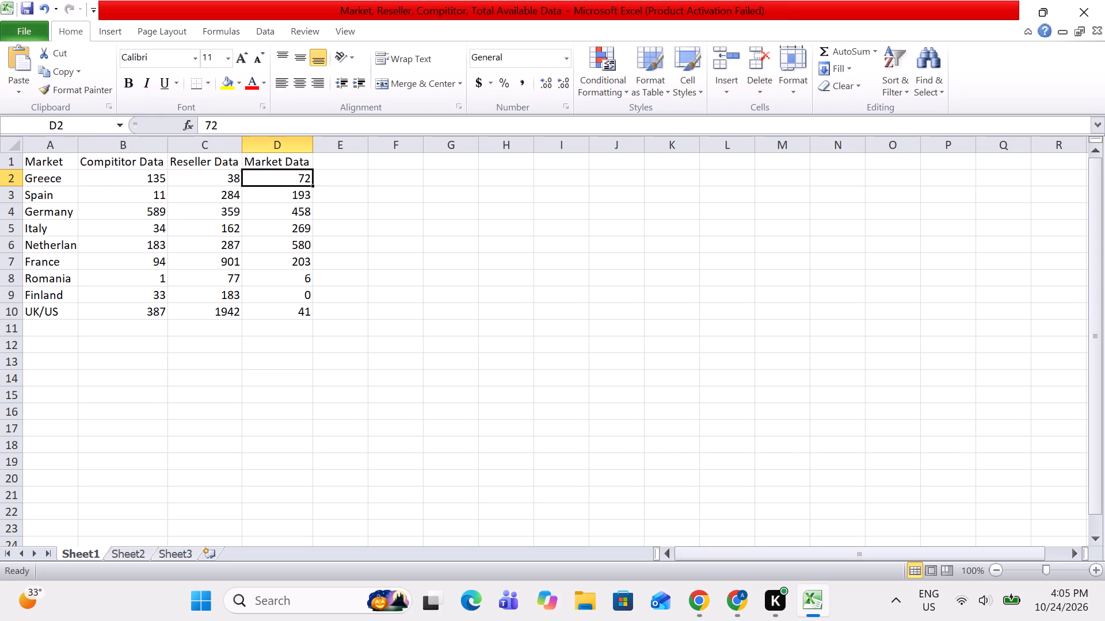
Check the sum of Greece's competitor, reseller and market data figures in B2:D2.
key("Right")
key("Left")
key("Left")
key("Left")
key("Left")
key("Left")
key("Left")
key("Left")
key("Left")
key("Left")
key("Left")
key("Left")
key("Left")
key("Left")
key("Left")
key("Left")
key("Left")
key("Left")
key("Left")
key("Left")
key("Left")
key("Right")
key("Right")
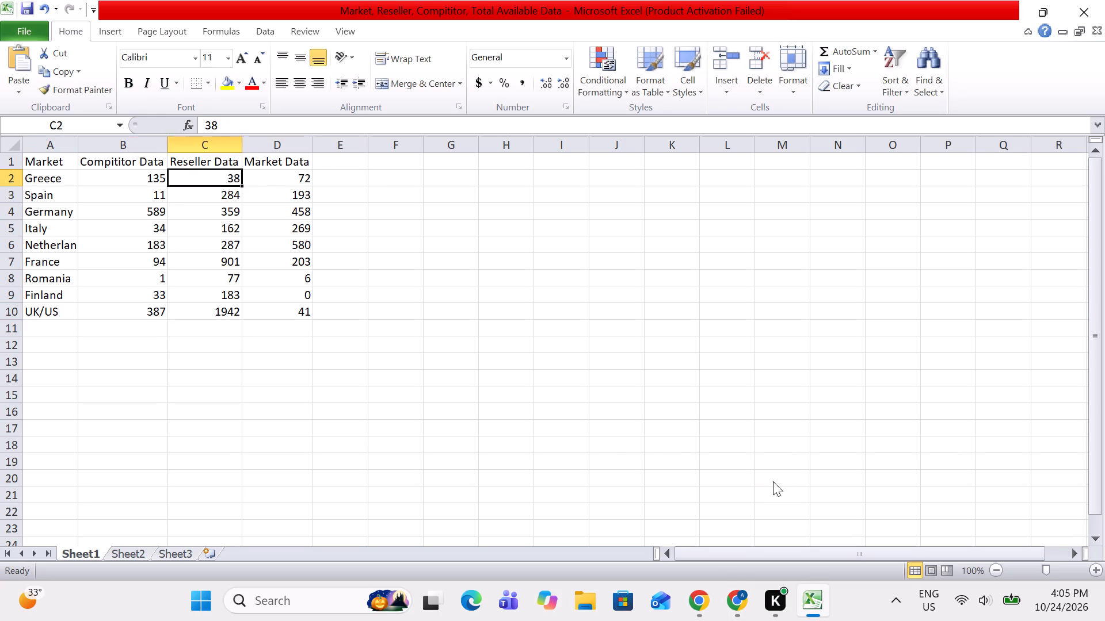
key("Left")
key("shift+Right")
key("shift+Right")
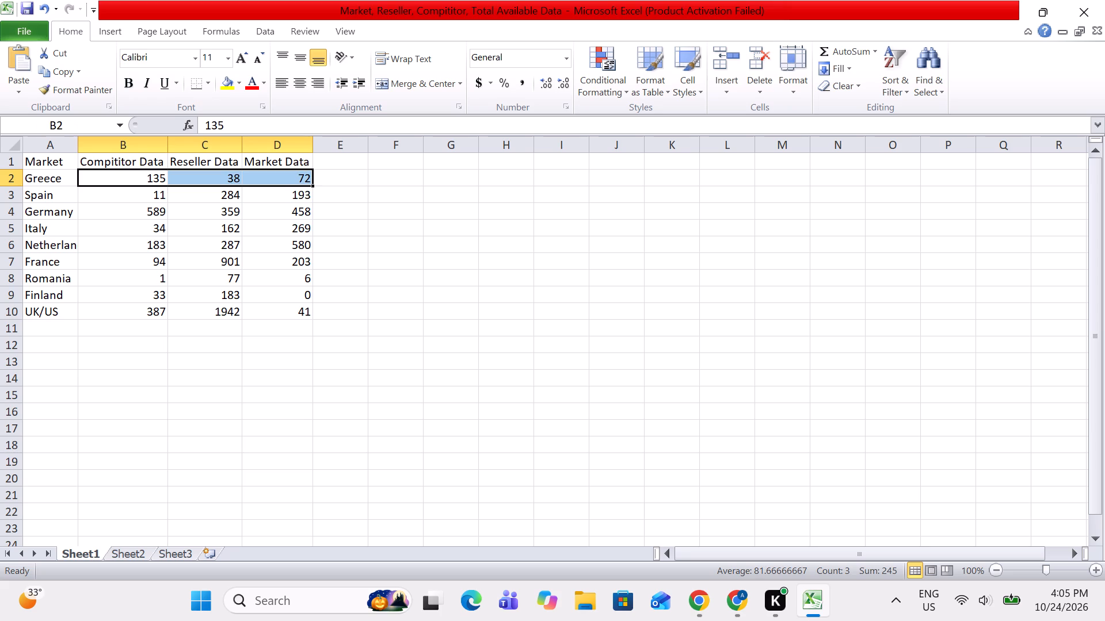
Check the combined competitor, reseller and market data sums for the Spain, Germany and Netherlands rows.
key("Down")
key("Down")
key("Up")
key("shift+Right")
key("shift+Right")
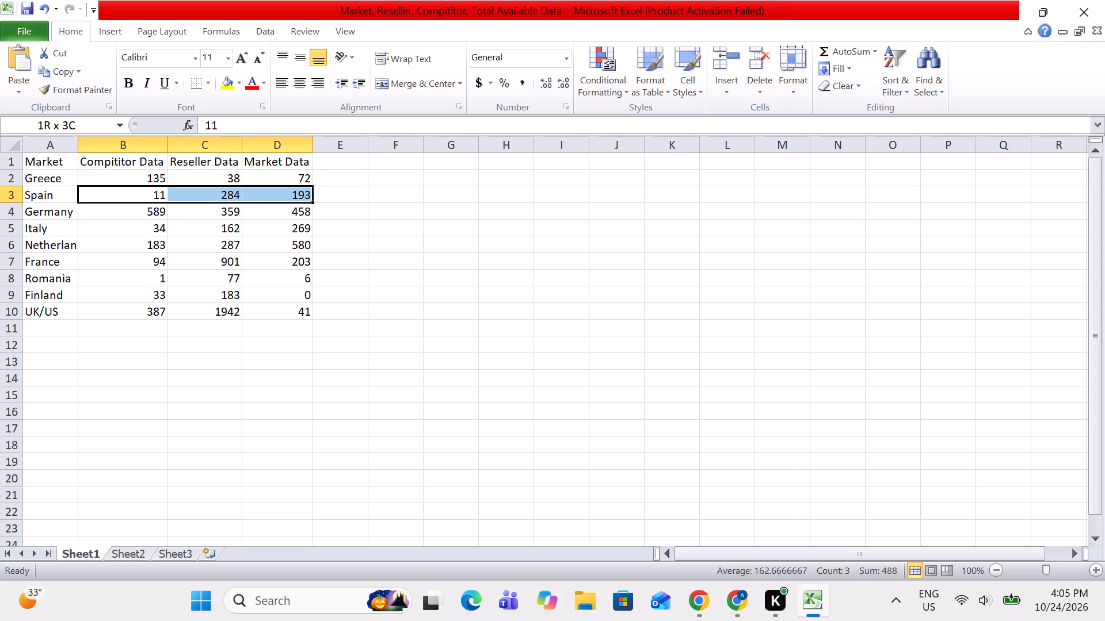
key("Down")
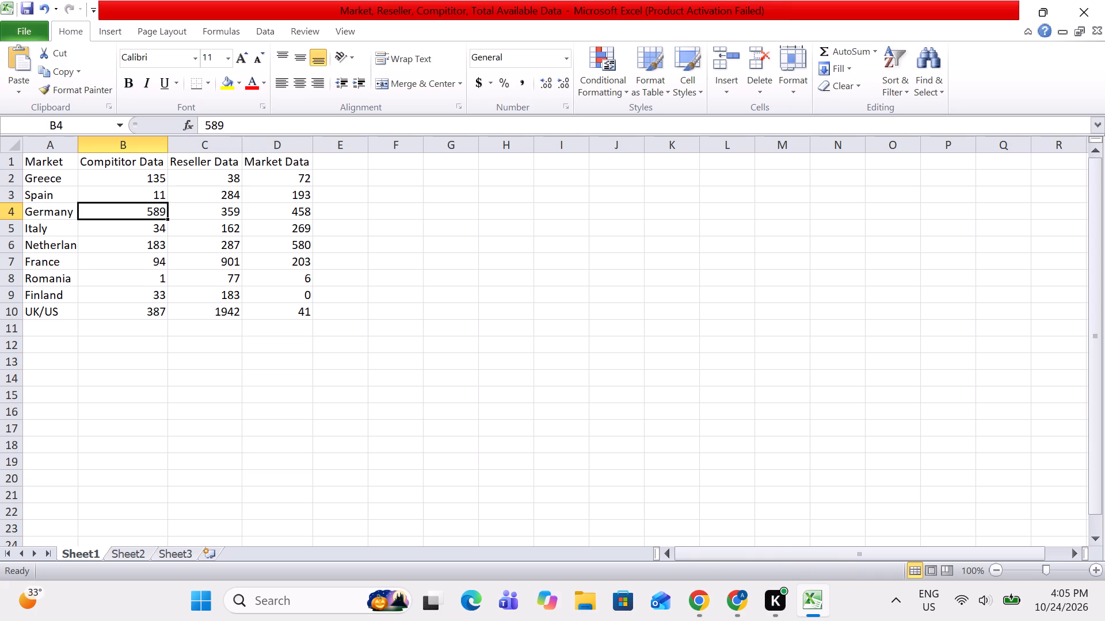
key("shift+Right")
key("shift+Right")
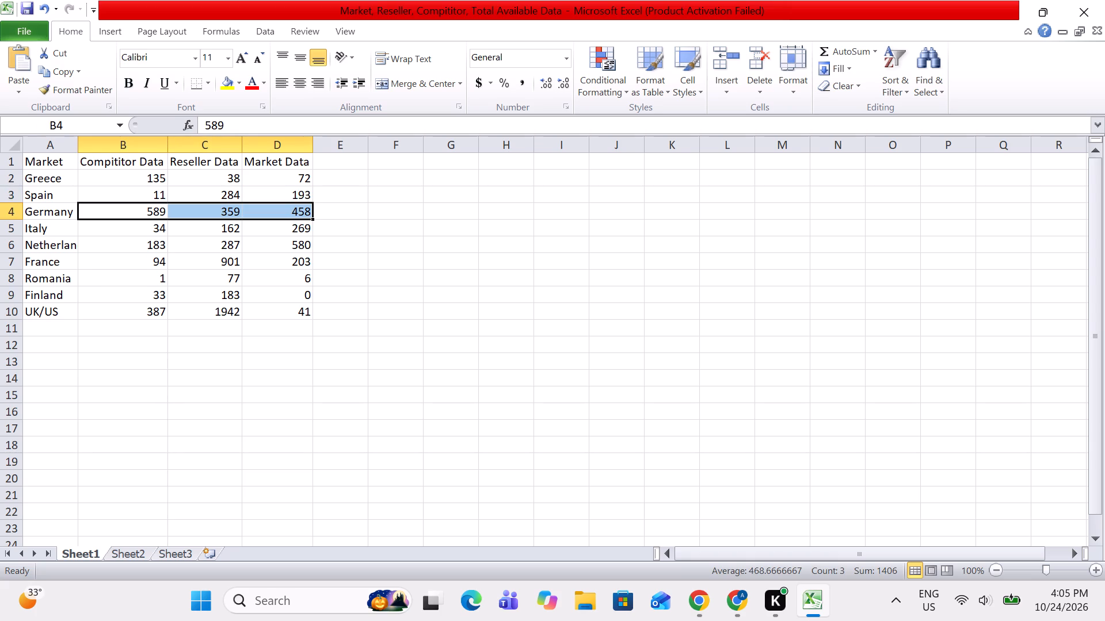
key("Down")
key("Down")
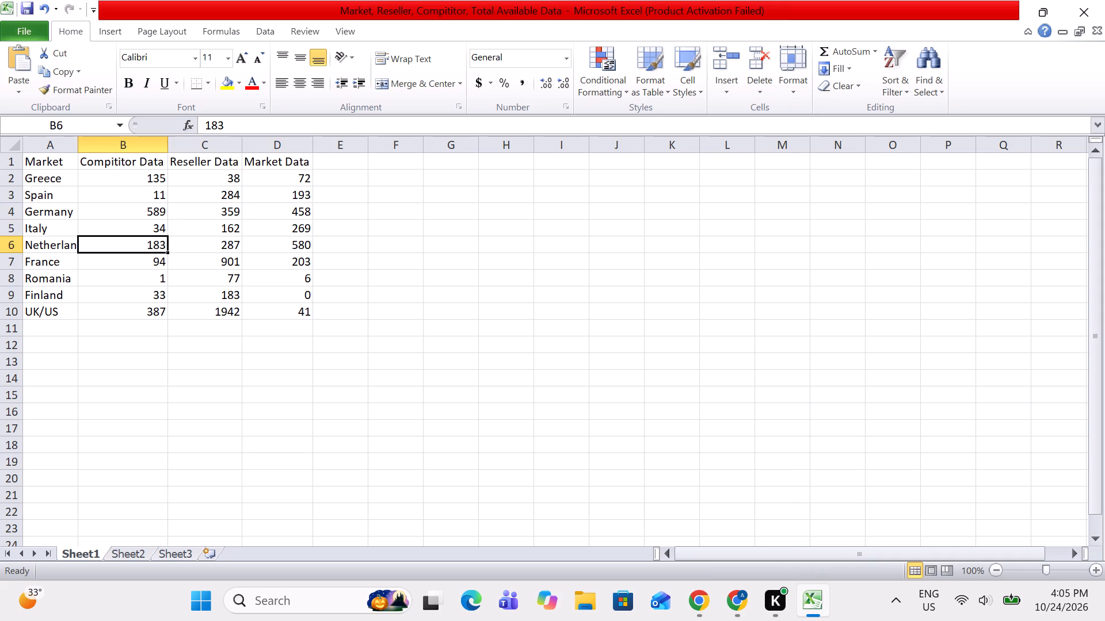
key("shift+Right")
key("shift+Right")
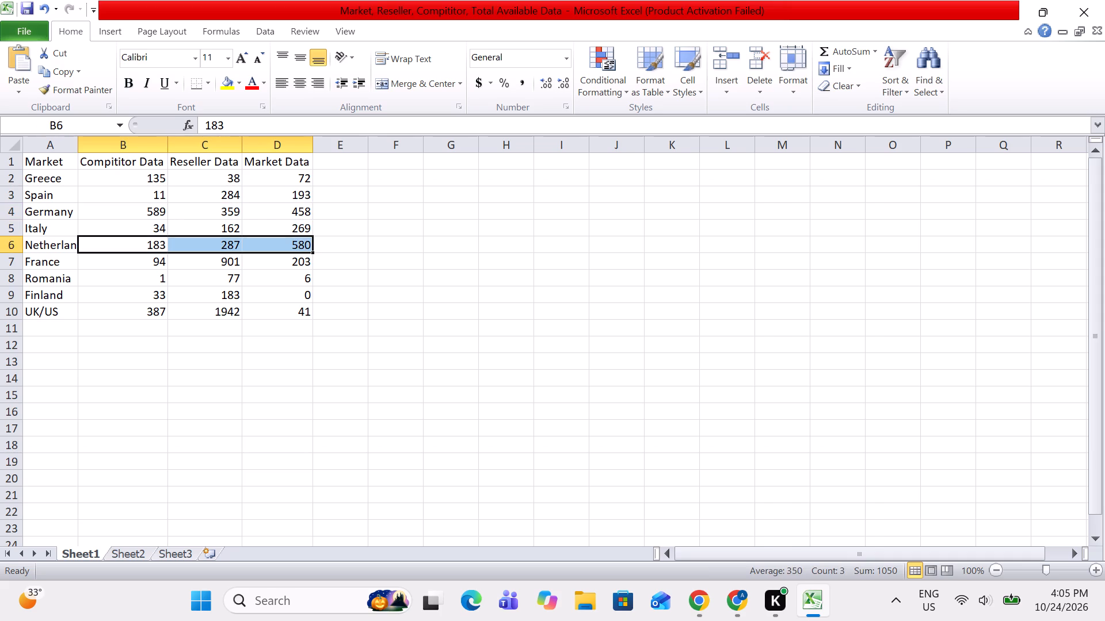
Check the combined competitor, reseller and market data sums for the France and UK/US rows.
key("Down")
key("shift+Right")
key("shift+Right")
key("shift+Right")
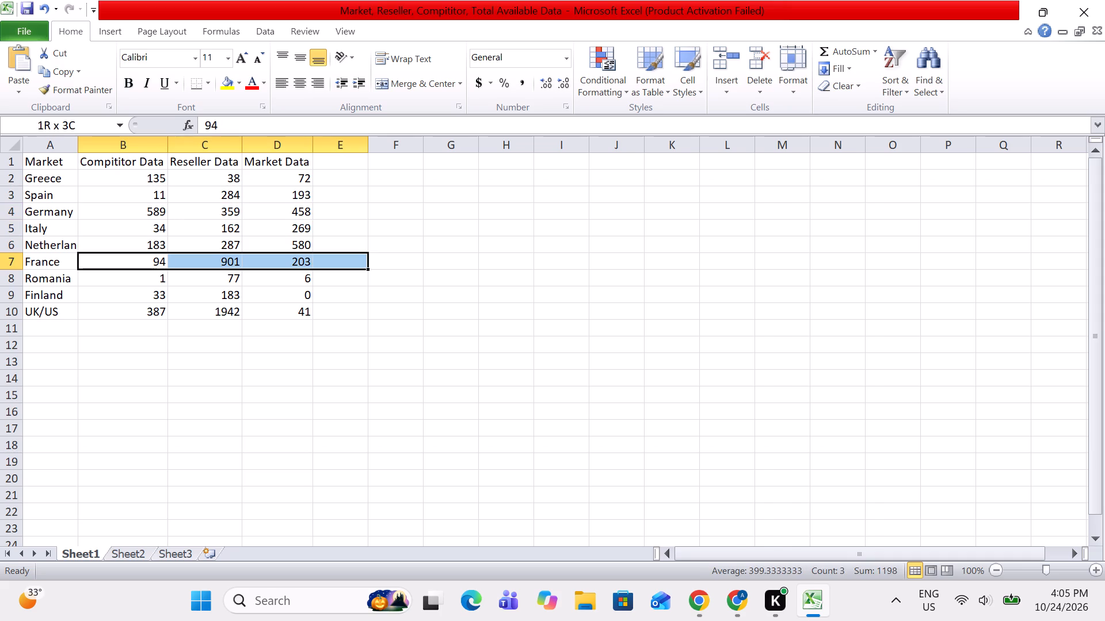
key("shift+Left")
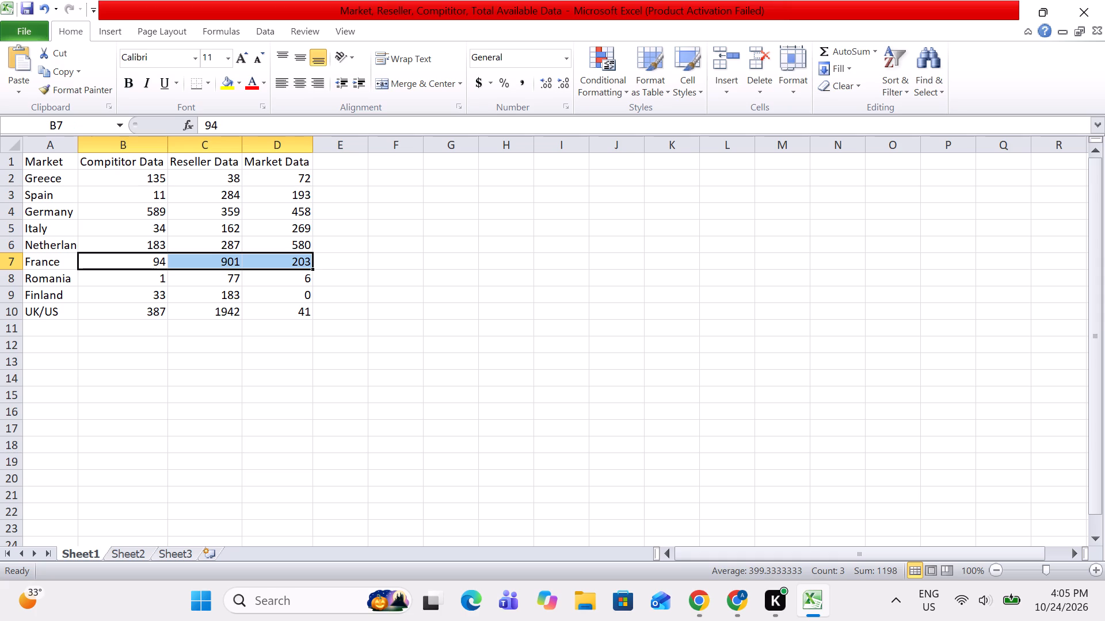
key("Down")
key("Down")
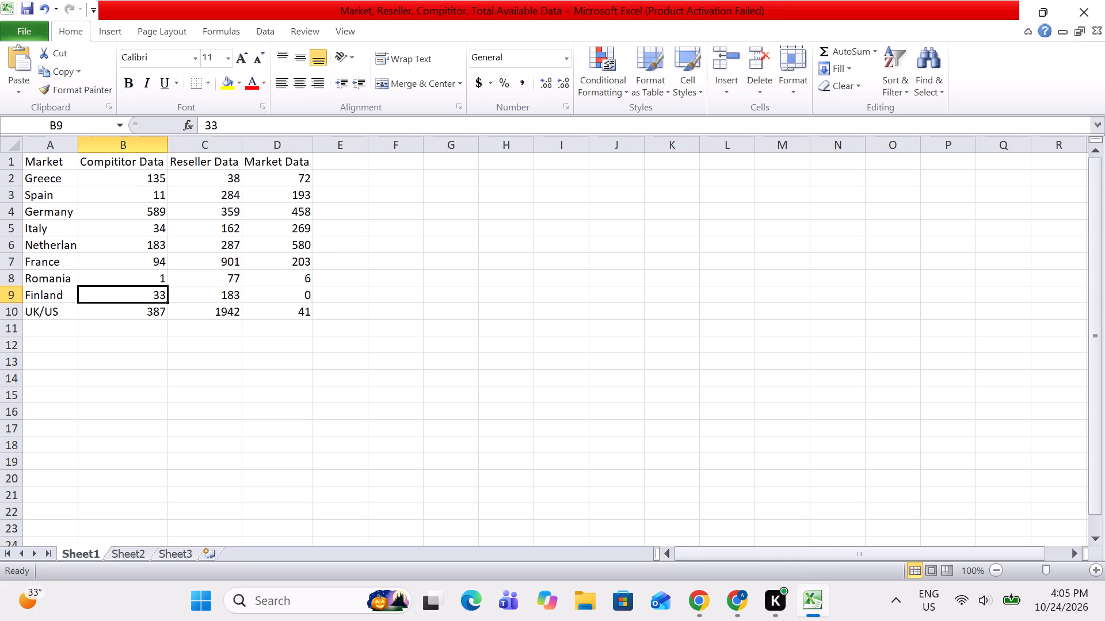
key("Right")
key("Down")
key("Left")
key("shift+Right")
key("shift+Right")
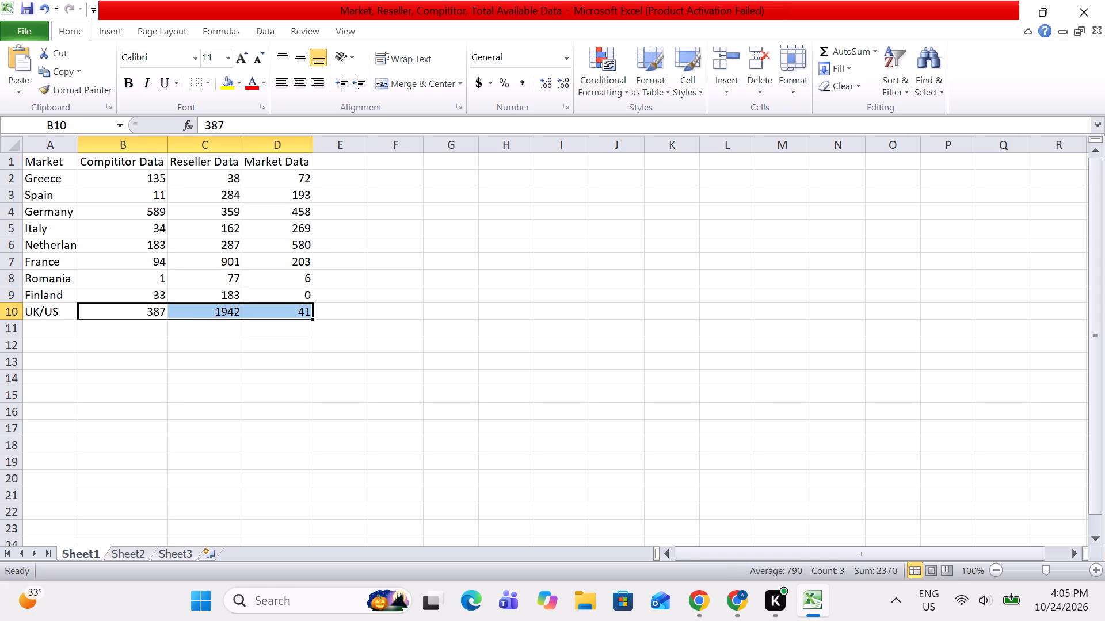
key("Down")
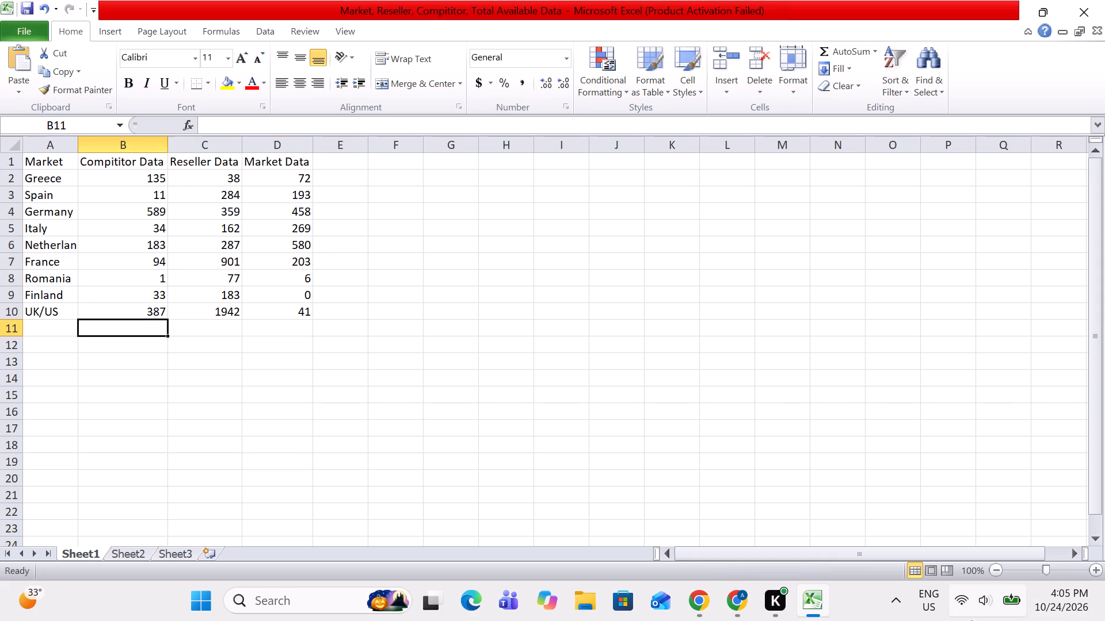
Switch to the reseller-casino-outreach spreadsheet in Chrome and filter the Data sheet's Market column to AT and CH.
key("alt+Tab")
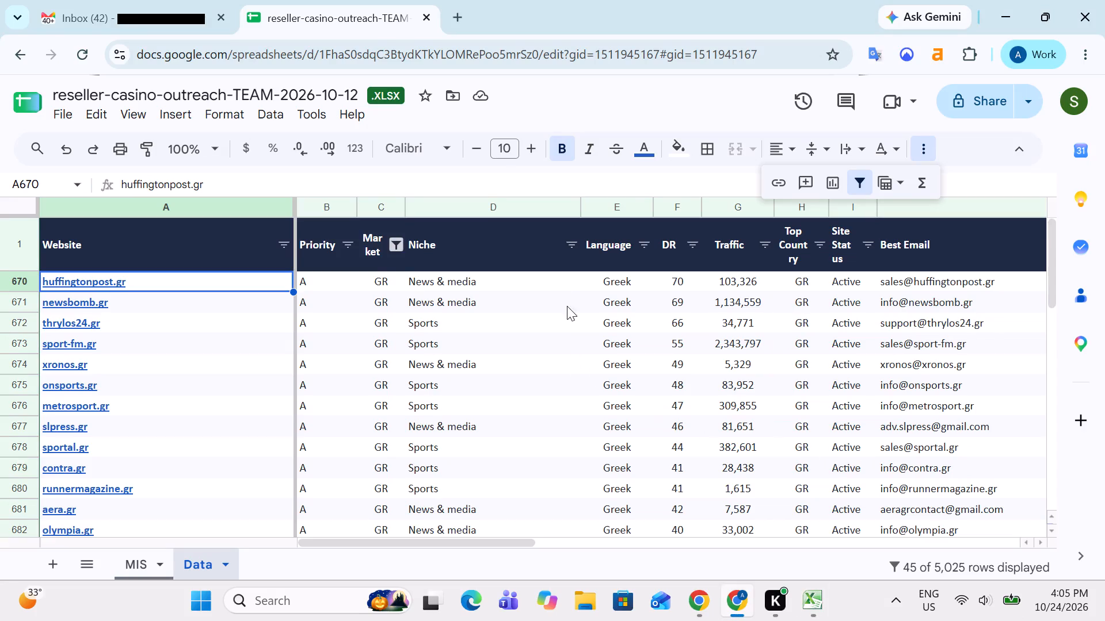
left_click(398, 242)
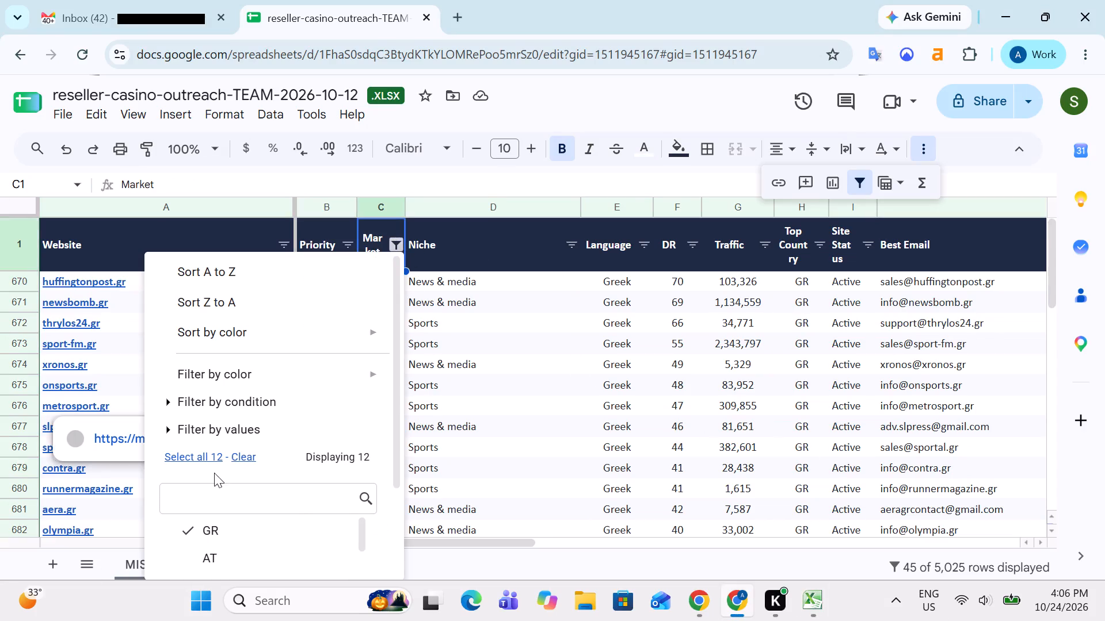
left_click(239, 457)
scroll(252, 477, "down", 3)
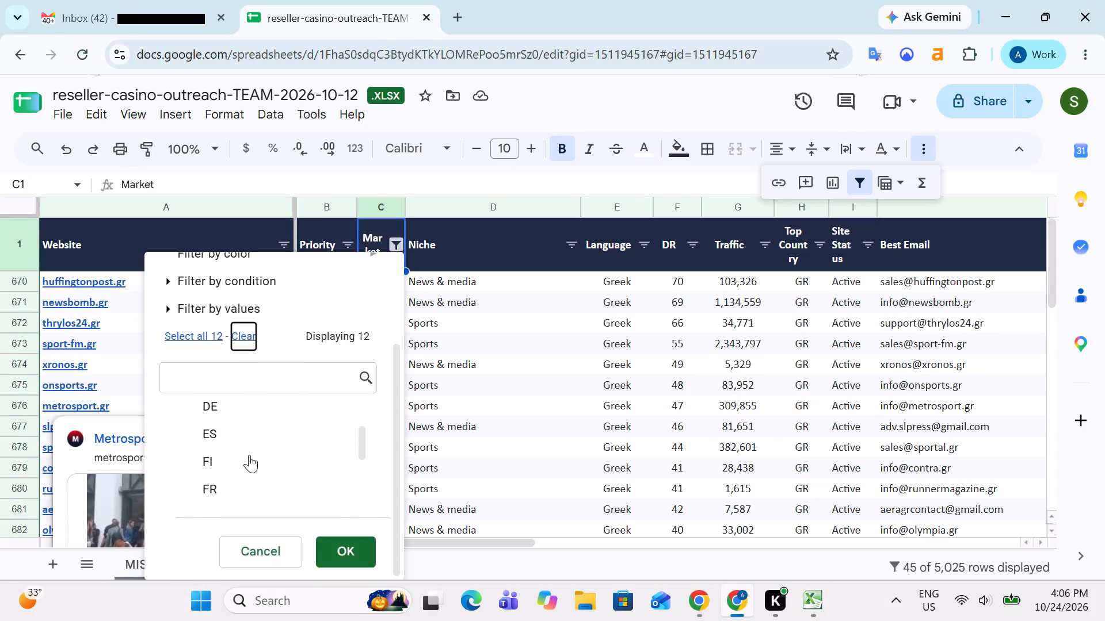
scroll(249, 455, "down", 6)
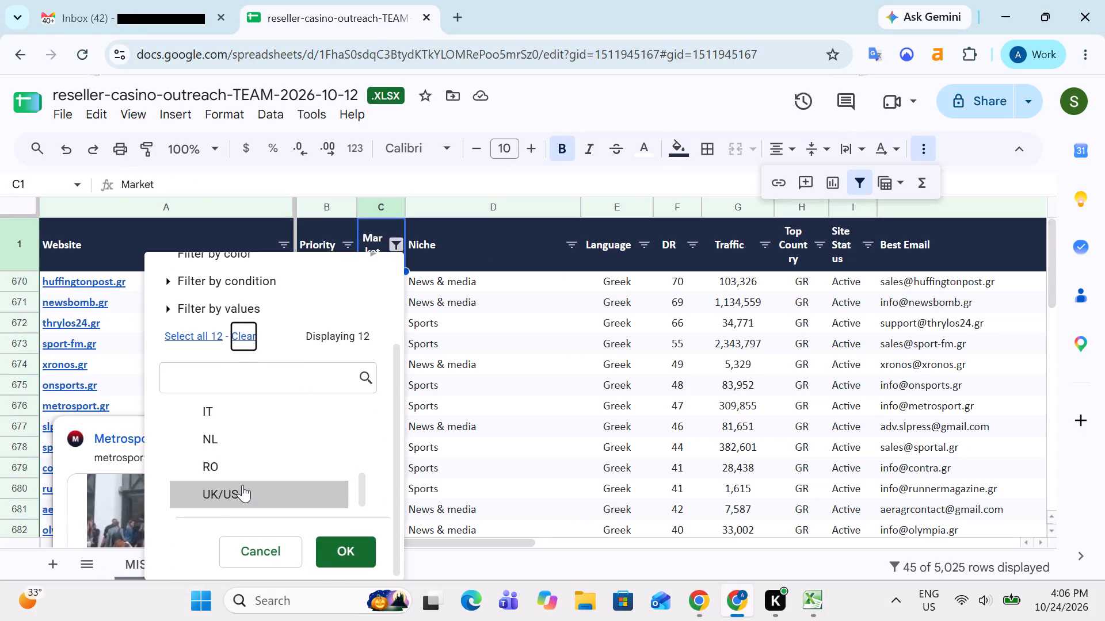
scroll(242, 485, "up", 7)
scroll(245, 465, "down", 2)
left_click(228, 442)
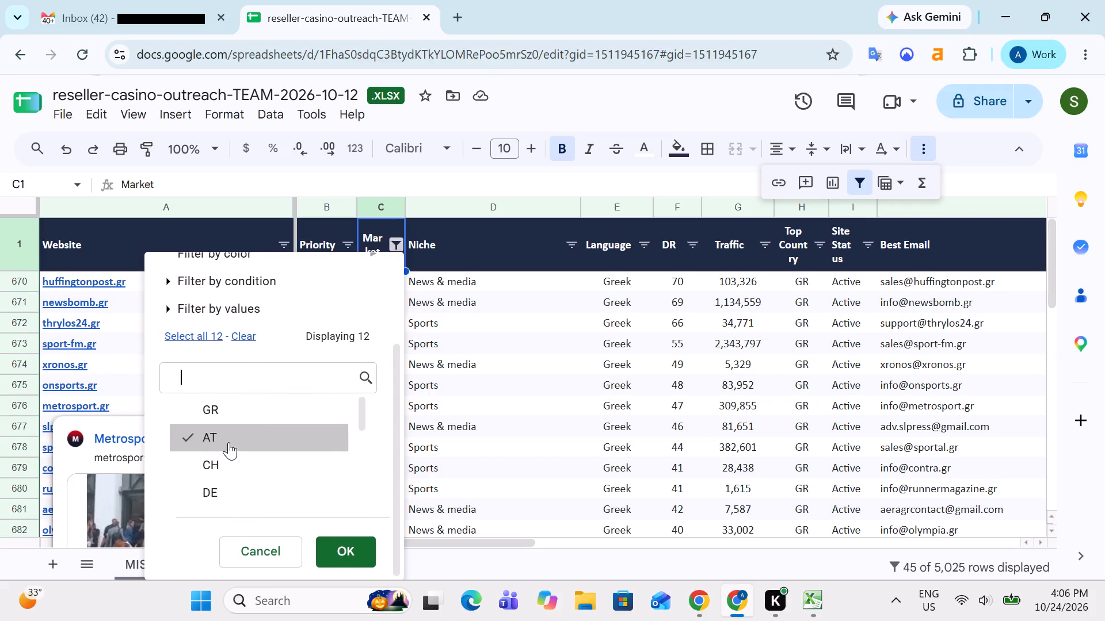
left_click(235, 460)
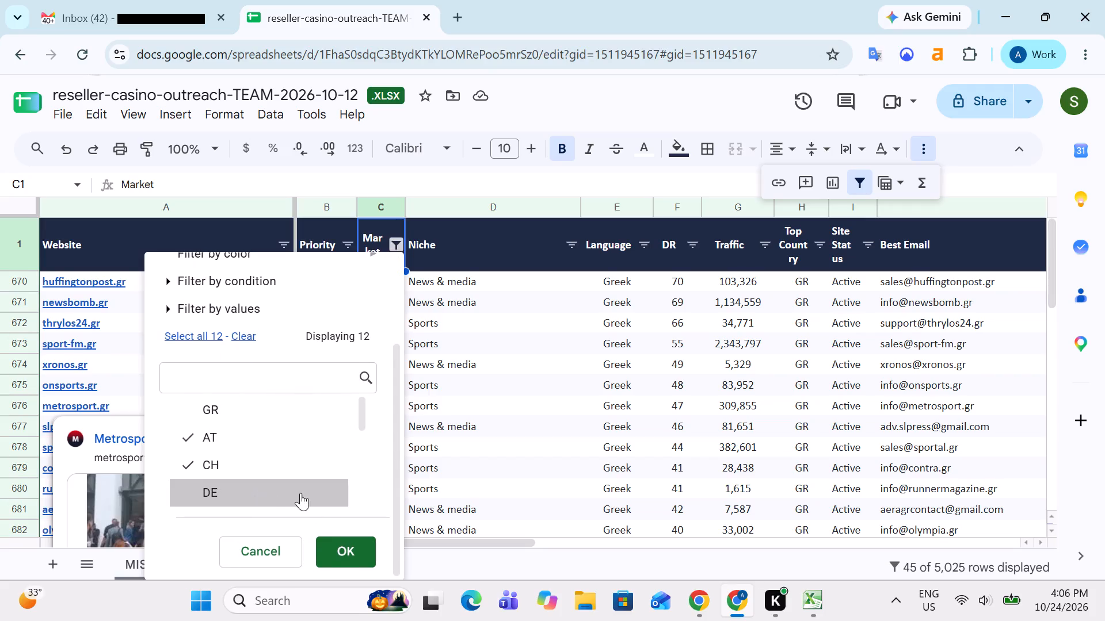
left_click(262, 492)
left_click(189, 500)
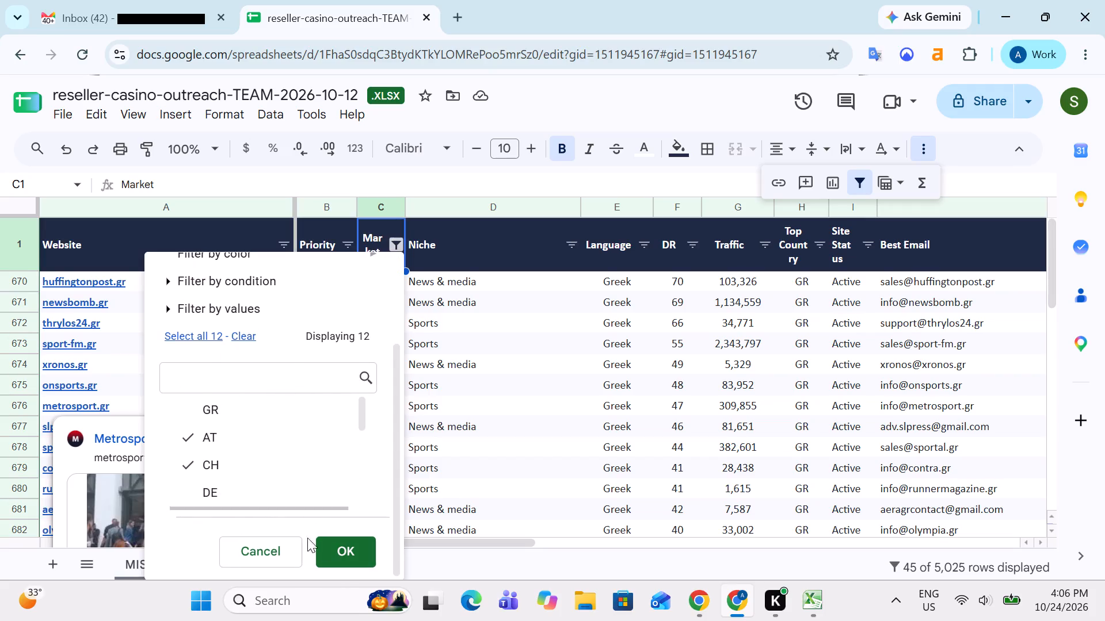
left_click(338, 553)
Count the filtered AT and CH websites by selecting the Website column from meinbezirk.at to the last row.
scroll(368, 444, "down", 10)
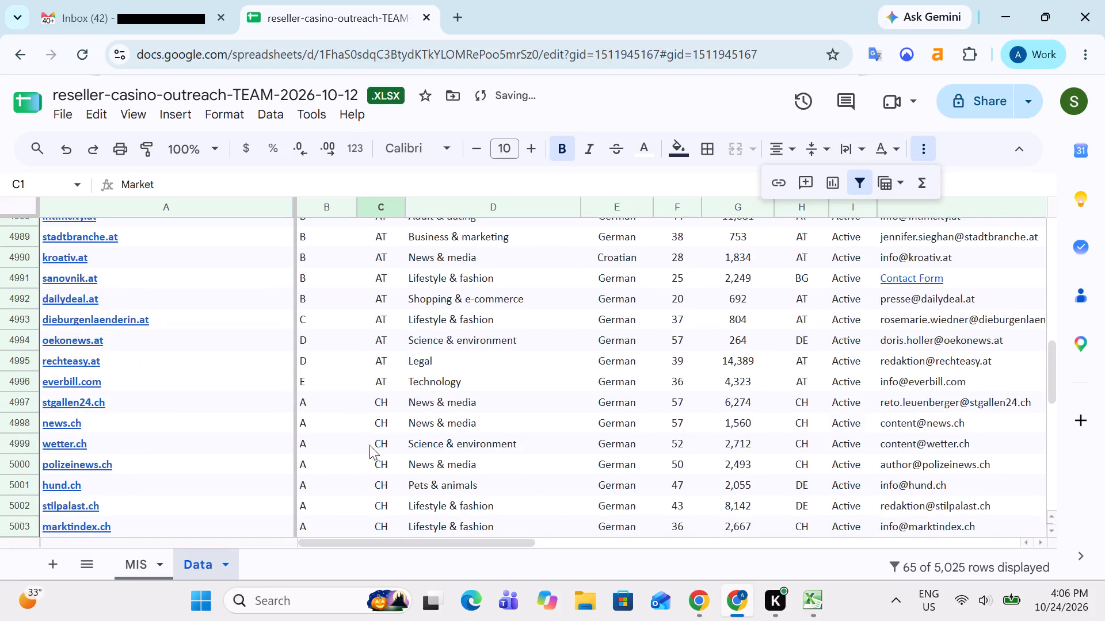
scroll(369, 445, "down", 8)
scroll(395, 461, "up", 20)
key("Down")
key("Up")
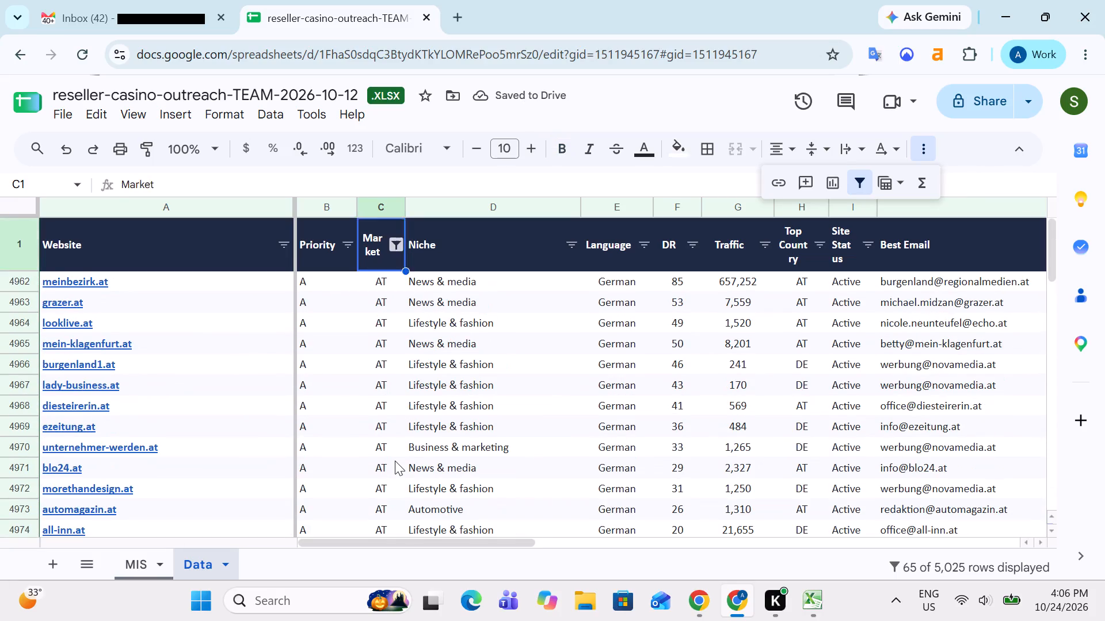
key("Down")
key("Left")
key("Left")
key("Left")
key("Left")
key("Left")
key("Left")
key("Left")
key("Left")
key("Left")
key("Left")
key("Left")
key("Left")
key("Left")
key("ctrl+shift+Down")
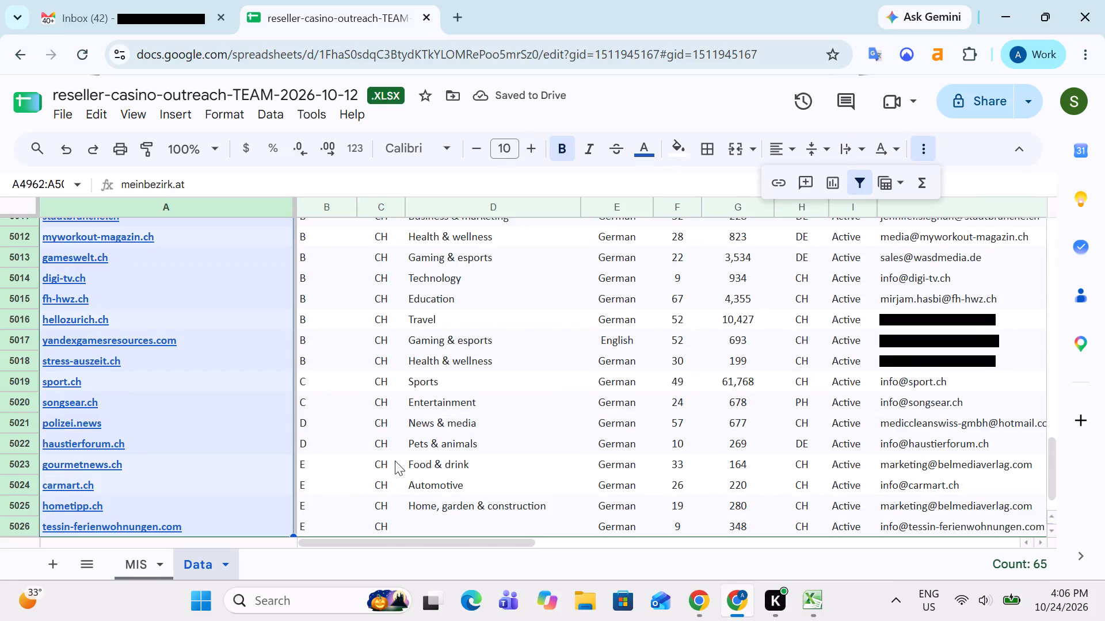
Copy all filtered AT and CH websites from the Website column, from meinbezirk.at to tessin-ferienwohnungen.com.
key("Up")
key("Down")
key("Right")
key("Right")
key("Right")
key("Right")
key("Left")
key("Left")
key("Left")
key("Left")
key("Left")
key("Left")
key("Left")
key("Left")
key("Left")
key("Left")
key("Left")
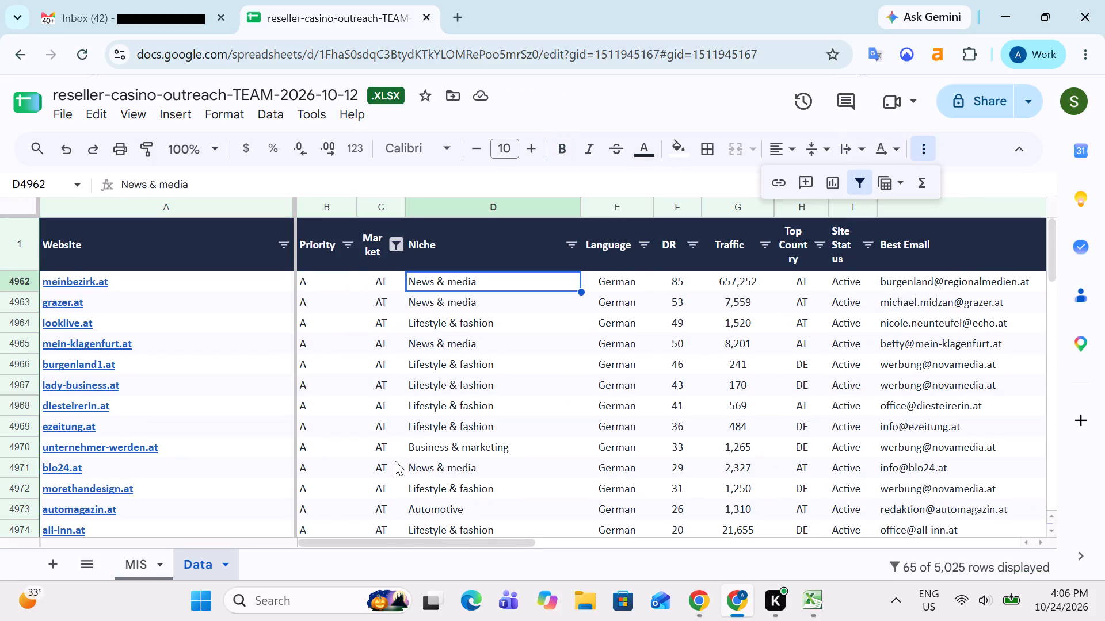
key("ctrl+shift+Down")
key("ctrl+c")
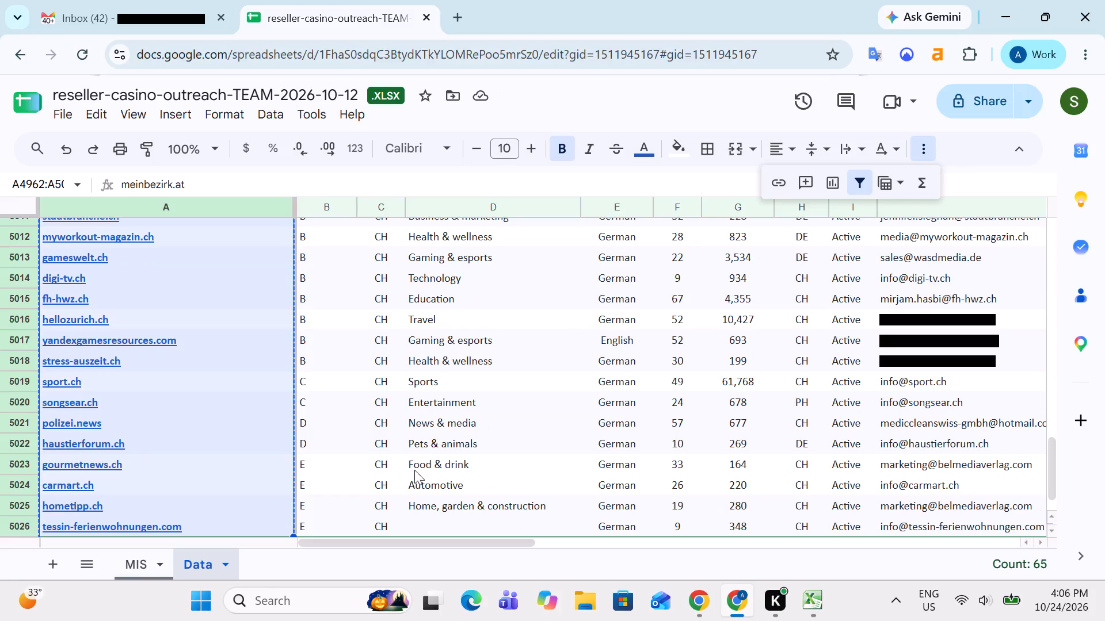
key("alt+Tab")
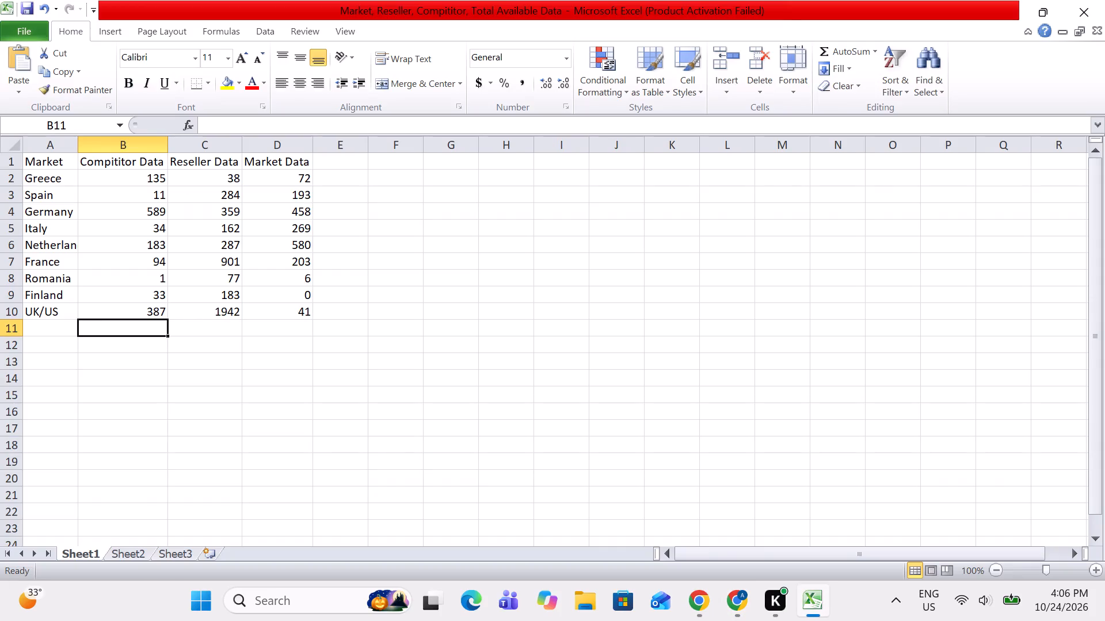
Switch to the Email - Master Sheet in Chrome and open its DE, CH, AT sheet.
key("alt+Tab")
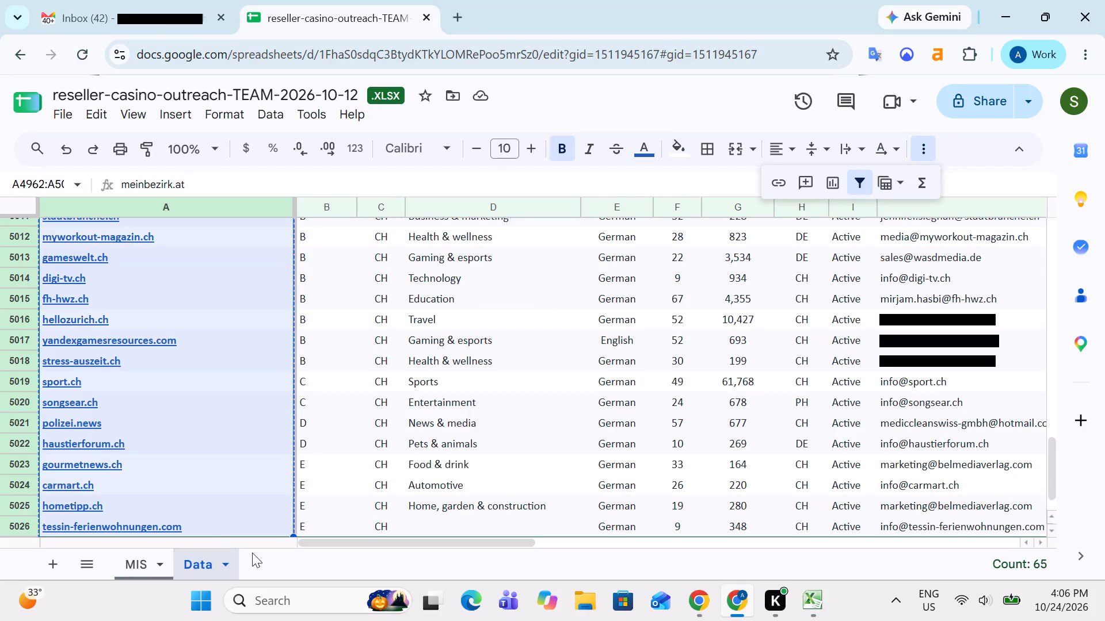
key("alt+Tab")
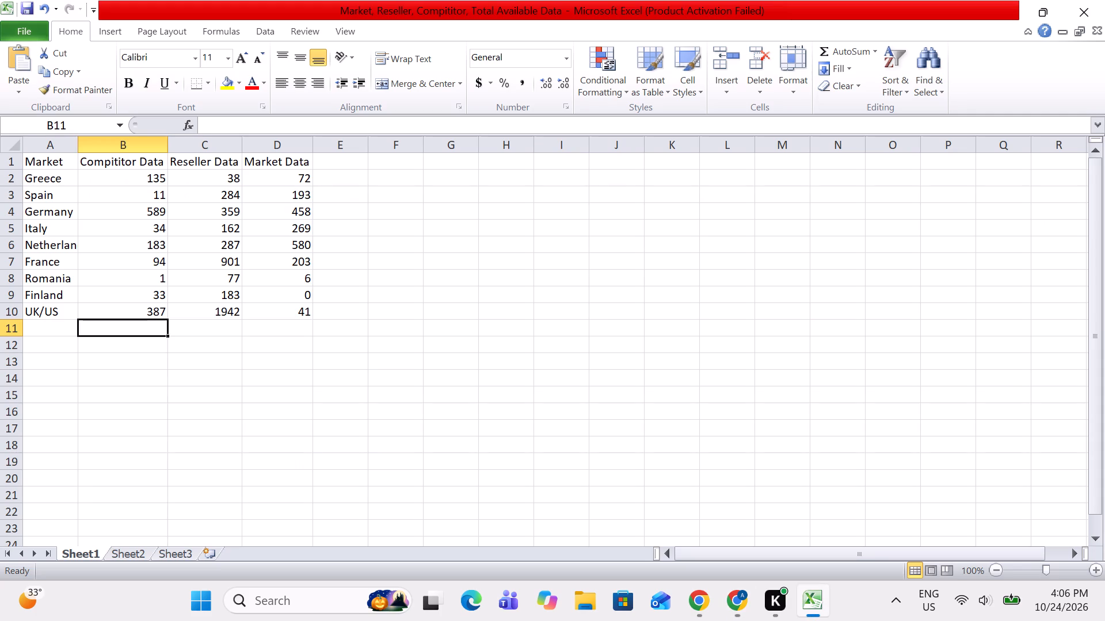
key("alt+Tab")
key("alt+Tab")
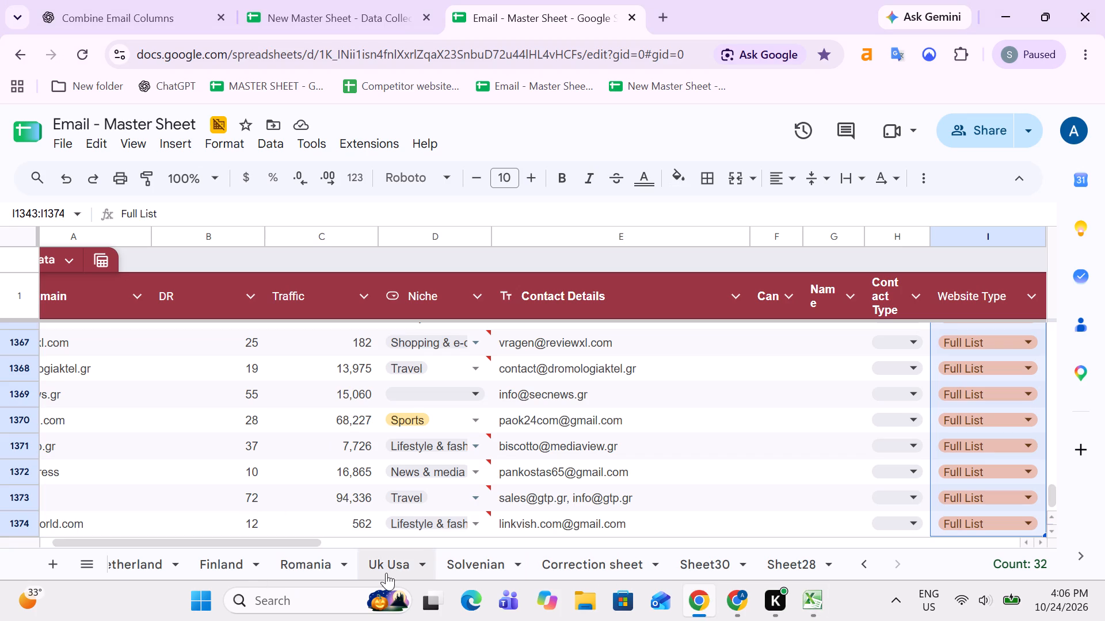
left_click(660, 475)
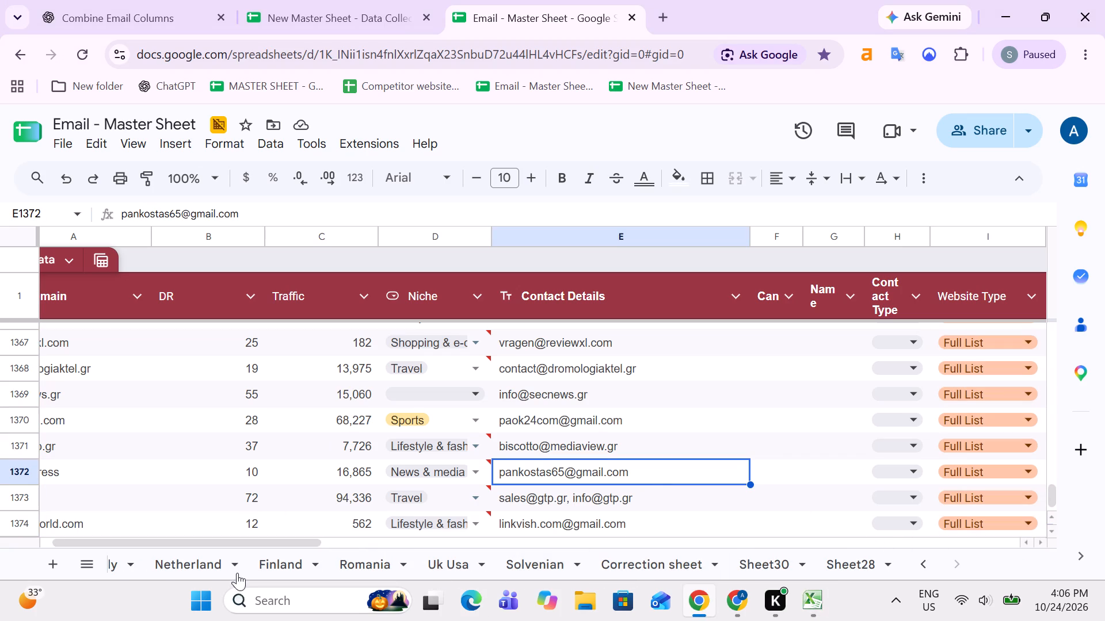
left_click(918, 563)
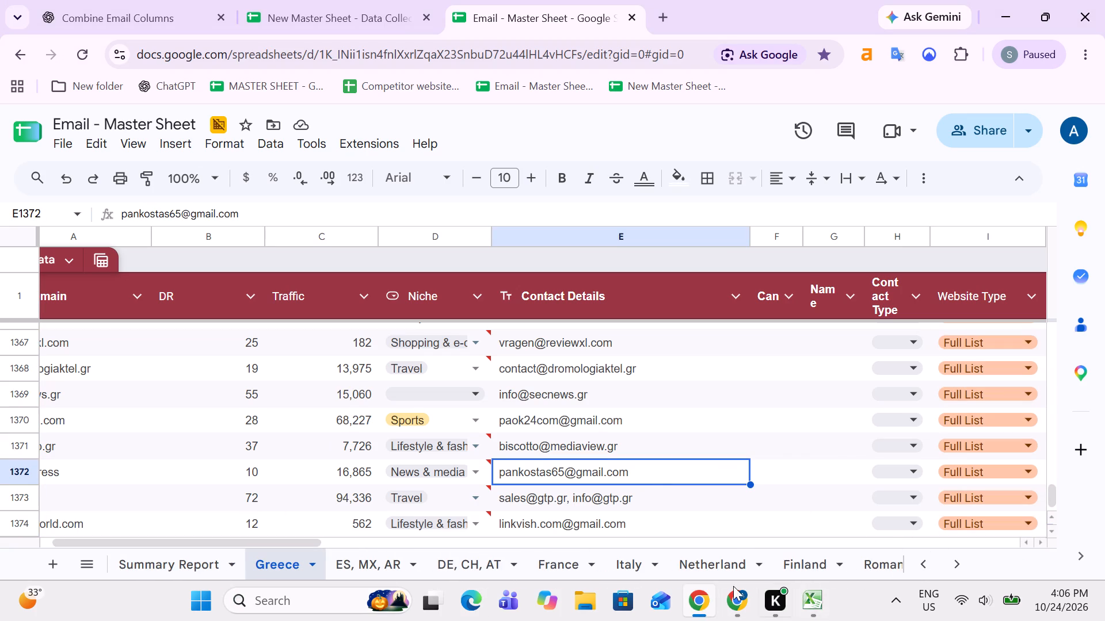
left_click(479, 562)
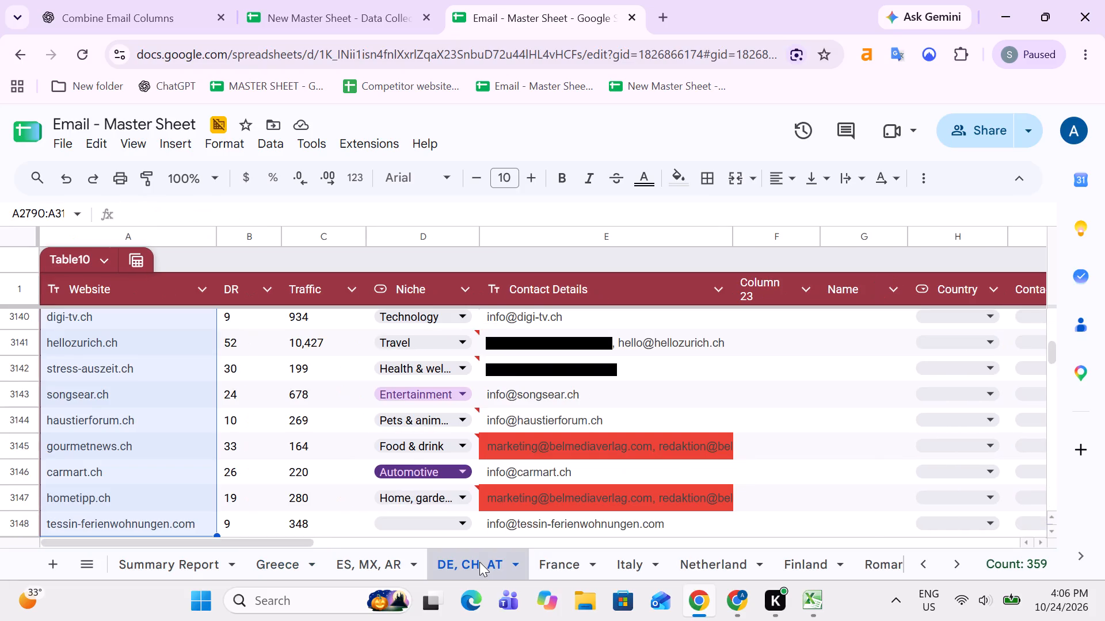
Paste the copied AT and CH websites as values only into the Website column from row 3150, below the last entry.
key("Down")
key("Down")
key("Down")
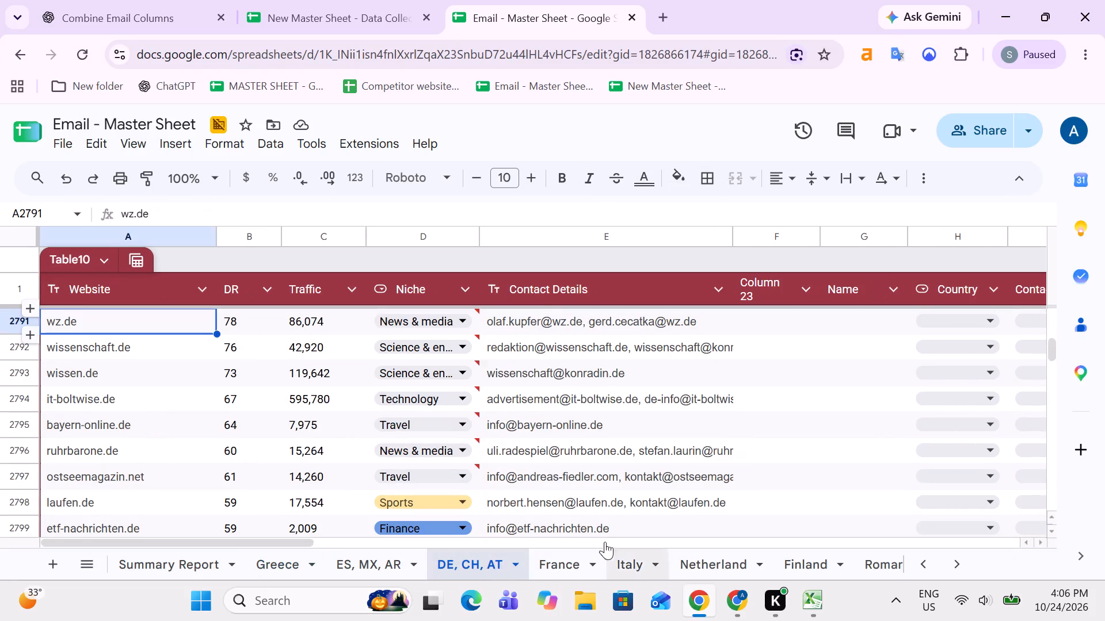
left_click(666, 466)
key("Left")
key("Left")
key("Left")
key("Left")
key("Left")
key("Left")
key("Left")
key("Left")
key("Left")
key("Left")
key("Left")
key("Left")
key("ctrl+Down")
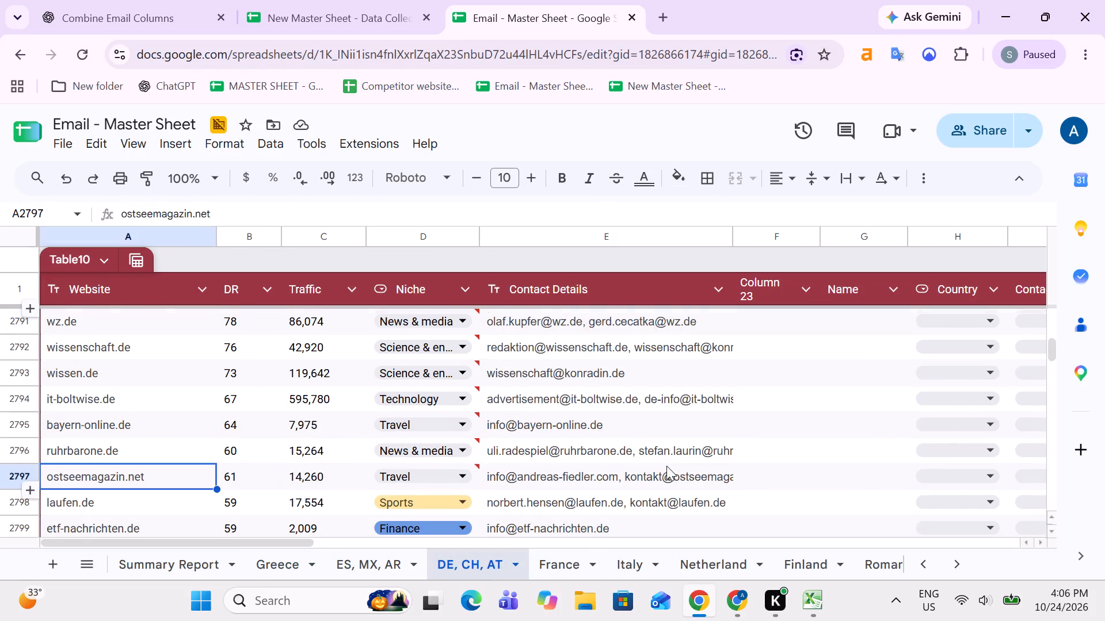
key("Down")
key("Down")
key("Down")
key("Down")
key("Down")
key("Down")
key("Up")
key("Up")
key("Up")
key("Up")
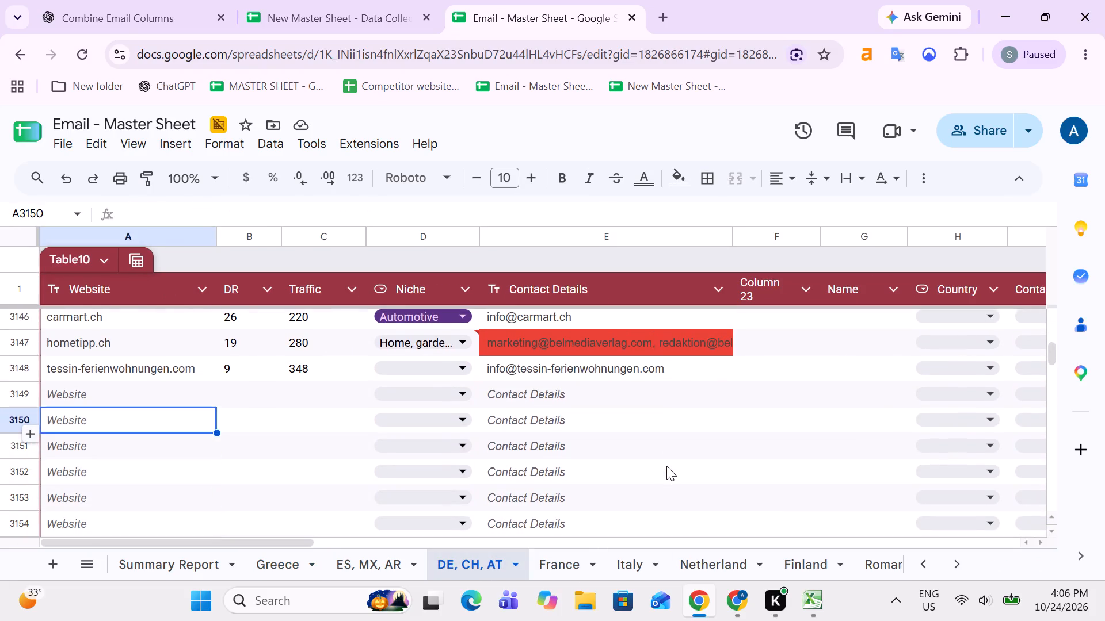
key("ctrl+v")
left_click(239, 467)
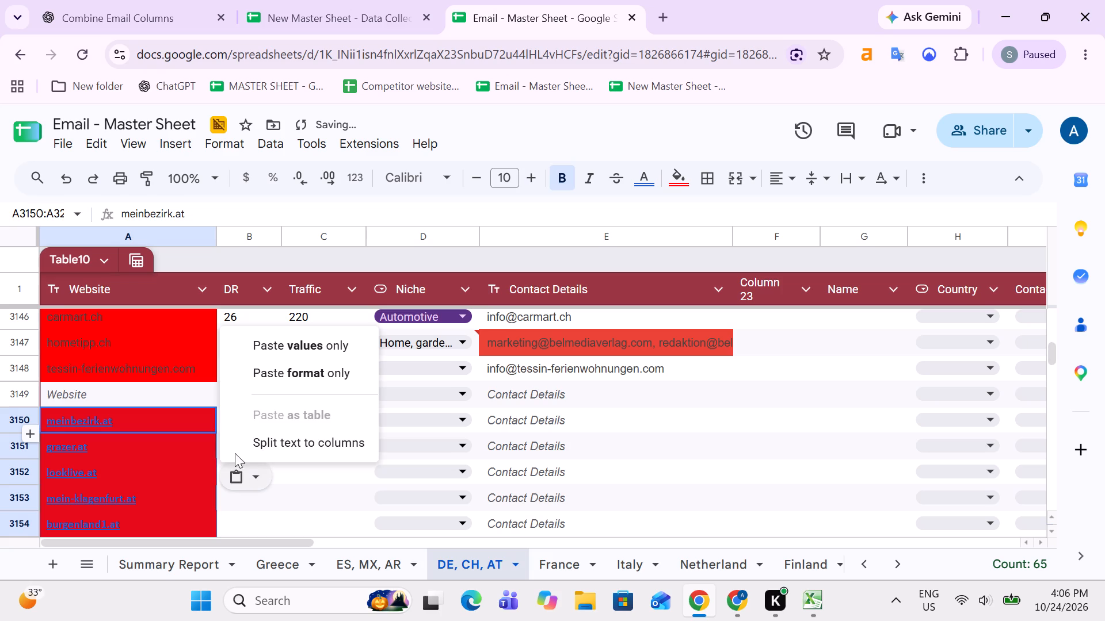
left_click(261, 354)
Examine the pasted AT and CH websites for duplicate highlighting down to the end of the list.
scroll(191, 403, "down", 5)
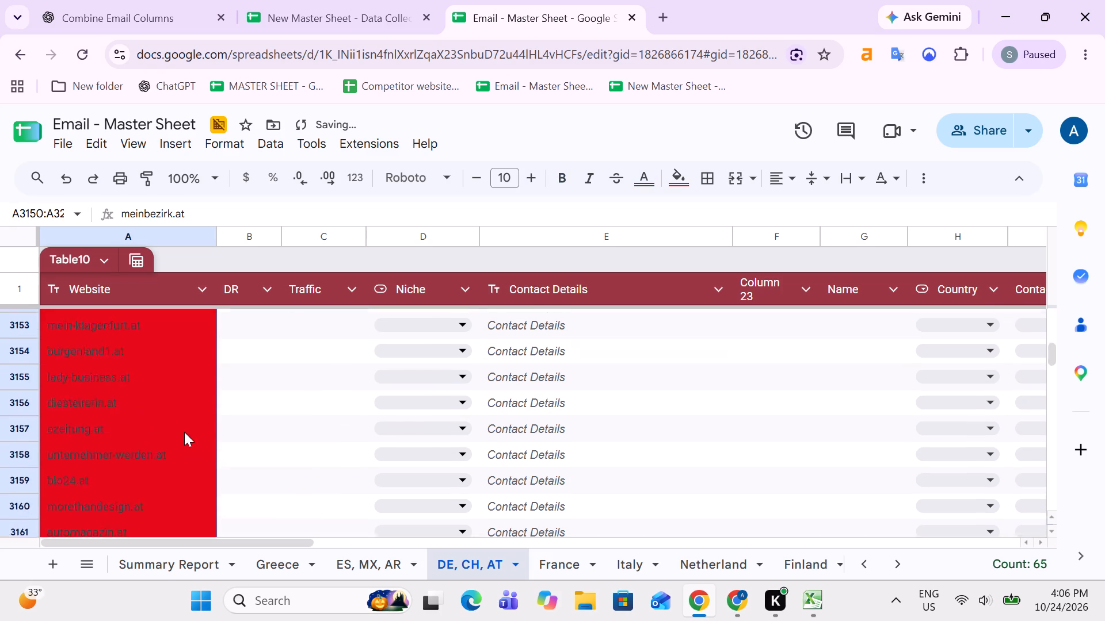
scroll(184, 432, "down", 18)
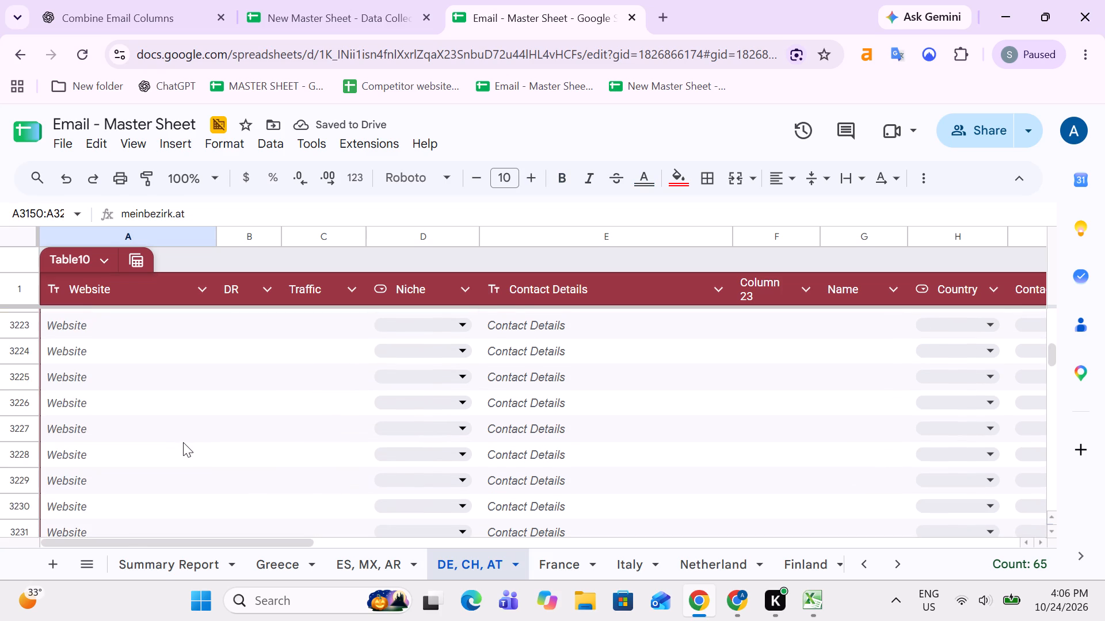
scroll(183, 442, "up", 7)
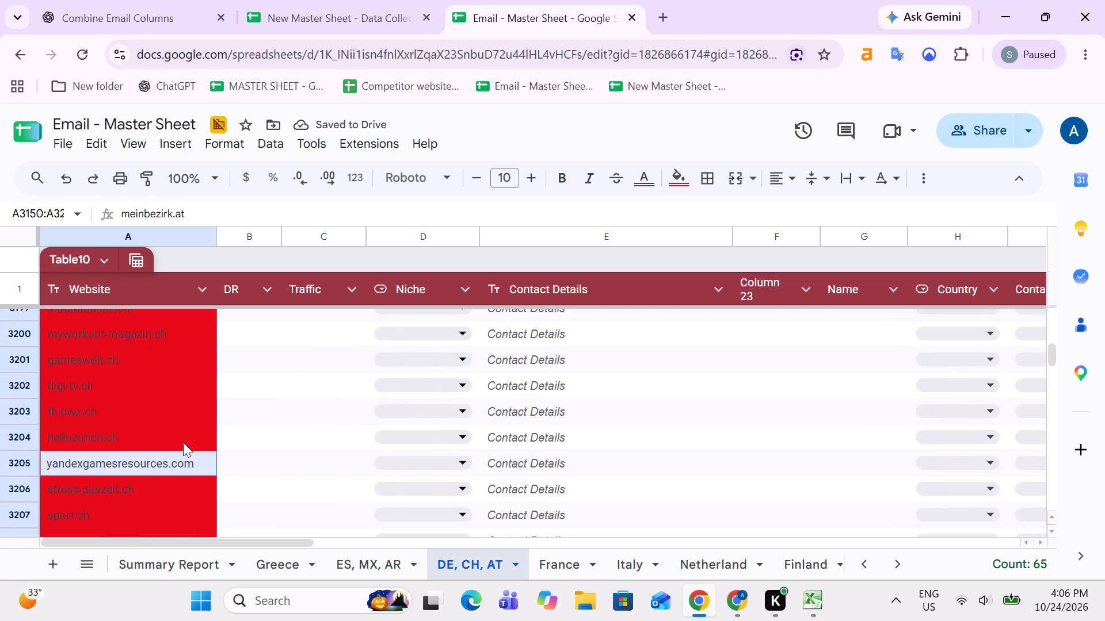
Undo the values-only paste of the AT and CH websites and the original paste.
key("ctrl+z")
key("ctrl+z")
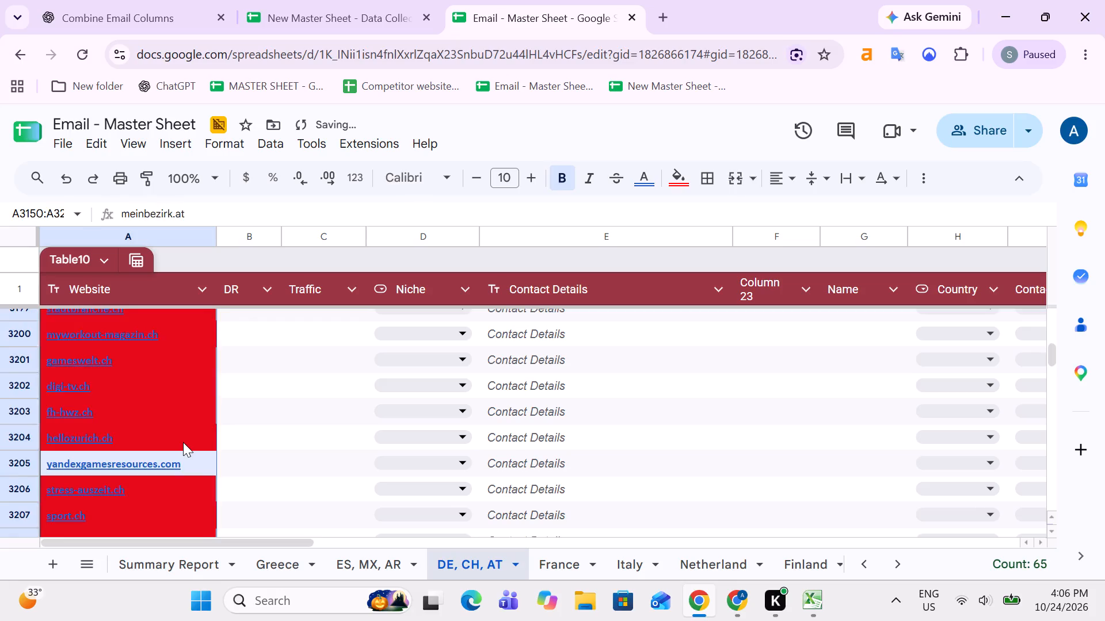
Switch back to the market, reseller and competitor data workbook in Excel.
key("alt+Tab")
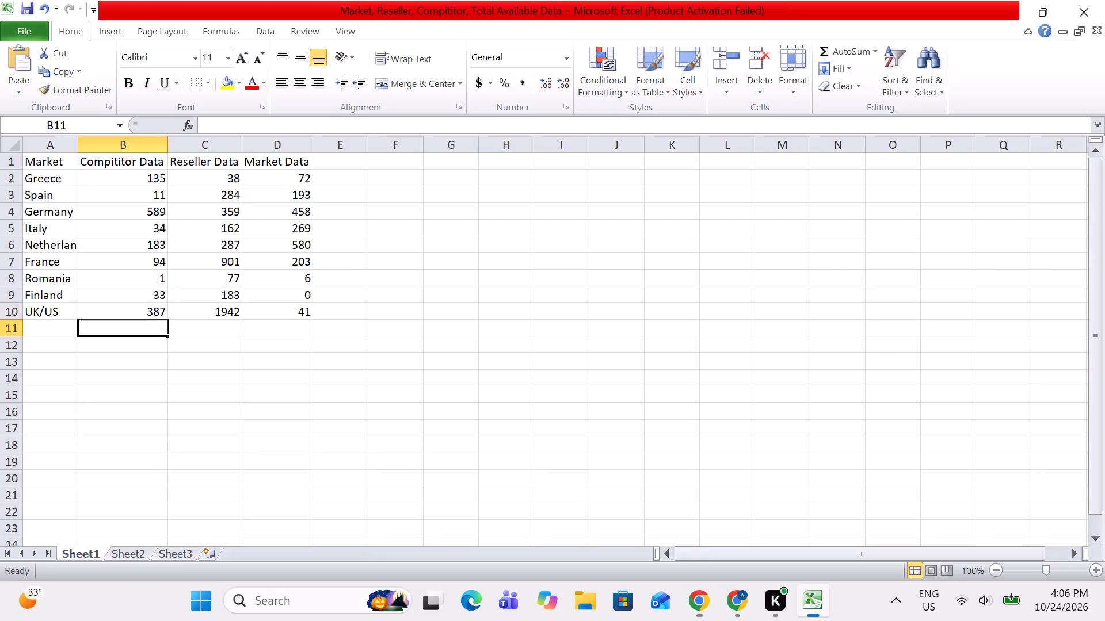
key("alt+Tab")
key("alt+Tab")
Change the Market filter of the Data sheet to show only FI records.
scroll(287, 412, "up", 20)
scroll(287, 412, "up", 1)
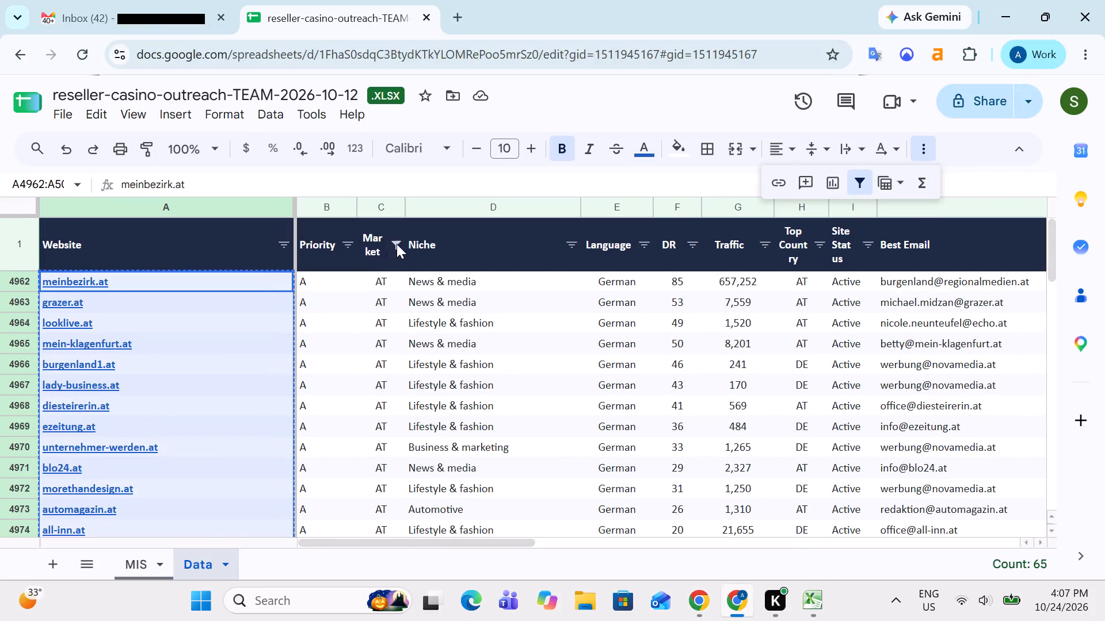
left_click(390, 243)
scroll(346, 337, "down", 4)
left_click(239, 331)
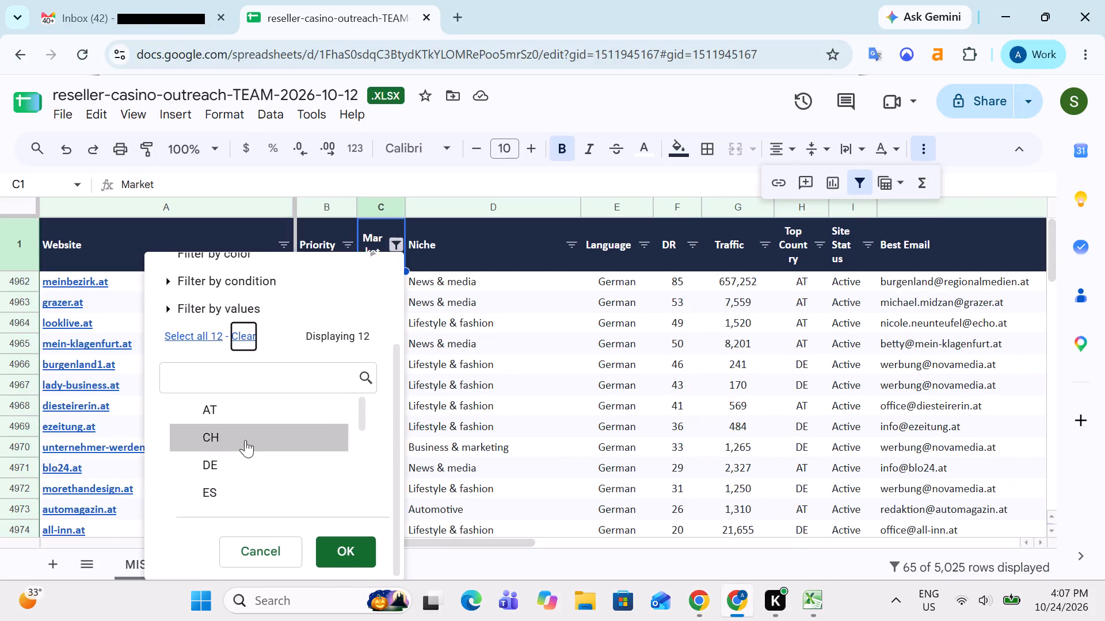
scroll(242, 450, "down", 2)
scroll(241, 450, "up", 2)
scroll(242, 452, "down", 1)
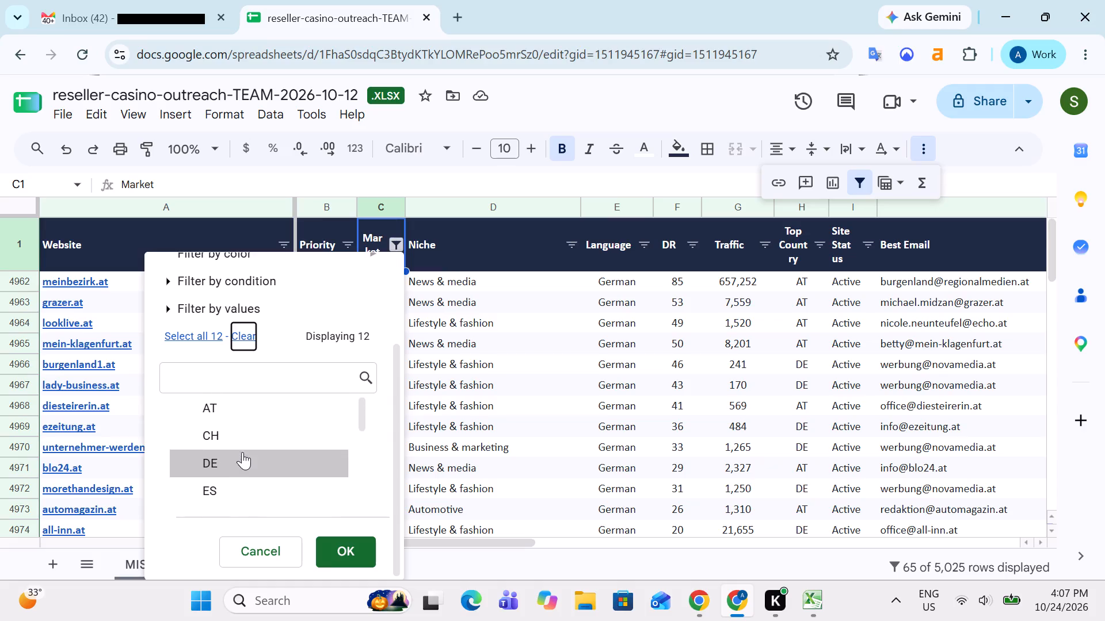
left_click(215, 438)
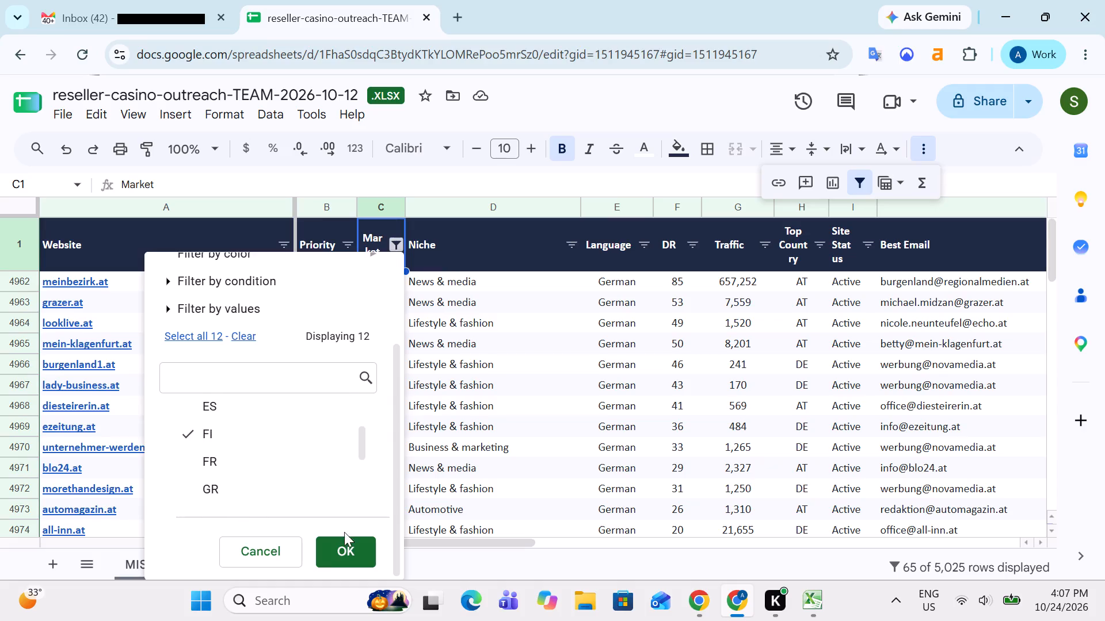
left_click(353, 549)
Count the filtered FI websites by selecting the Website column from suomitoday.com to the last row.
key("Up")
key("Down")
key("Up")
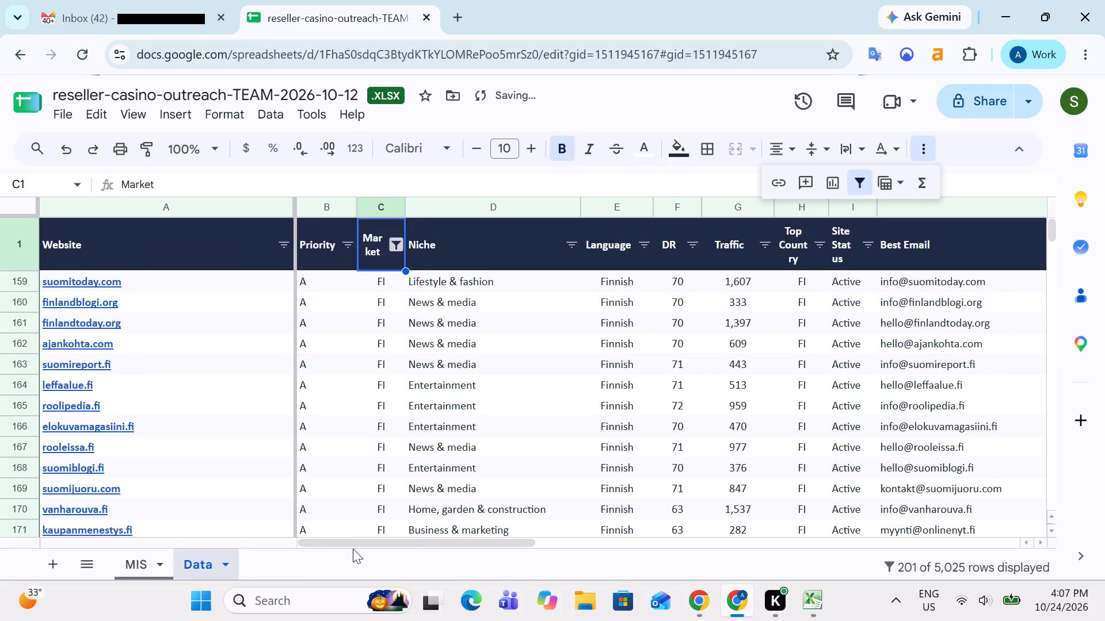
key("Down")
key("Left")
key("Left")
key("Left")
key("Left")
key("Left")
key("Left")
key("Left")
key("Left")
key("Left")
key("Left")
key("Left")
key("Left")
key("ctrl+shift+Down")
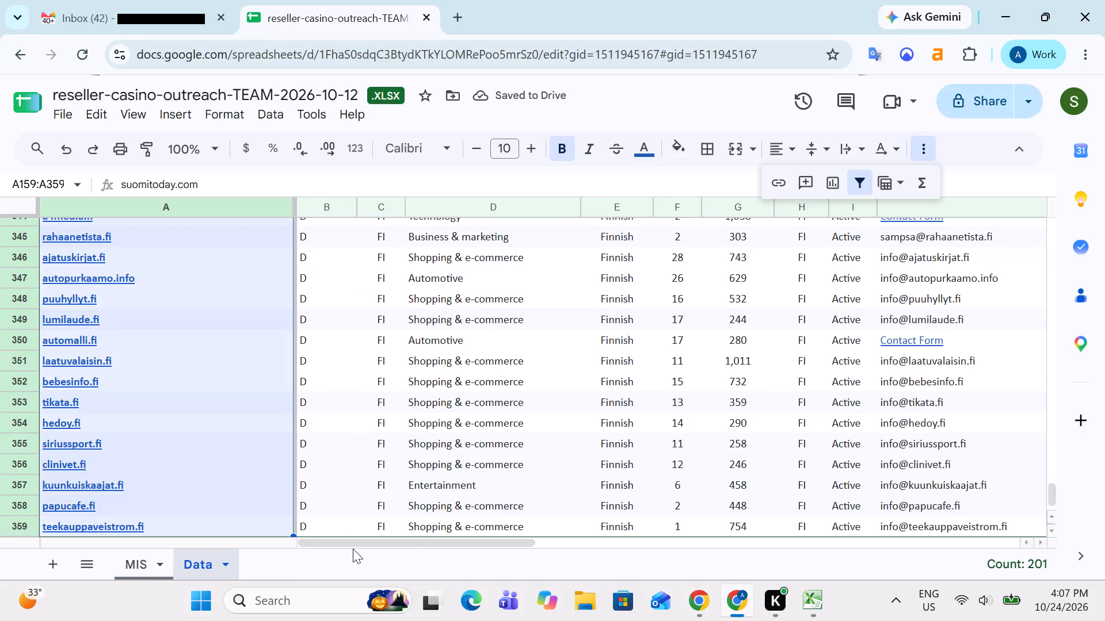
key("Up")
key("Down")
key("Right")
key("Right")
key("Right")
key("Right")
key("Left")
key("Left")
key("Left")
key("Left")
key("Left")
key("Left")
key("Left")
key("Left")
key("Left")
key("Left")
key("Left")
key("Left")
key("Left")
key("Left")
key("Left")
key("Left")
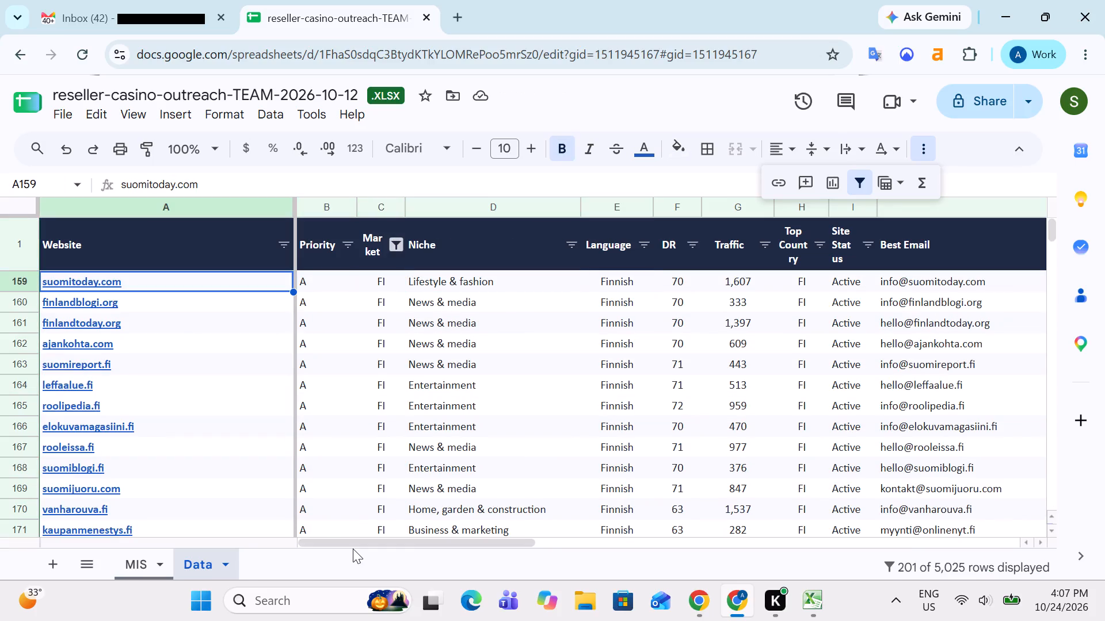
Change the Market filter of the Data sheet to show only IE records.
left_click(393, 246)
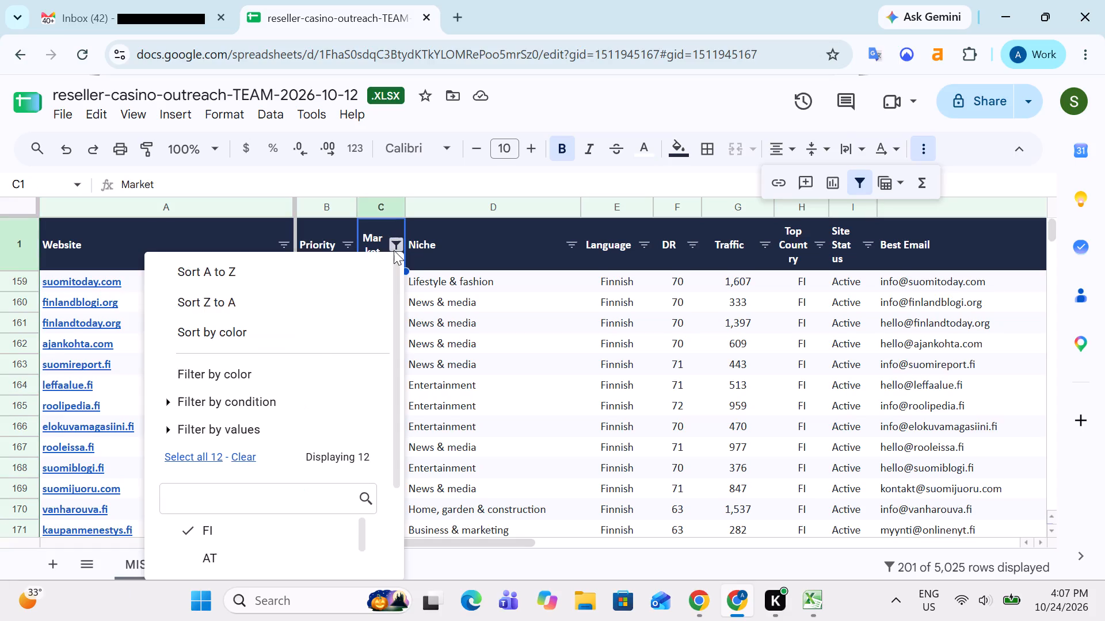
scroll(252, 430, "down", 4)
left_click(250, 335)
scroll(231, 431, "down", 1)
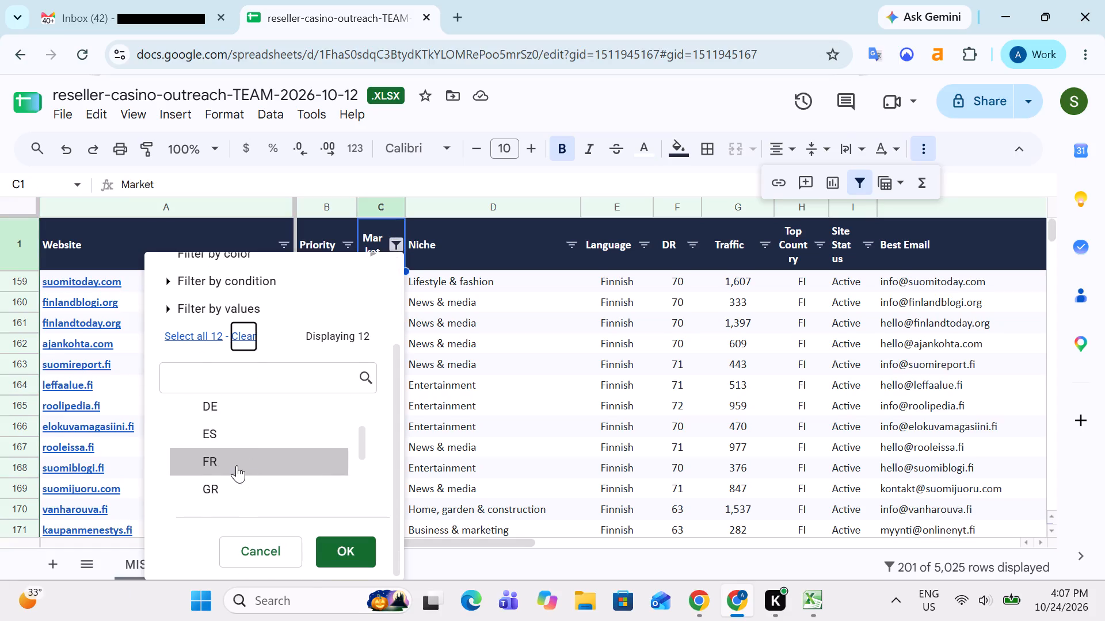
scroll(243, 472, "down", 1)
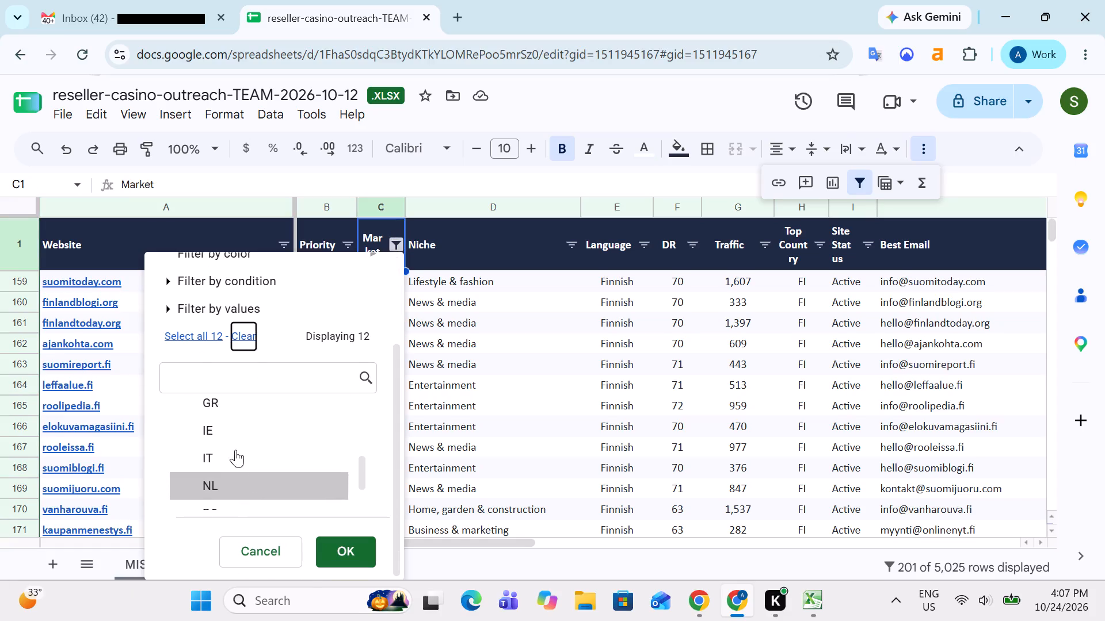
left_click(207, 433)
left_click(352, 546)
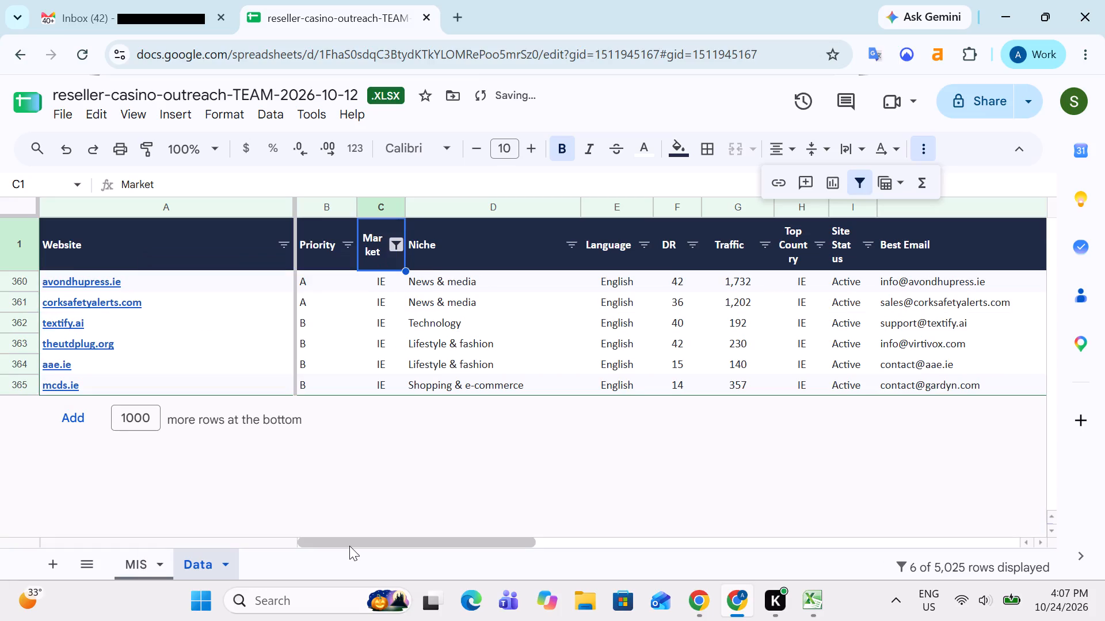
Count the filtered IE websites by selecting the Website column from avondhupress.ie to mcds.ie.
key("Up")
key("Down")
key("Left")
key("Left")
key("Left")
key("Left")
key("Left")
key("Left")
key("Left")
key("Left")
key("Left")
key("Left")
key("Left")
key("ctrl+shift+Down")
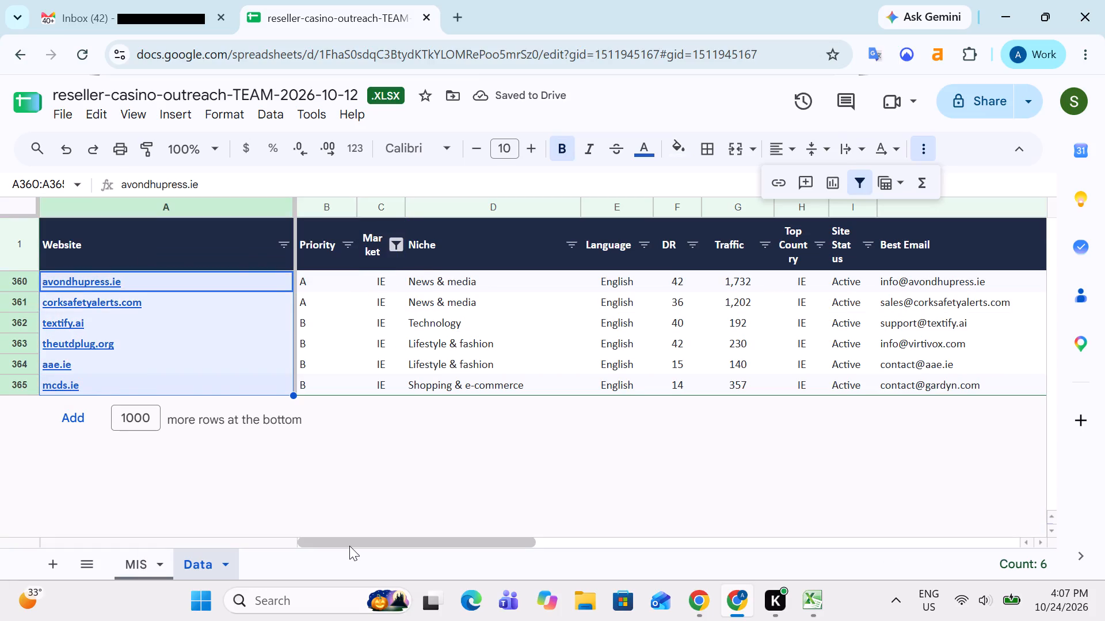
Copy the IE websites from avondhupress.ie to mcds.ie and open the Uk Usa sheet of the Email - Master Sheet spreadsheet.
key("ctrl+c")
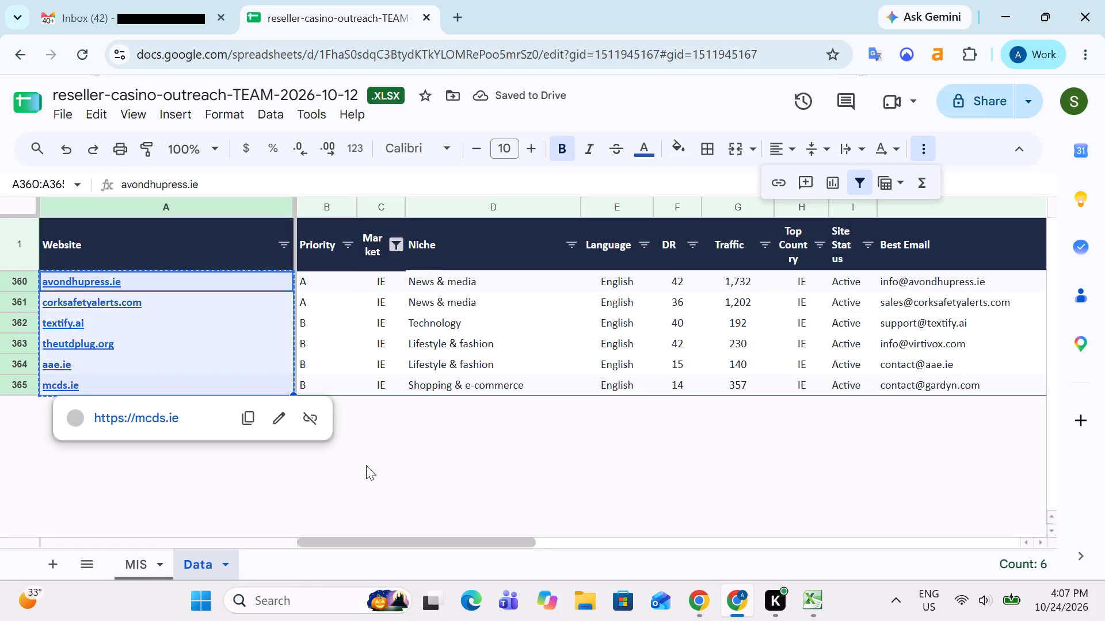
key("alt+Tab")
key("alt+Tab")
key("alt+Tab")
key("alt+Tab")
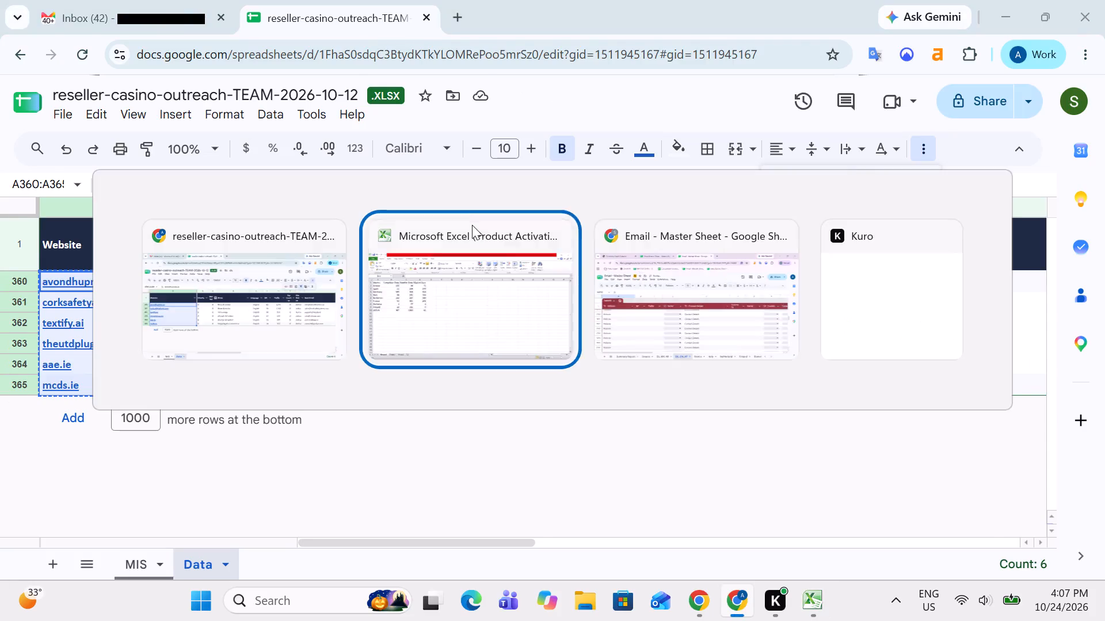
left_click(953, 568)
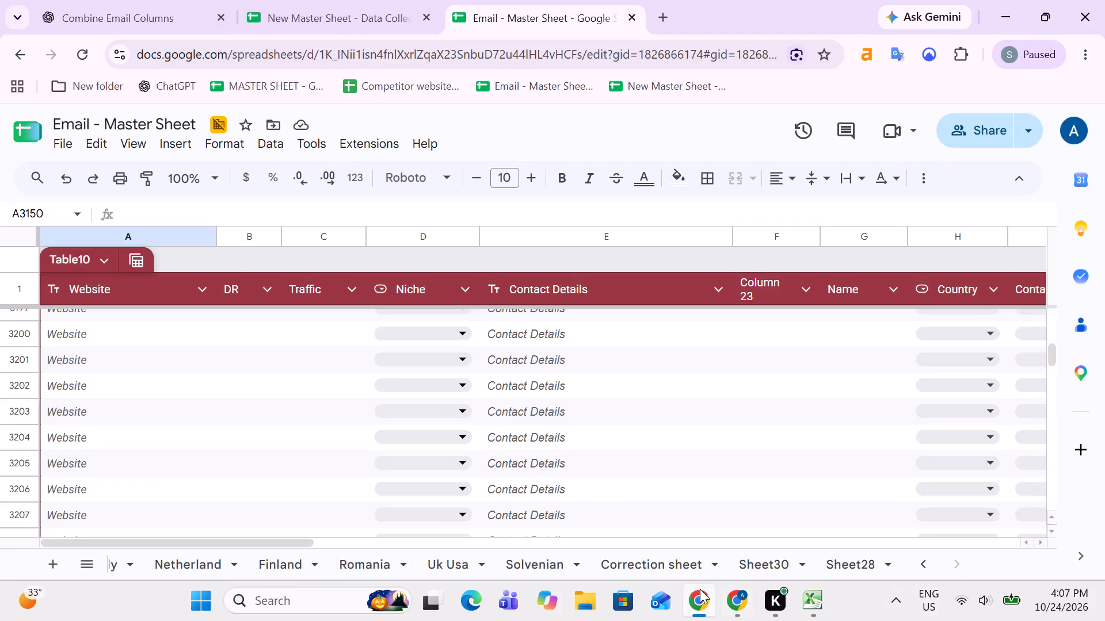
left_click(429, 572)
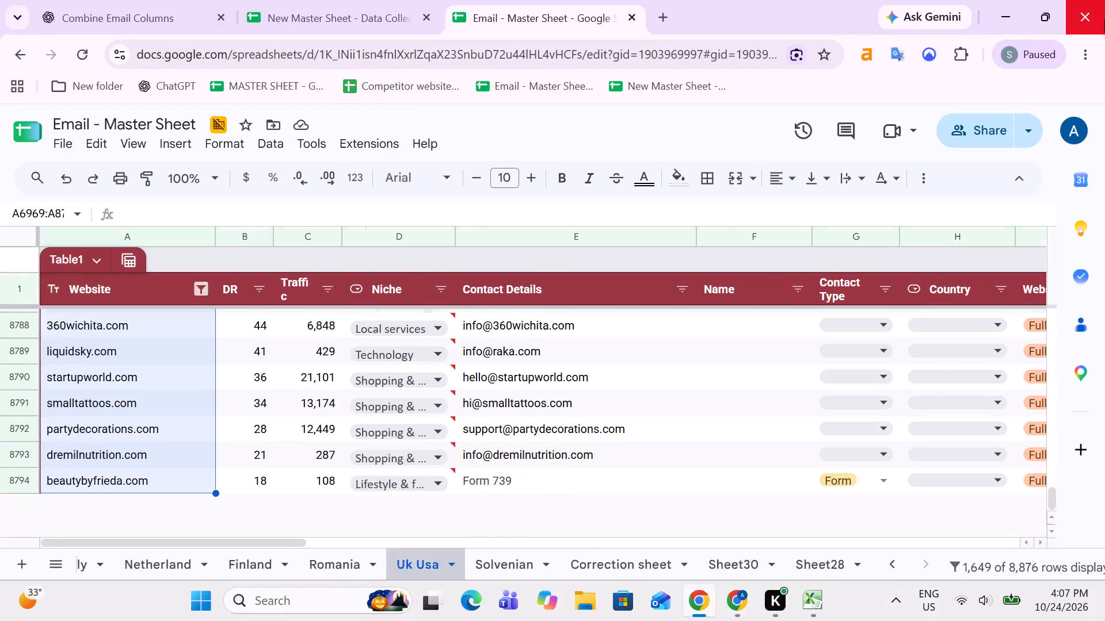
Create a new filter view on Table1 of the Uk Usa sheet.
key("Down")
key("Down")
key("Down")
key("Down")
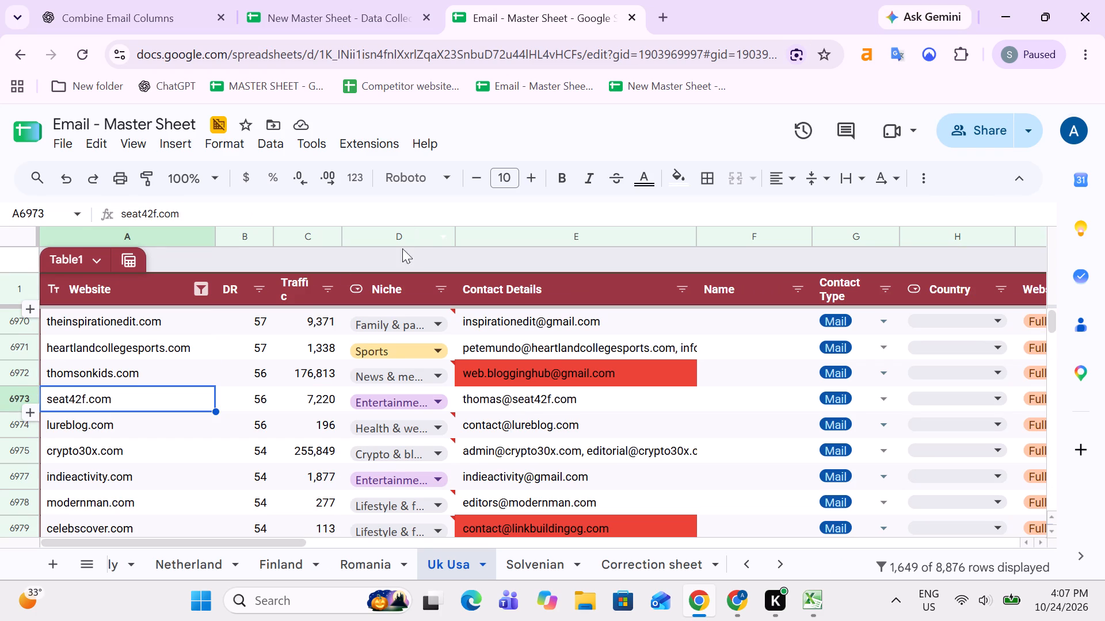
left_click(134, 259)
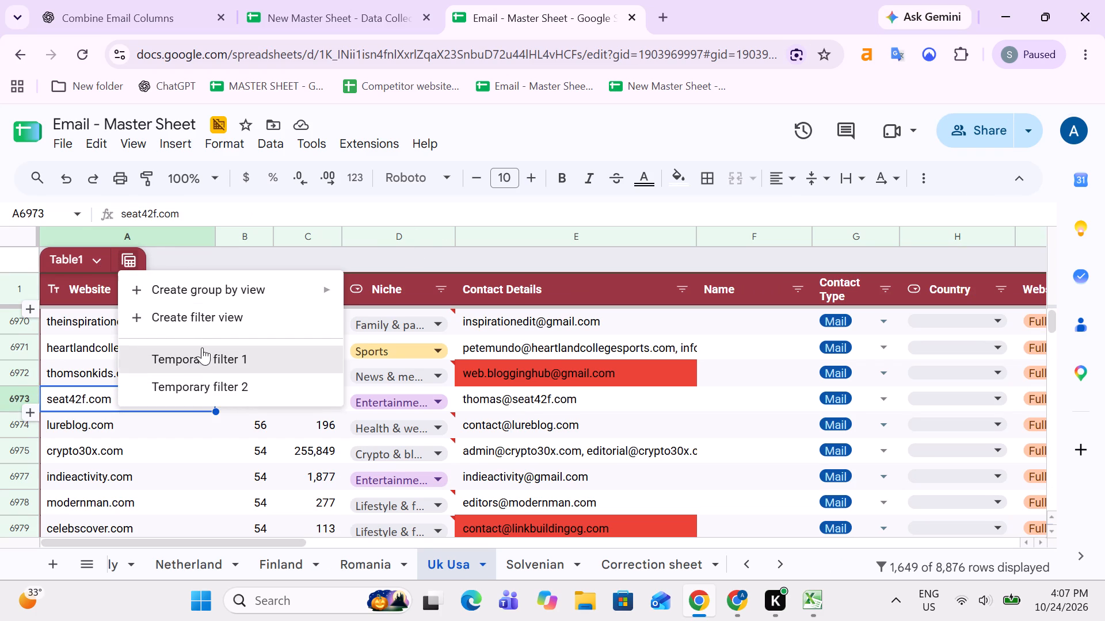
left_click(189, 321)
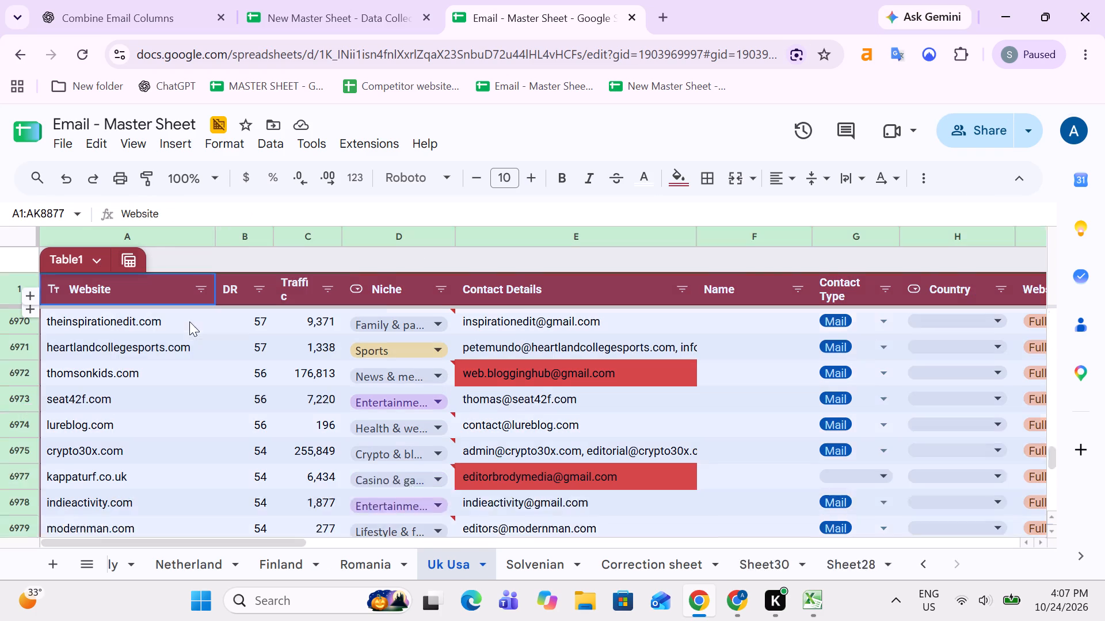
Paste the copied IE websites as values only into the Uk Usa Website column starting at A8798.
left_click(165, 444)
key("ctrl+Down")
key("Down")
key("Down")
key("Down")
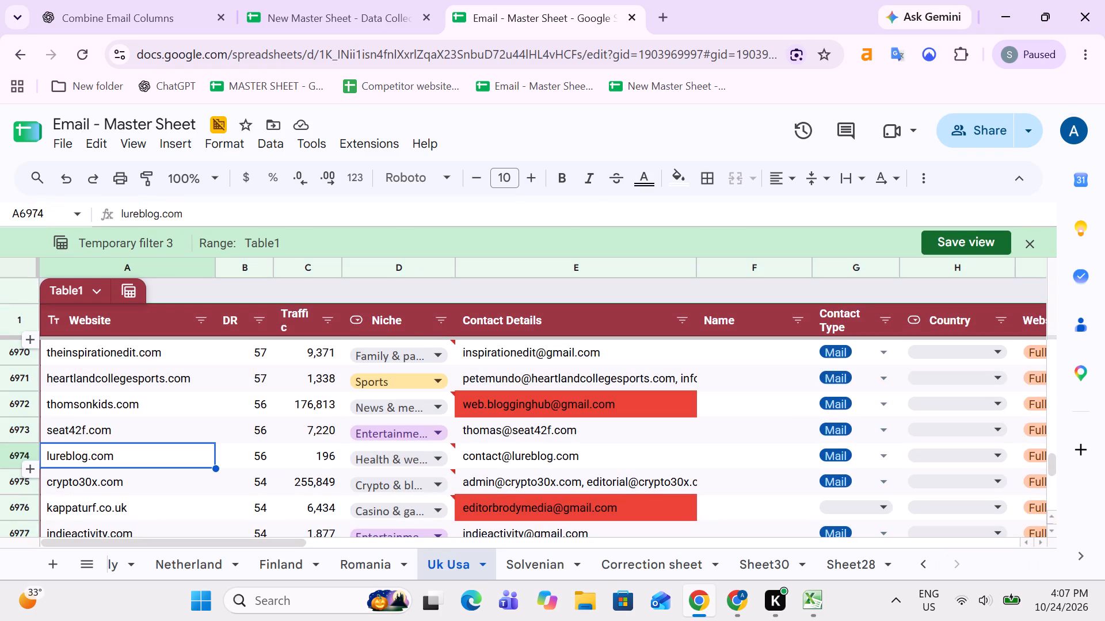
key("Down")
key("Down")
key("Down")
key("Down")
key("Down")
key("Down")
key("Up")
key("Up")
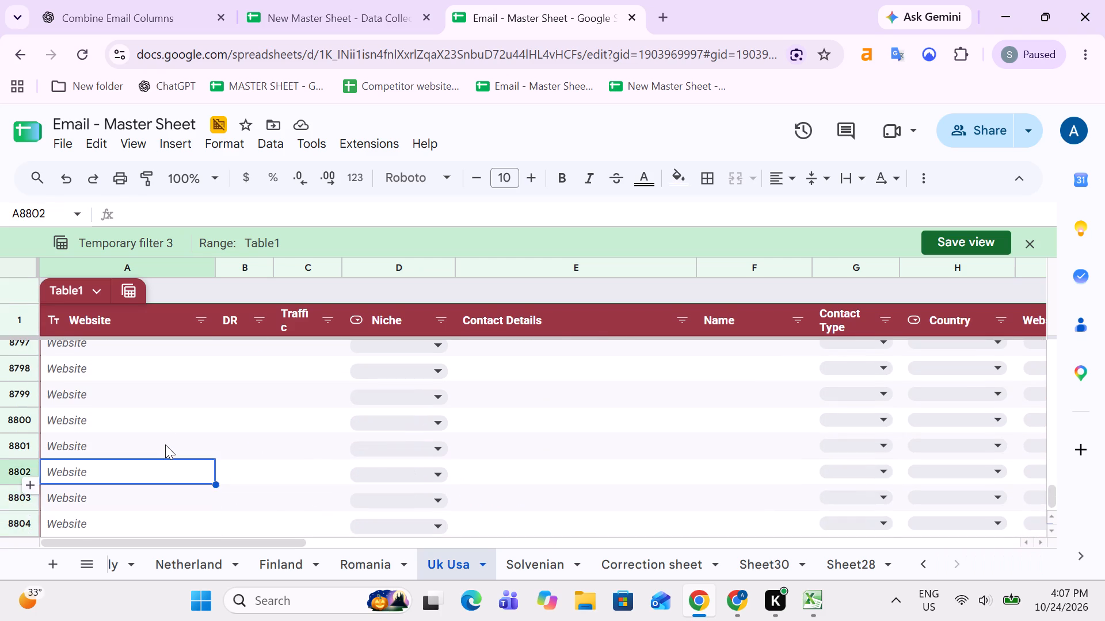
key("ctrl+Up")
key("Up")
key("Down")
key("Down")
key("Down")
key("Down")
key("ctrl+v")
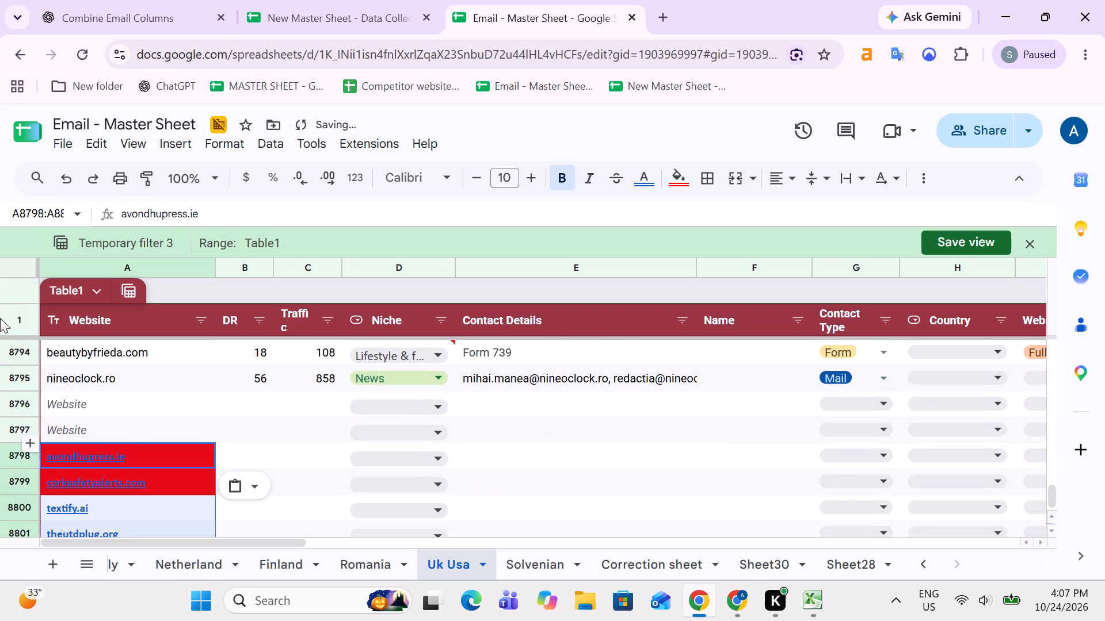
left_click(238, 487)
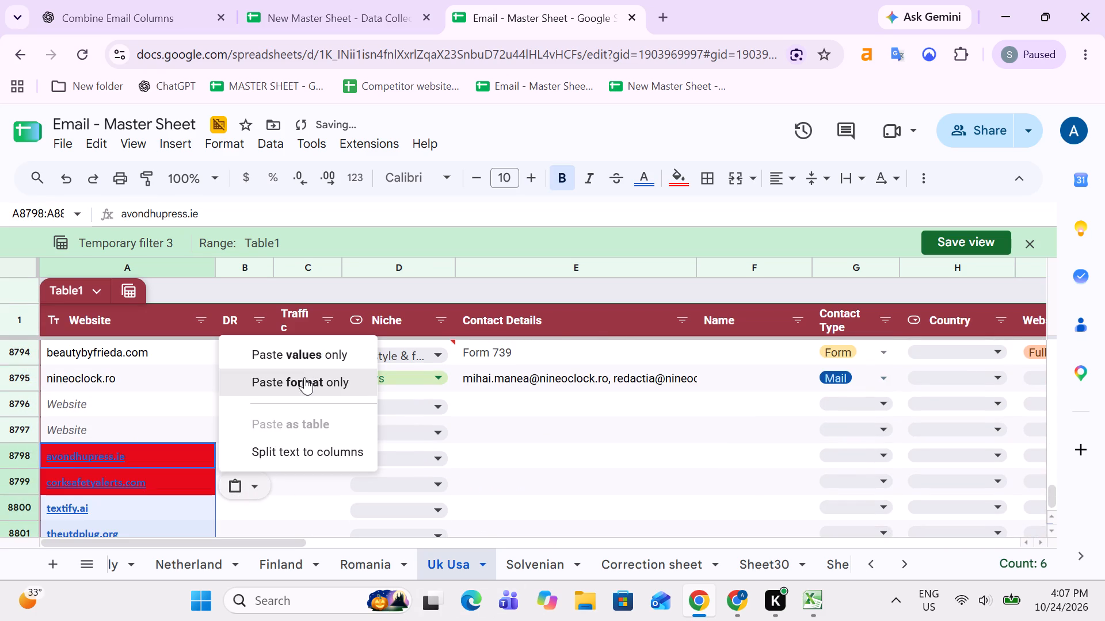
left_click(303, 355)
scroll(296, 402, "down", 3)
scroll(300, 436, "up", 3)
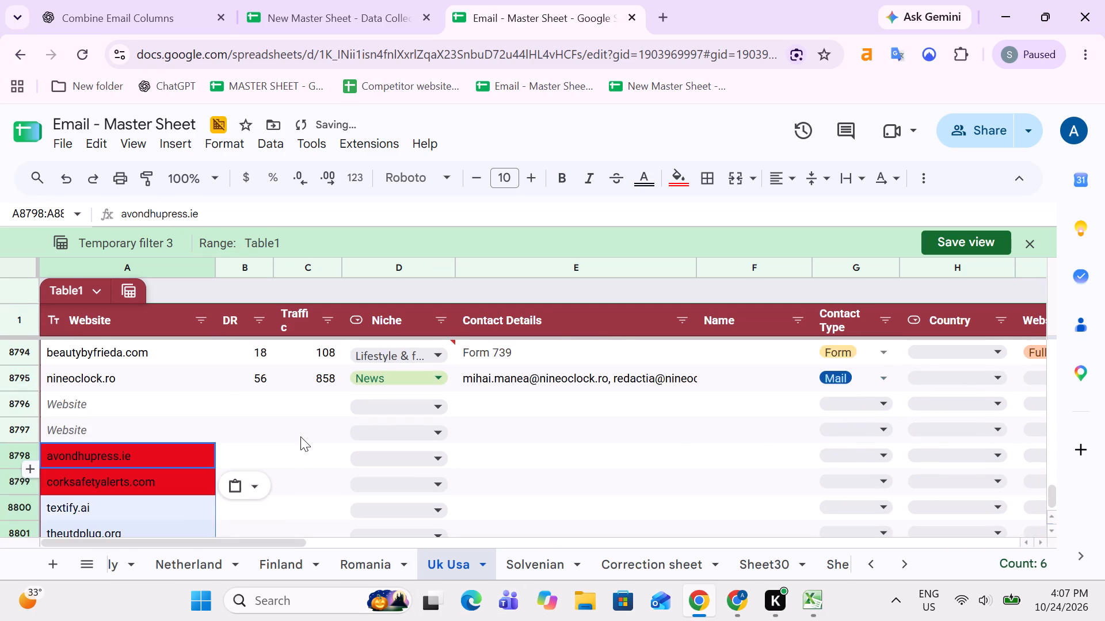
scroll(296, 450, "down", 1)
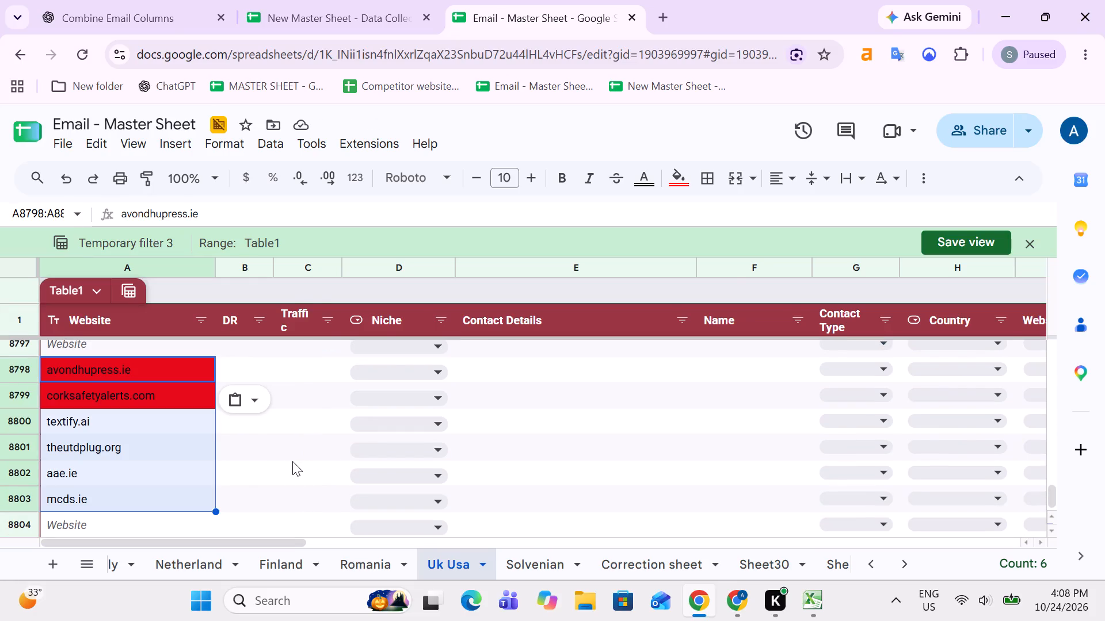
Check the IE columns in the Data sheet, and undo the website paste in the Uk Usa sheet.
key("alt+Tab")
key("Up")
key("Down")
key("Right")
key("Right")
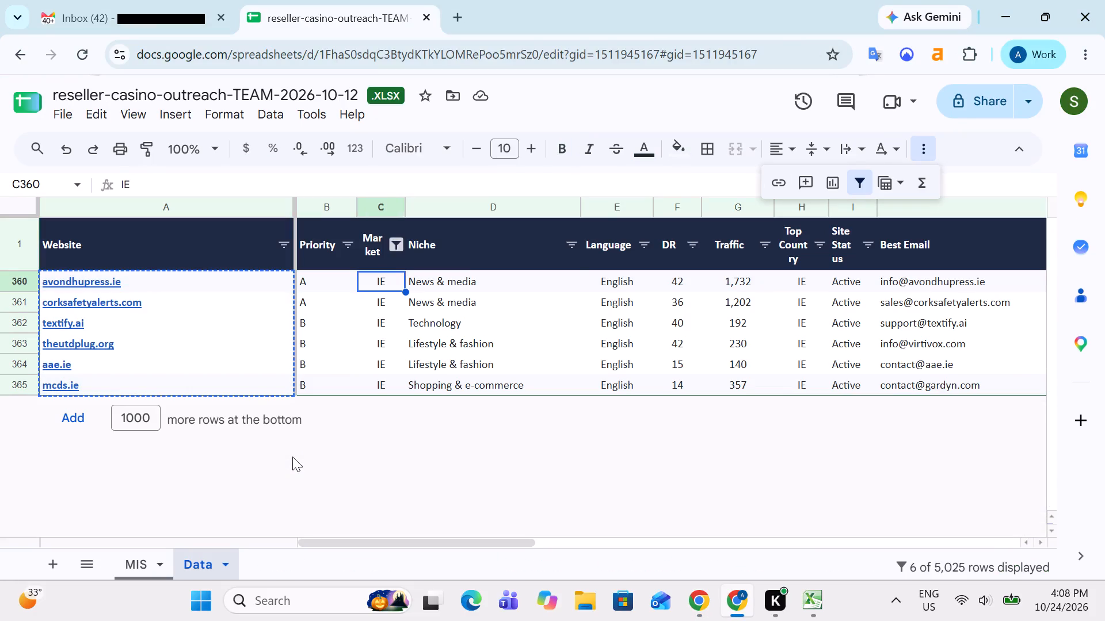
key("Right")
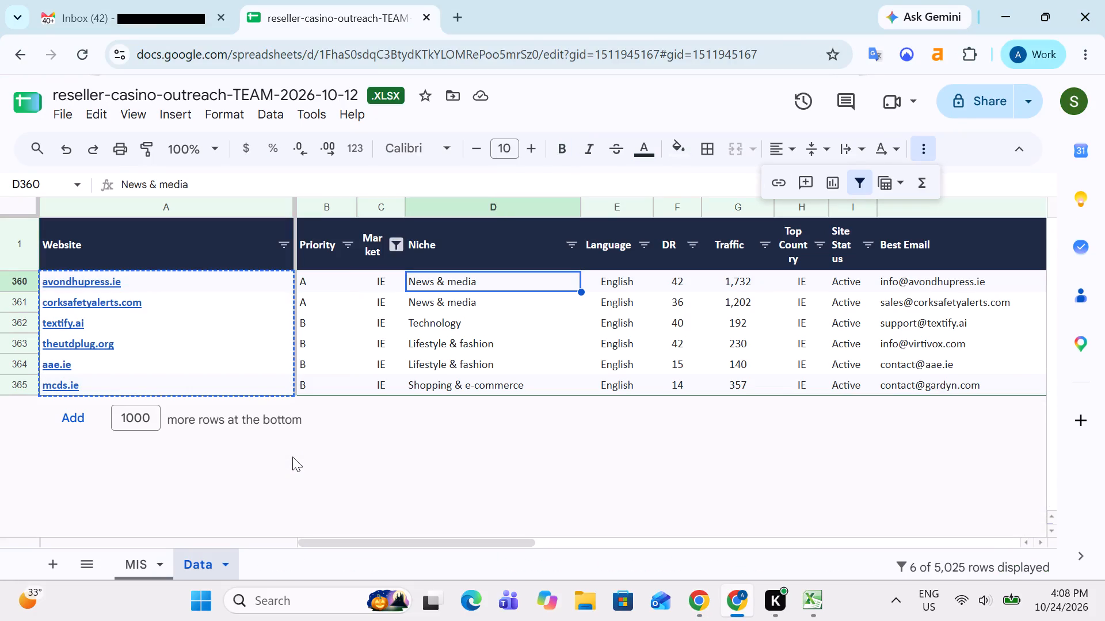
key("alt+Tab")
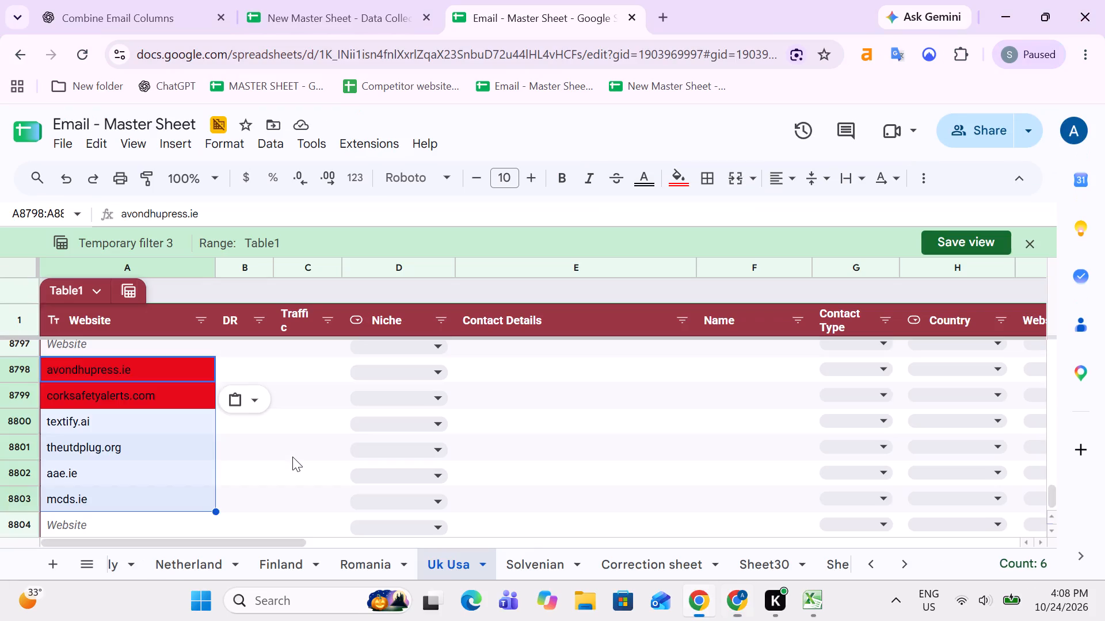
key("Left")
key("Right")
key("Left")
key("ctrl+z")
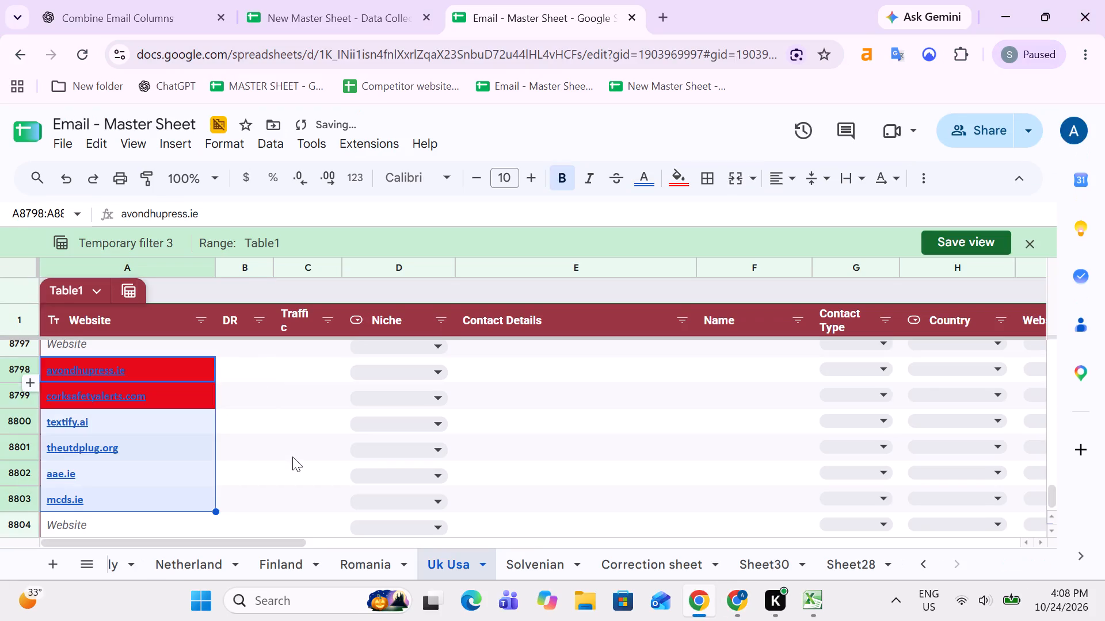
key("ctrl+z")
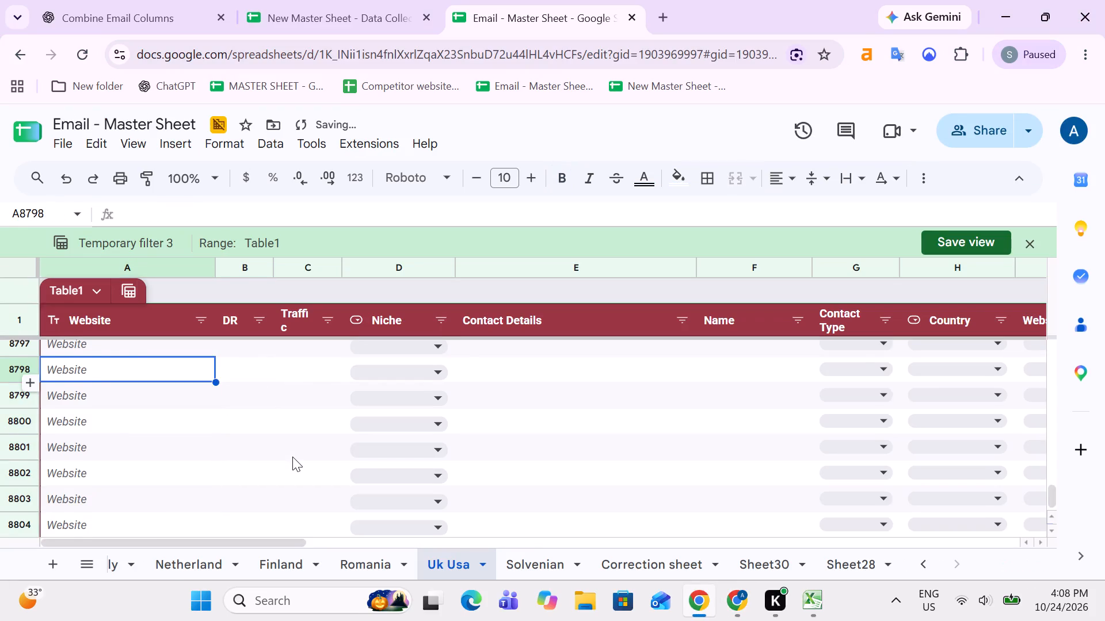
Clear the old Greek website records from A2:E33 of Sheet28, keeping the header row.
scroll(292, 457, "up", 1)
left_click(858, 570)
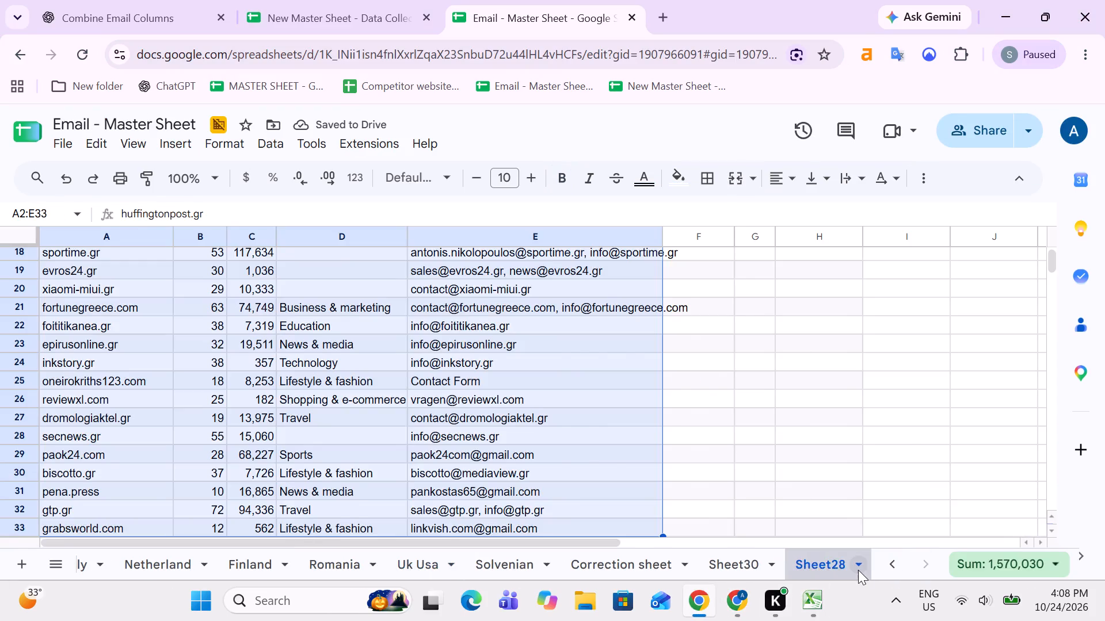
key("Up")
key("Down")
key("shift+Right")
key("shift+Right")
key("shift+Right")
key("shift+Right")
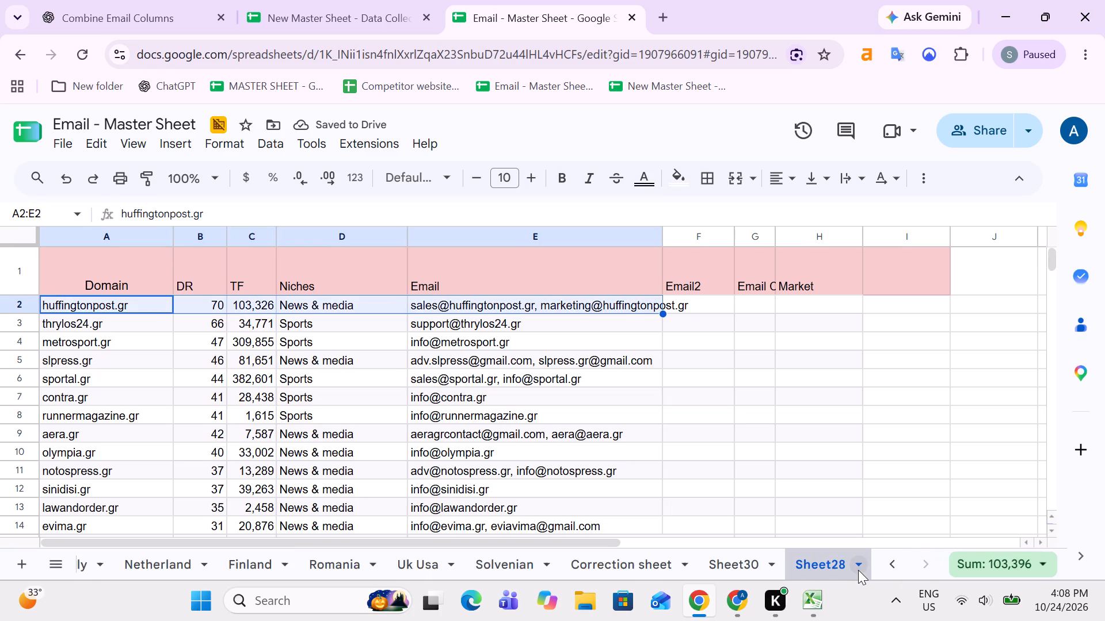
key("ctrl+shift+Down")
key("Delete")
Paste the copied IE websites as values only into Sheet28's Domain column starting at A2.
key("Up")
key("Down")
key("ctrl+v")
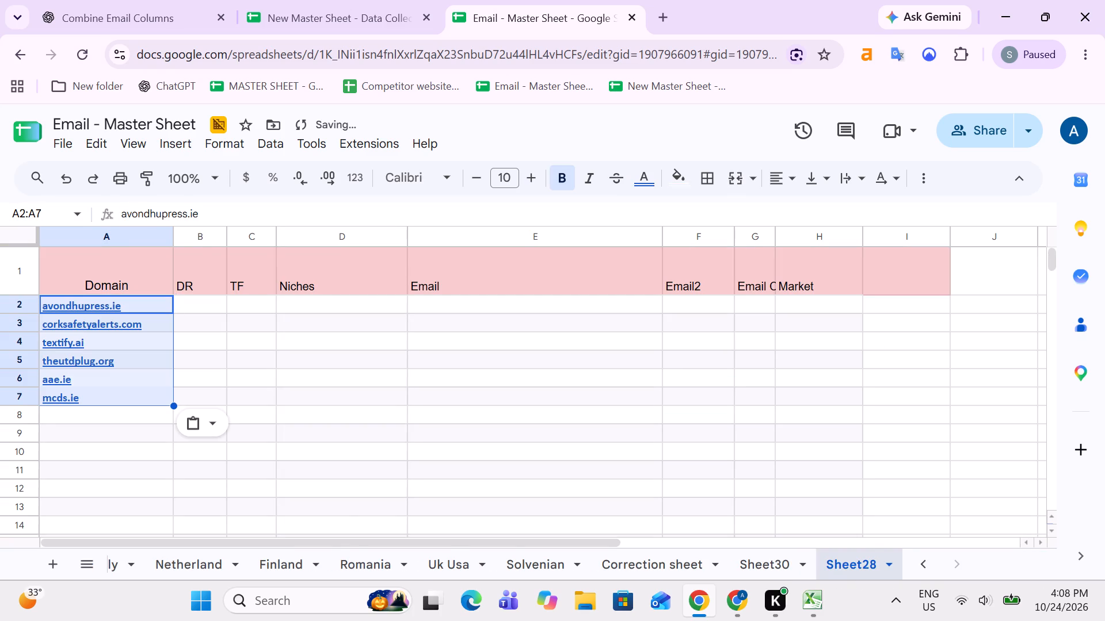
left_click(200, 422)
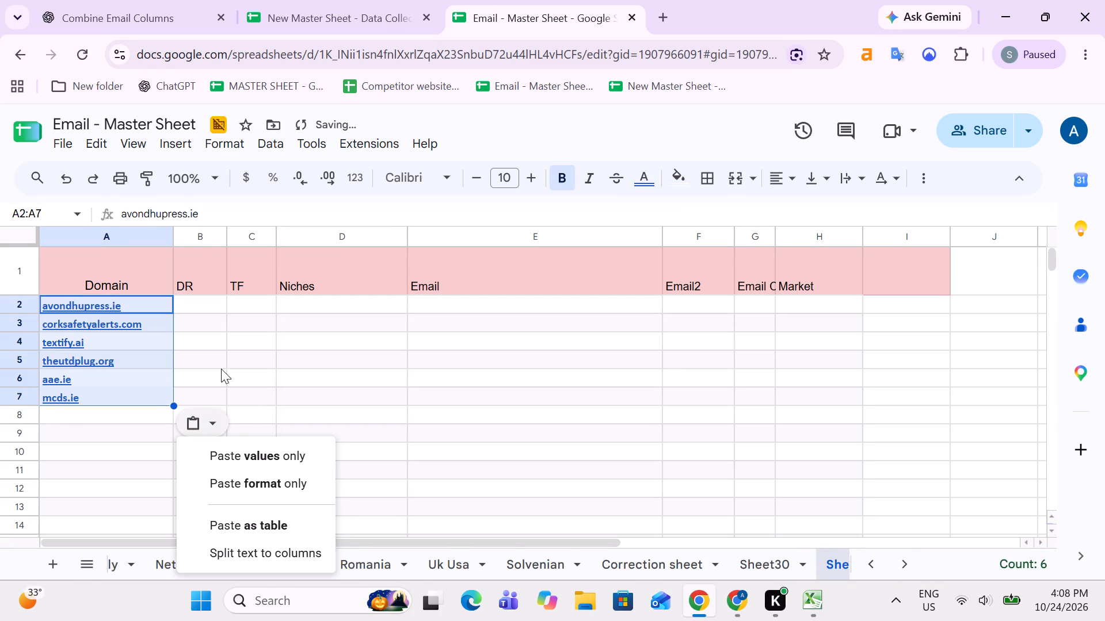
left_click(217, 457)
Copy the IE records' DR and Traffic columns from the Data sheet and paste them as values only into Sheet28 from B2.
key("alt+Tab")
key("Up")
key("Down")
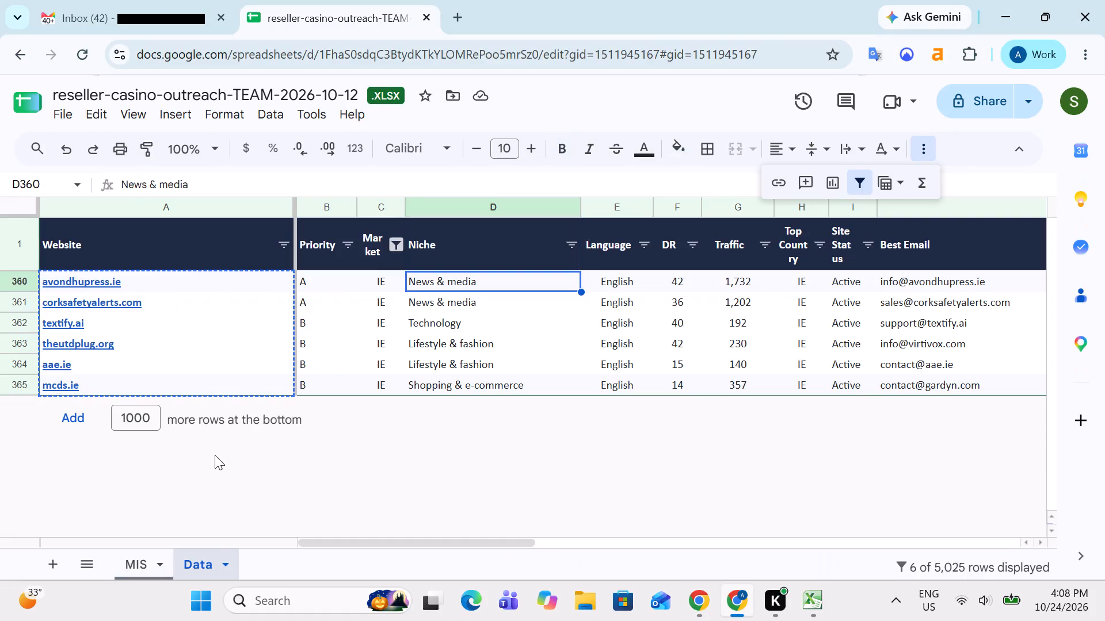
key("Up")
key("Down")
key("Right")
key("Right")
key("Right")
key("Left")
key("Up")
key("Left")
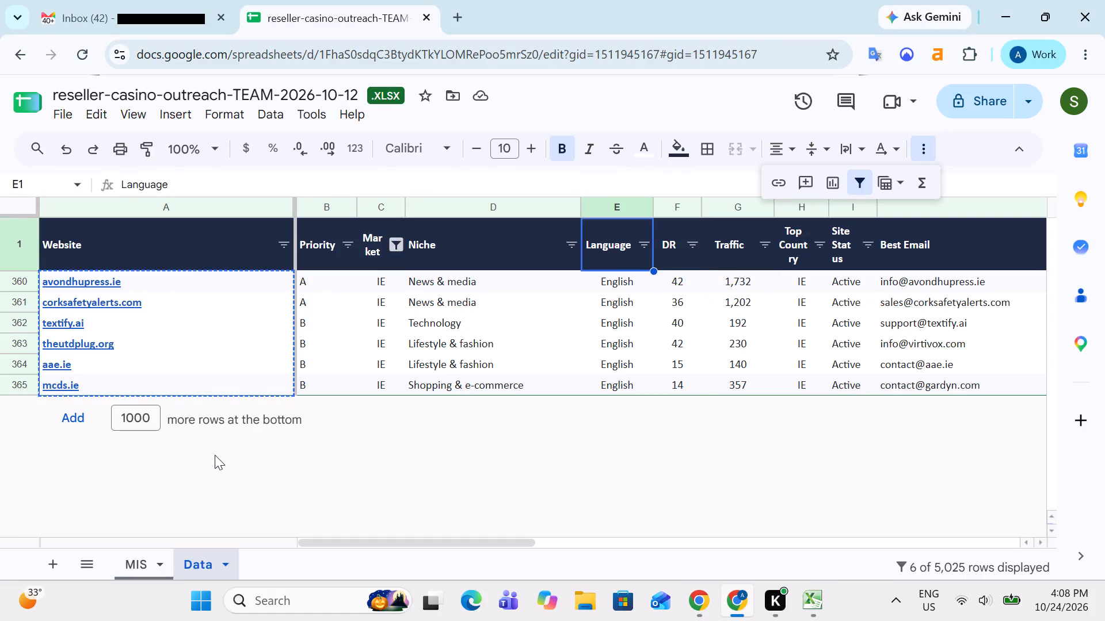
key("Down")
key("Right")
key("shift+Right")
key("ctrl+shift+Down")
key("ctrl+c")
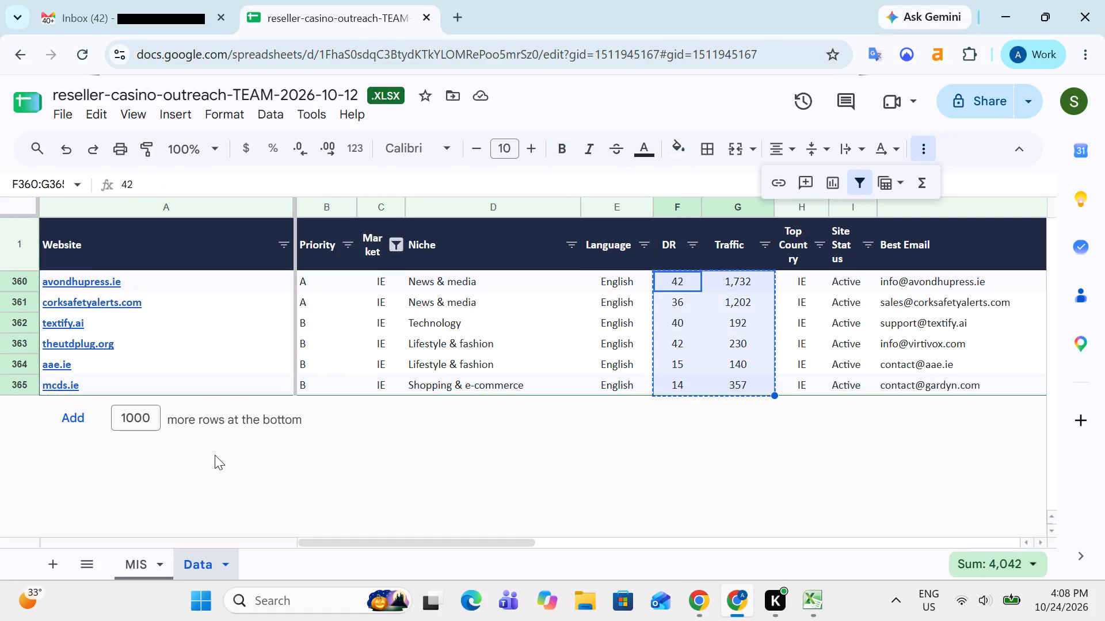
key("alt+Tab")
key("Right")
key("ctrl+v")
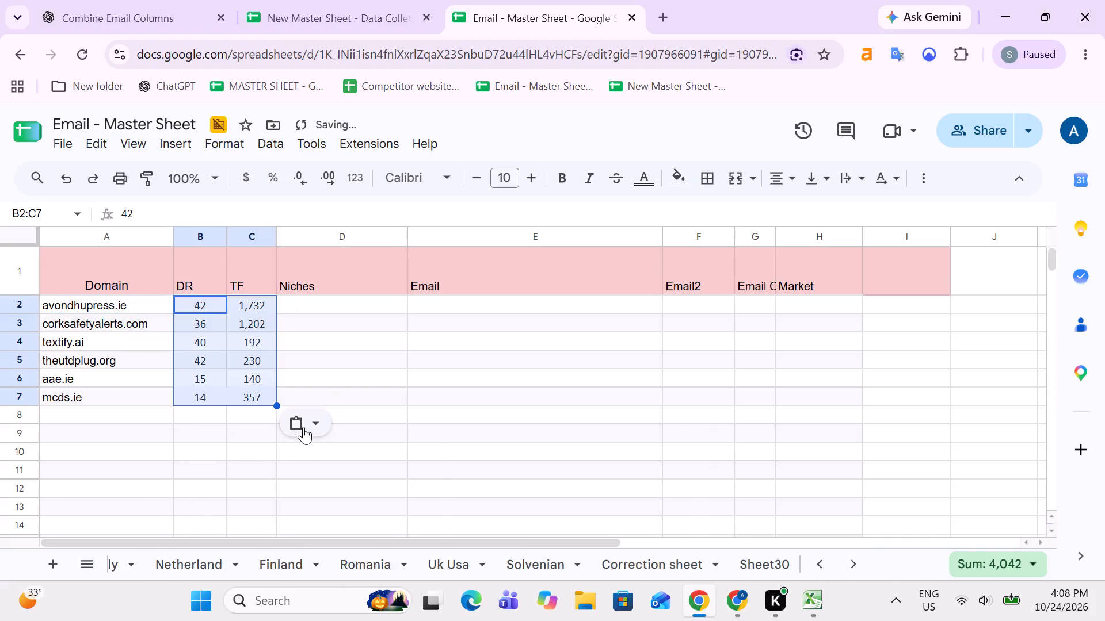
left_click(303, 427)
left_click(332, 454)
Copy the IE records' Niche column from the Data sheet and paste it as values only into Sheet28's Niches column from D2.
key("alt+Tab")
key("Up")
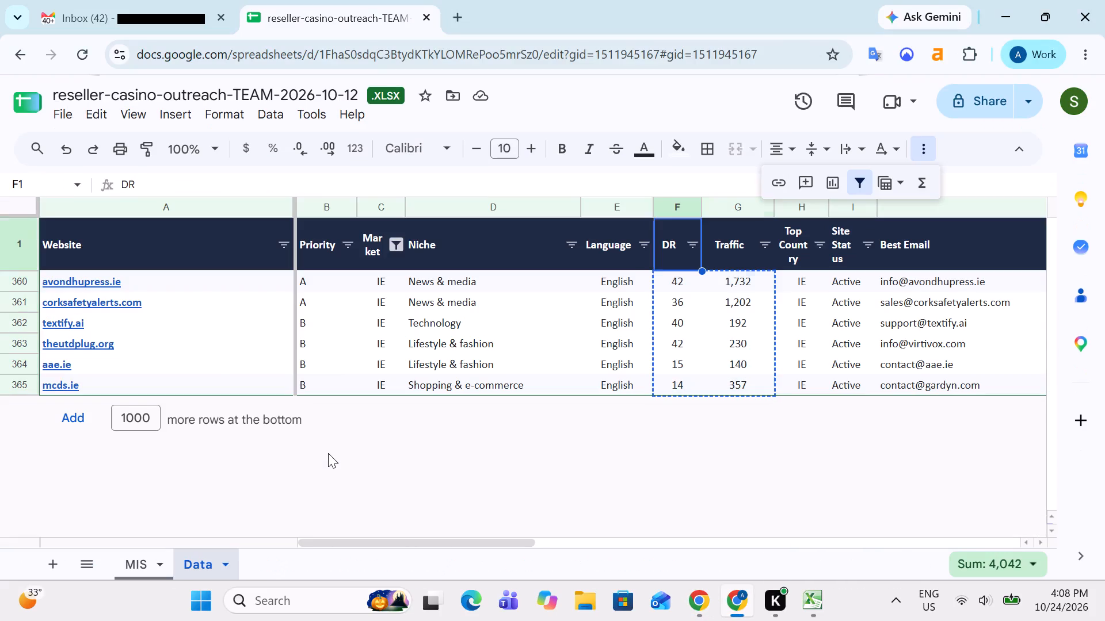
key("Down")
key("Left")
key("Left")
key("Left")
key("Right")
key("Up")
key("Down")
key("ctrl+shift+Down")
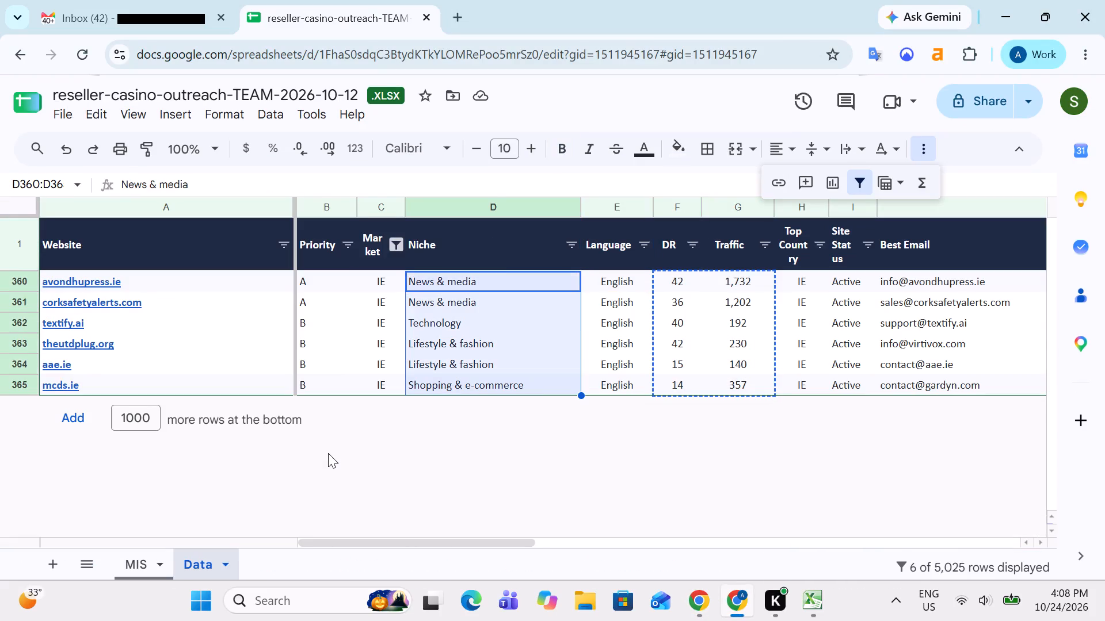
key("ctrl+c")
key("alt+Tab")
key("Right")
key("Right")
key("ctrl+v")
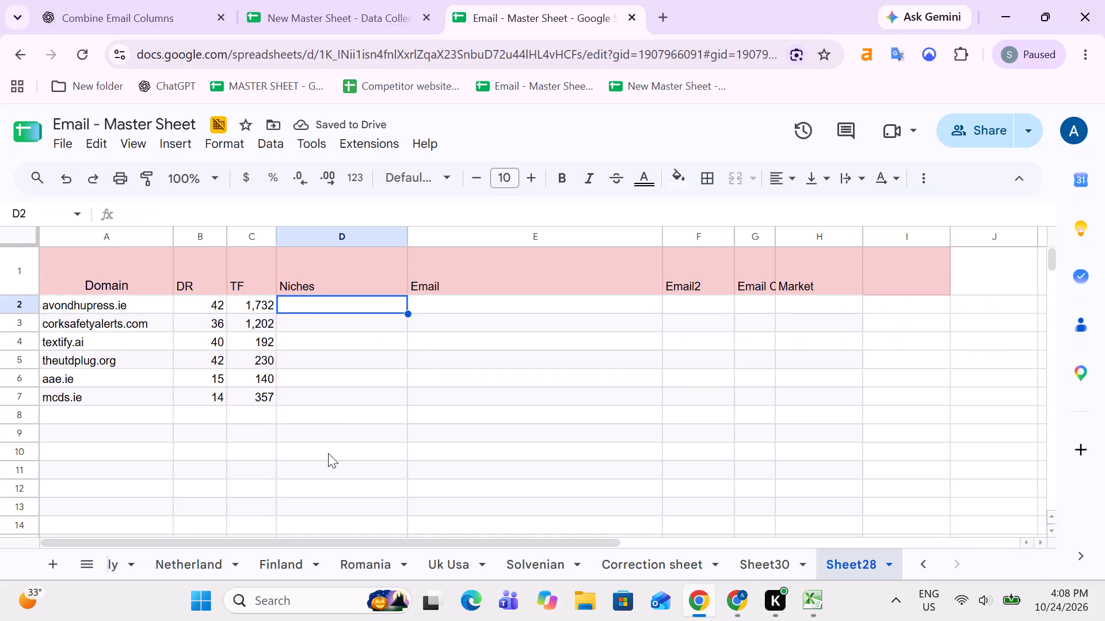
left_click(443, 426)
left_click(475, 456)
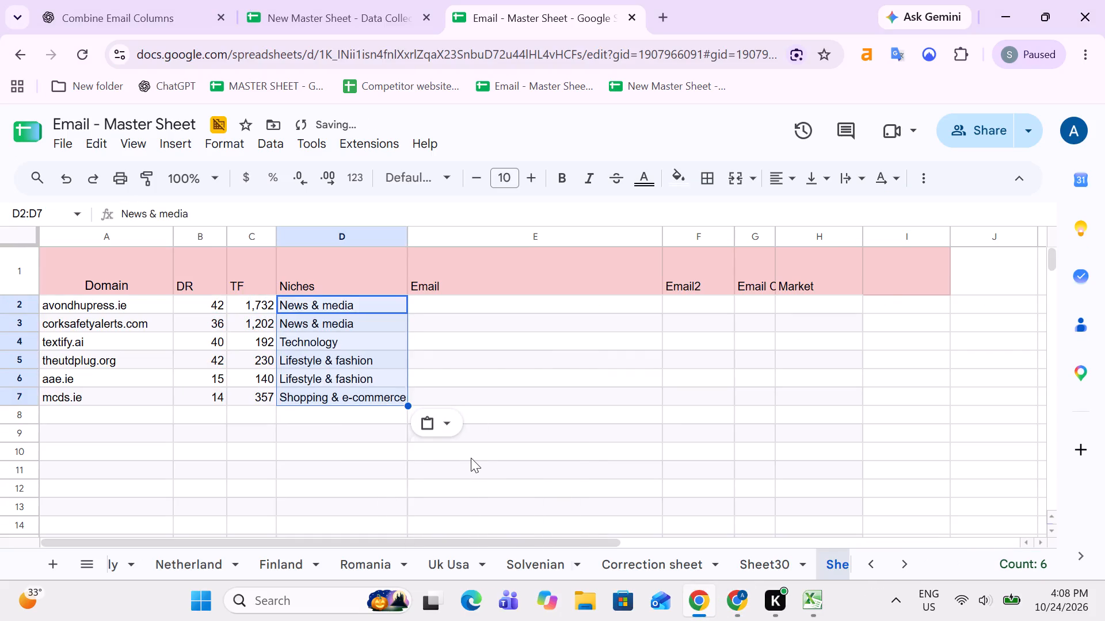
Copy the IE records' Best Email column from the Data sheet and paste it into Sheet28's Email column from E2.
key("alt+Tab")
key("Up")
key("Down")
key("Right")
key("Right")
key("Right")
key("Right")
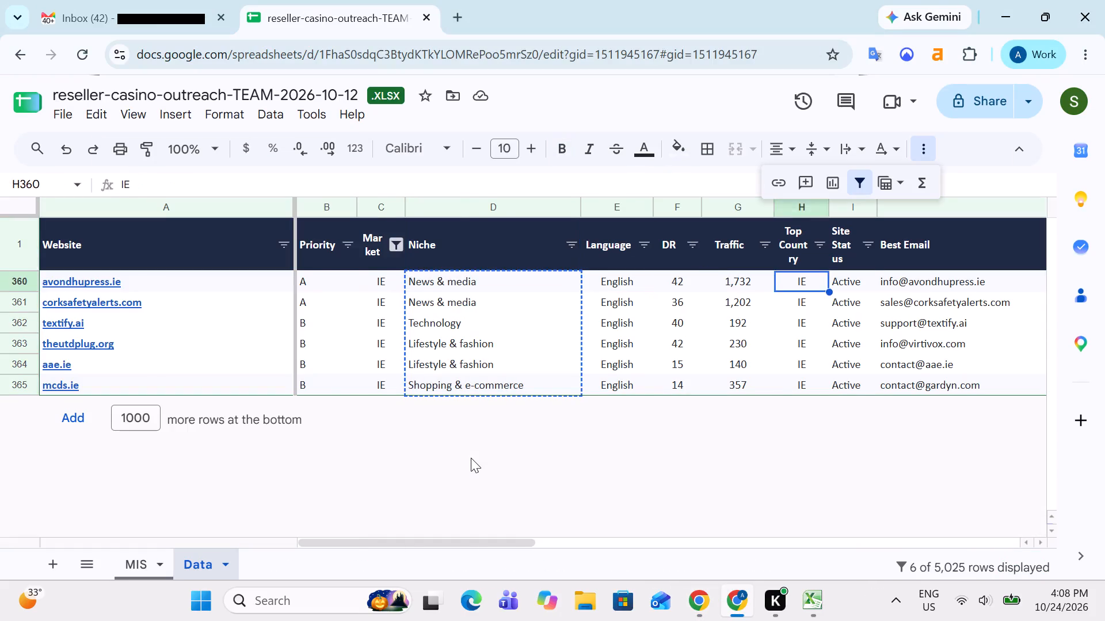
key("Right")
key("Right")
key("Up")
key("Down")
key("ctrl+shift+Down")
key("ctrl+c")
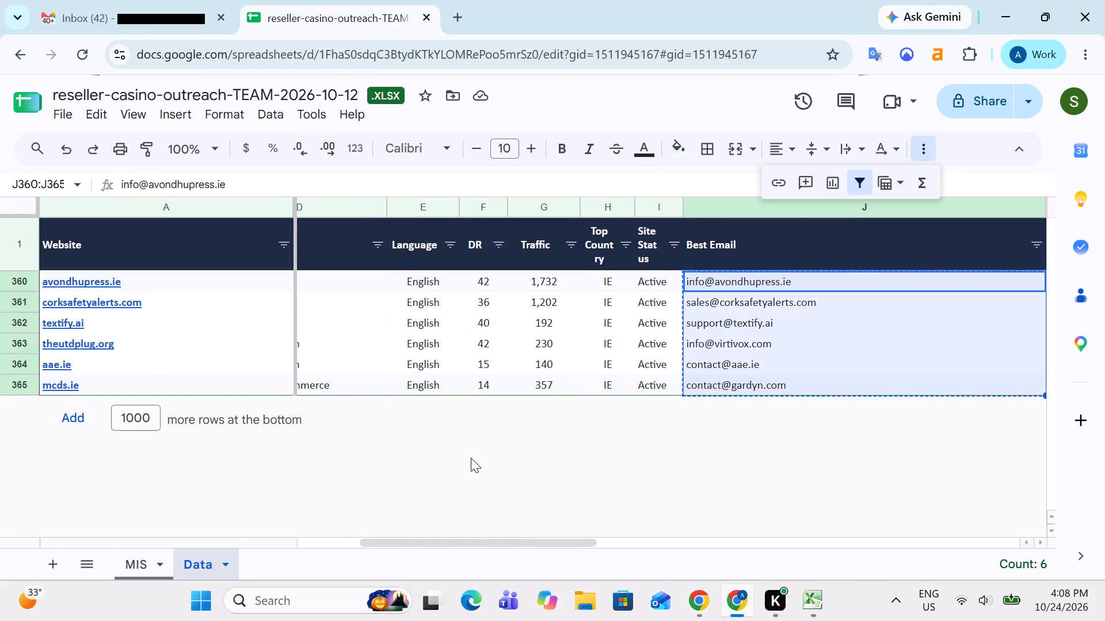
key("alt+Tab")
key("Right")
key("ctrl+v")
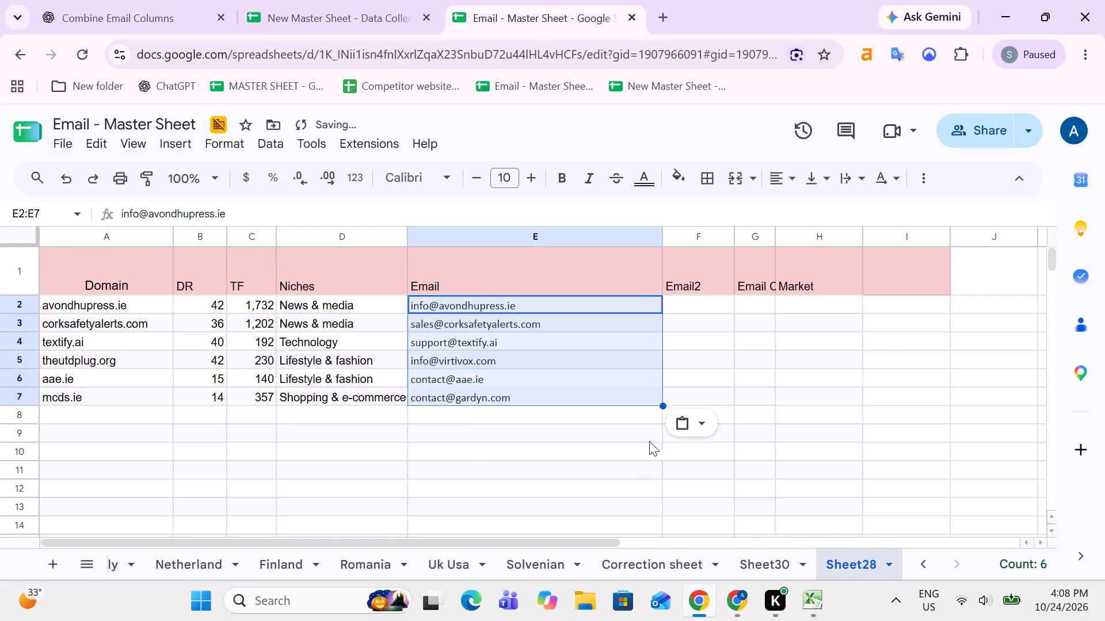
Convert the IE emails just pasted into Sheet28's Email column to values only.
left_click(681, 427)
left_click(715, 450)
Copy the mcds.ie Other Emails entry from the reseller Data sheet and append it, comma-separated, to that site's Email cell in Sheet28.
key("alt+Tab")
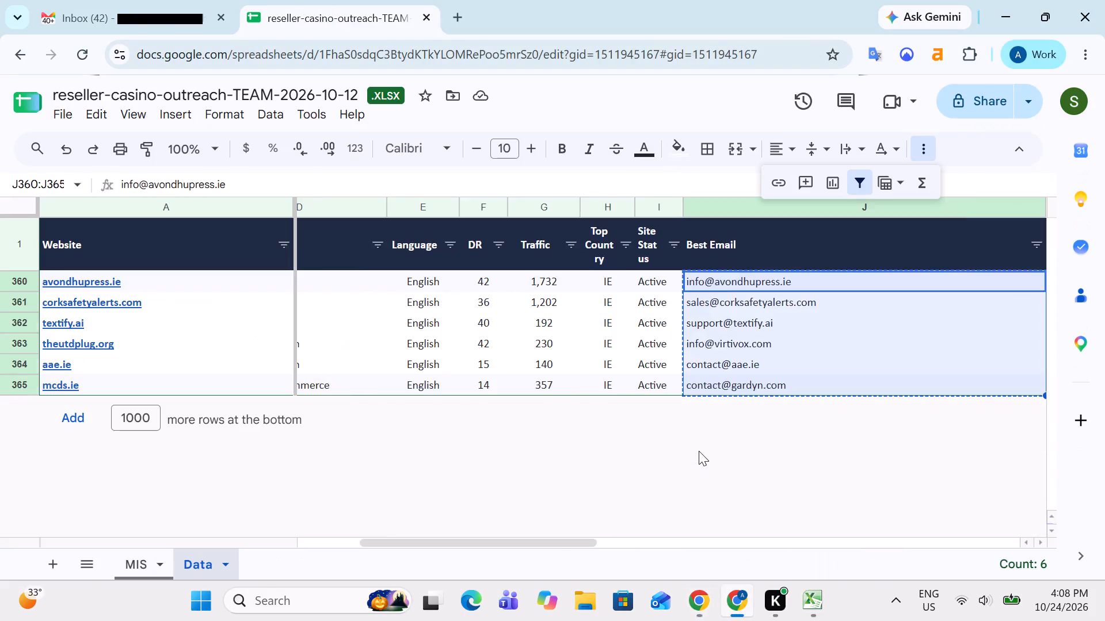
key("Right")
key("Right")
key("Right")
key("Right")
key("Left")
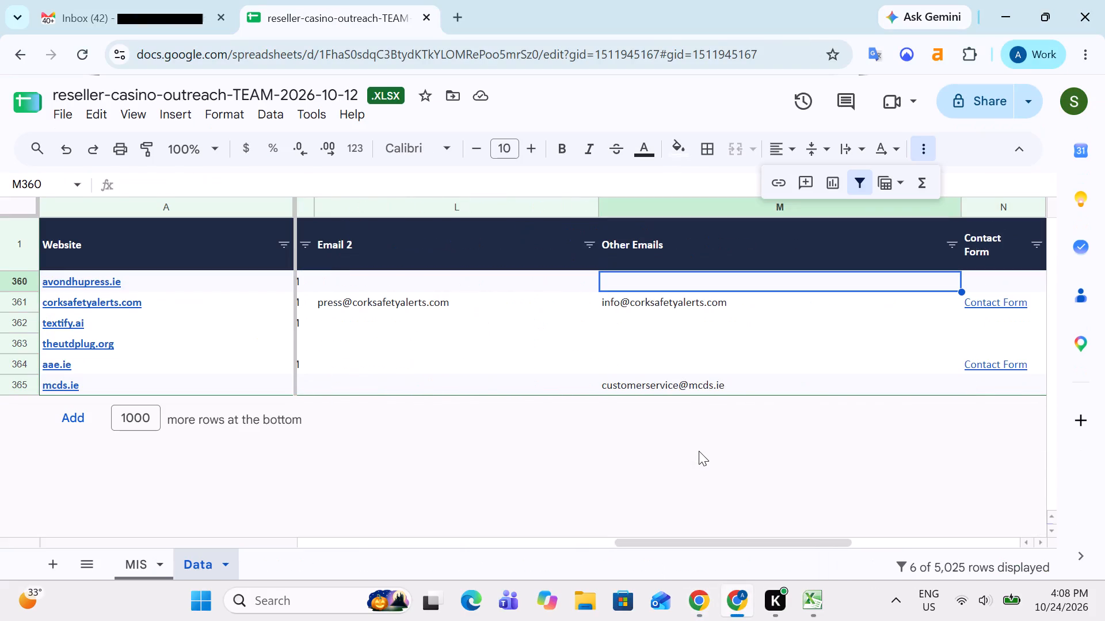
key("Down")
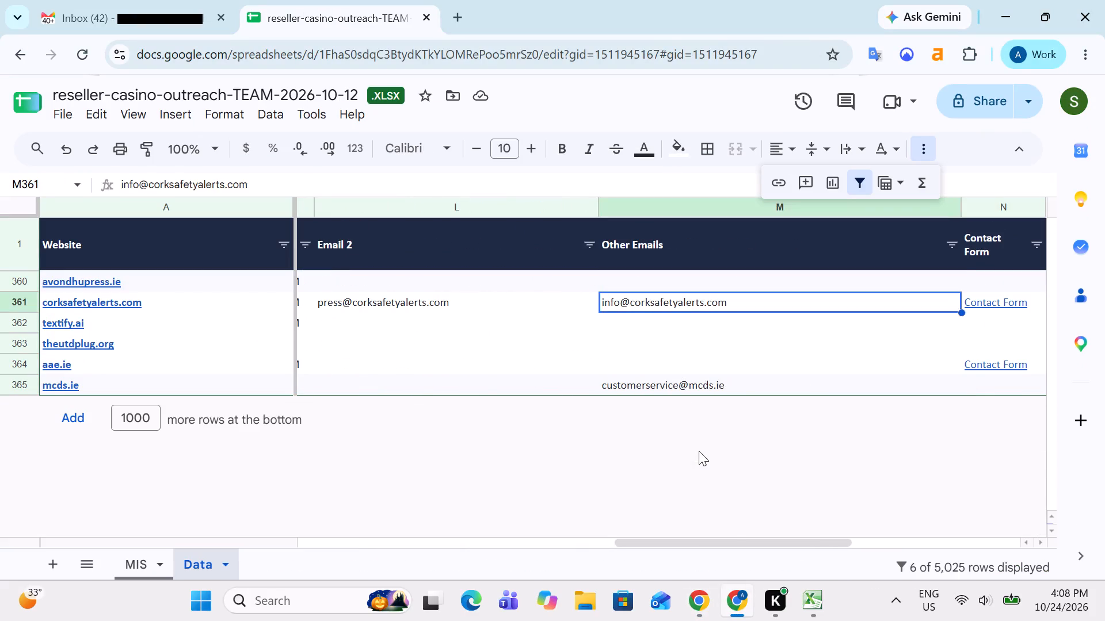
key("Down")
key("Down")
key("Down")
key("Down")
key("Down")
key("ctrl+c")
key("alt+Tab")
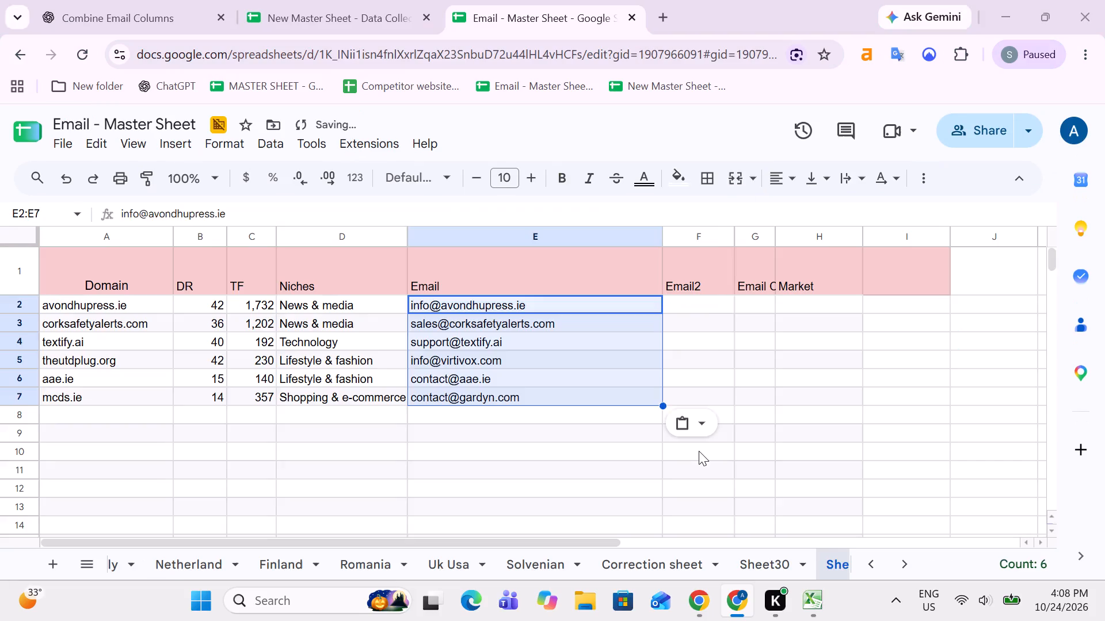
key("Right")
key("Down")
key("Down")
key("Down")
key("Down")
key("Down")
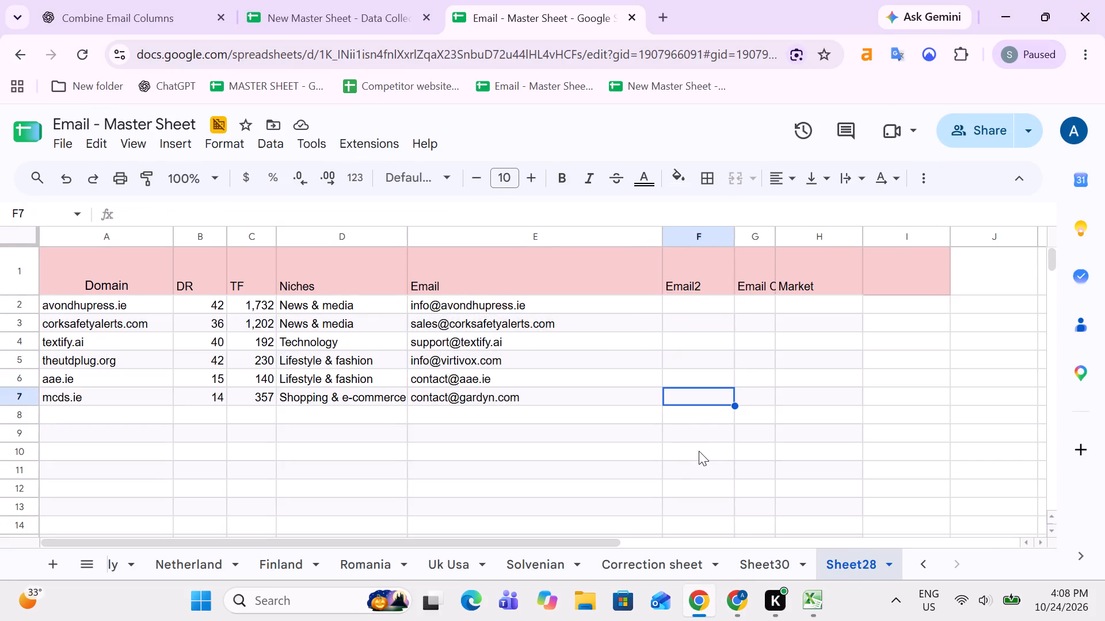
key("Left")
key("Return")
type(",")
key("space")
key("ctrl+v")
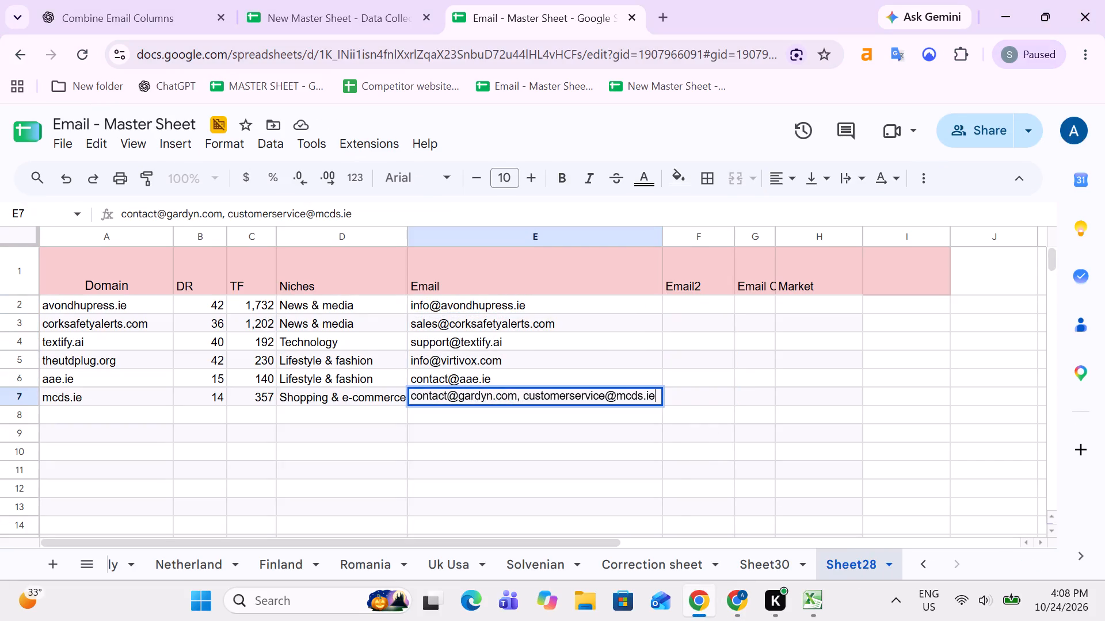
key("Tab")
Delete the avondhupress.ie and corksafetyalerts.com rows from Sheet28.
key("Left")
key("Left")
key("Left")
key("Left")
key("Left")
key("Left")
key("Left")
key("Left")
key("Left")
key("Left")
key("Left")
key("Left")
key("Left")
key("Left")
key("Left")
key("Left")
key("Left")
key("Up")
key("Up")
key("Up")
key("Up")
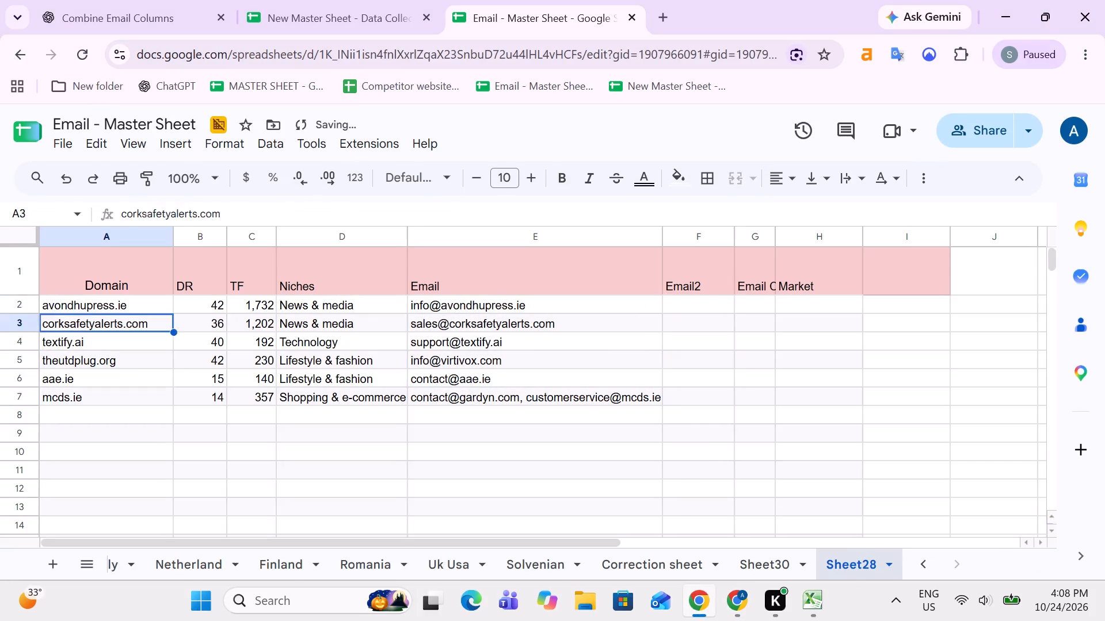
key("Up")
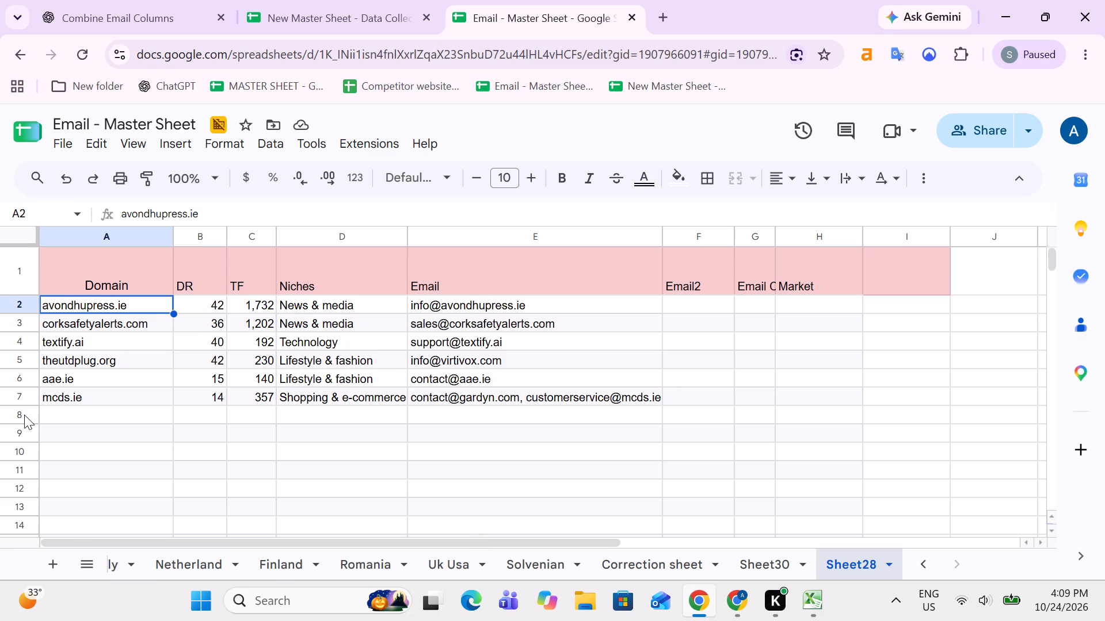
left_click(0, 305)
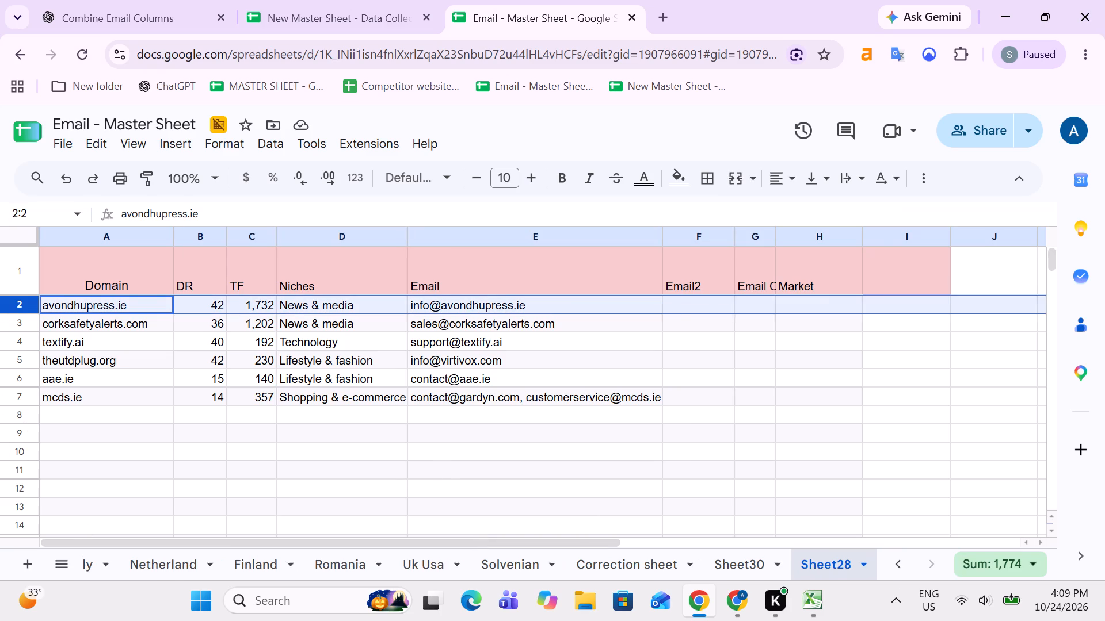
key("shift+Down")
right_click(1, 317)
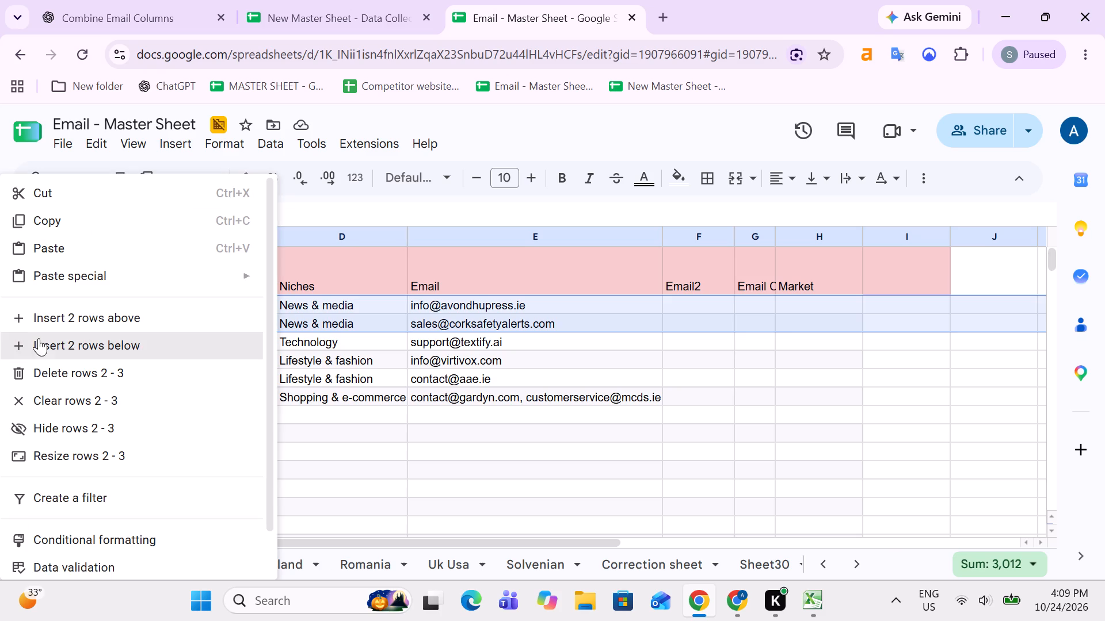
left_click(25, 363)
Copy the four remaining IE records, Domain through Email, from Sheet28 and paste them as values only into the Uk Usa sheet from A8797.
key("Right")
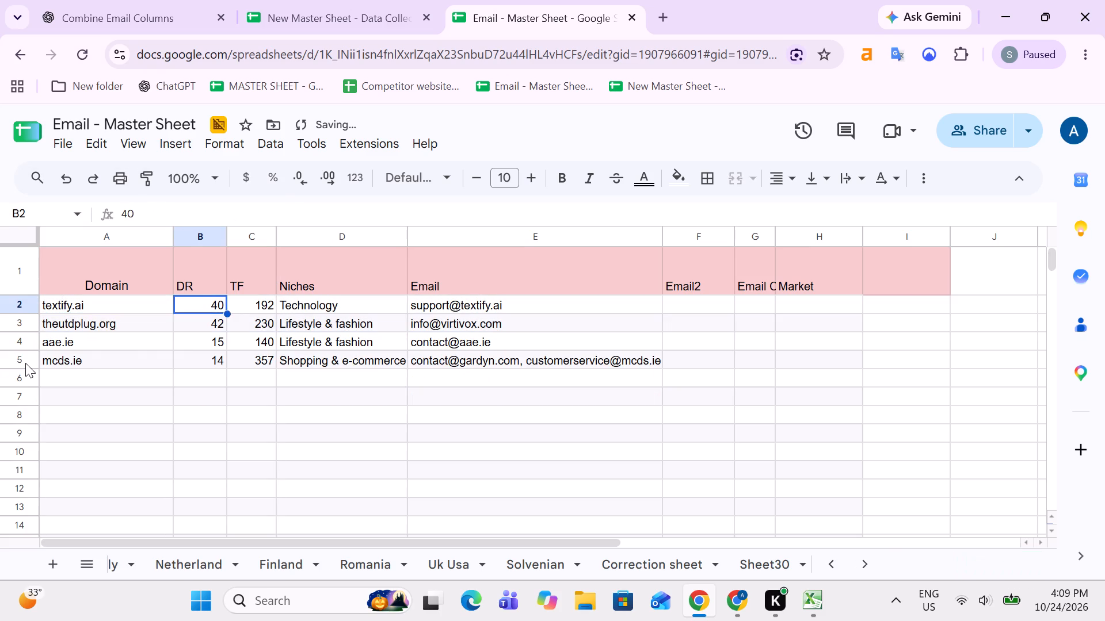
key("Left")
key("shift+Right")
key("shift+Right")
key("shift+Right")
key("shift+Right")
key("ctrl+shift+Down")
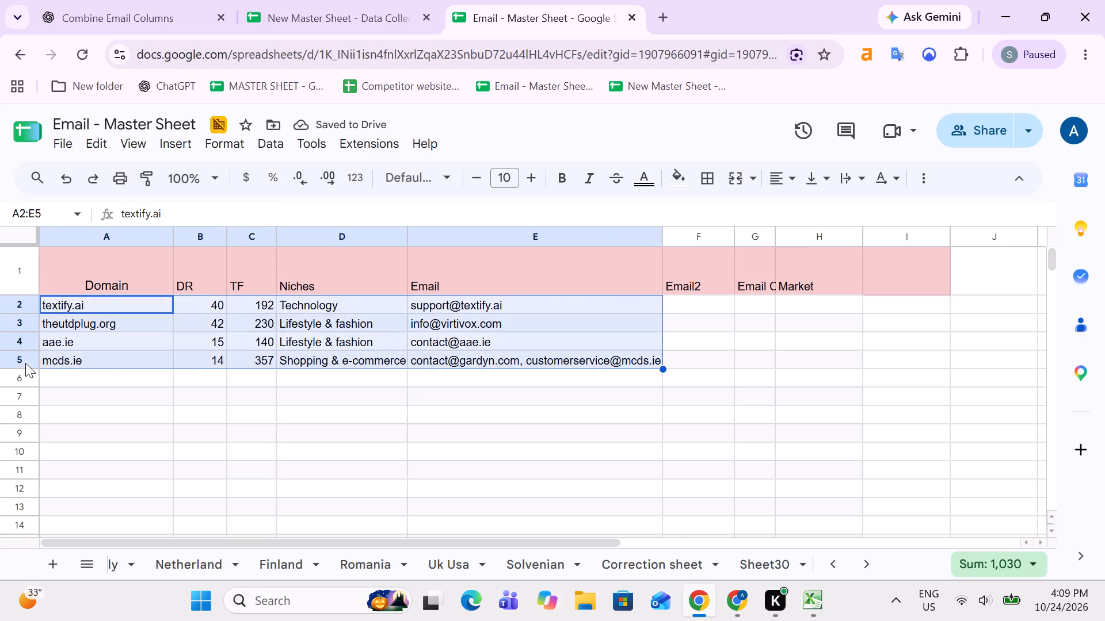
key("ctrl+c")
left_click(435, 576)
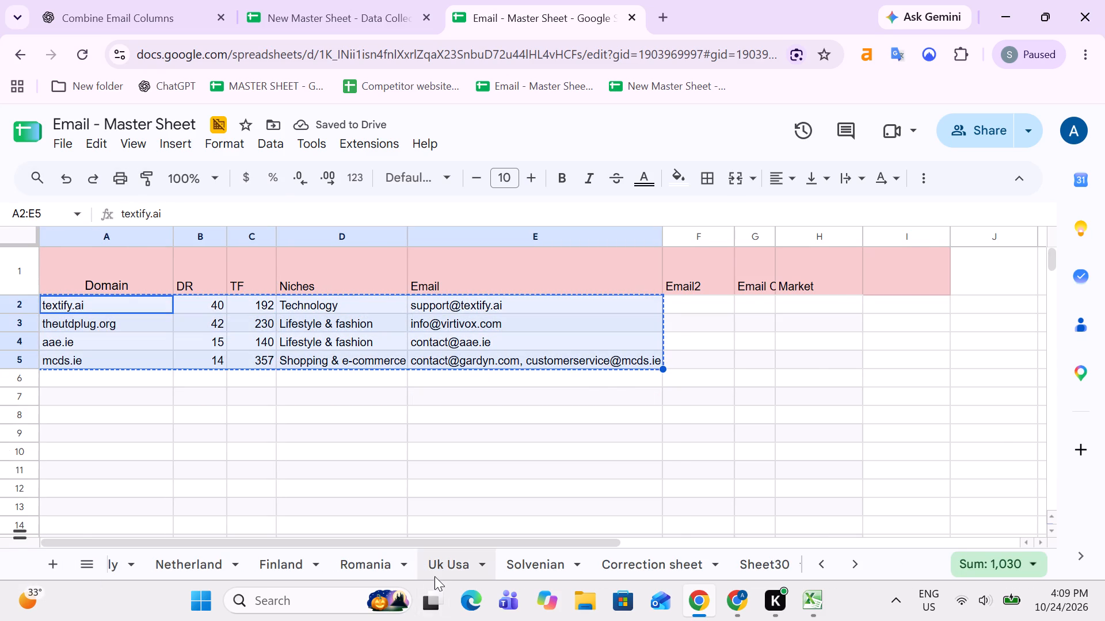
key("Down")
key("Up")
key("Up")
key("ctrl+v")
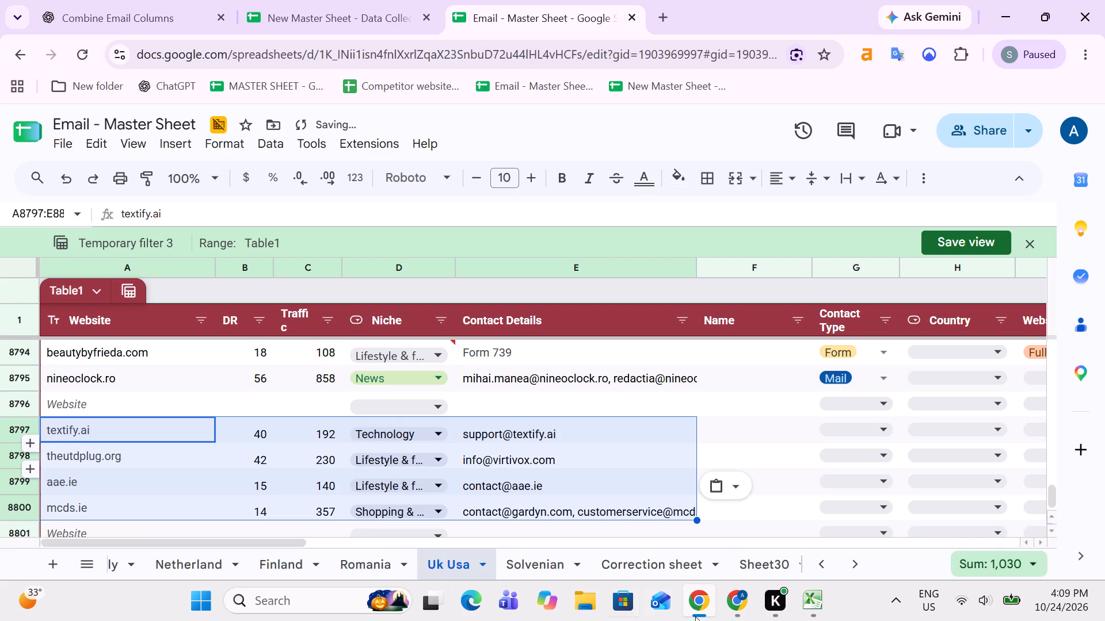
left_click(727, 489)
left_click(757, 355)
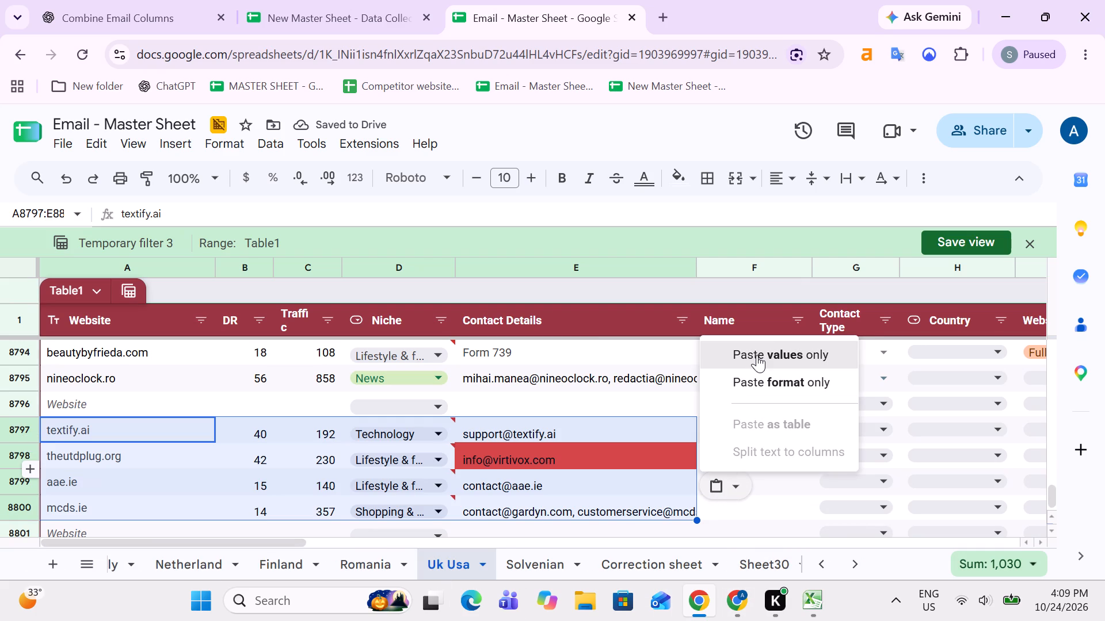
left_click(712, 428)
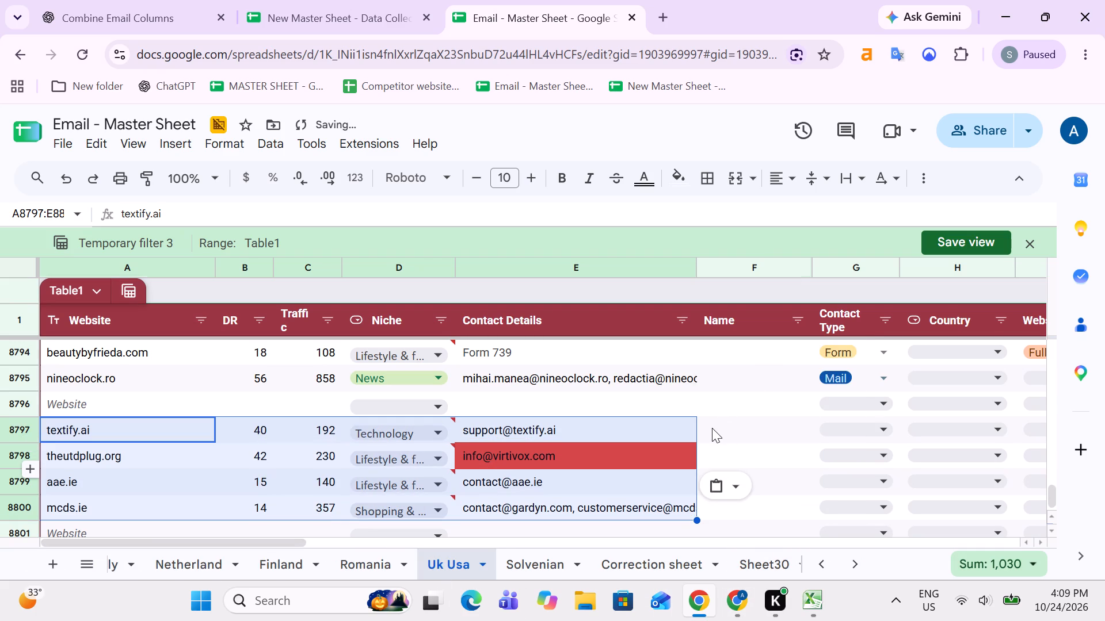
Set the Country to IE for the four newly pasted records, rows 8797 to 8800, in the Uk Usa sheet.
key("Right")
key("Right")
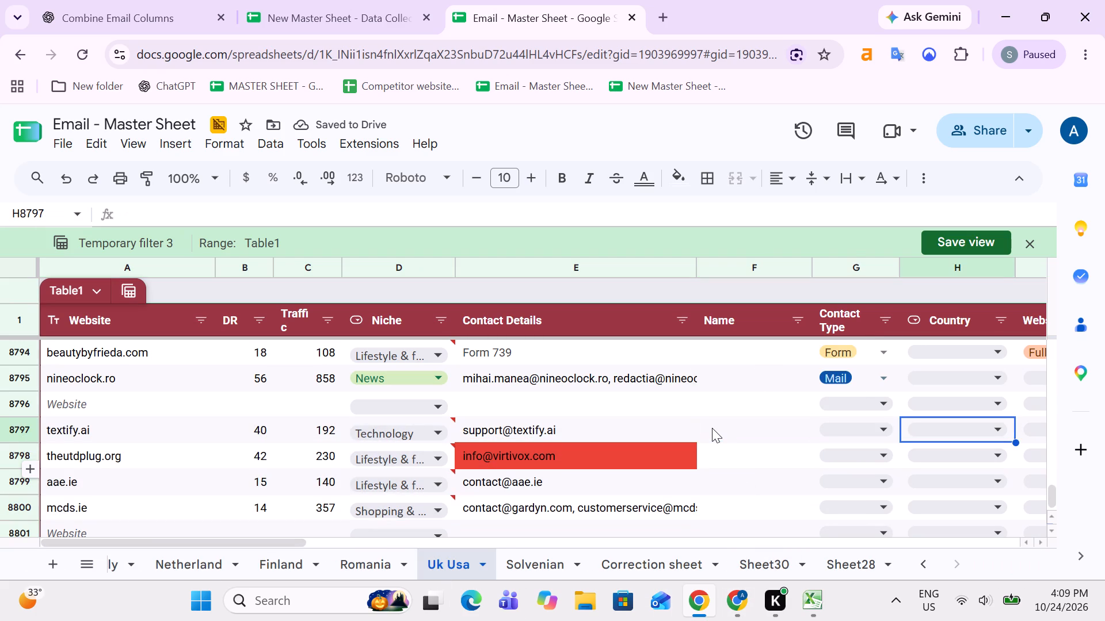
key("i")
key("Down")
key("Return")
key("Up")
key("ctrl+c")
key("Down")
key("shift+Down")
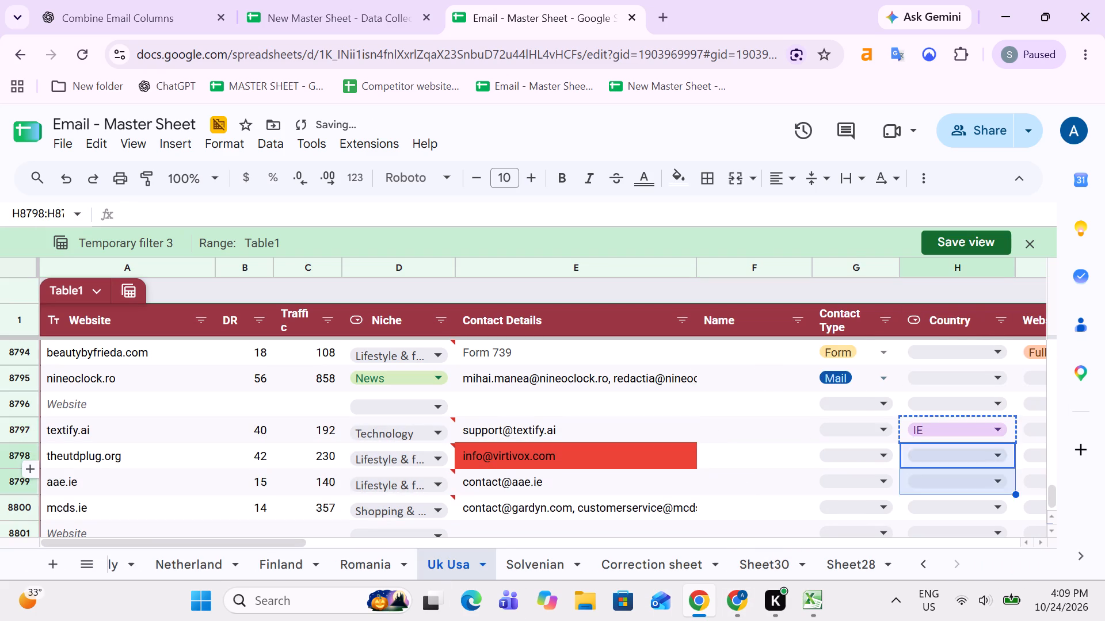
key("shift+Down")
key("ctrl+v")
key("Up")
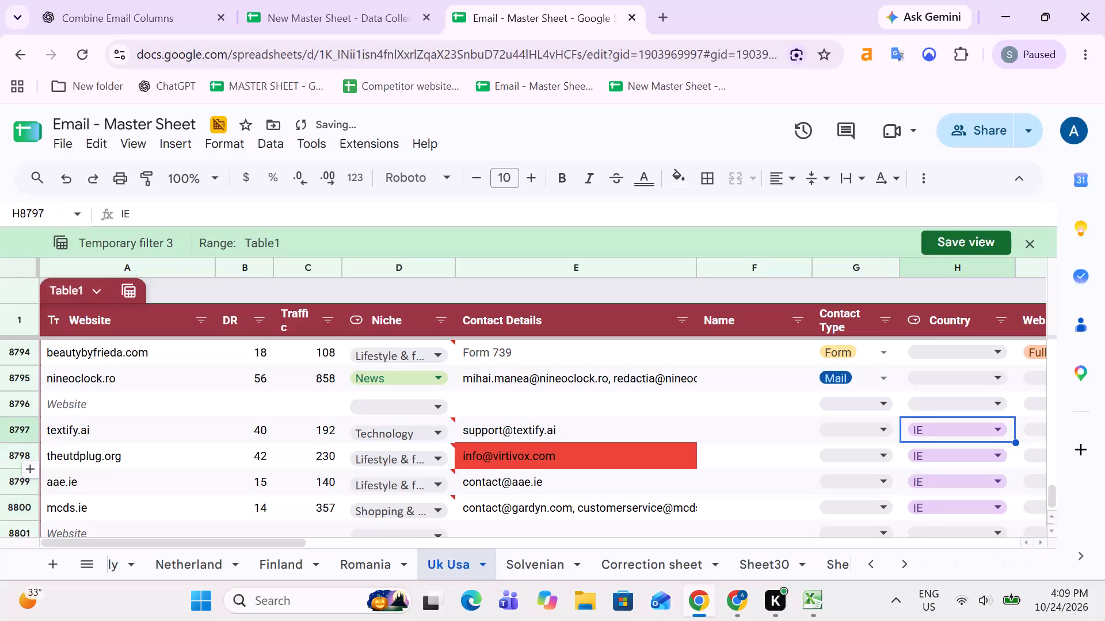
key("Down")
key("Left")
key("Left")
key("Left")
key("Left")
key("Left")
key("Left")
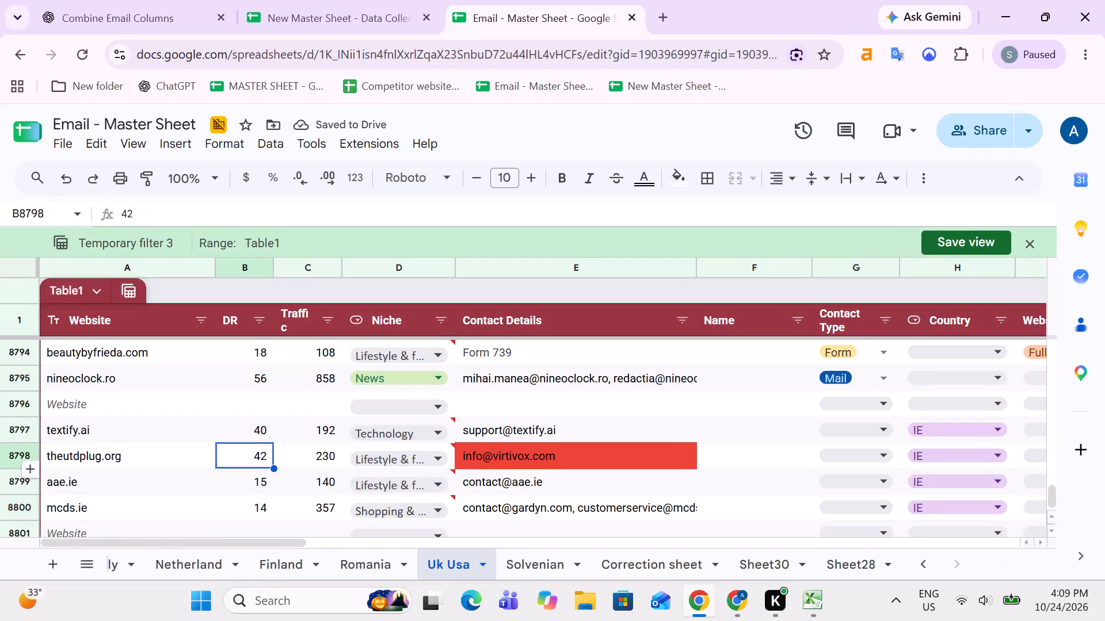
Switch to the Excel market data workbook, set the UK/US Reseller Data count to 1946, and return to the reseller Data sheet.
key("alt+Tab")
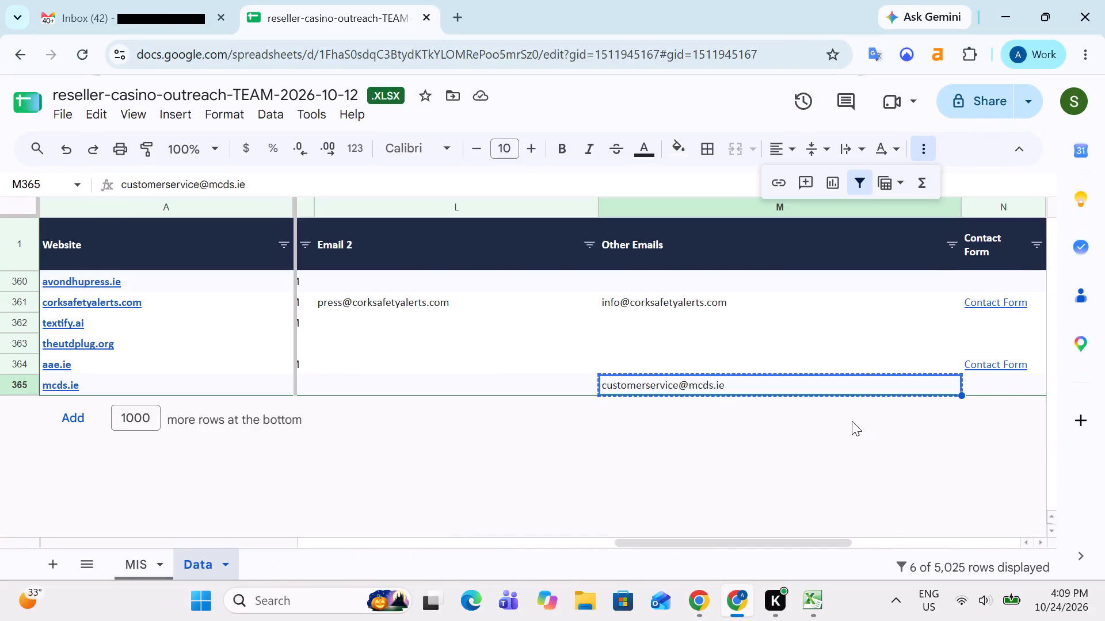
key("alt+Tab")
key("alt+Tab")
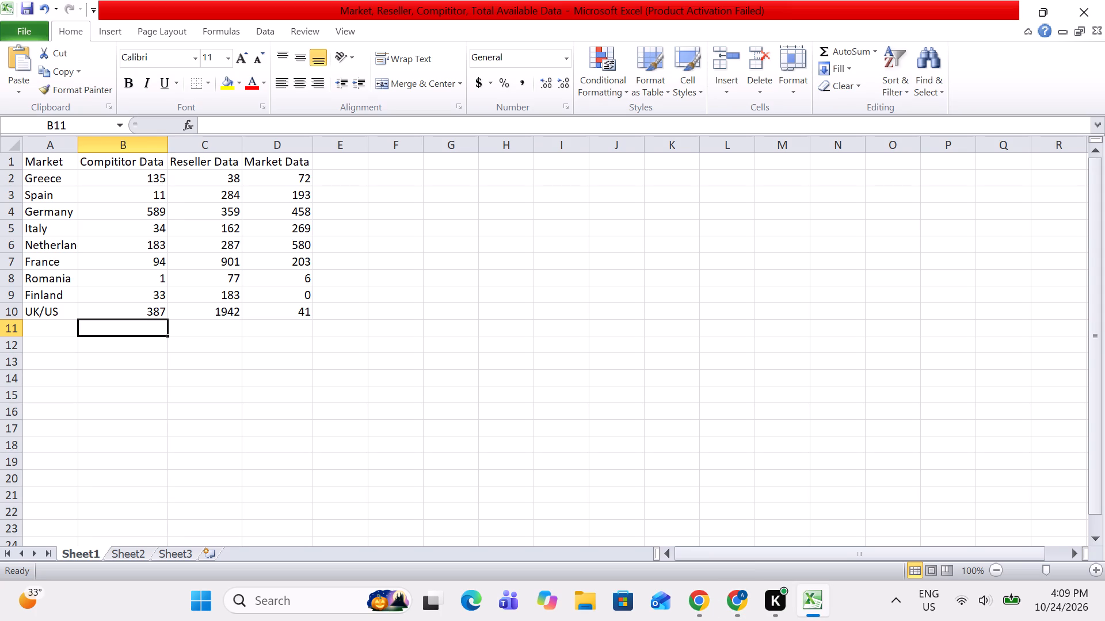
double_click(226, 316)
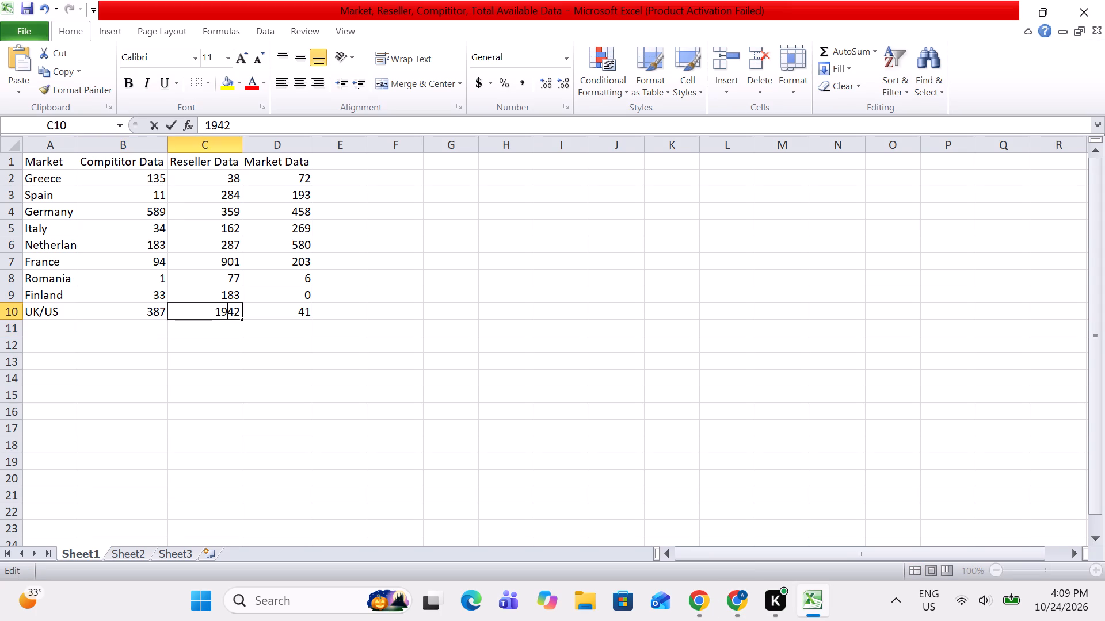
key("Right")
key("Right")
key("BackSpace")
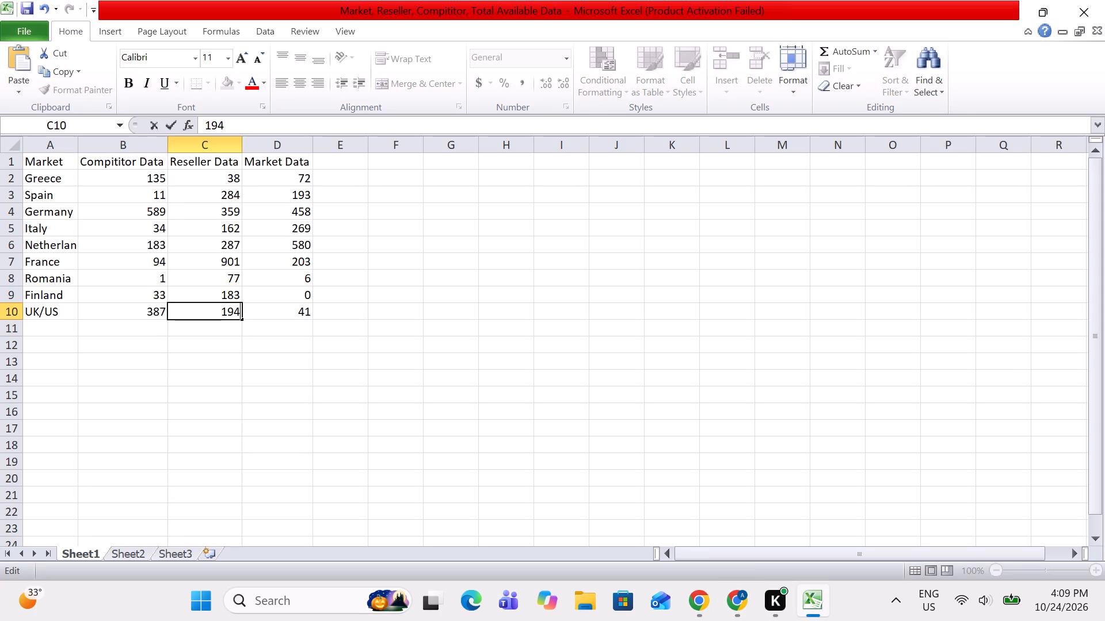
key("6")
key("Tab")
key("Left")
key("Left")
key("Left")
key("Left")
key("Right")
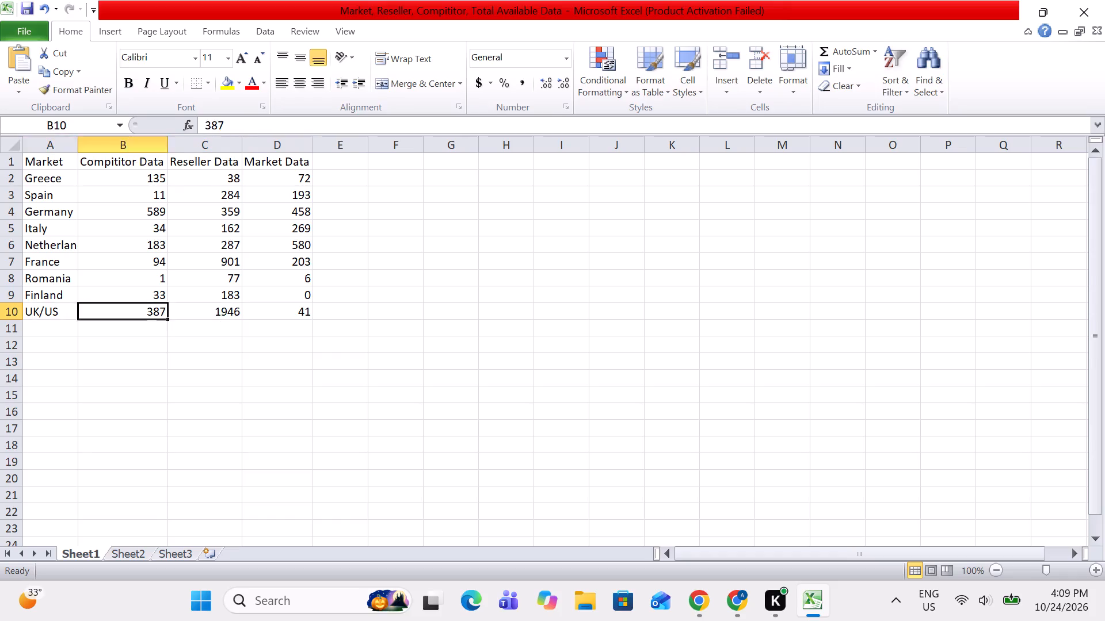
key("Left")
key("alt+Tab")
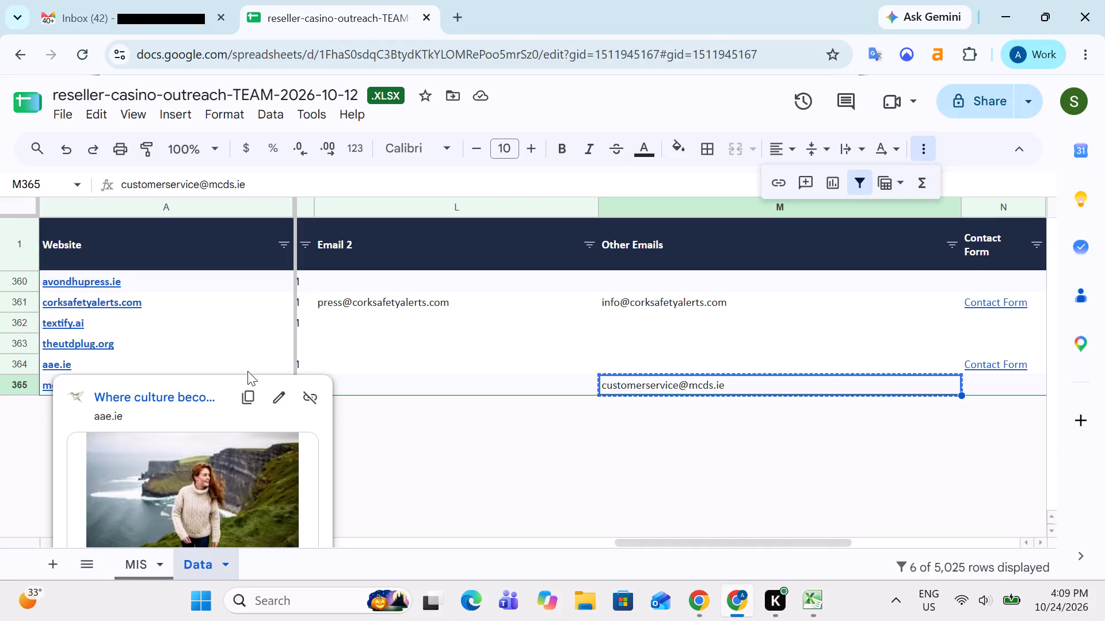
Review the available market values in the Data sheet's Market filter without changing the filter.
left_click(417, 320)
key("Left")
key("Left")
key("Left")
key("Left")
key("Left")
key("Left")
key("Left")
key("Left")
key("Left")
key("Left")
key("Left")
key("Left")
key("Left")
key("Left")
key("Left")
key("Left")
key("Left")
key("Left")
key("Left")
key("Left")
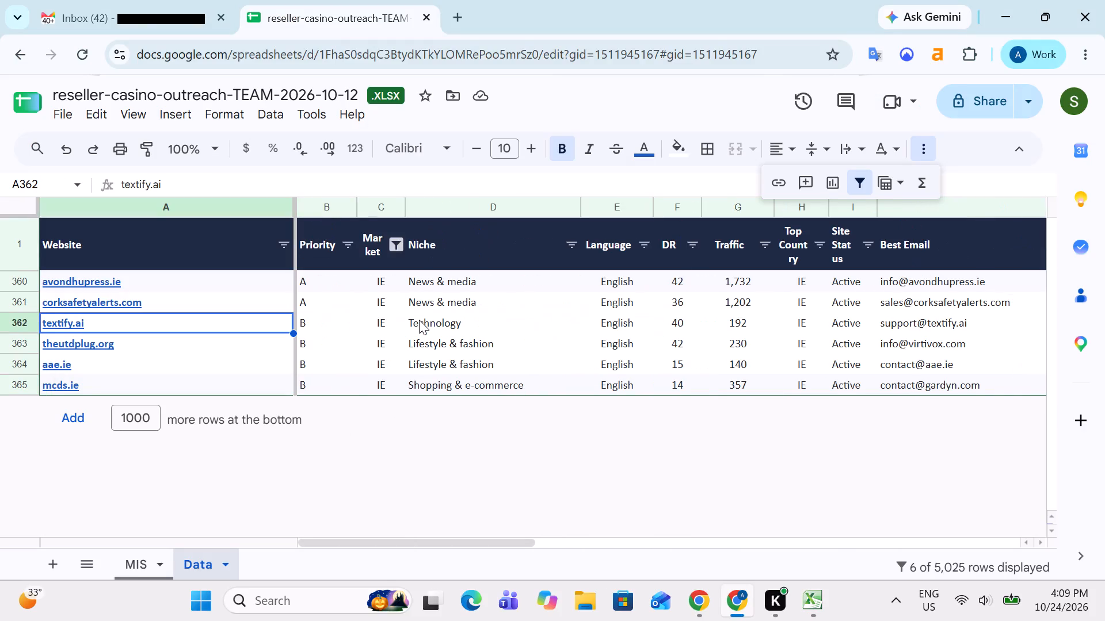
left_click(393, 240)
scroll(329, 366, "down", 4)
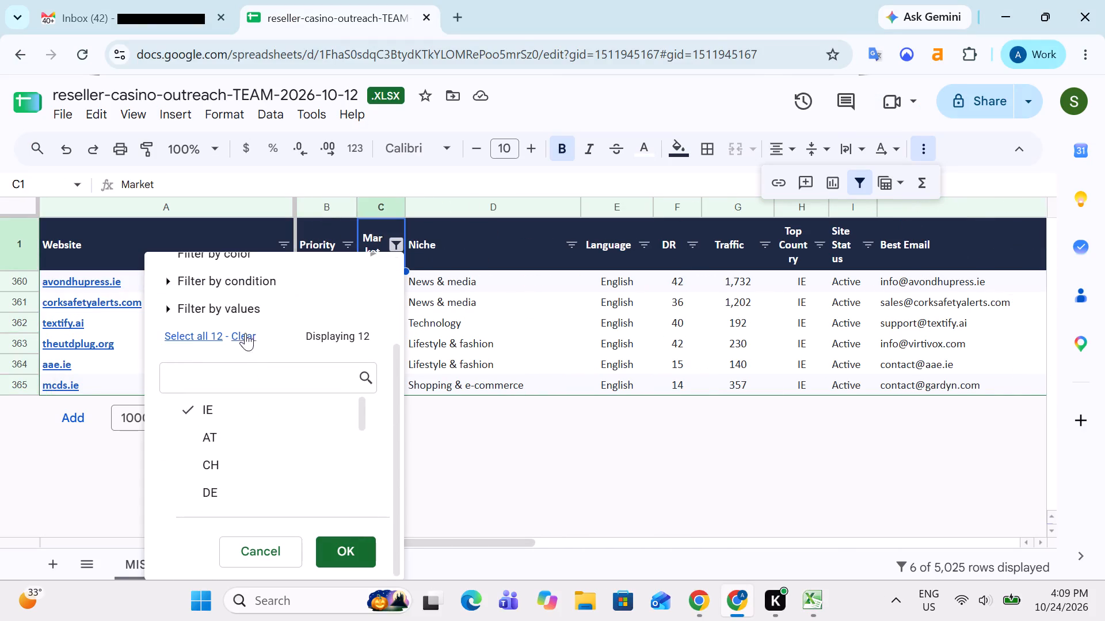
left_click(245, 333)
scroll(241, 423, "down", 2)
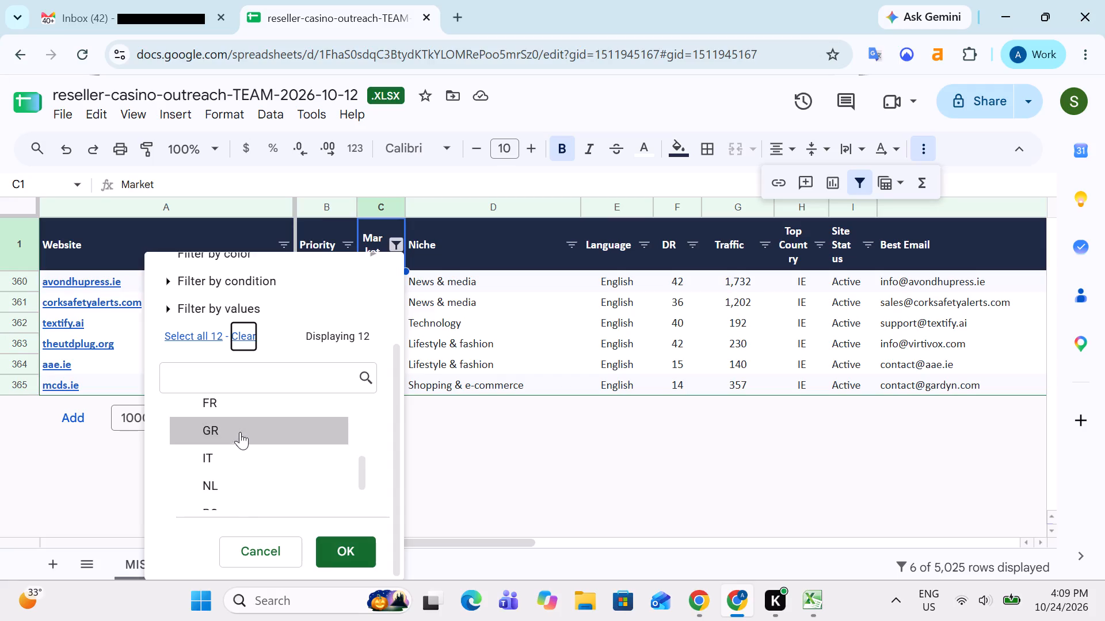
scroll(239, 447, "down", 1)
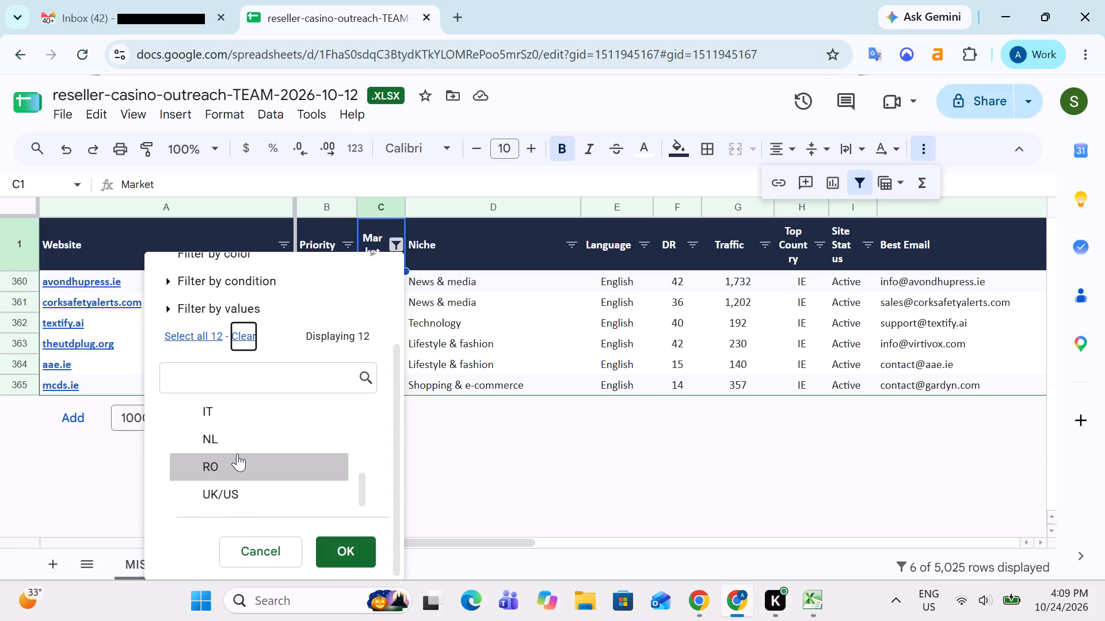
scroll(250, 474, "down", 2)
left_click(526, 377)
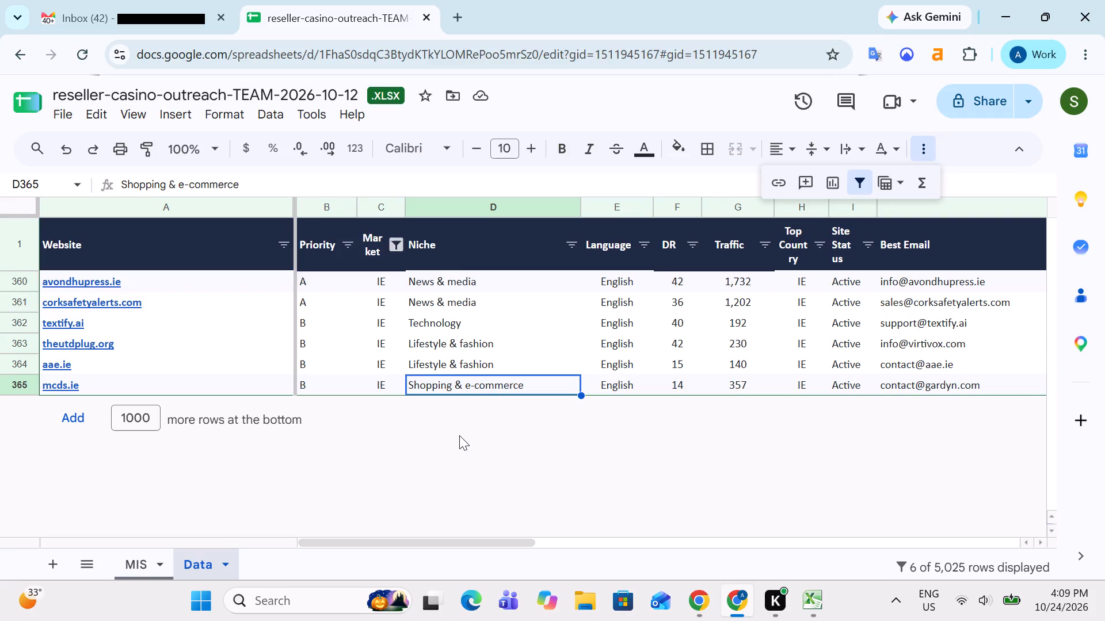
Show all markets again in the Data sheet by selecting all 12 values in the Market filter.
left_click(395, 251)
scroll(323, 400, "down", 2)
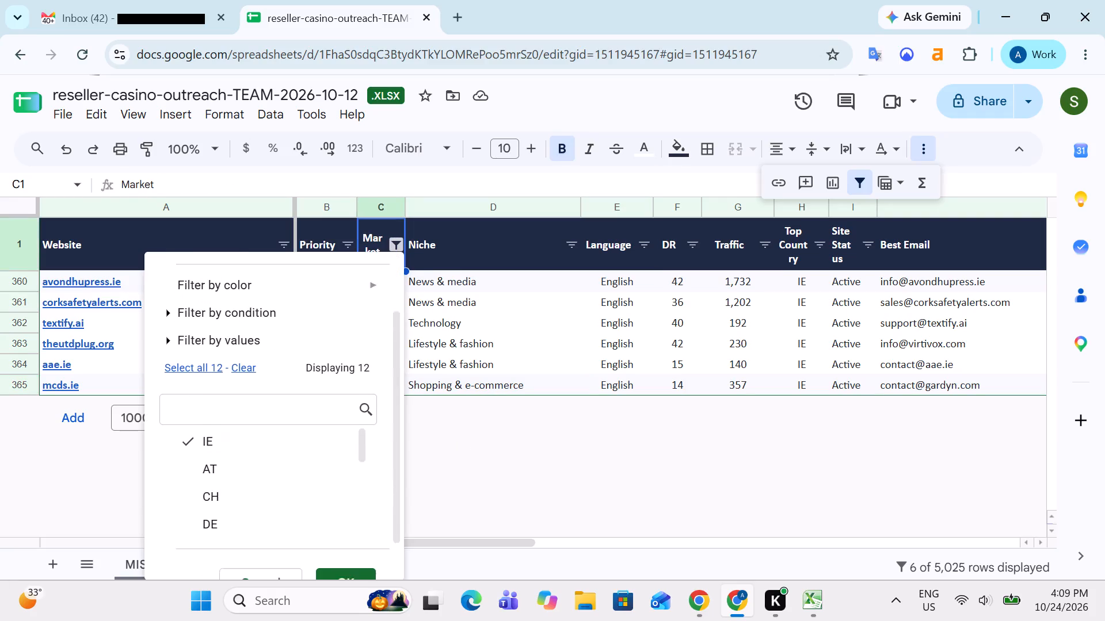
left_click(197, 328)
left_click(339, 536)
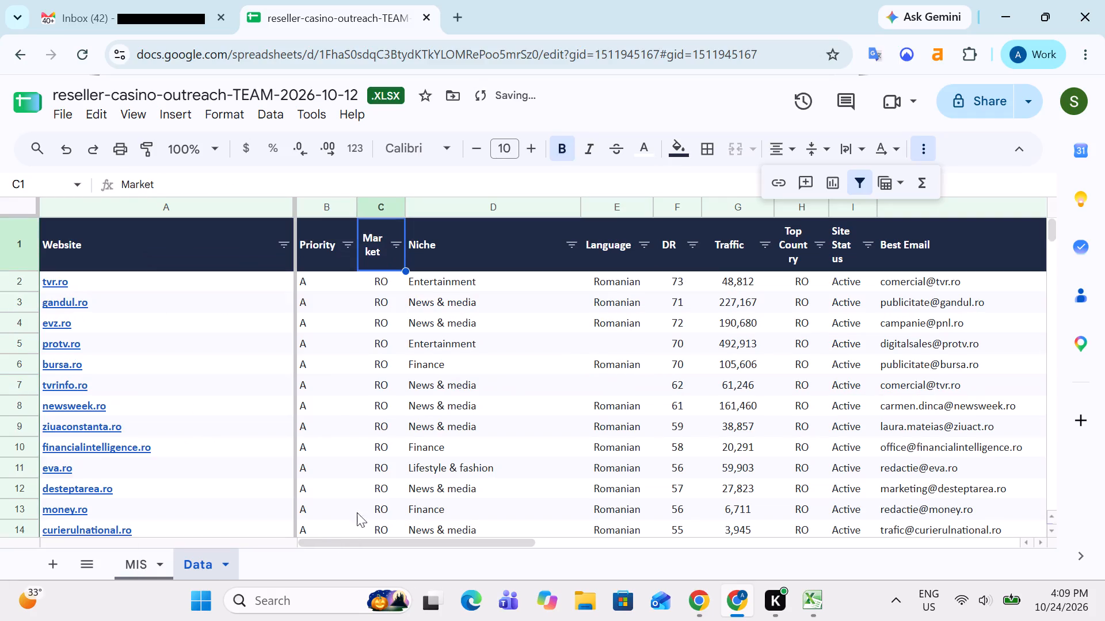
scroll(345, 436, "down", 14)
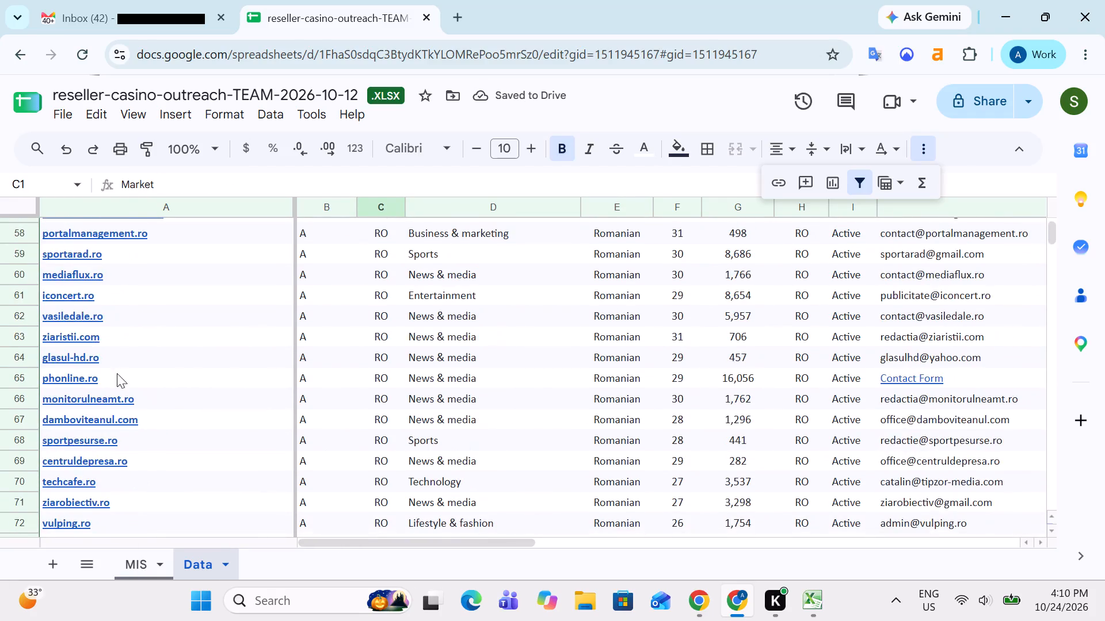
scroll(108, 363, "up", 2)
Remove the filter from the Data sheet entirely.
left_click(129, 202)
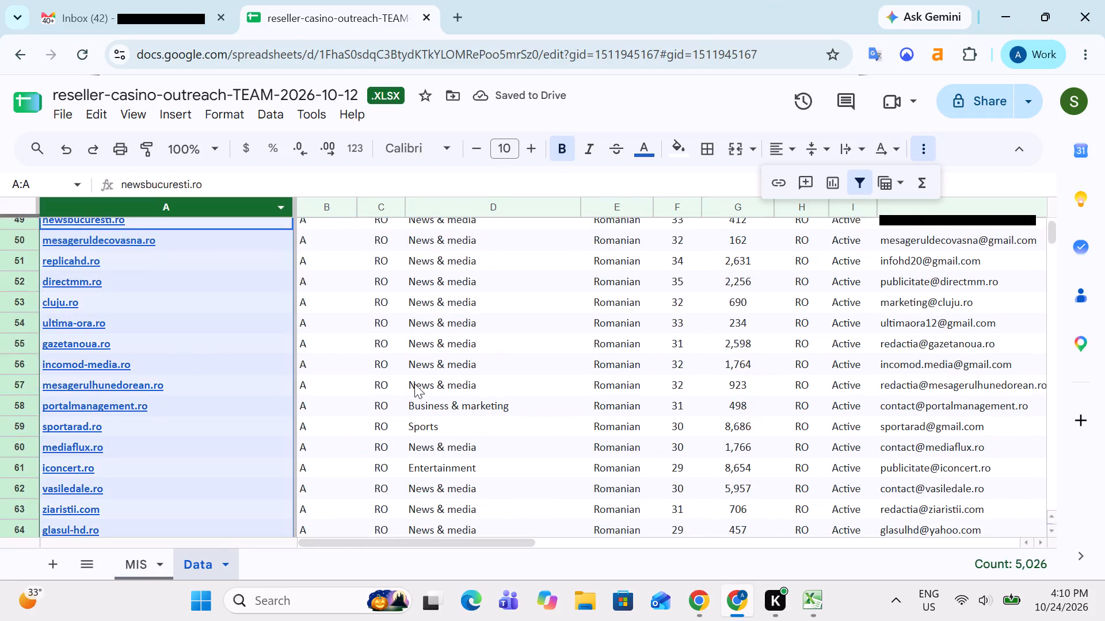
left_click(859, 186)
left_click(551, 329)
key("Left")
key("Left")
key("Left")
key("Left")
key("Left")
key("Left")
key("Left")
key("Left")
key("Left")
key("Left")
key("Left")
key("Left")
key("Left")
key("Left")
key("Left")
key("Left")
key("Left")
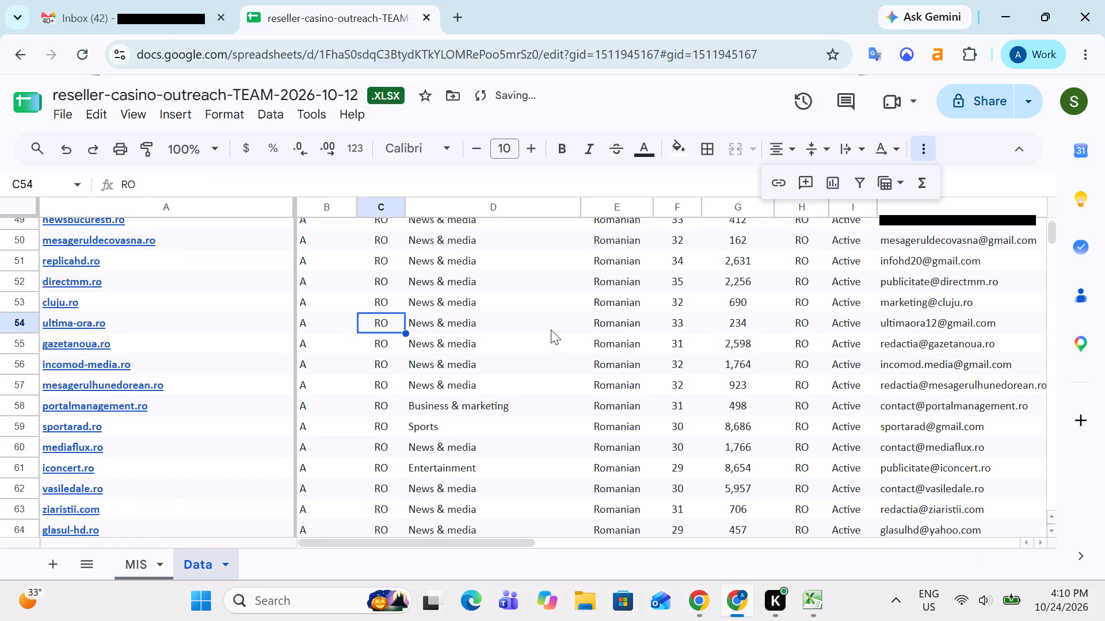
Switch to the Excel market summary and check the sum of the Reseller Data values in C2:C10.
key("alt+Tab")
key("Up")
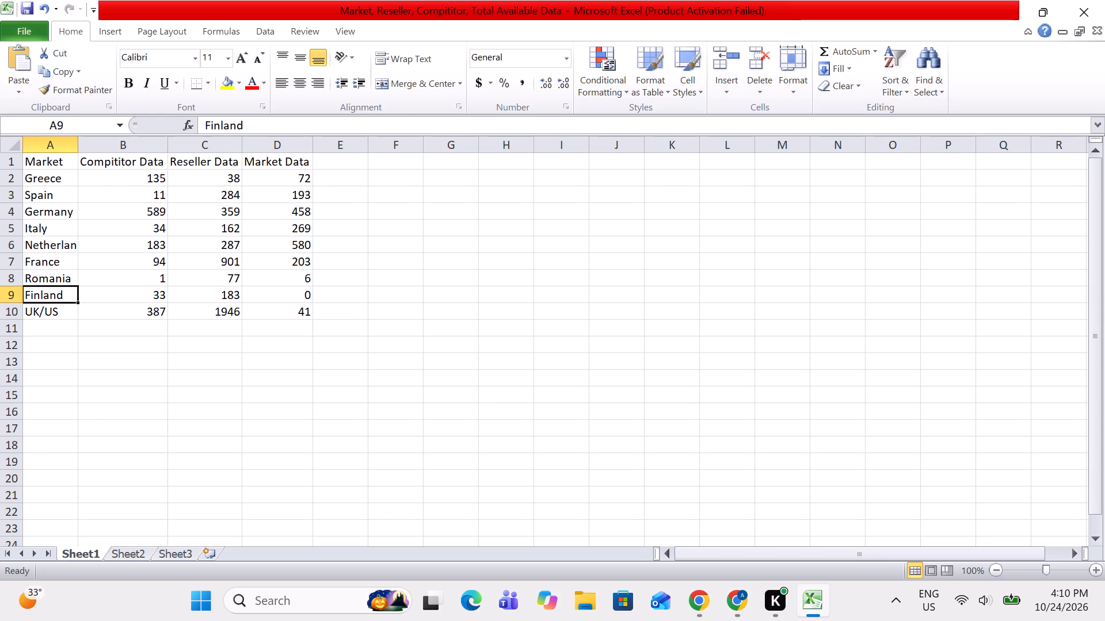
key("Right")
key("Up")
key("Up")
key("Up")
key("Up")
key("Up")
key("Up")
key("Up")
key("Right")
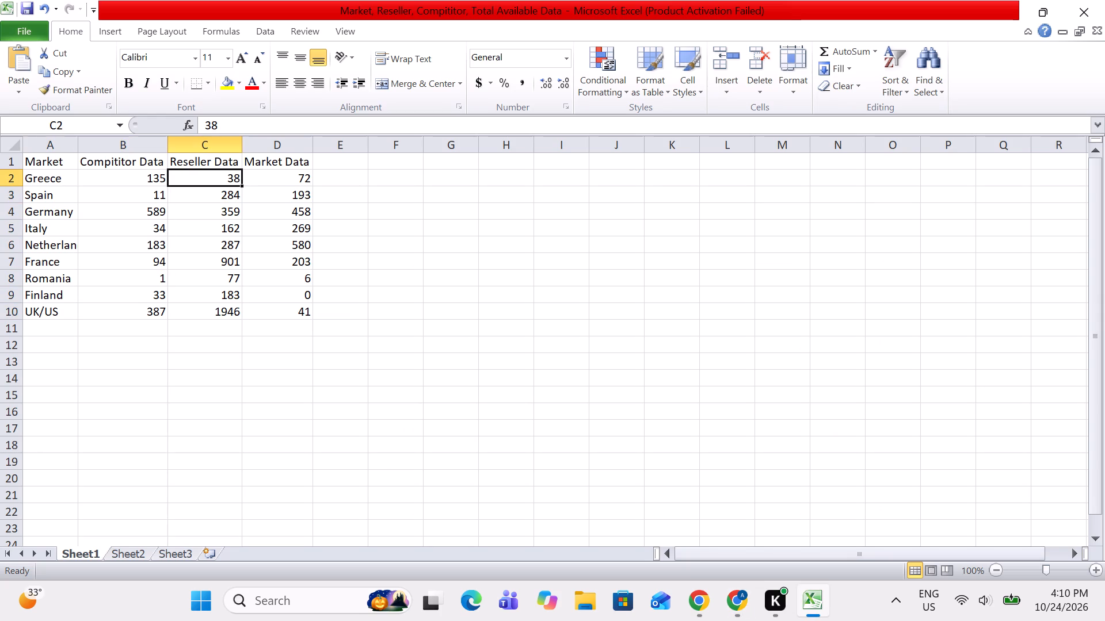
key("ctrl+shift+Down")
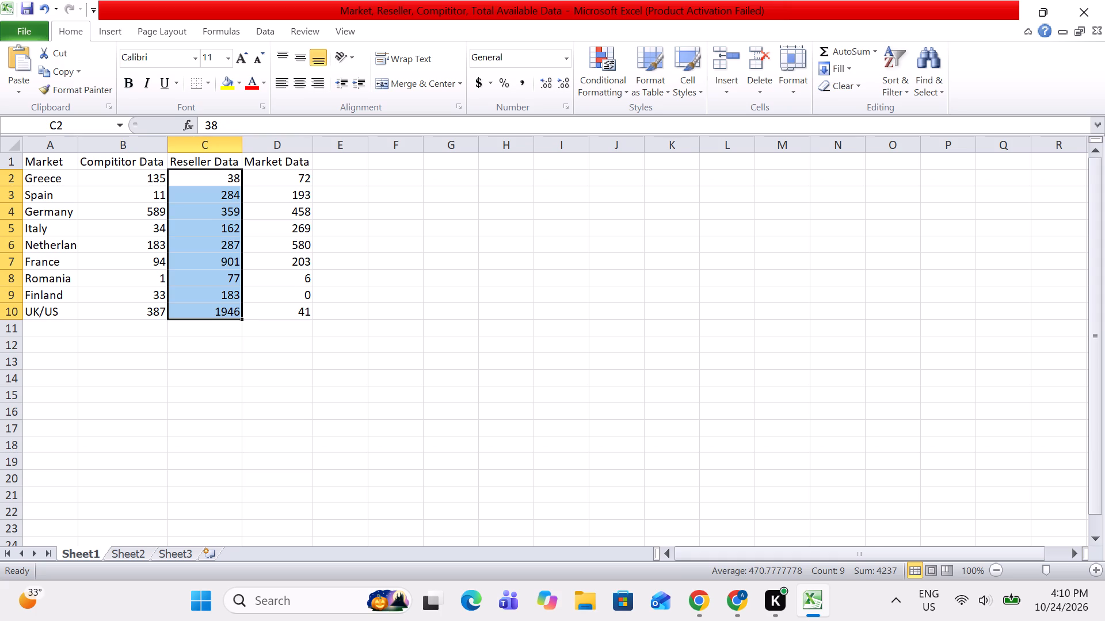
key("Down")
key("Down")
key("Up")
key("Up")
key("Right")
key("Right")
key("Left")
key("Left")
key("Left")
key("Left")
key("Left")
key("Left")
key("Left")
key("Left")
key("Left")
key("Left")
key("Left")
key("Left")
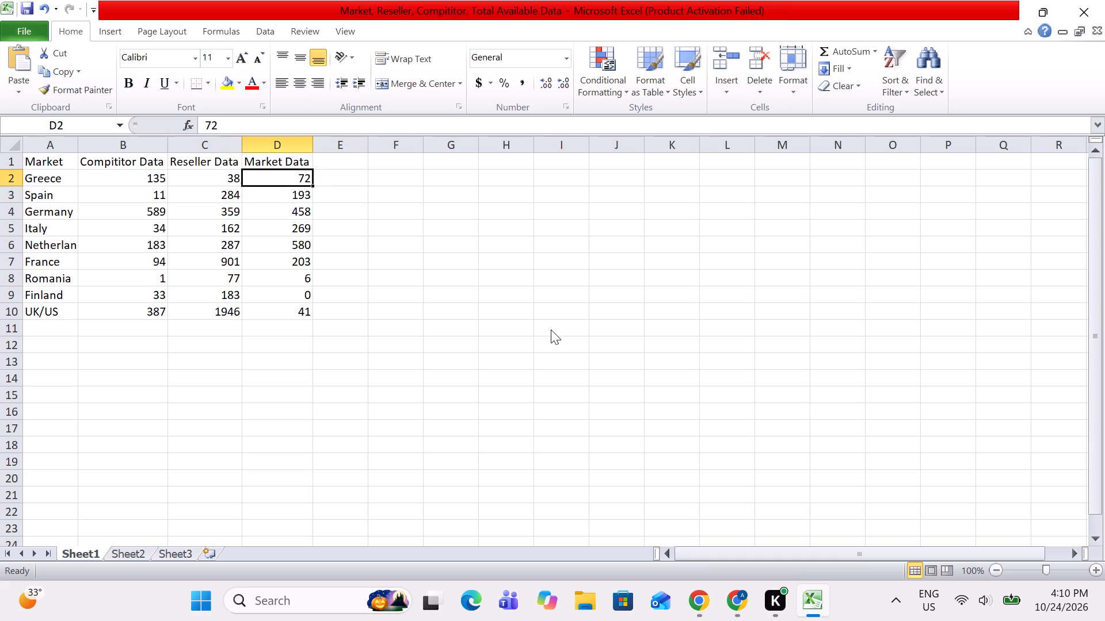
key("Right")
key("Right")
key("Right")
key("Left")
key("Right")
Save the market summary workbook.
key("ctrl+s")
key("ctrl+s")
Add the row label "Total" in A11 below the UK/US row.
key("Down")
key("Down")
key("Down")
key("Down")
key("Down")
key("Down")
key("Down")
key("Down")
key("Down")
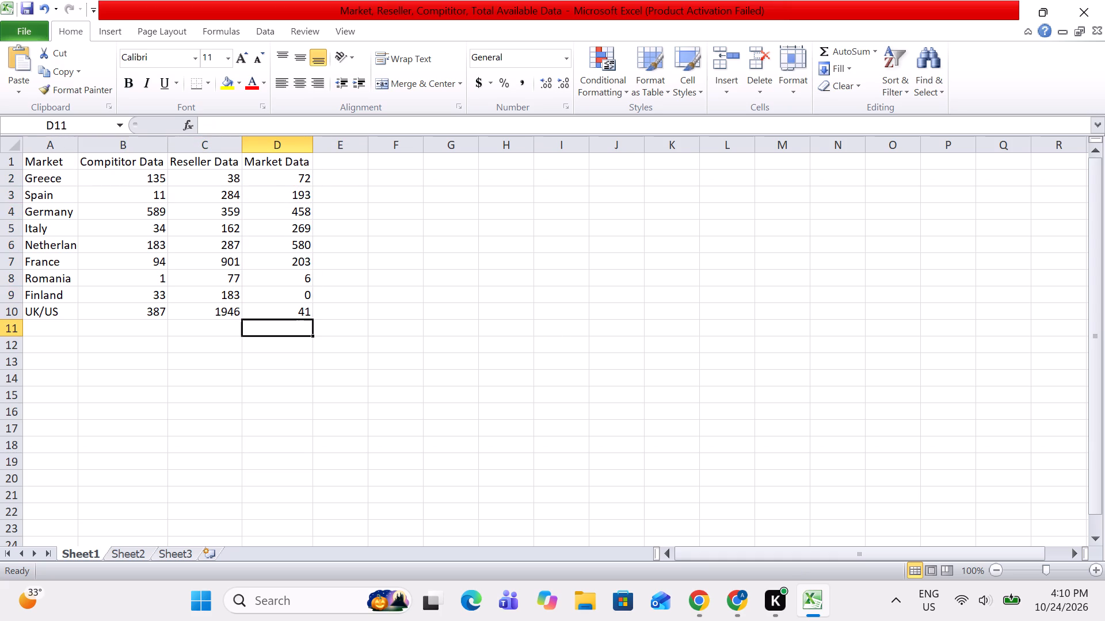
key("Left")
key("Left")
key("Left")
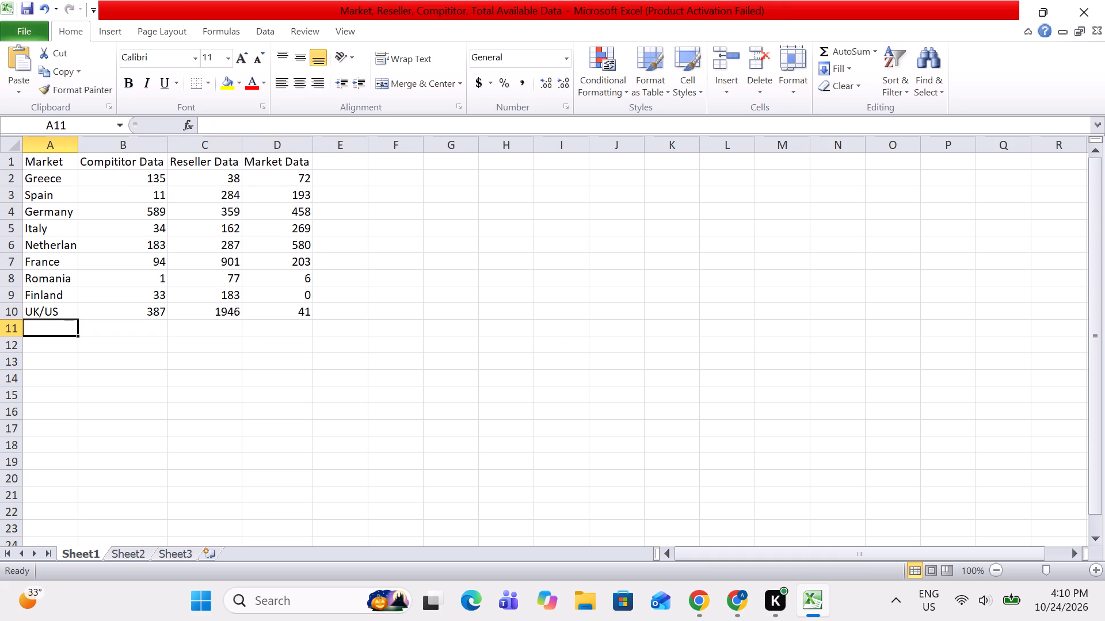
type("To")
type("tal")
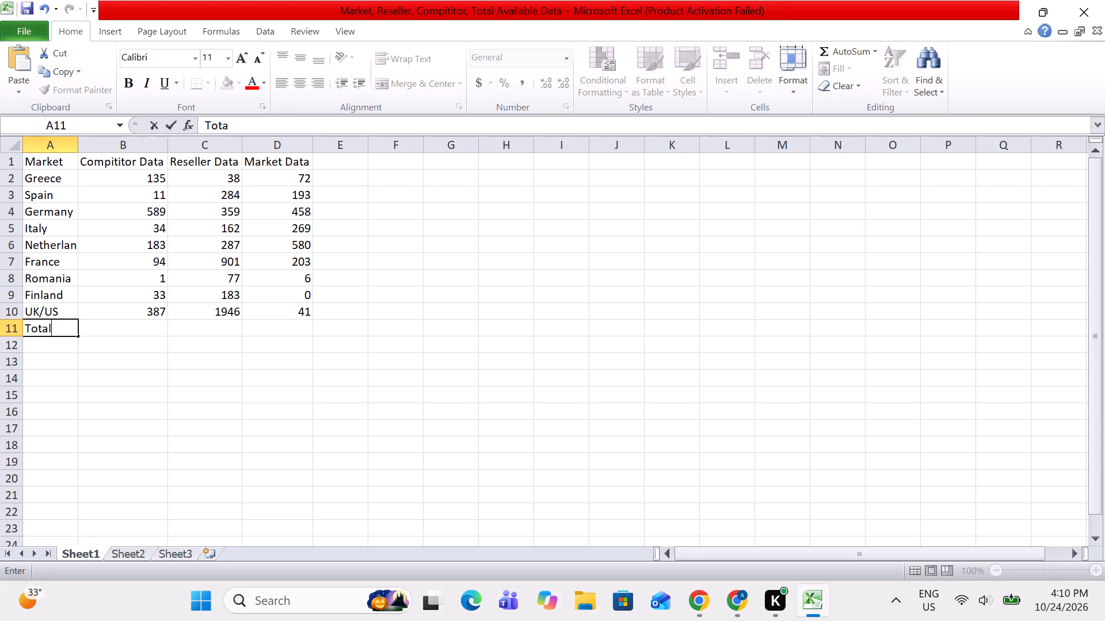
key("Right")
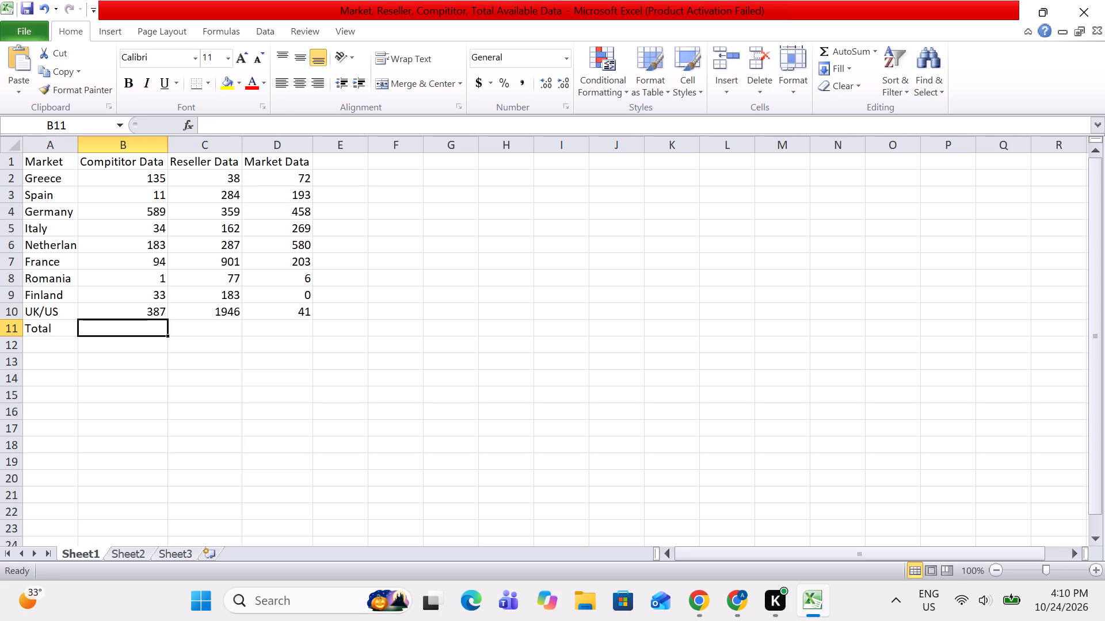
Total the Compititor Data in B11 with =SUM(B2:B10) and fill the formula across to D11.
key("equal")
type("sum")
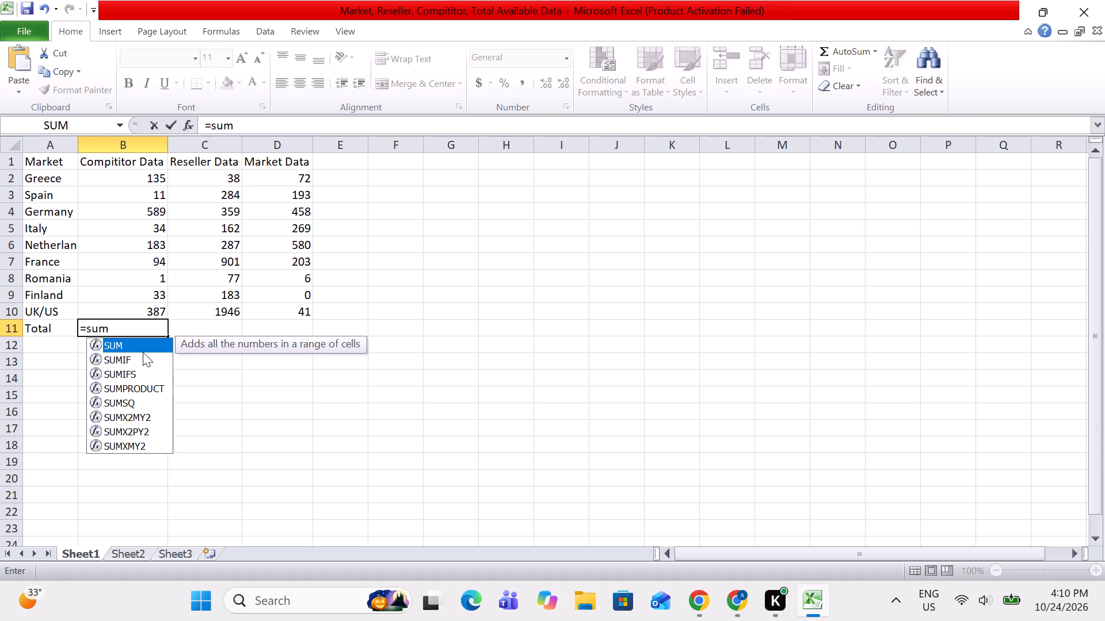
double_click(107, 349)
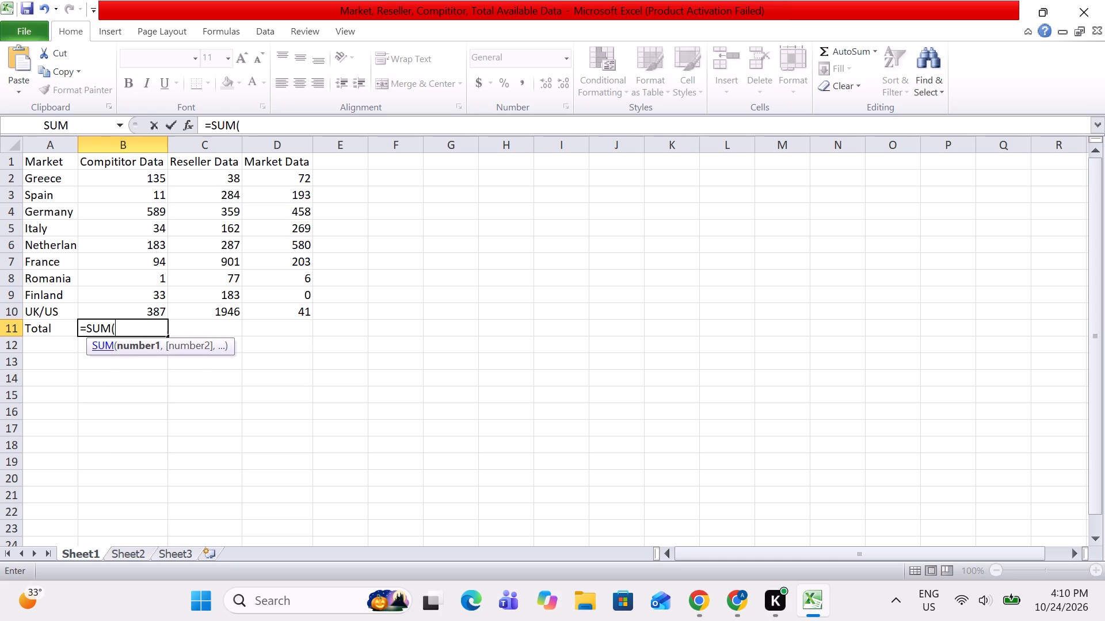
left_click_drag(157, 177, 149, 223)
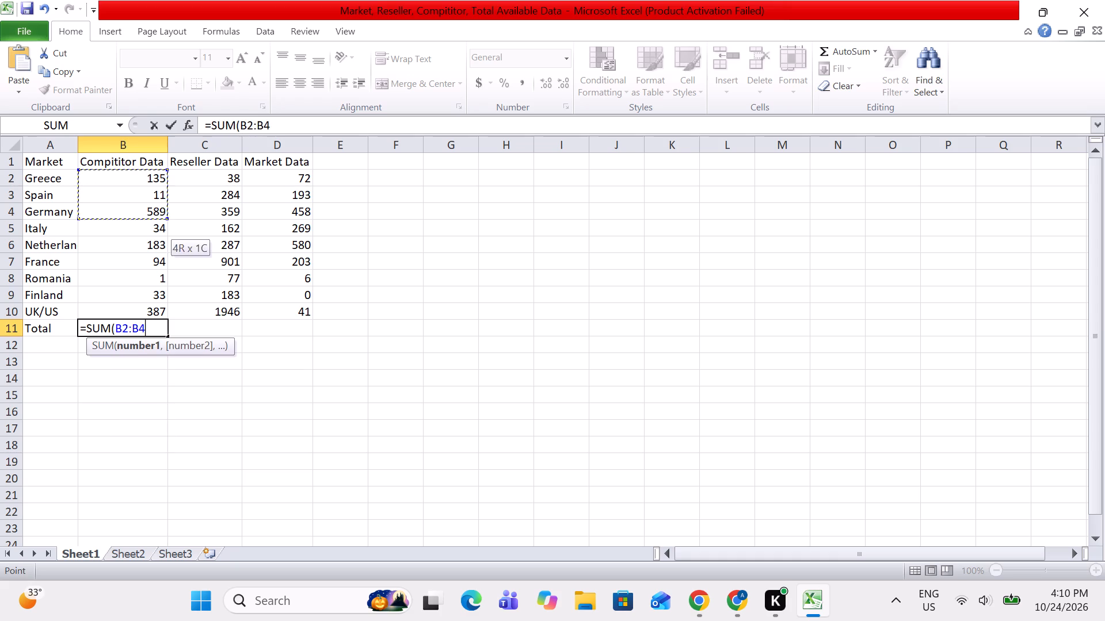
left_click_drag(149, 223, 153, 311)
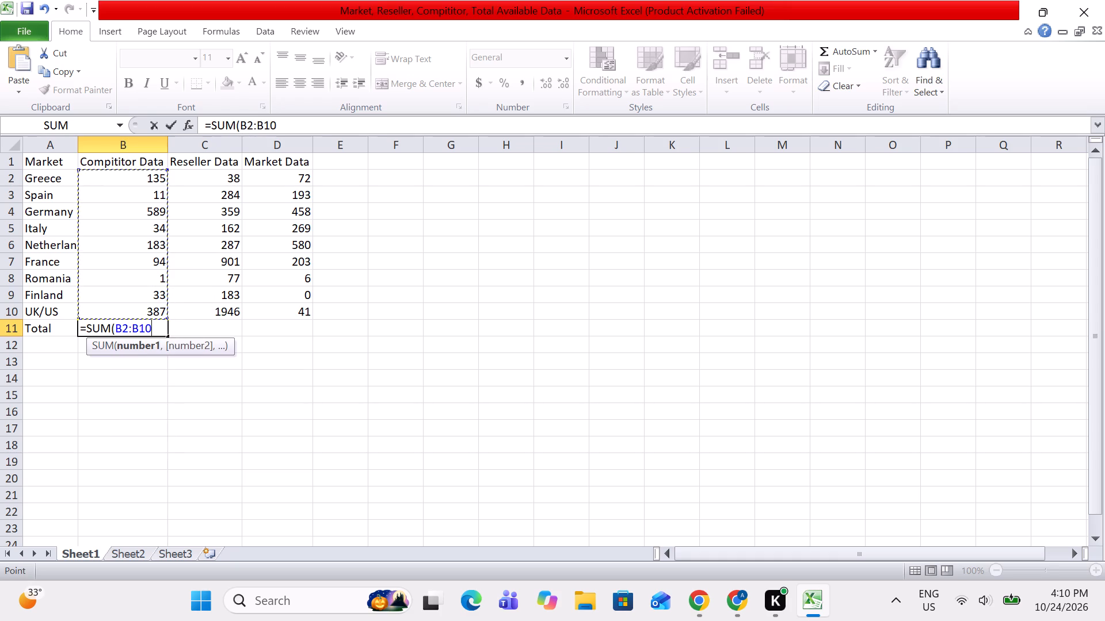
key("Return")
key("Up")
key("Right")
key("Up")
key("Down")
key("Left")
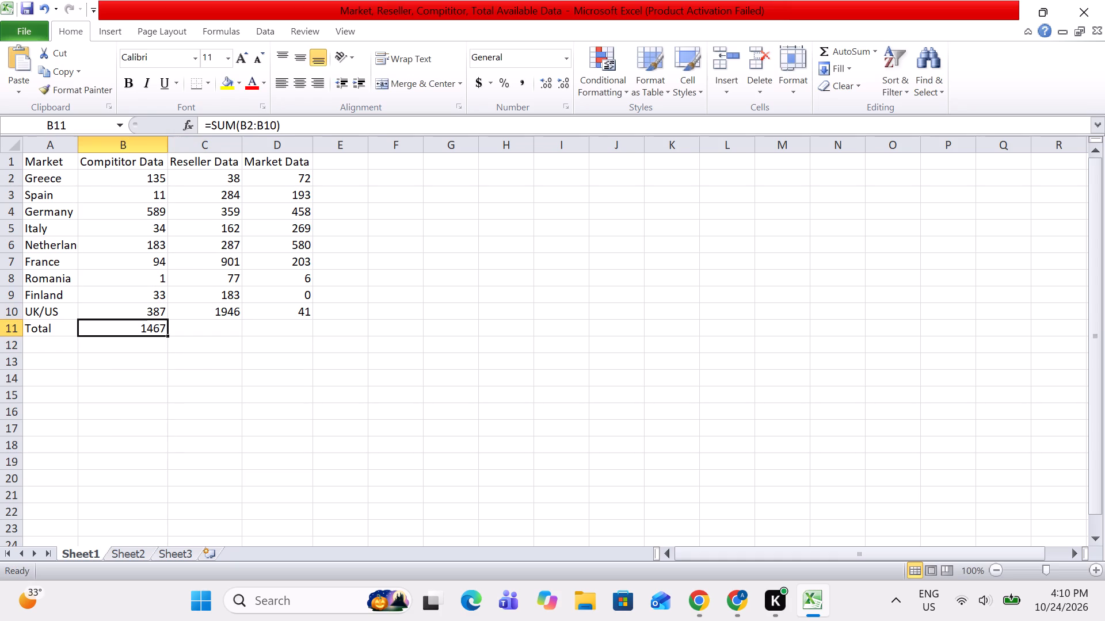
left_click_drag(167, 337, 196, 339)
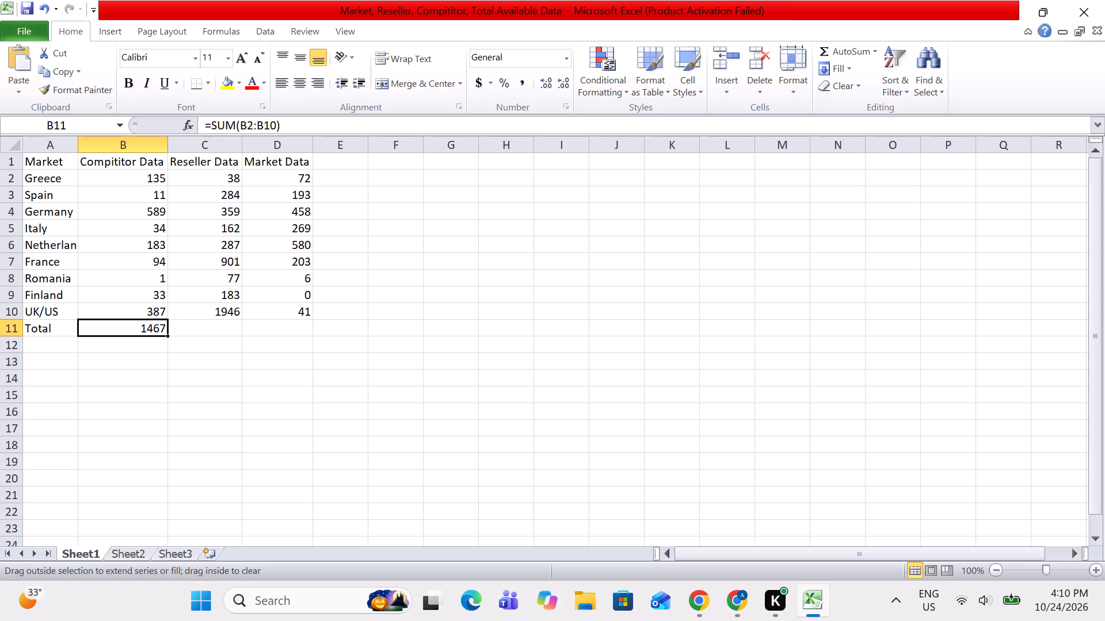
left_click_drag(196, 339, 289, 335)
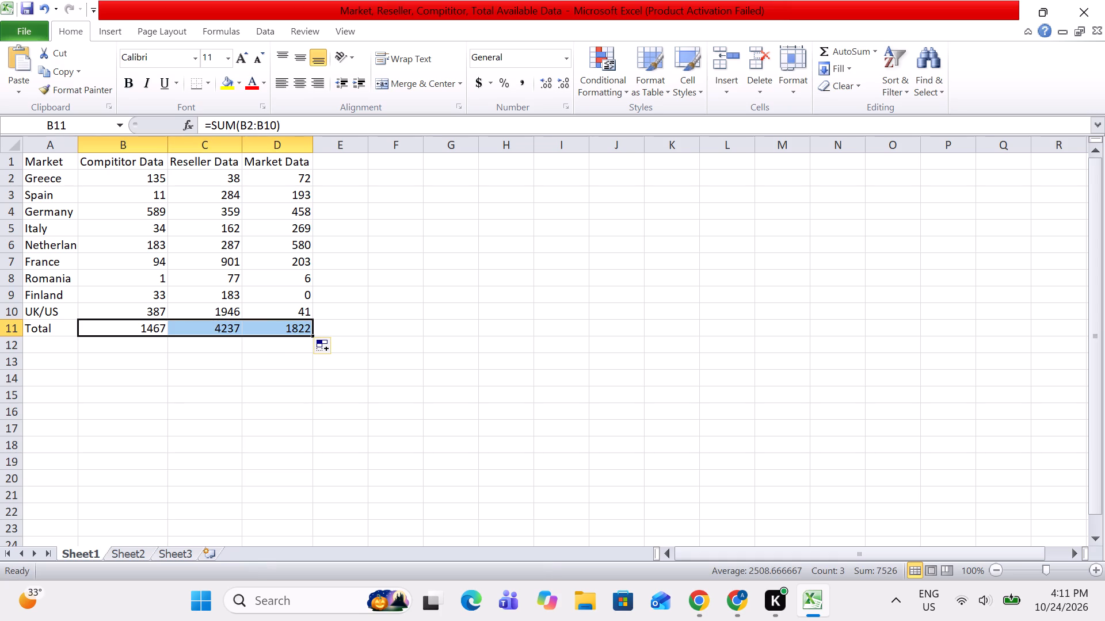
Add the column header "Total Each Market" in E1.
left_click(337, 162)
type("Total")
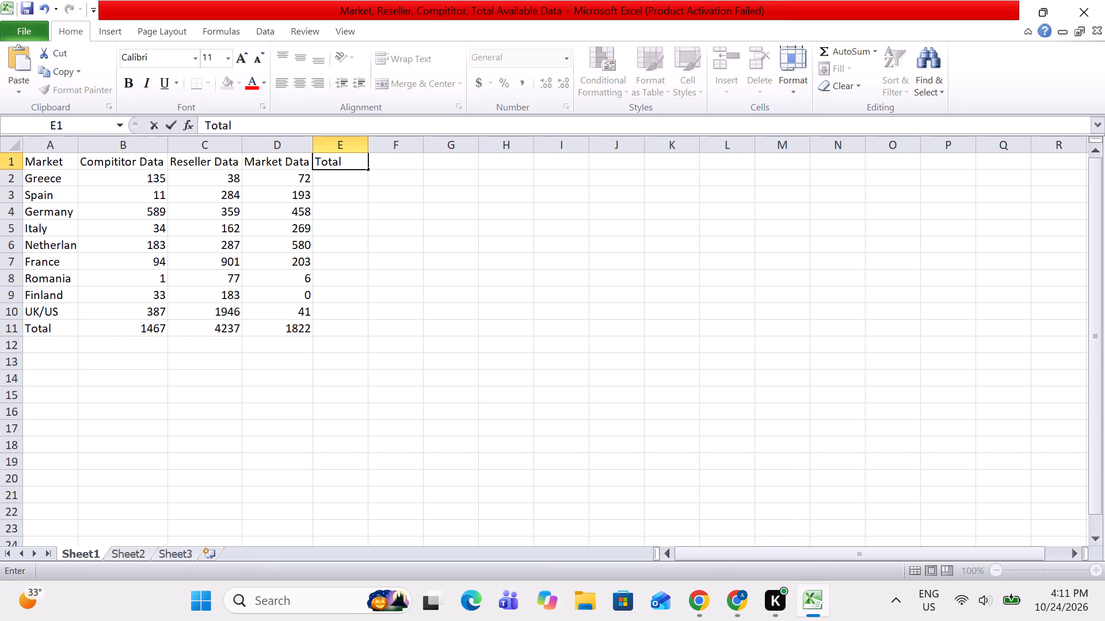
key("space")
type("Each Market")
key("Tab")
key("Left")
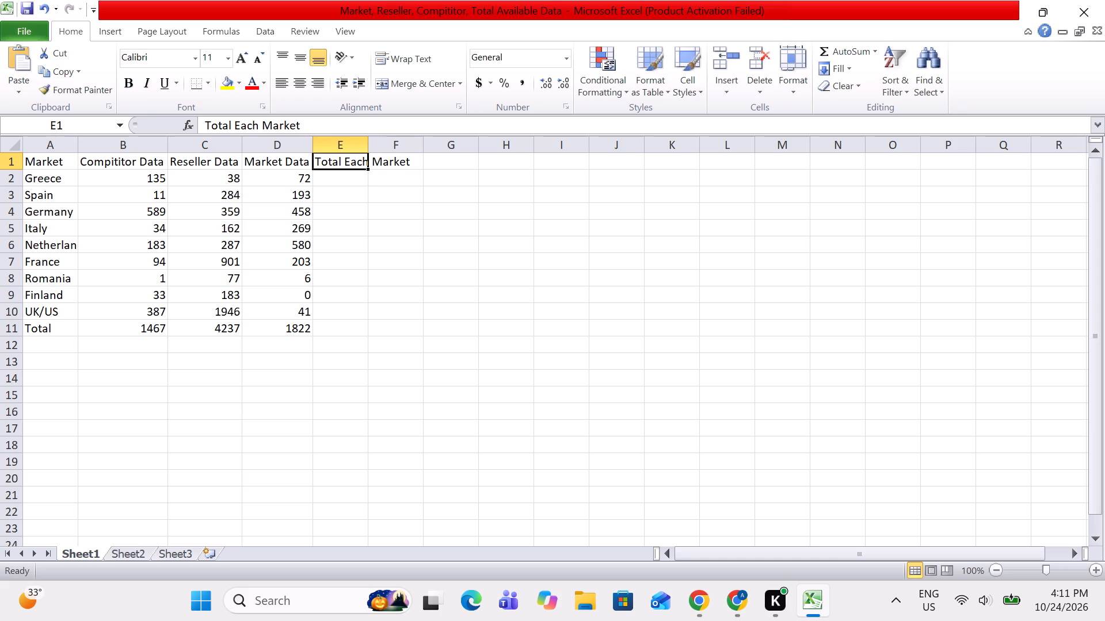
Total Greece's row in E2 with =SUM(B2:D2) and fill the formula down to E11.
left_click(345, 181)
type("=sum")
double_click(369, 194)
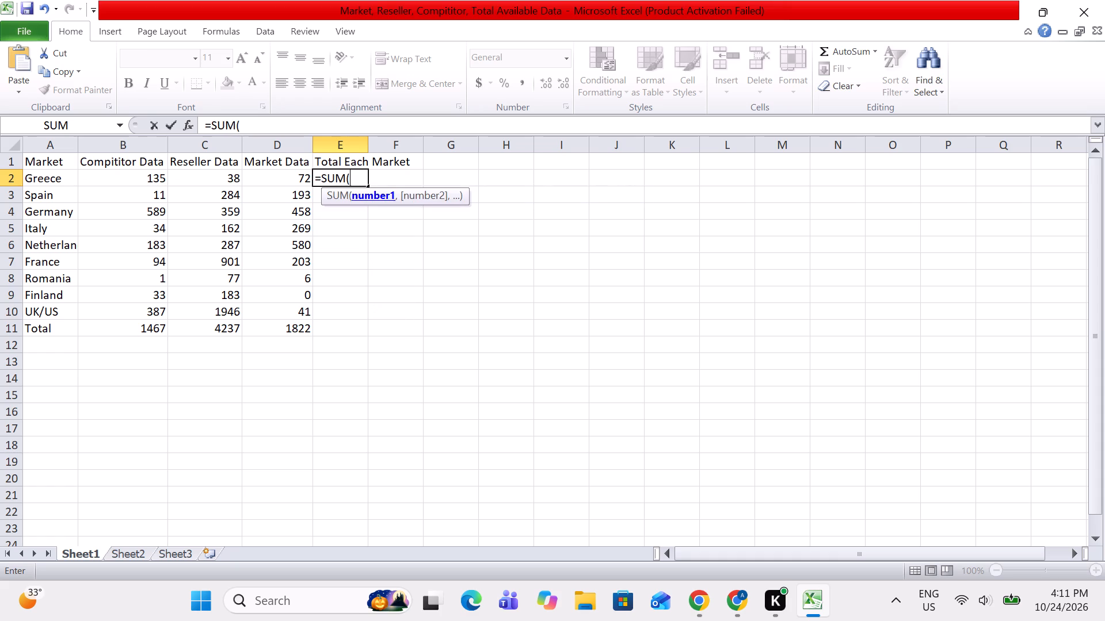
left_click_drag(129, 177, 278, 179)
key("Return")
key("Up")
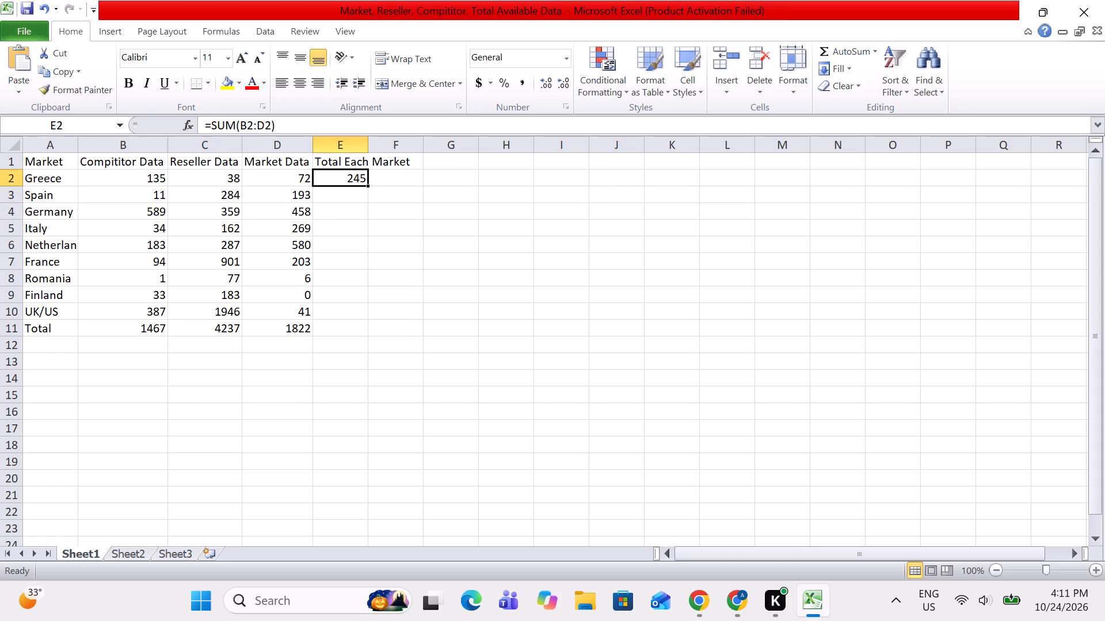
left_click_drag(368, 184, 348, 332)
left_click(350, 329)
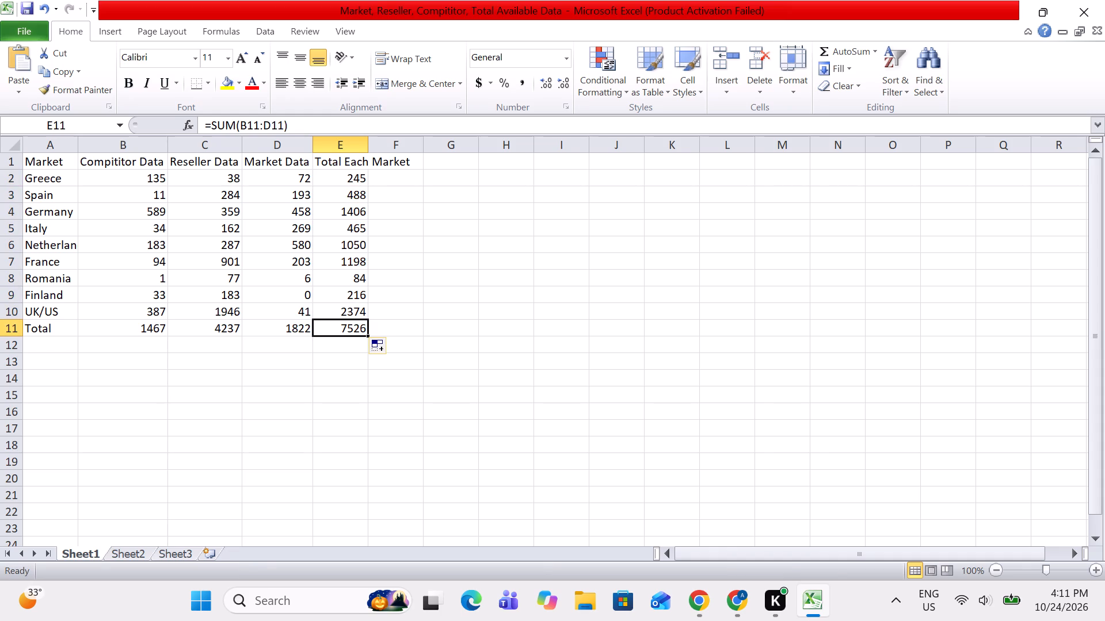
Make the Total row A11:E11 bold.
left_click(26, 333)
key("shift+Right")
key("shift+Right")
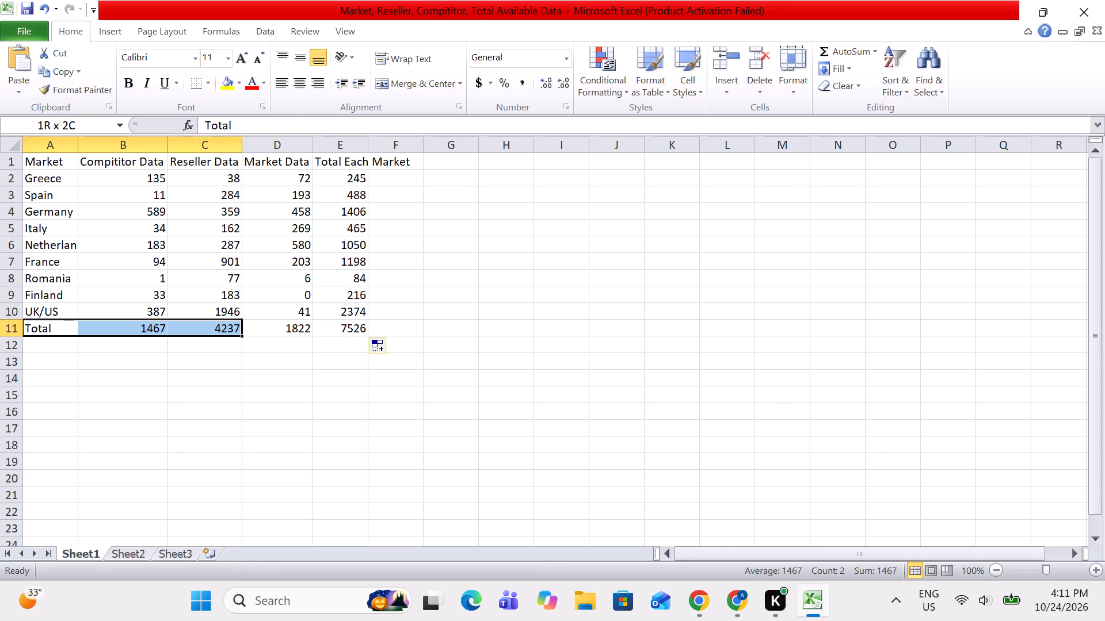
key("shift+Right")
key("shift+Right")
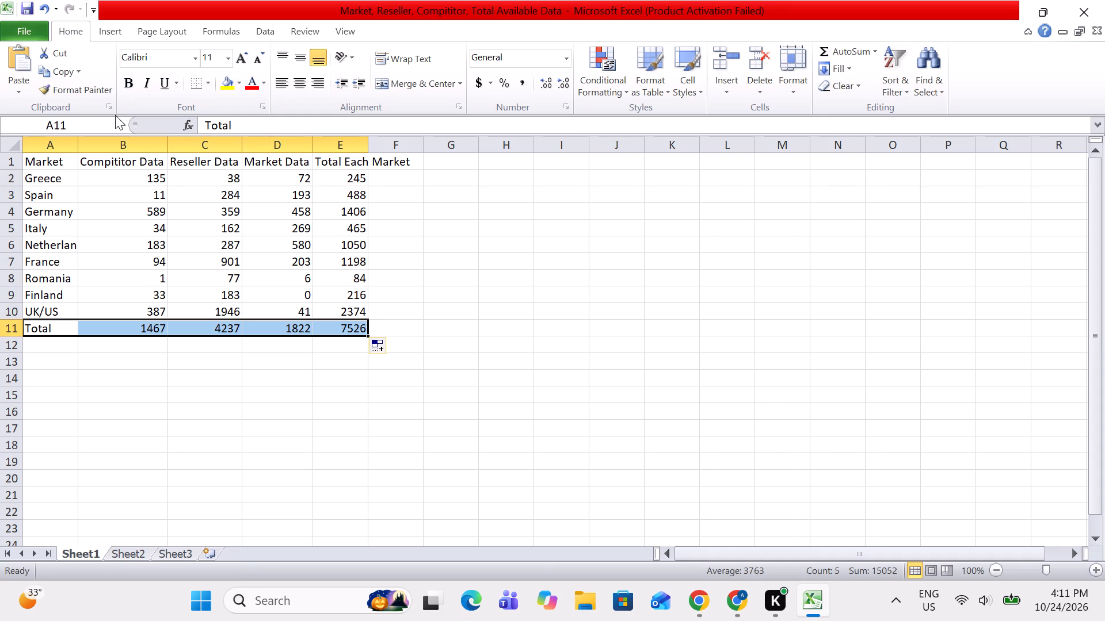
left_click(124, 85)
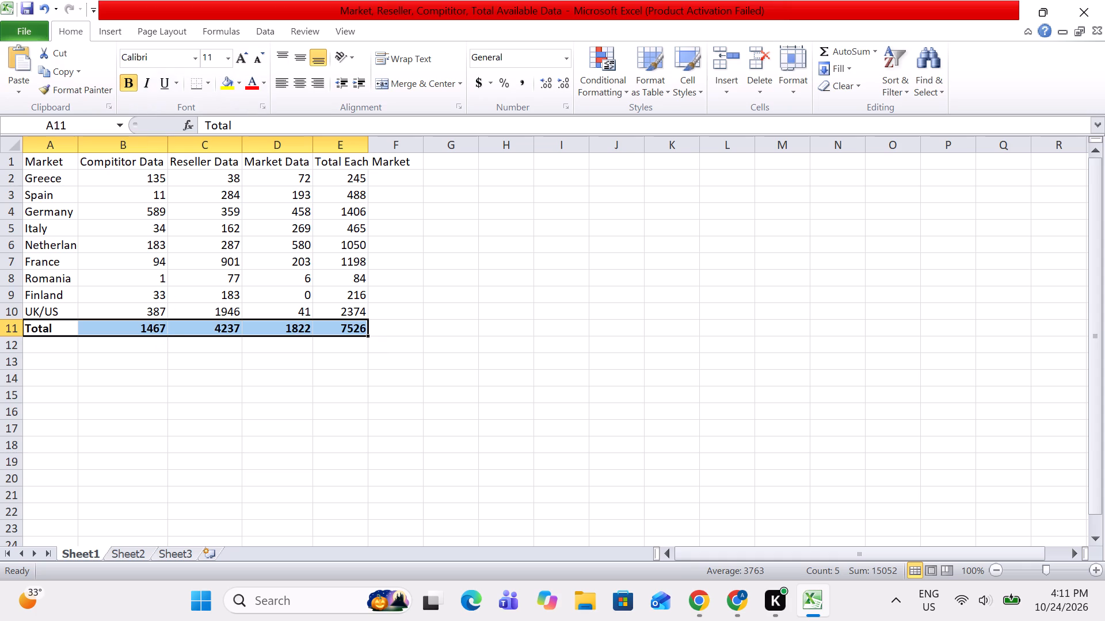
Make Total row 11 about twice as tall and centre A11:E11 both horizontally and vertically.
left_click_drag(14, 336, 16, 356)
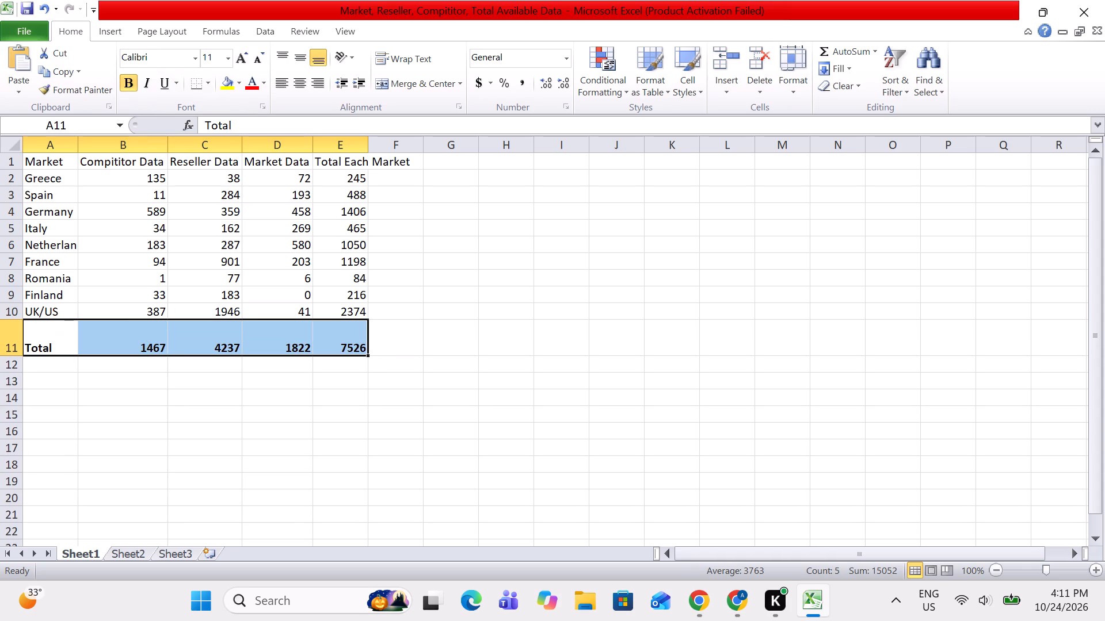
left_click(295, 92)
left_click(299, 85)
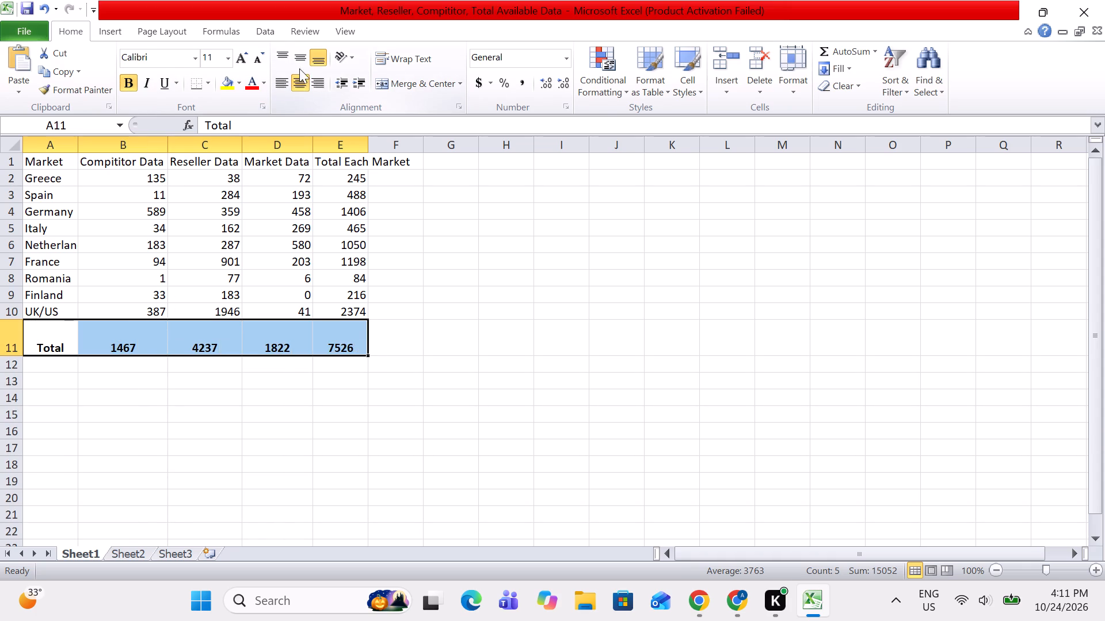
left_click(301, 57)
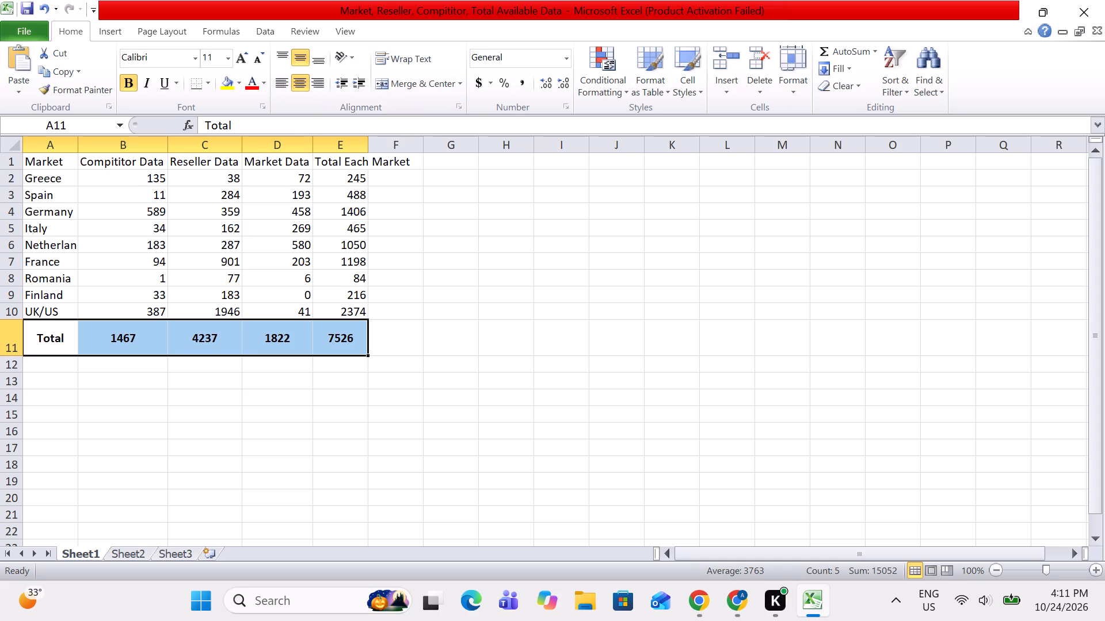
left_click(59, 348)
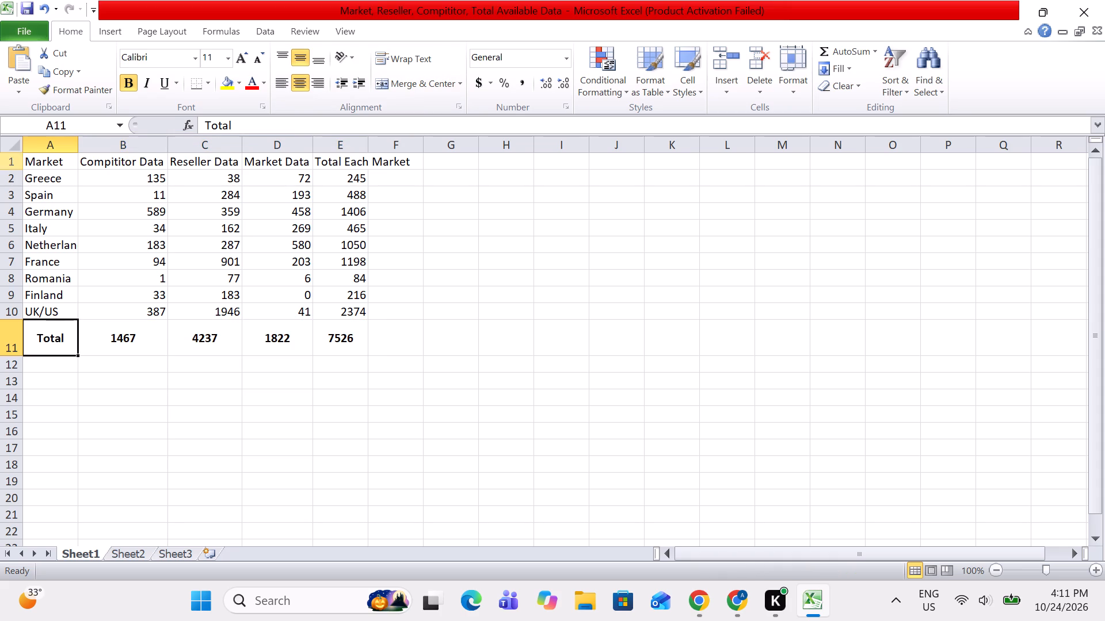
Format the header cells A1:E1 as a taller, bold row with text centred horizontally and vertically.
left_click_drag(14, 168, 24, 194)
left_click(48, 178)
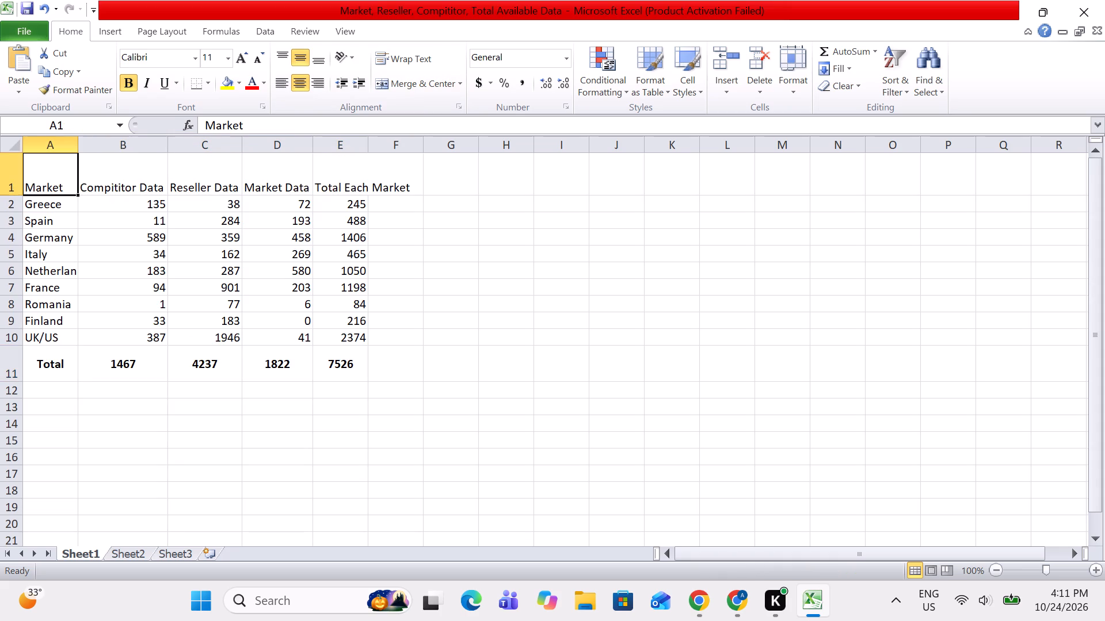
key("shift+Right")
key("shift+Right")
key("shift+Right")
key("shift+Right")
key("shift+Right")
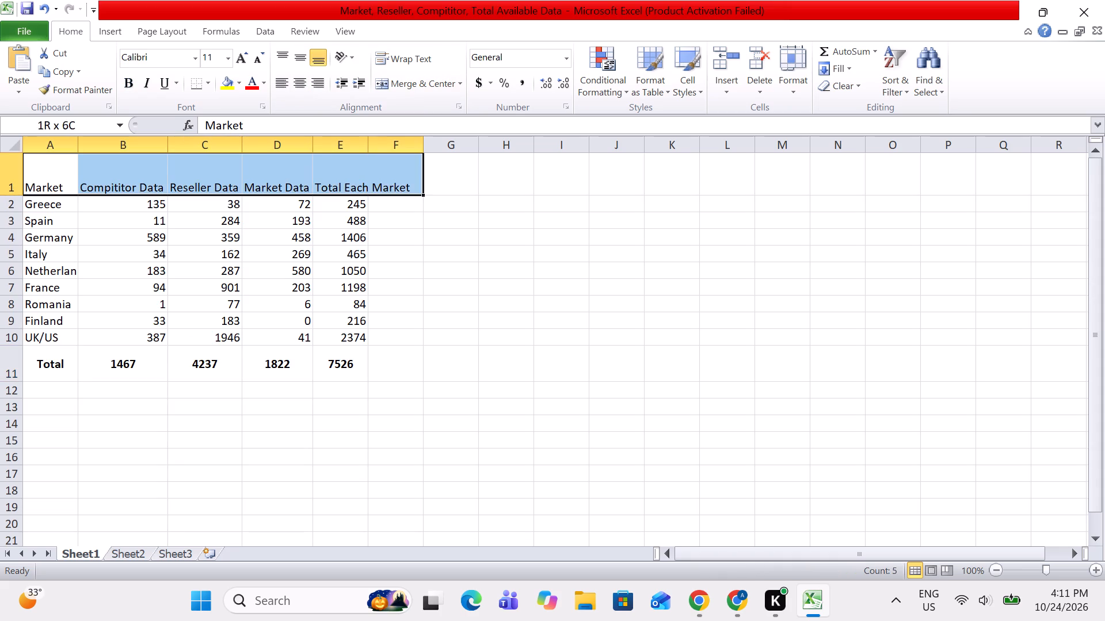
key("shift+Left")
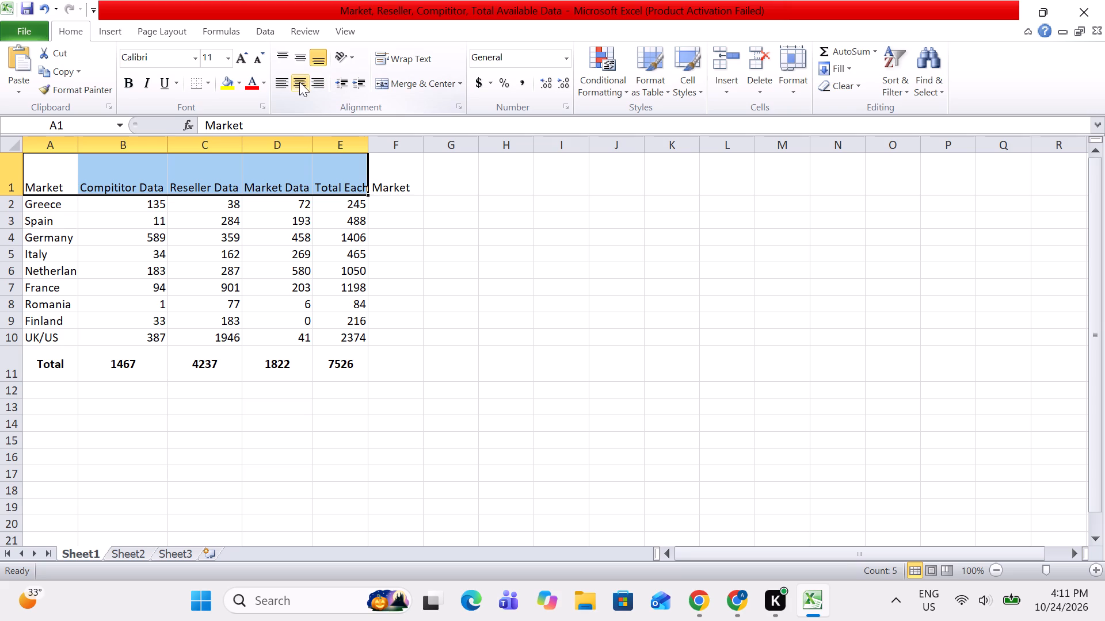
left_click(299, 82)
left_click(300, 52)
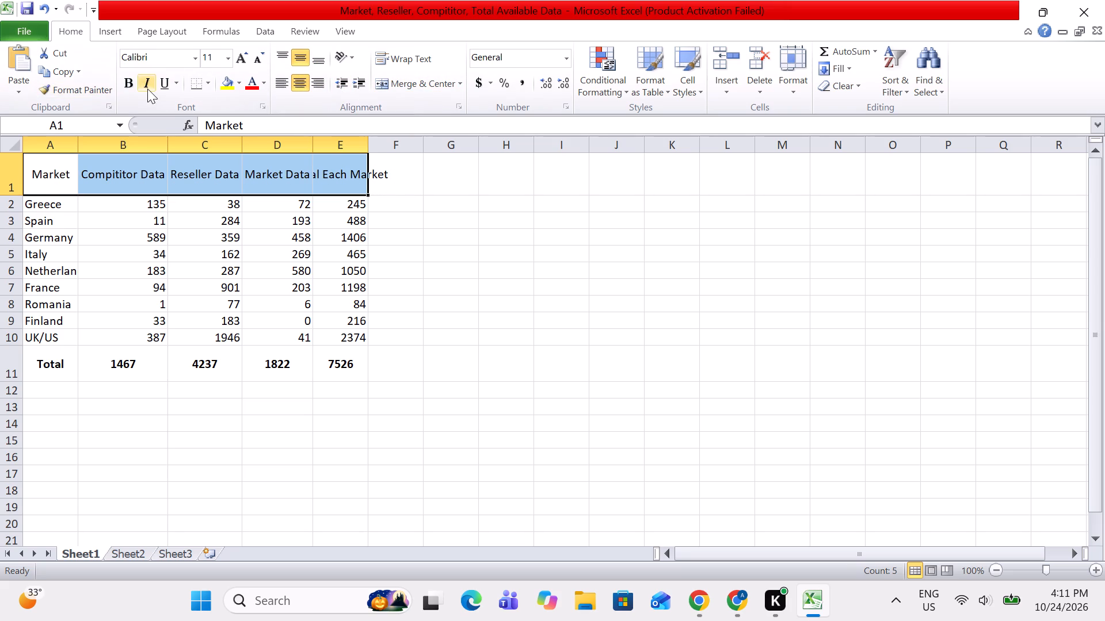
left_click(128, 84)
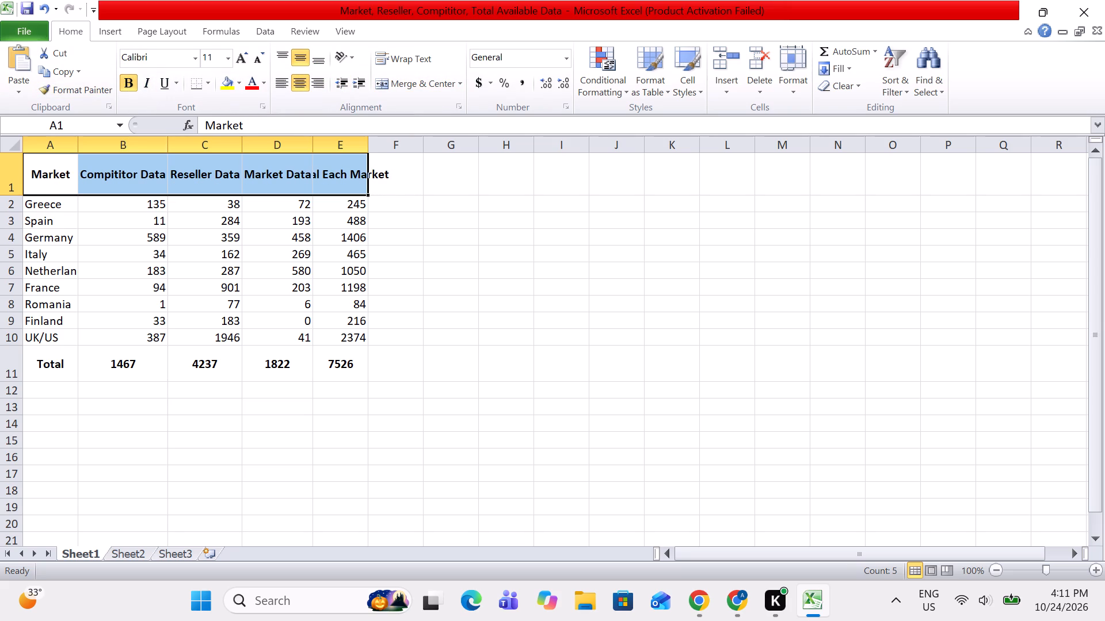
left_click(156, 337)
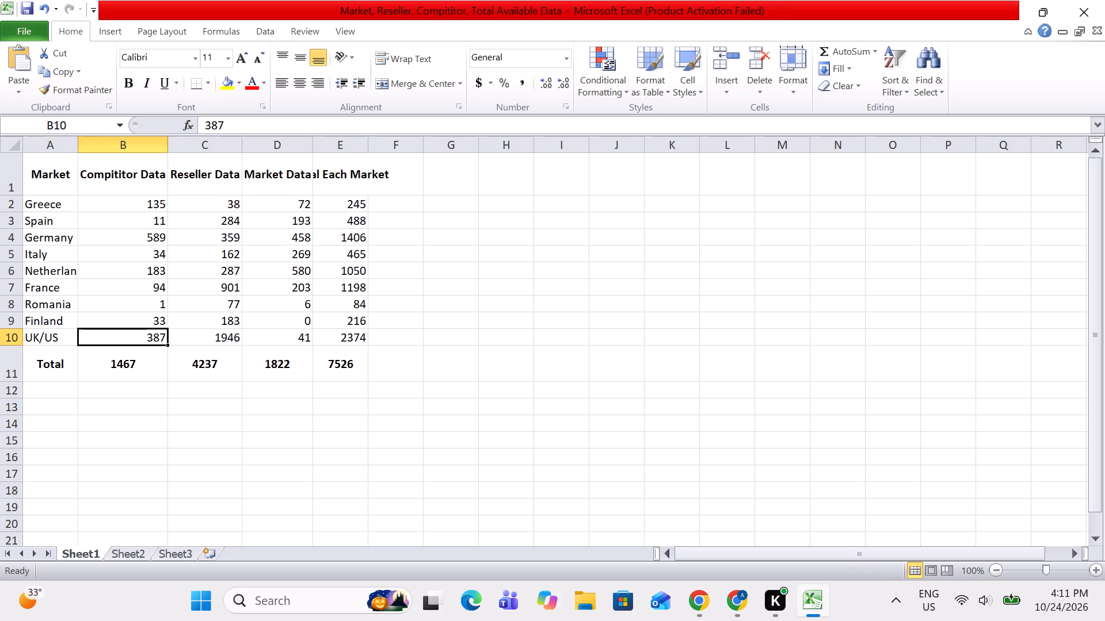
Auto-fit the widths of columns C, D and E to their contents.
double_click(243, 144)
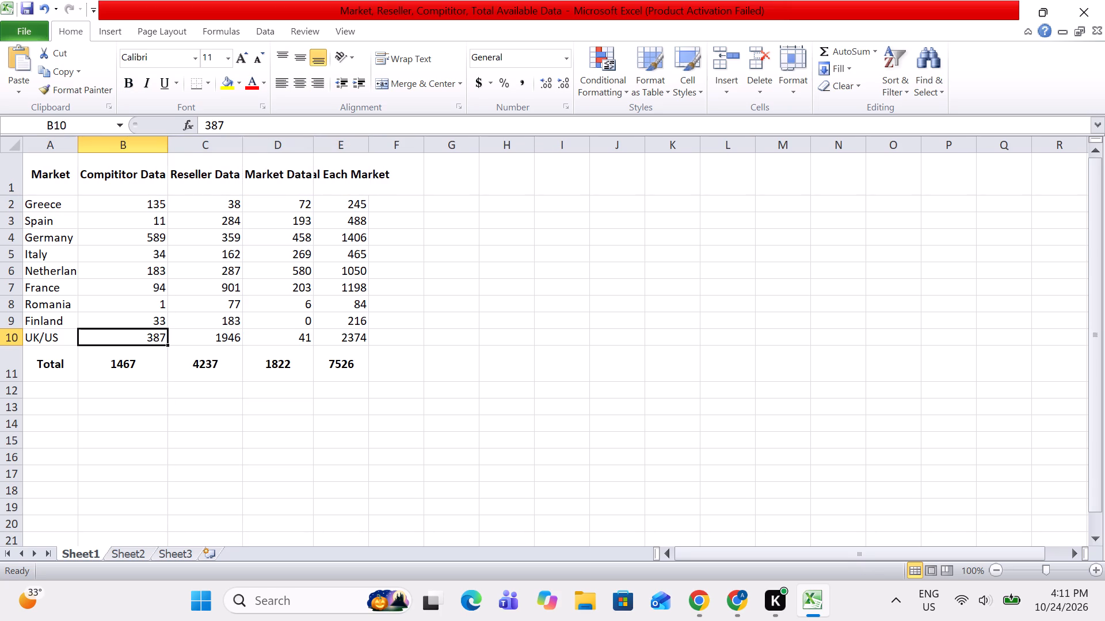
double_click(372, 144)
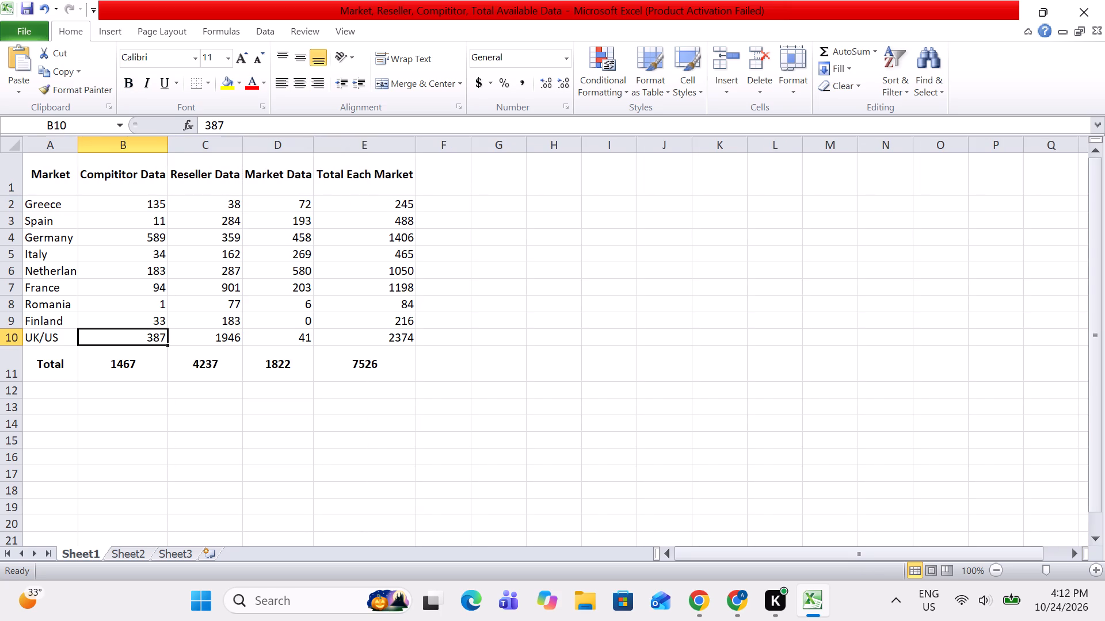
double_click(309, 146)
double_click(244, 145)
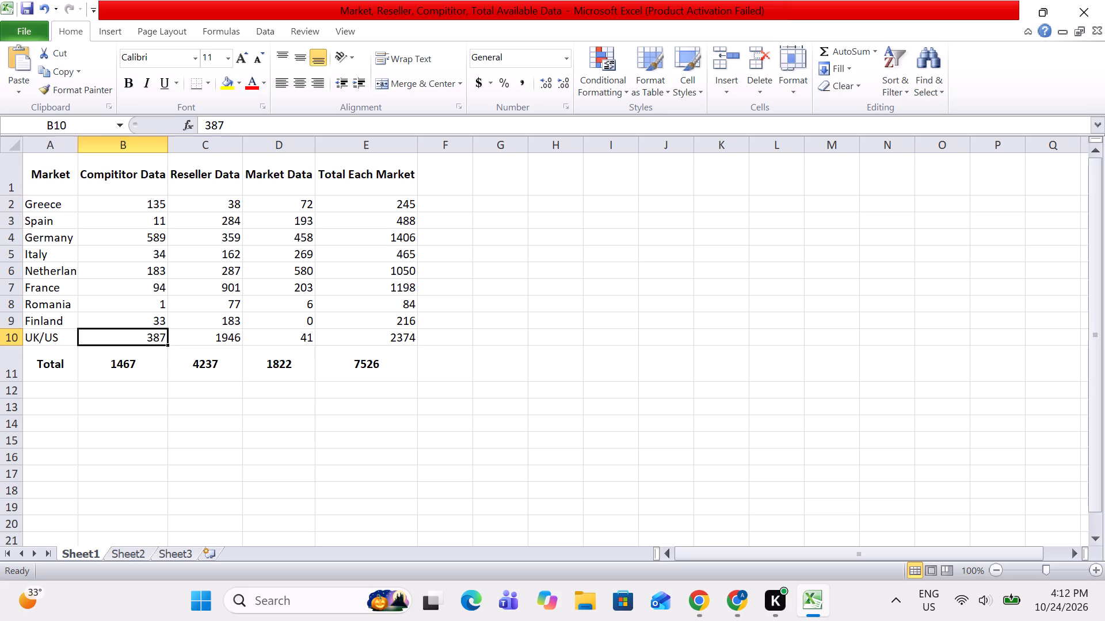
Left-align the Total label in A11.
left_click(36, 366)
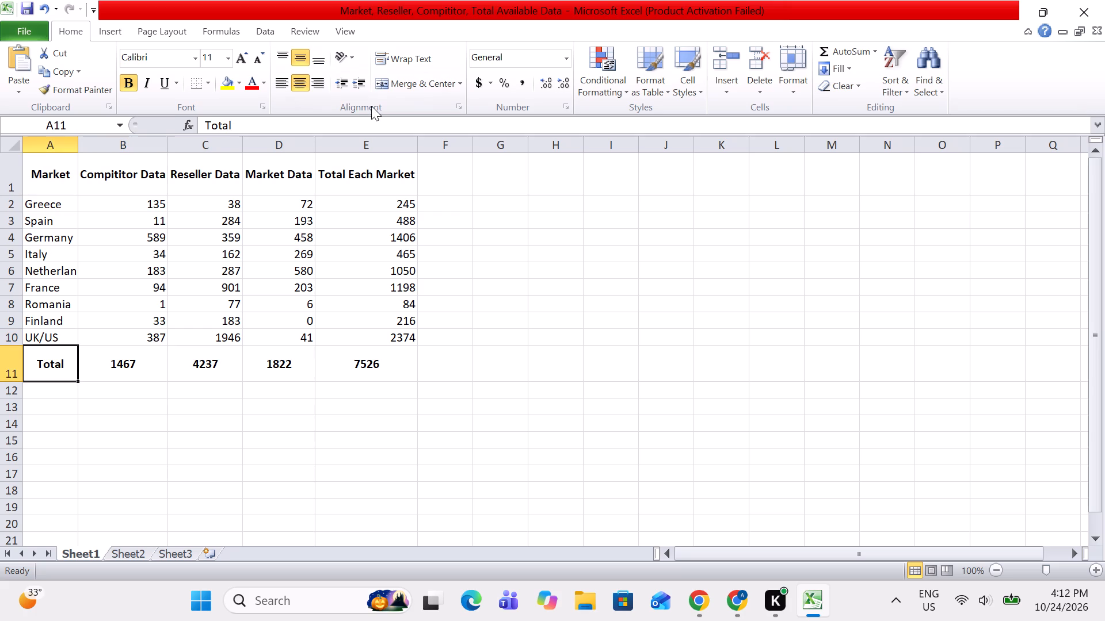
left_click(282, 87)
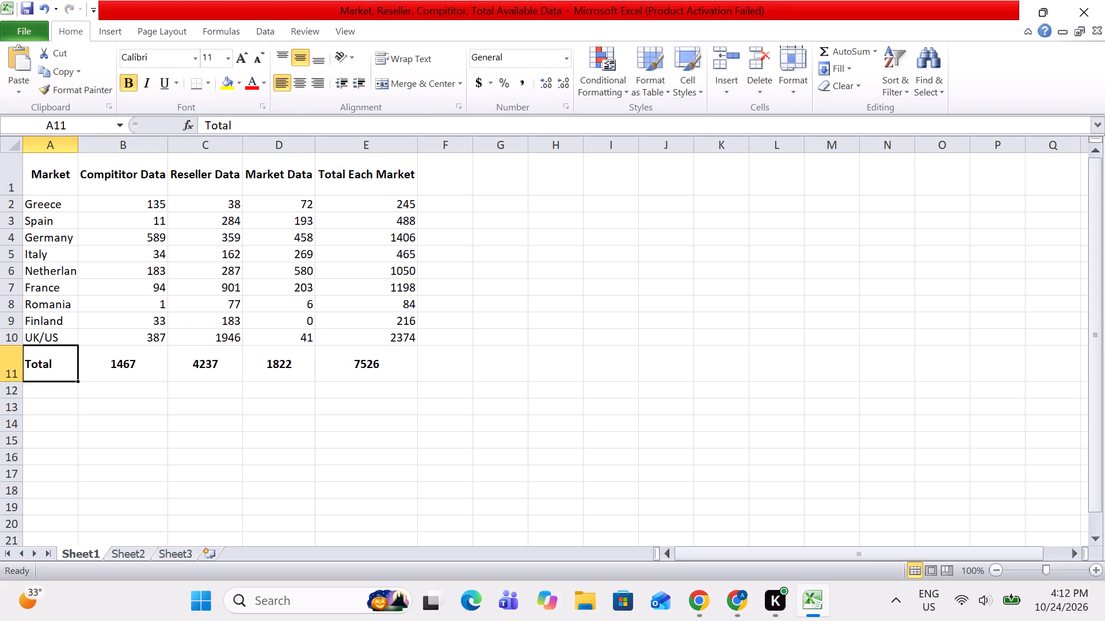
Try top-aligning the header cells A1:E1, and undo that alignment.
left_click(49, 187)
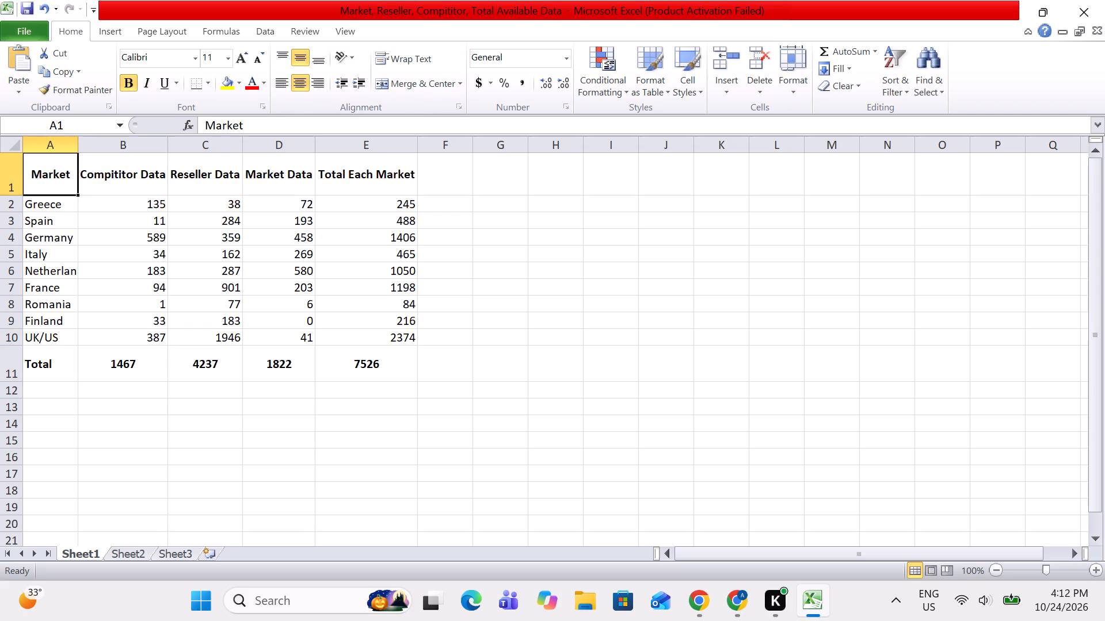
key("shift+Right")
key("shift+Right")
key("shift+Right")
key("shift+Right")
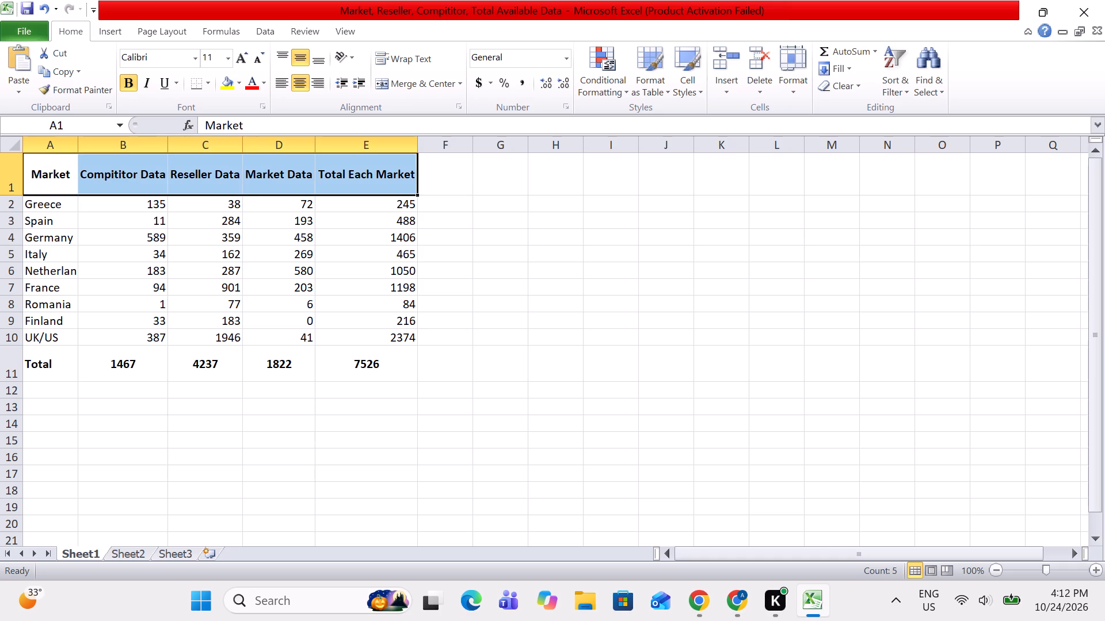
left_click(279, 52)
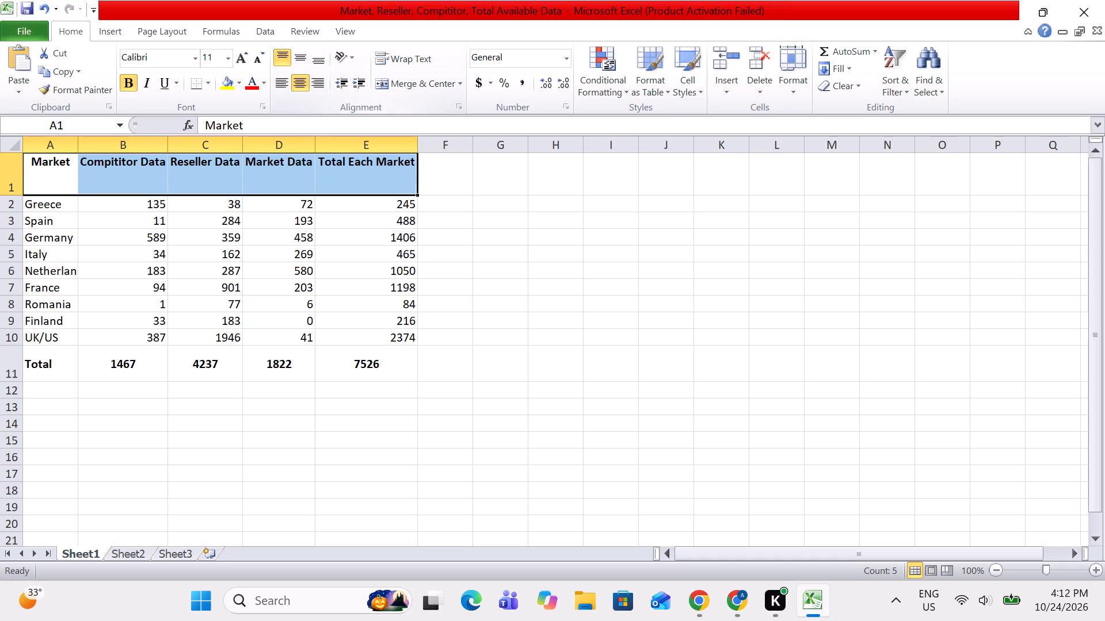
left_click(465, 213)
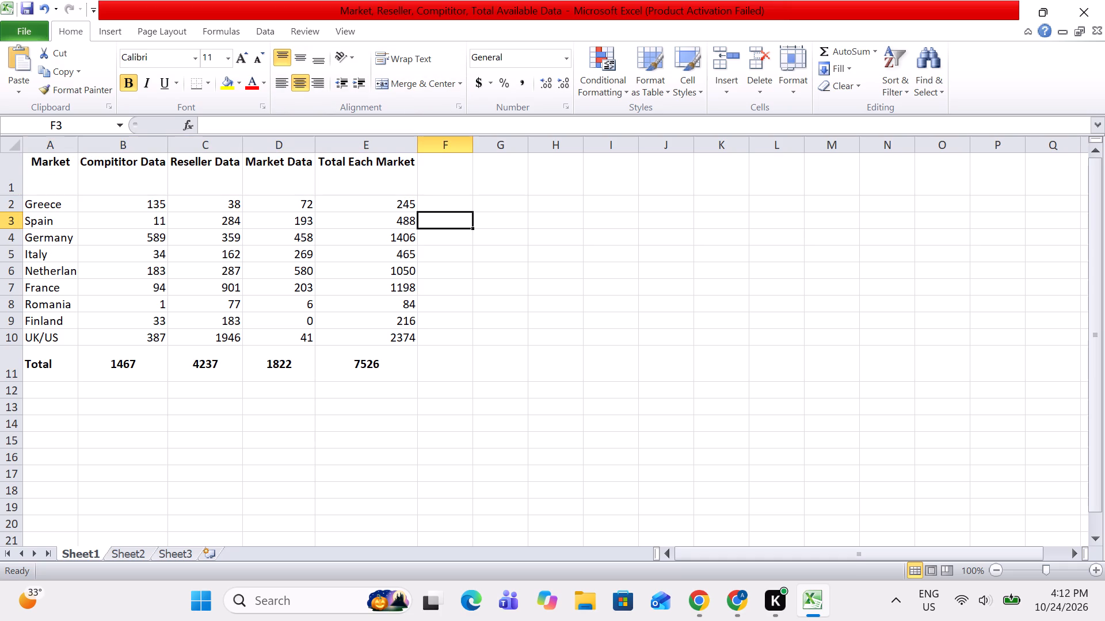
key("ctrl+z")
Widen column E to about 19.36 and widen columns D, C and B so their headers have room on both sides.
left_click(373, 236)
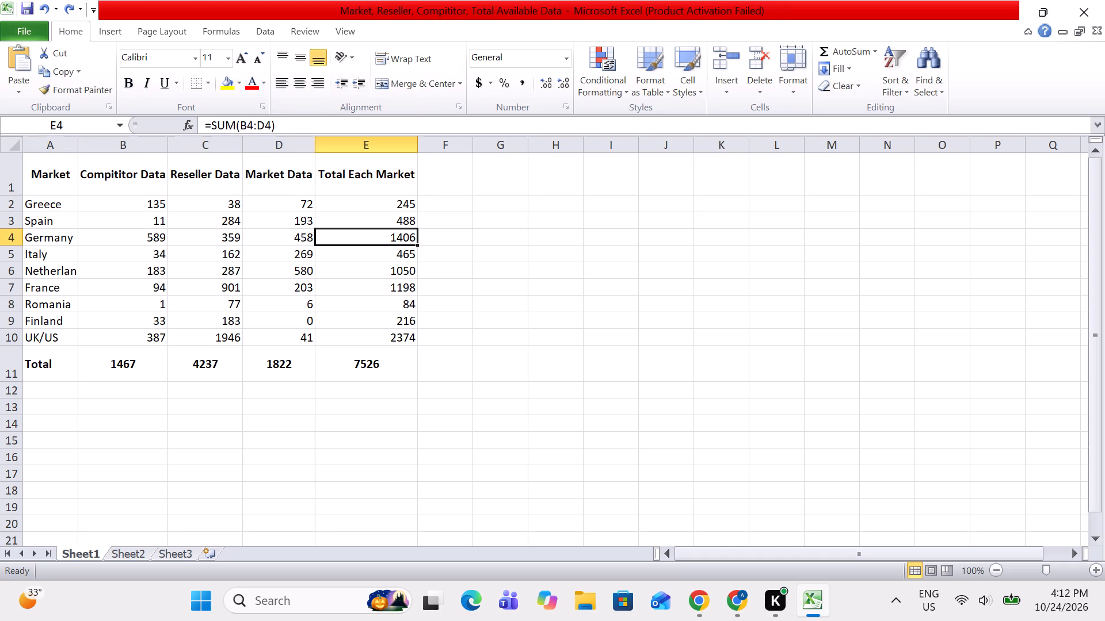
left_click_drag(417, 147, 441, 160)
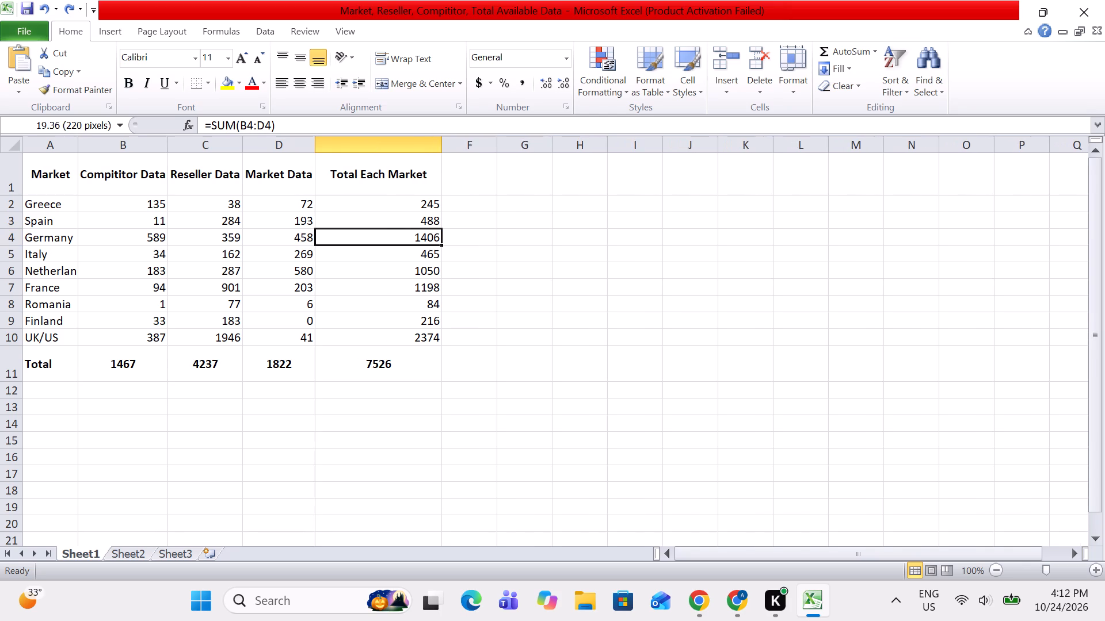
left_click_drag(316, 145, 341, 151)
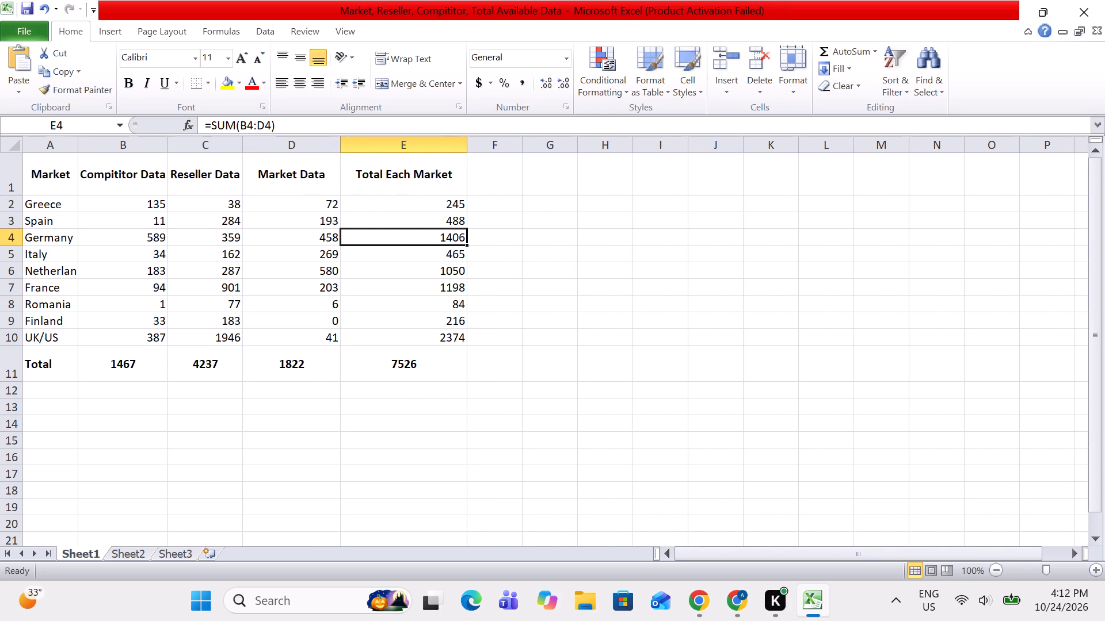
left_click_drag(243, 141, 271, 152)
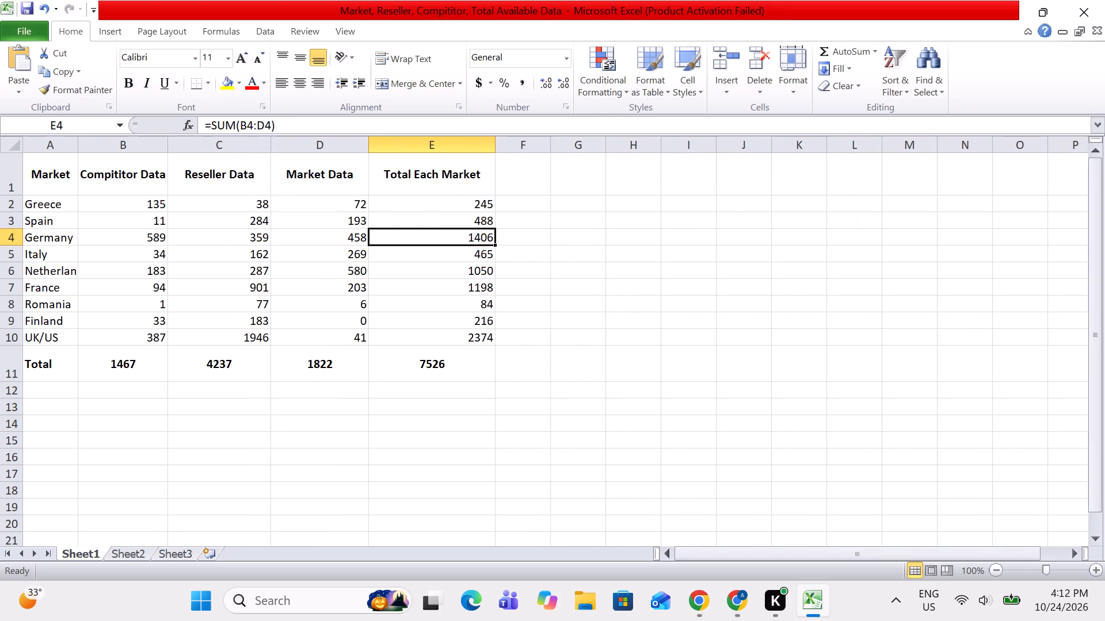
left_click_drag(169, 146, 184, 150)
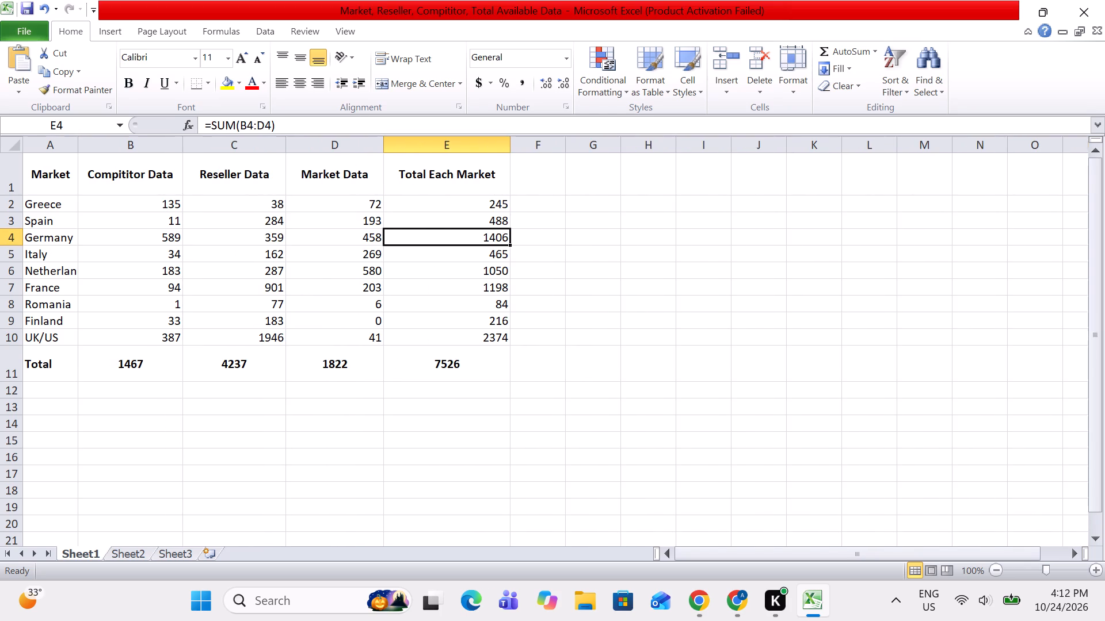
Fill the Total Each Market values E2:E11 with the lightest olive-green theme colour.
left_click(465, 374)
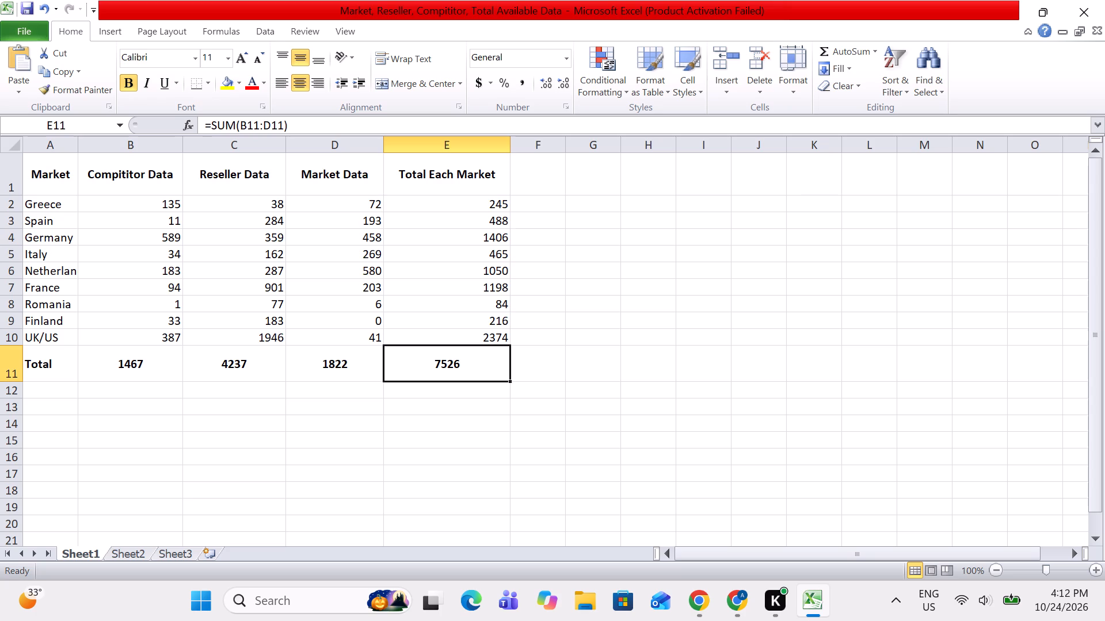
key("Up")
key("Up")
key("Up")
key("Up")
key("Up")
key("Up")
key("Up")
key("Up")
key("Up")
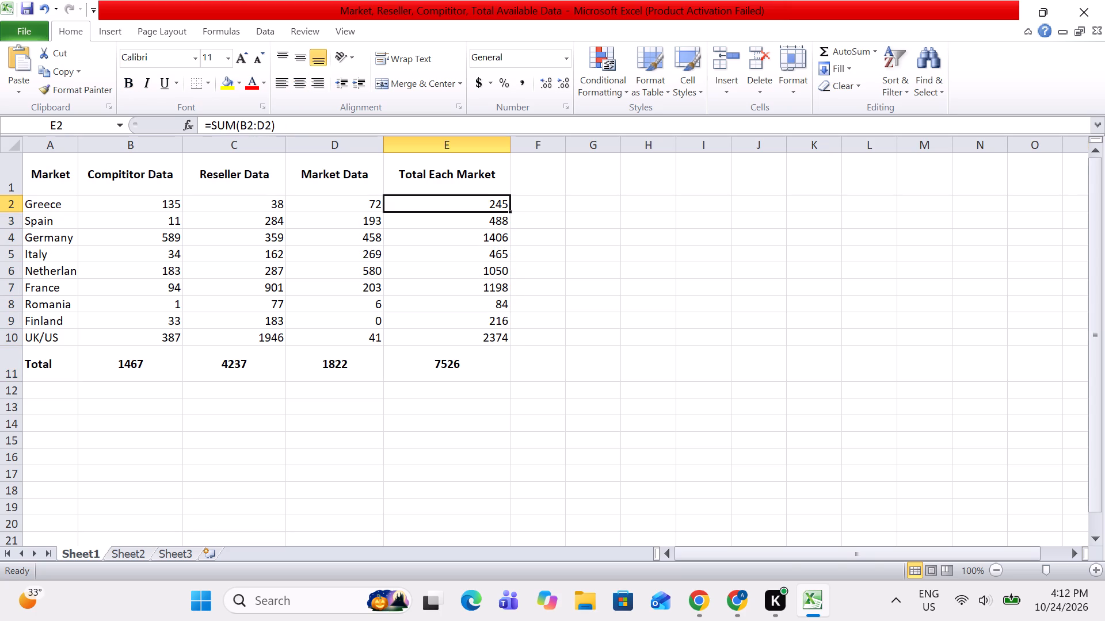
key("ctrl+shift+Down")
key("ctrl+shift+Down")
key("Up")
key("Up")
key("Down")
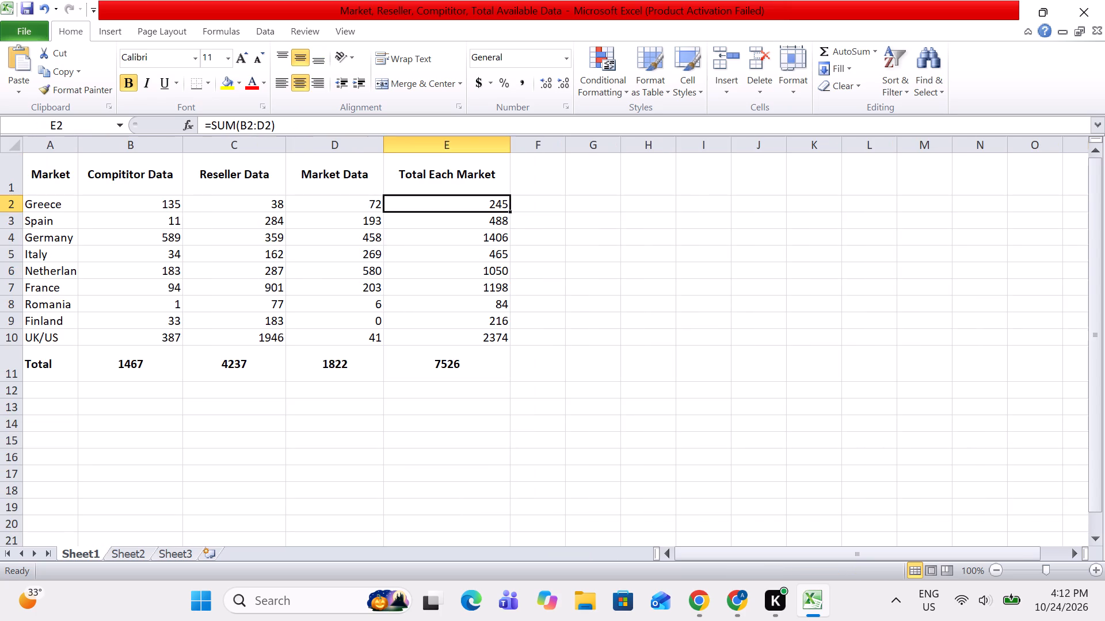
key("shift+Down")
key("shift+Down")
key("shift+Down")
key("shift+Down")
key("shift+Down")
key("shift+Down")
key("shift+Down")
key("shift+Down")
key("shift+Down")
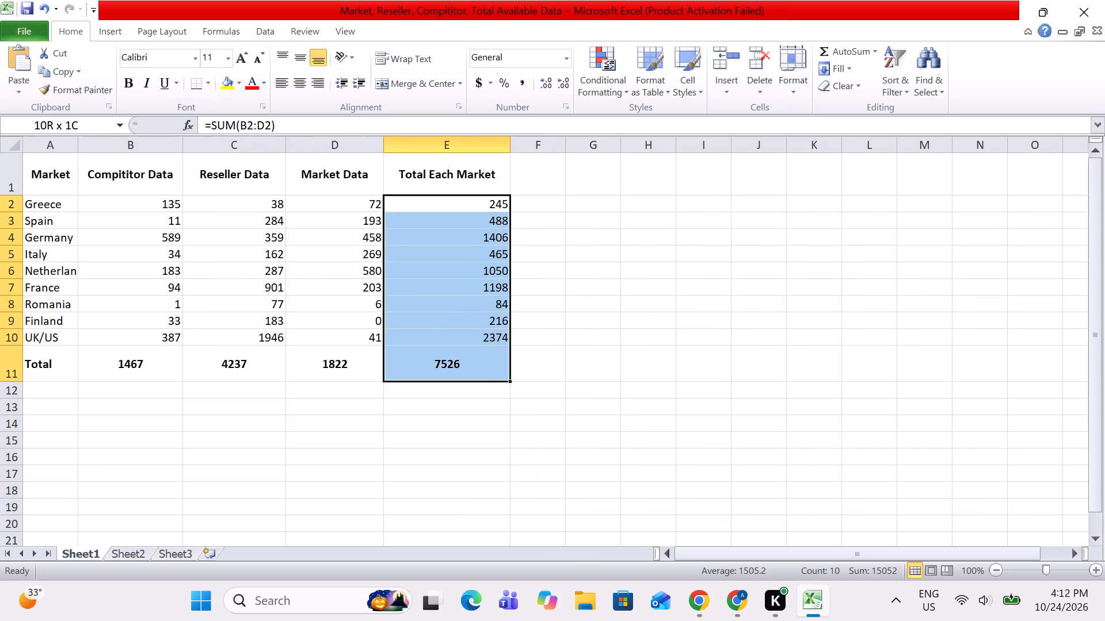
left_click(238, 86)
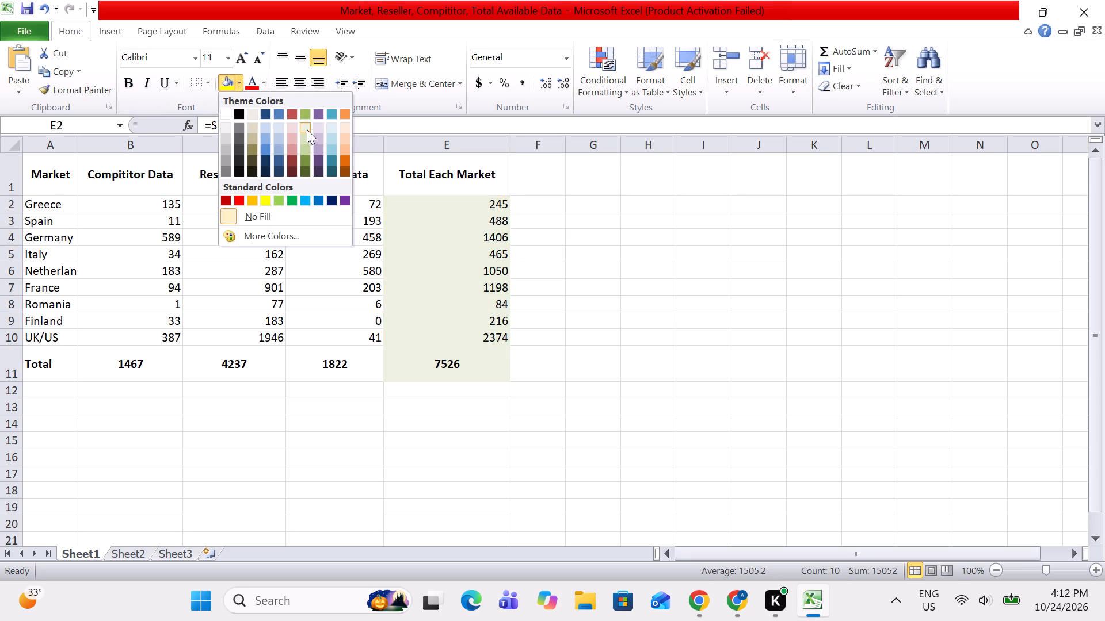
left_click(307, 129)
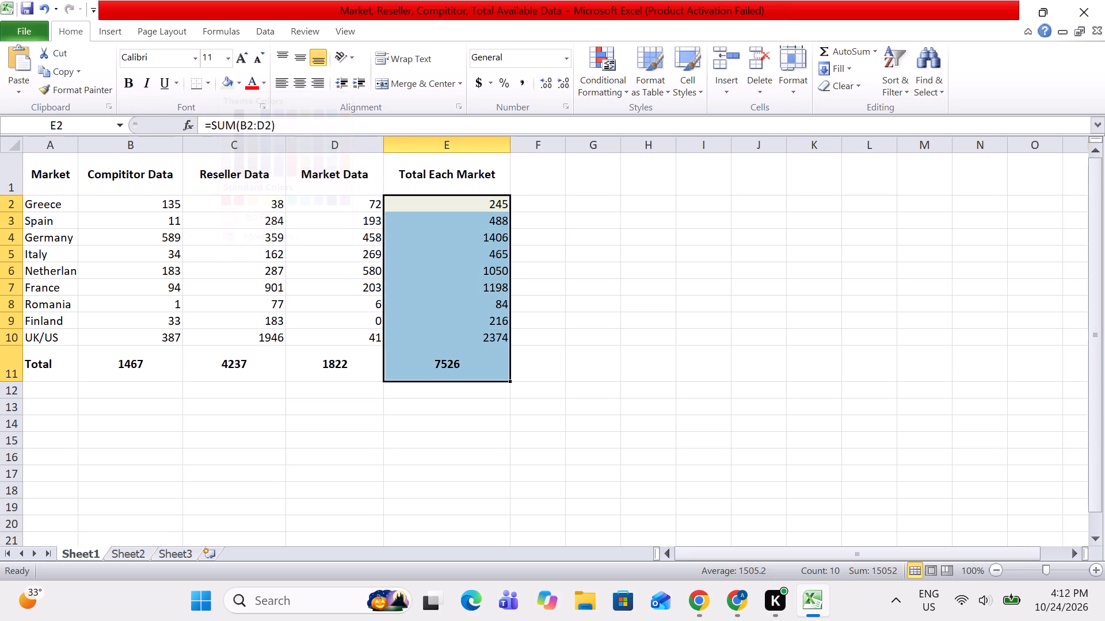
Fill the Total row cells A11:D11 with the second-lightest shade of the Aqua, Accent 5 theme colour.
left_click(54, 359)
key("shift+Right")
key("shift+Right")
key("shift+Right")
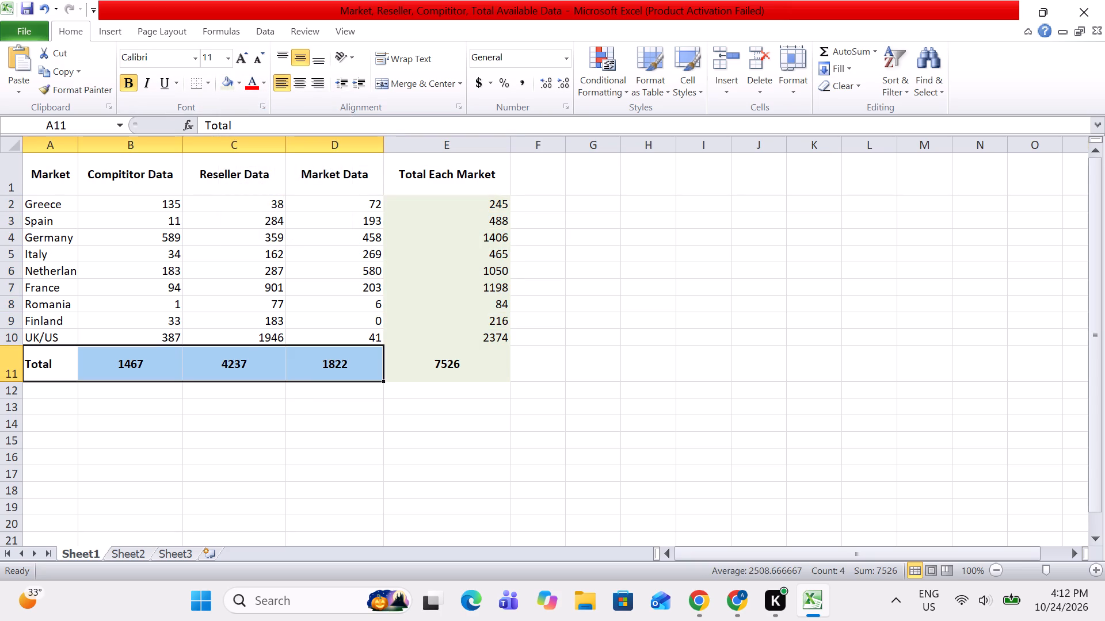
key("shift+Right")
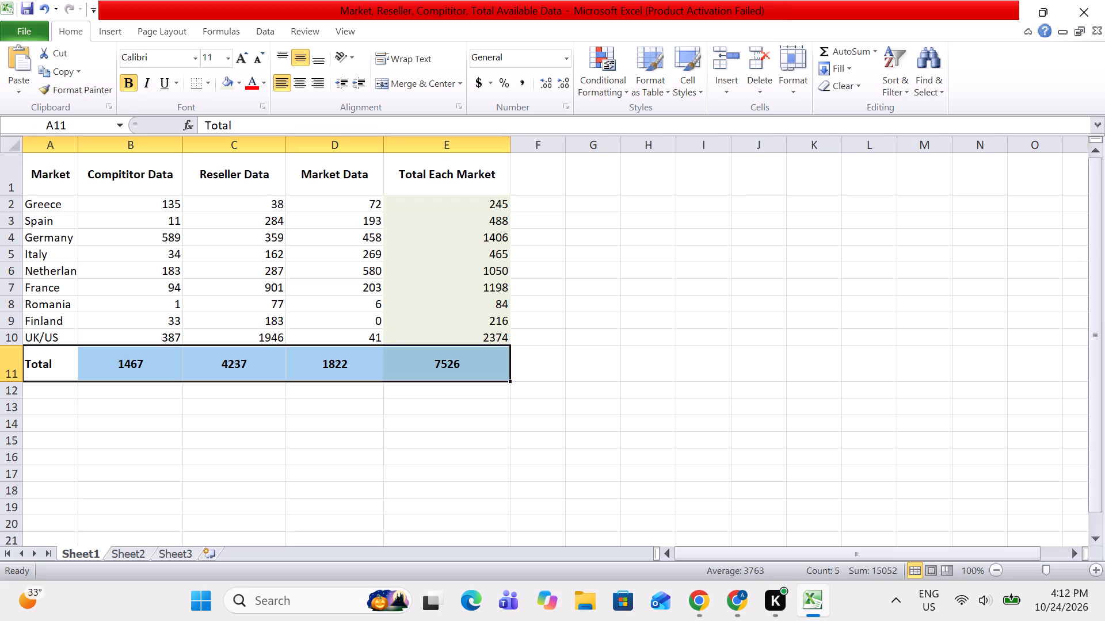
key("shift+Left")
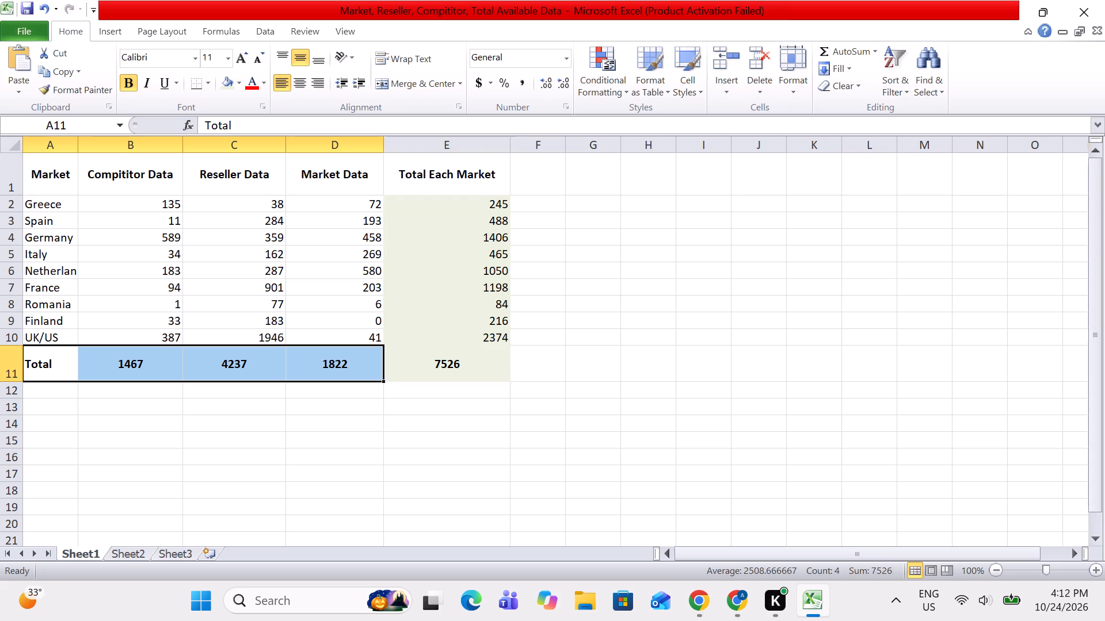
left_click(242, 81)
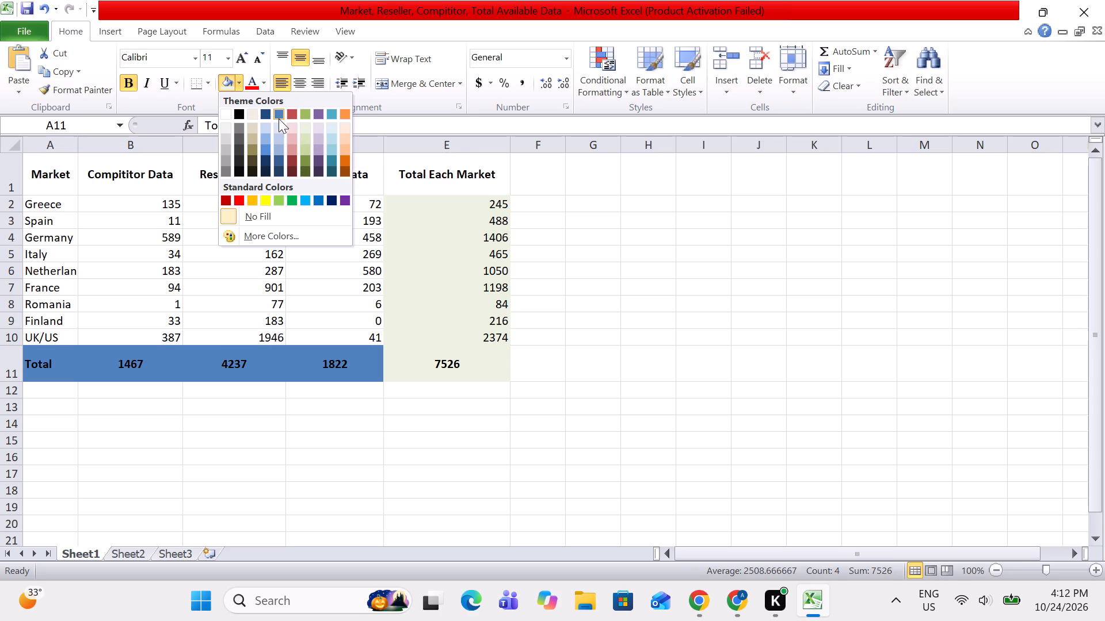
left_click(333, 143)
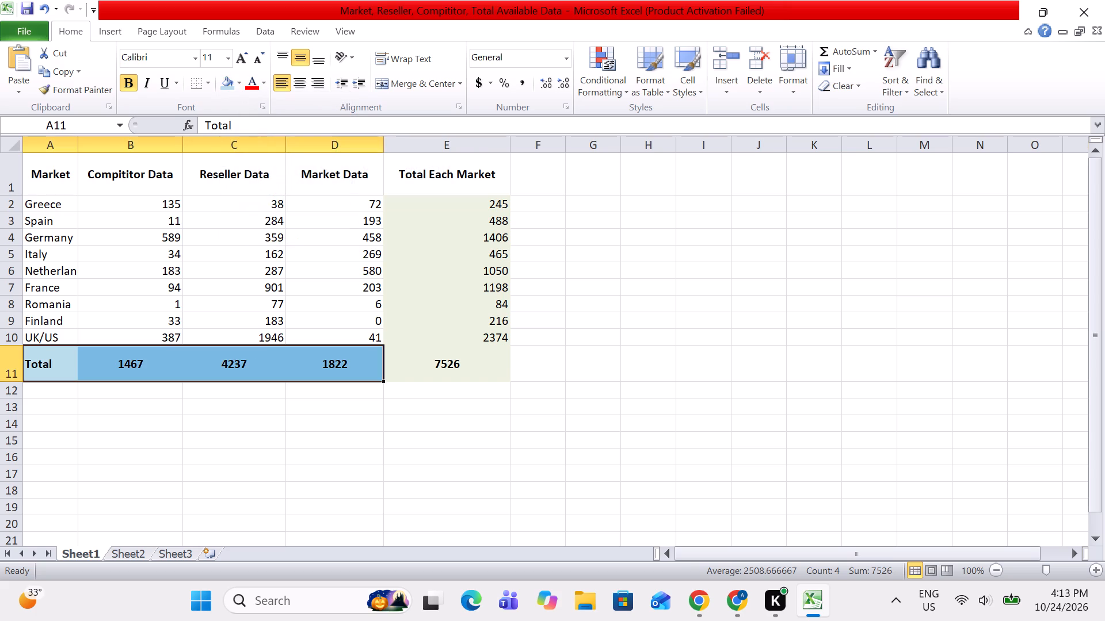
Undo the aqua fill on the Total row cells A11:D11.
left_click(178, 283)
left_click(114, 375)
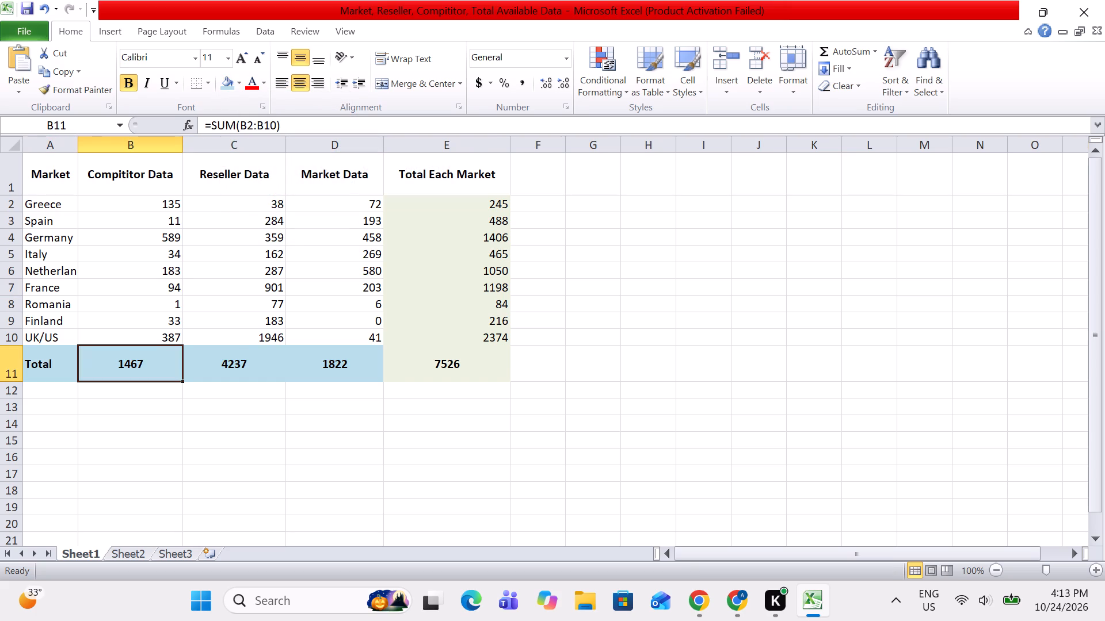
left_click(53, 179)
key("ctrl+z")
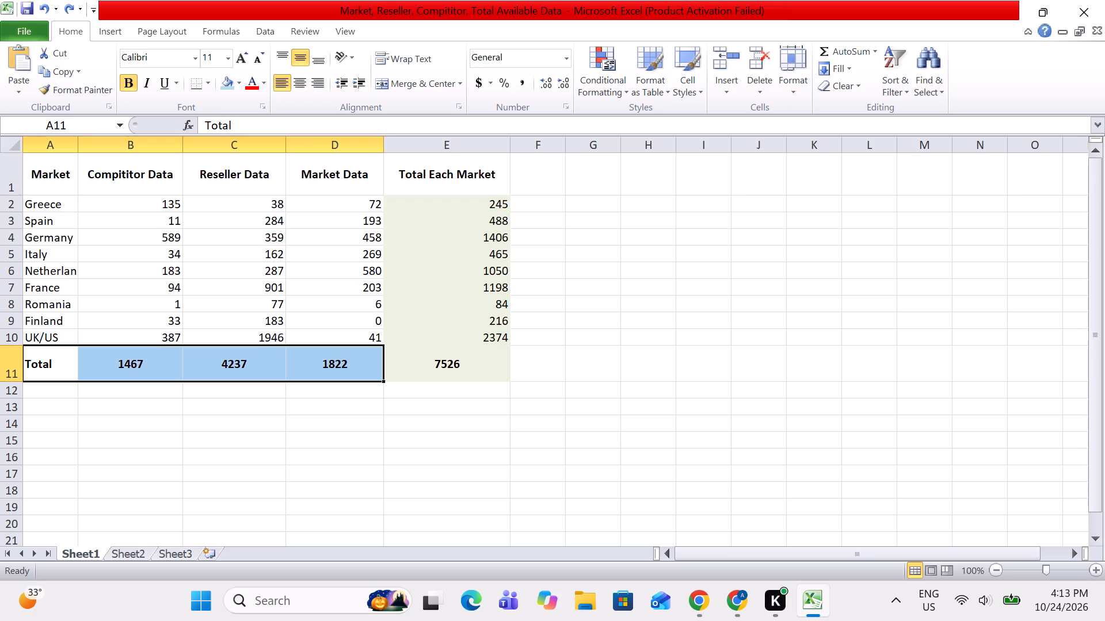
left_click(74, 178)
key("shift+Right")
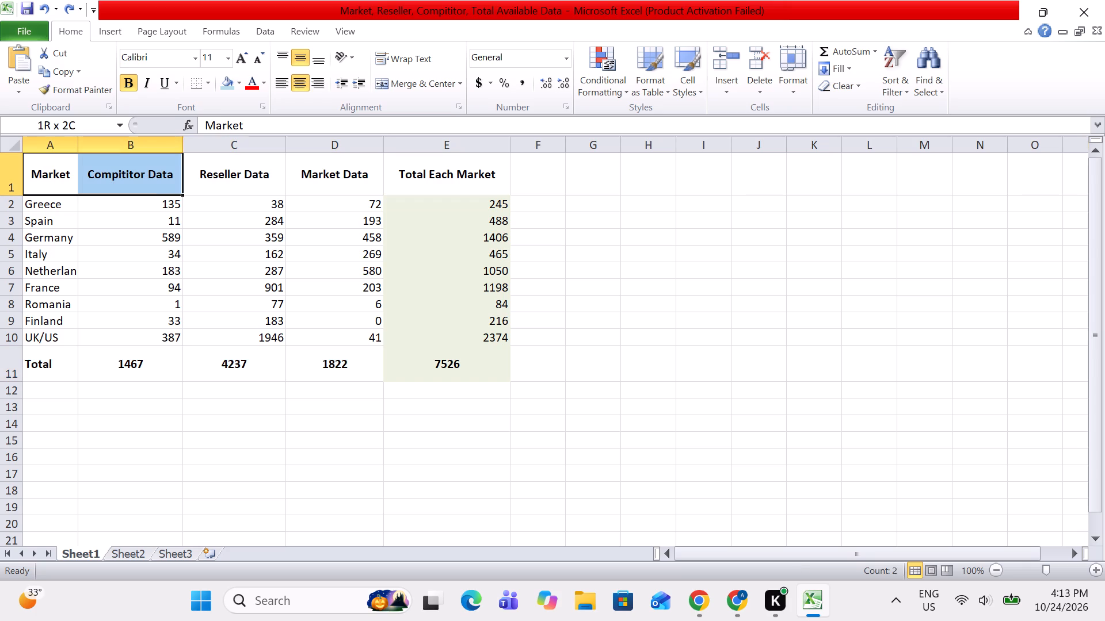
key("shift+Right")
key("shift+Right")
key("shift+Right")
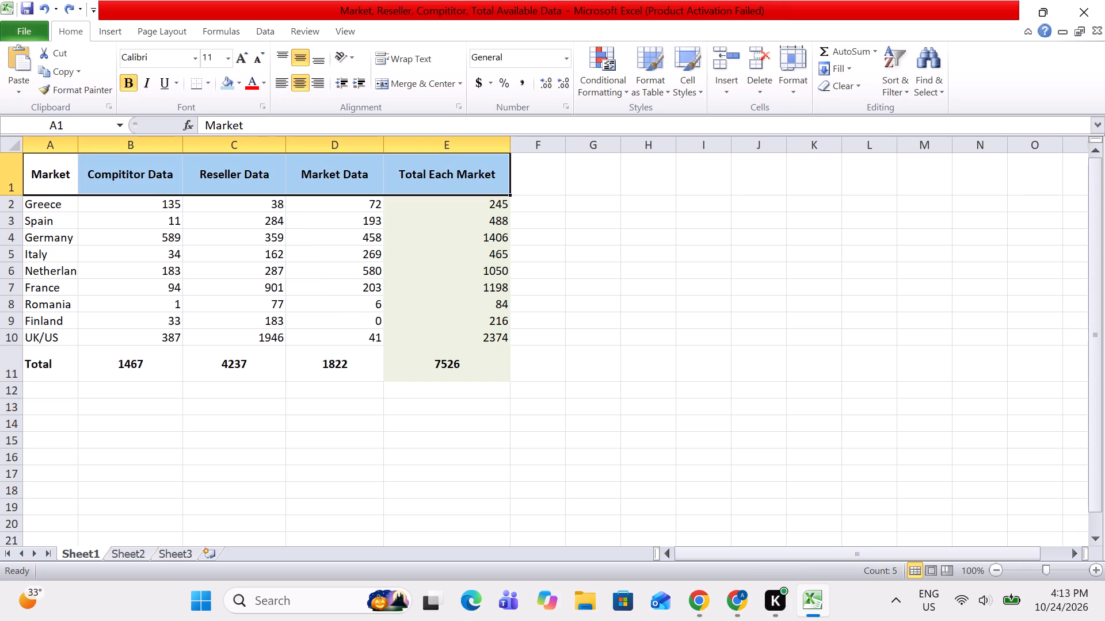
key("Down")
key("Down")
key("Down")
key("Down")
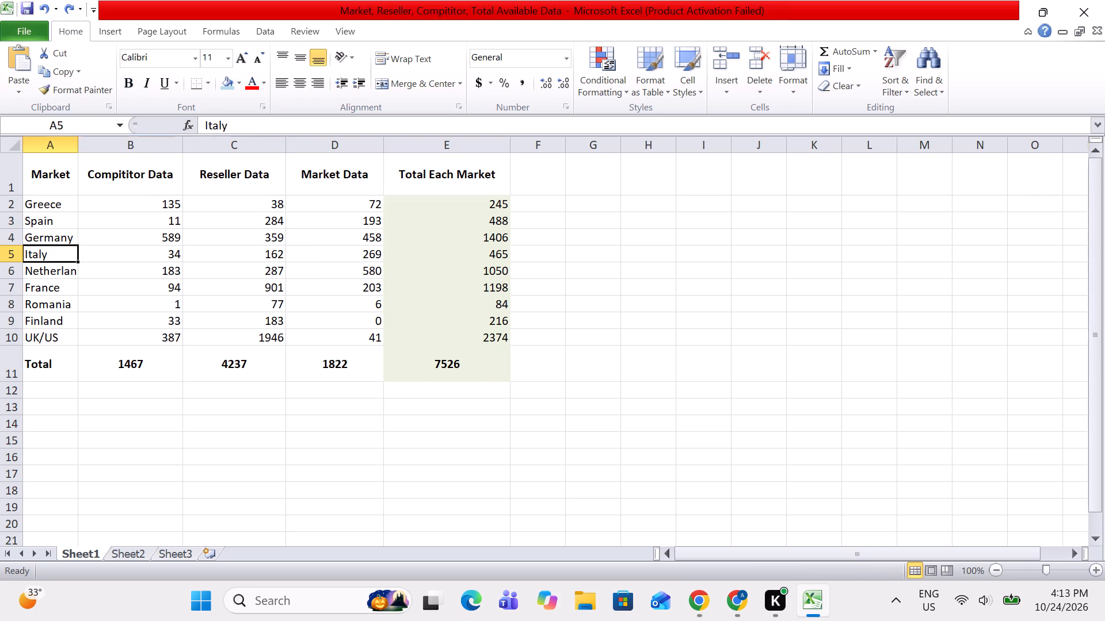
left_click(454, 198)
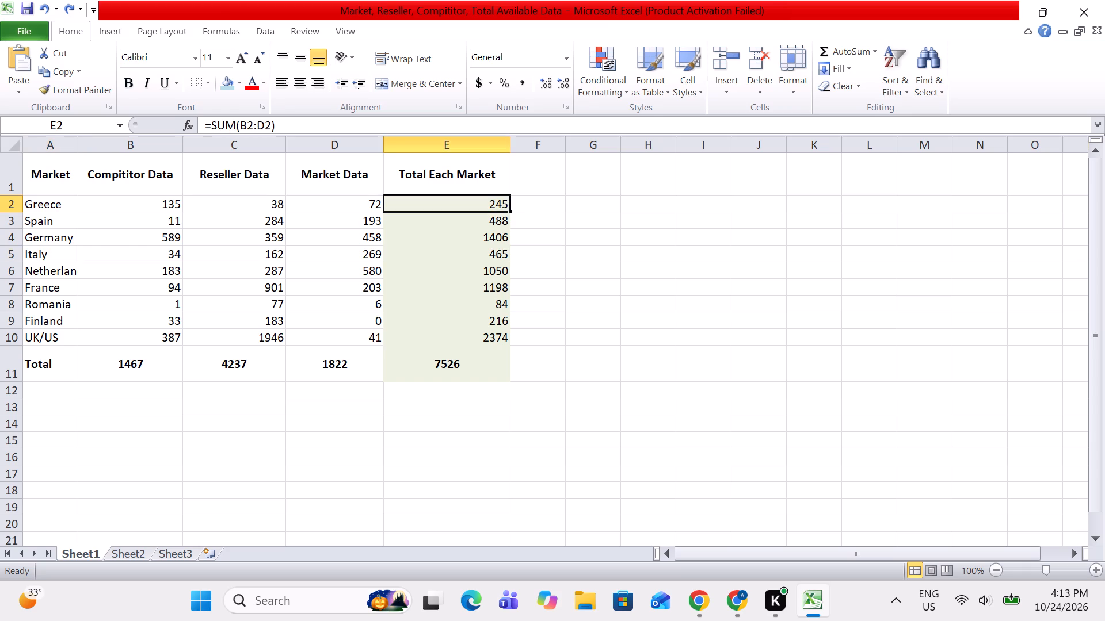
Fill the header cells A1:E1 with the most recently used light aqua fill colour.
left_click(36, 164)
key("shift+Right")
key("shift+Right")
key("shift+Right")
key("shift+Right")
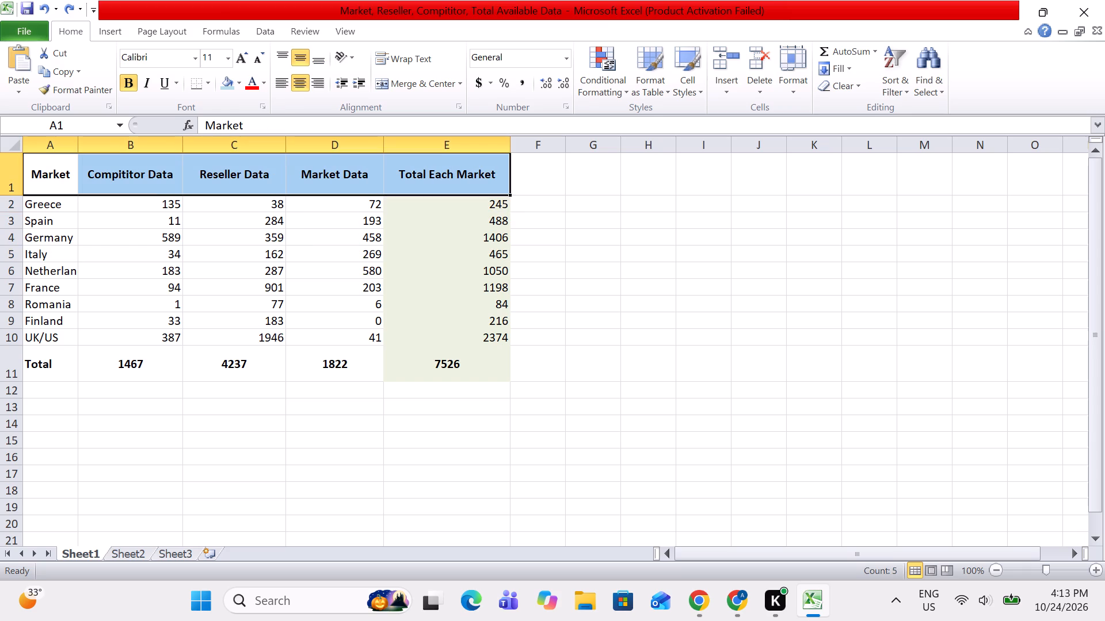
left_click(224, 89)
left_click(294, 306)
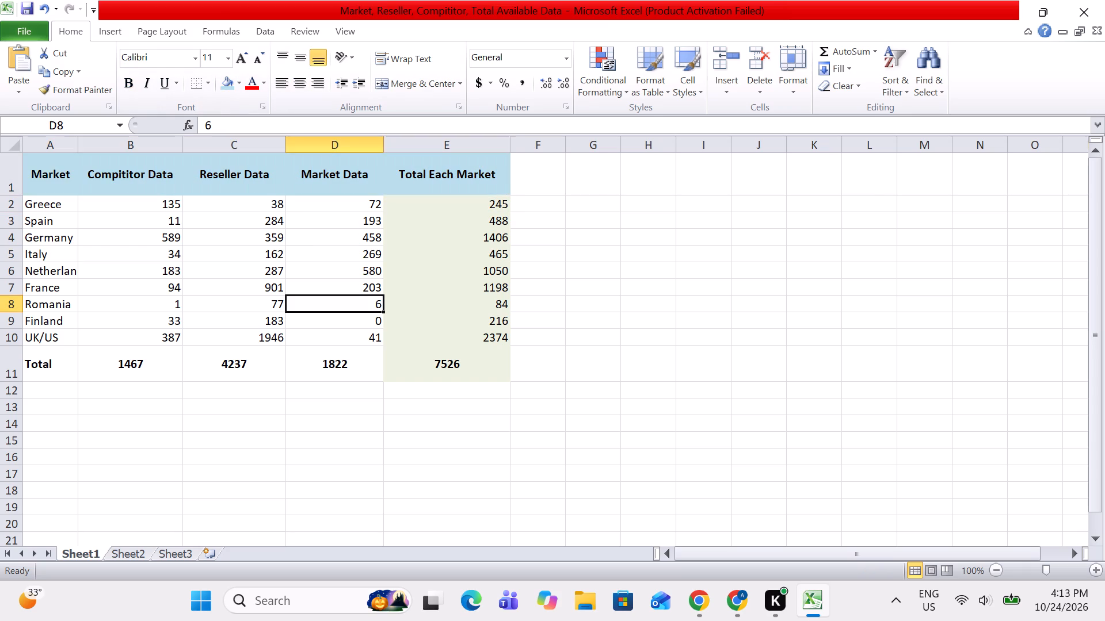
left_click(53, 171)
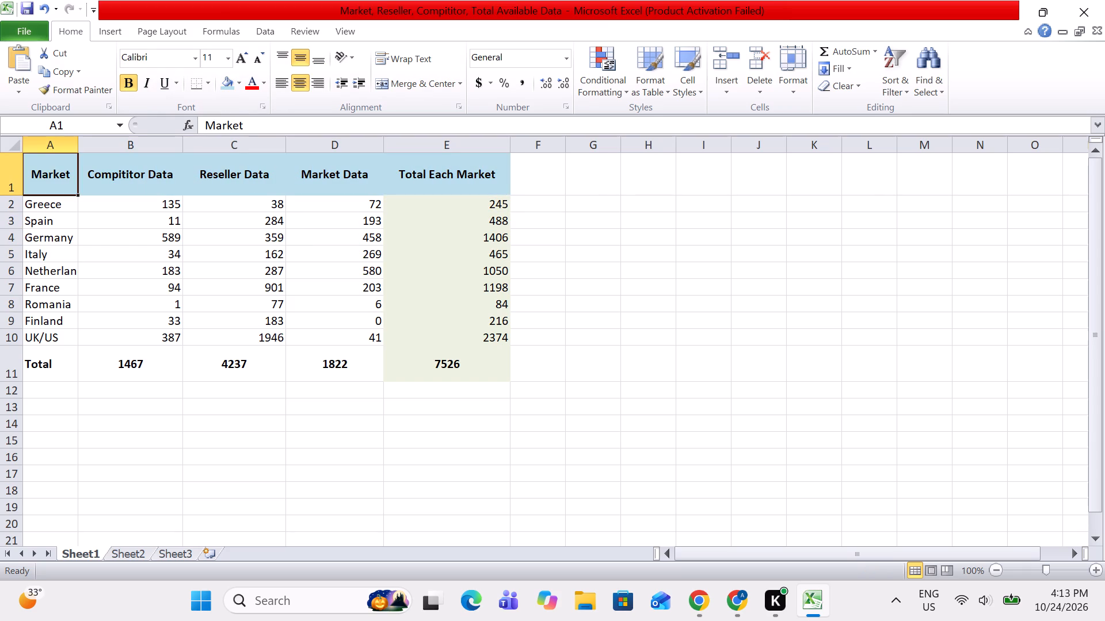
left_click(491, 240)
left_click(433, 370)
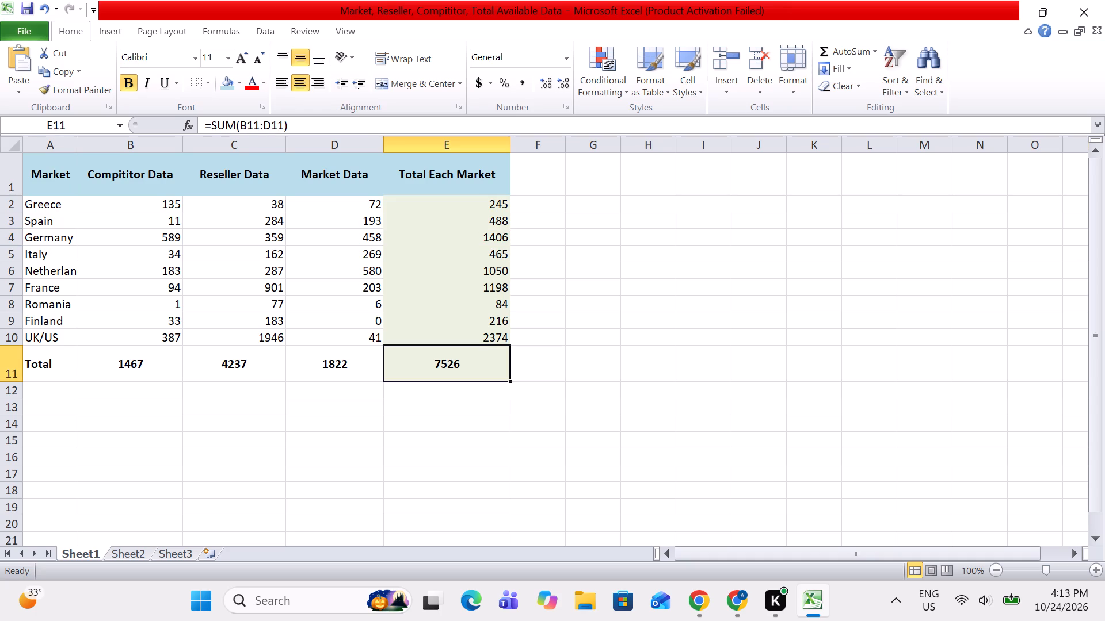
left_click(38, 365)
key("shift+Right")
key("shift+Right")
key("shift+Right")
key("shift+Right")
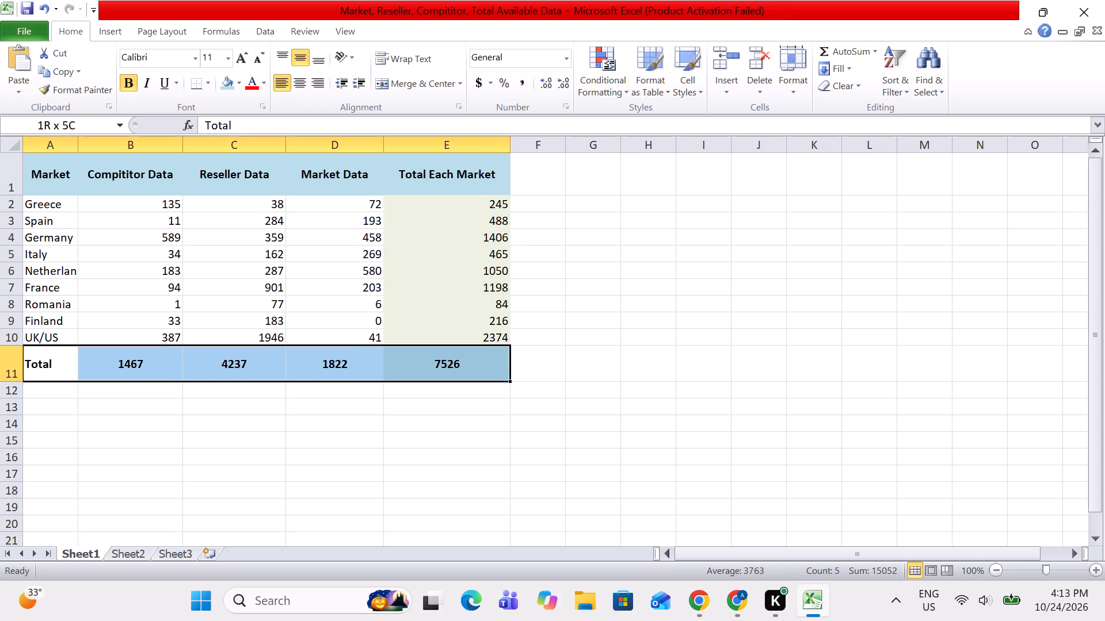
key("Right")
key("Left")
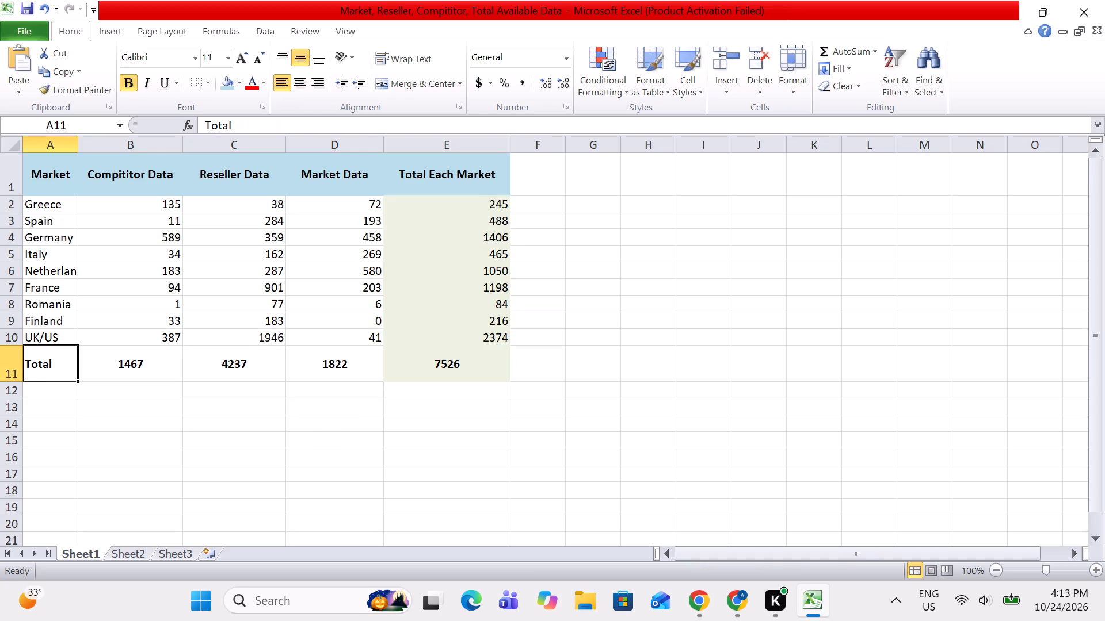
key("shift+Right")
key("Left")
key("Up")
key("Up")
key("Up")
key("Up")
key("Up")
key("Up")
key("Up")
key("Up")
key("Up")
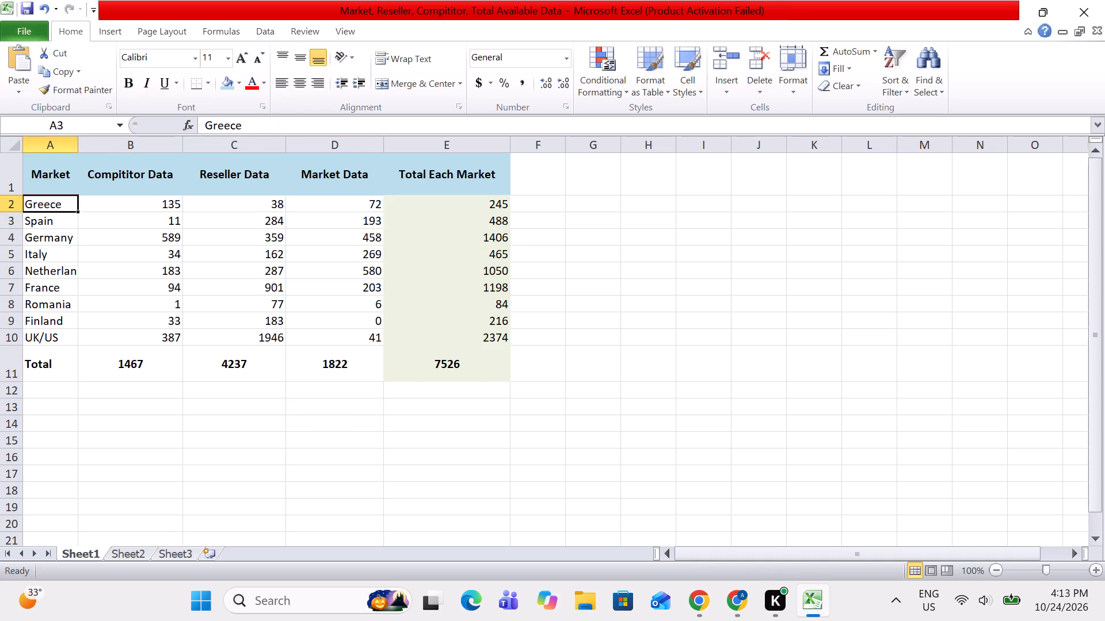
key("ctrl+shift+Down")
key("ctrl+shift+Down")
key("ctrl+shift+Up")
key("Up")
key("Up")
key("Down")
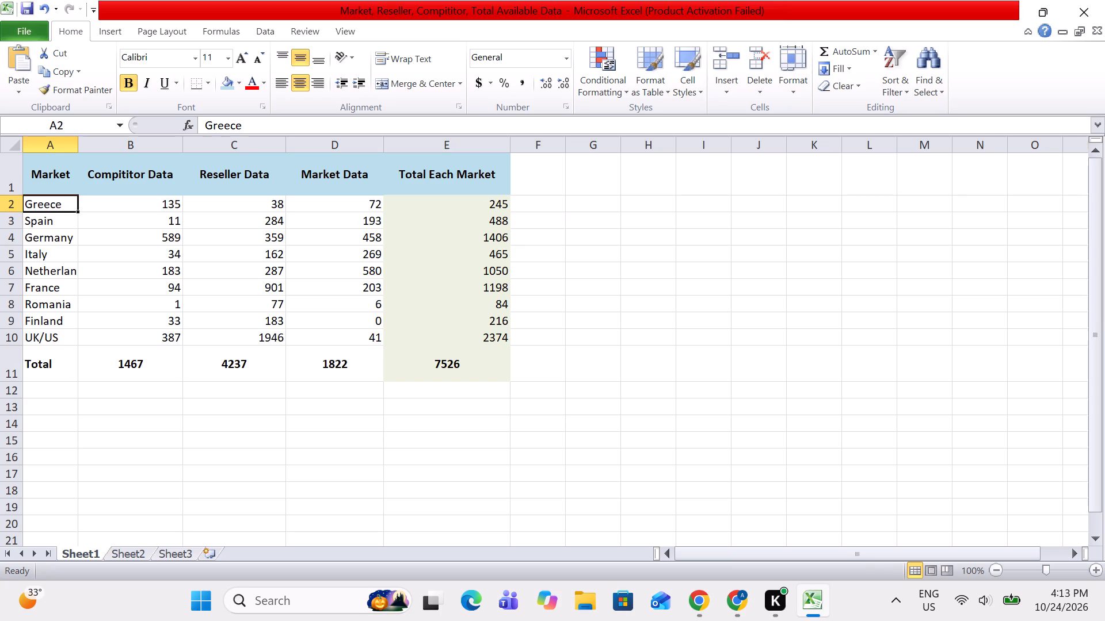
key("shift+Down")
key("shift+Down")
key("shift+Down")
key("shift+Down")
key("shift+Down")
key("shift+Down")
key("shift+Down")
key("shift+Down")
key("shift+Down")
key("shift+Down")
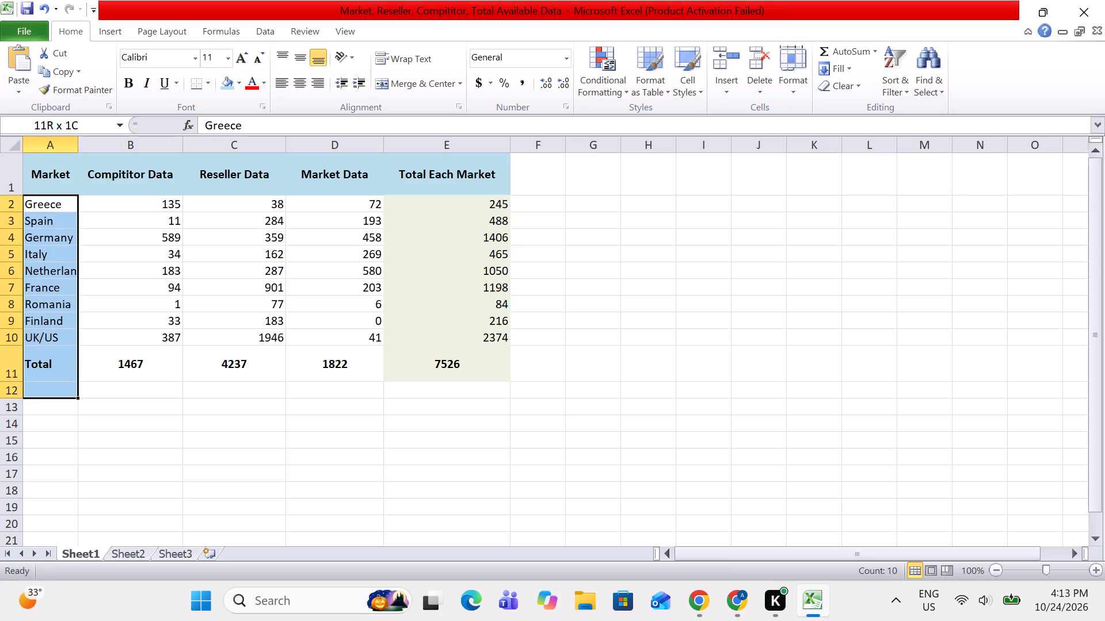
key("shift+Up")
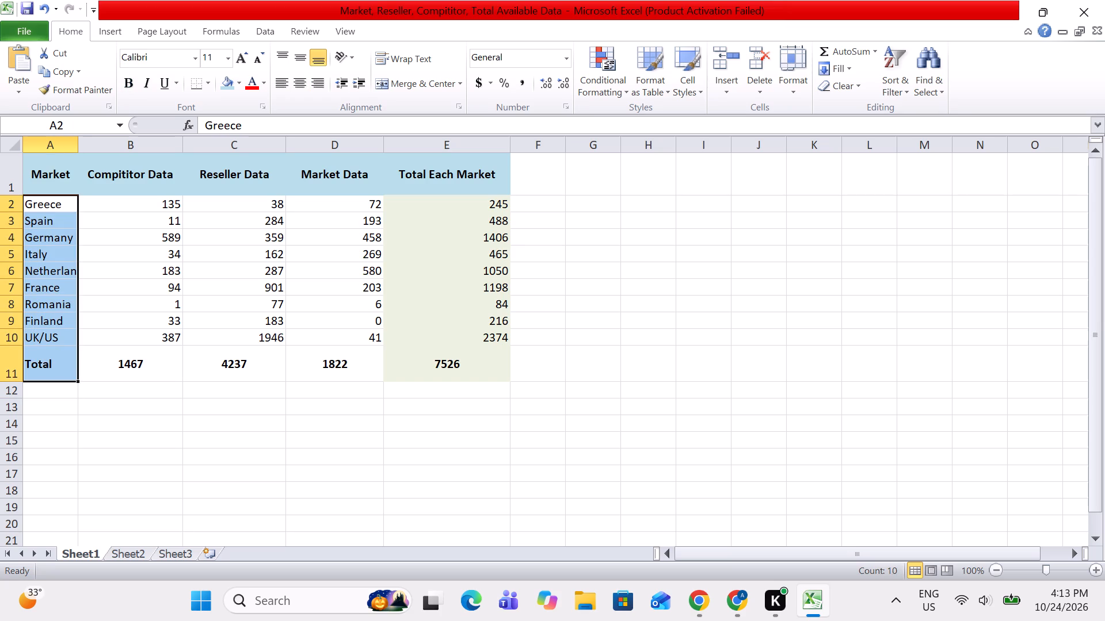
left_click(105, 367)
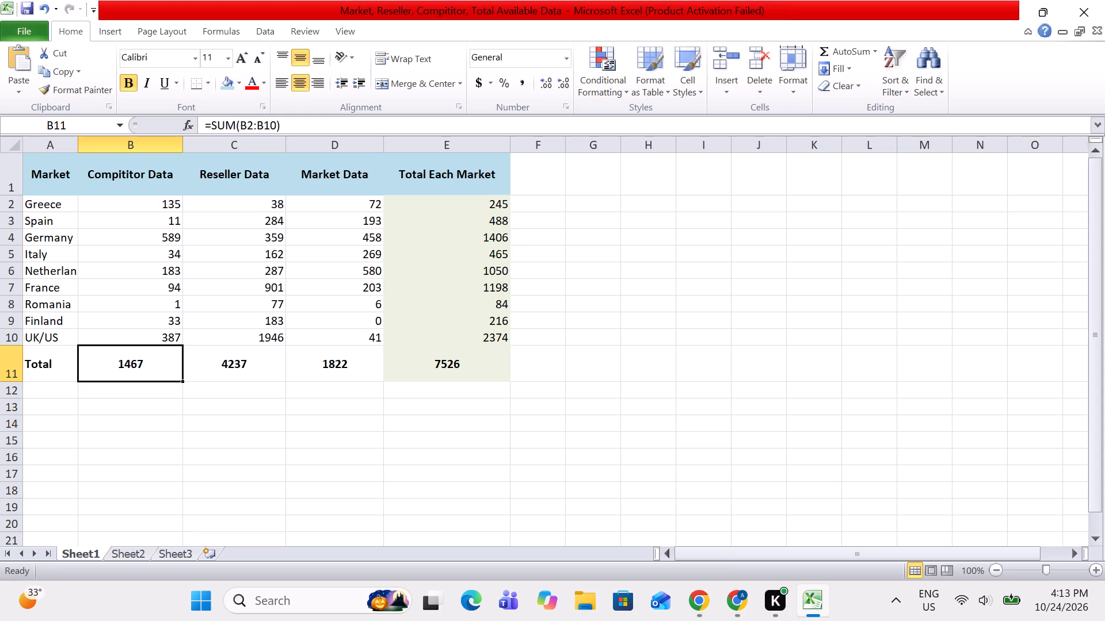
Remove the fill from the Total Each Market values E2:E11 by setting them to No Fill.
left_click(473, 206)
key("shift+Down")
key("shift+Down")
key("shift+Down")
key("shift+Down")
key("shift+Down")
key("shift+Down")
key("shift+Down")
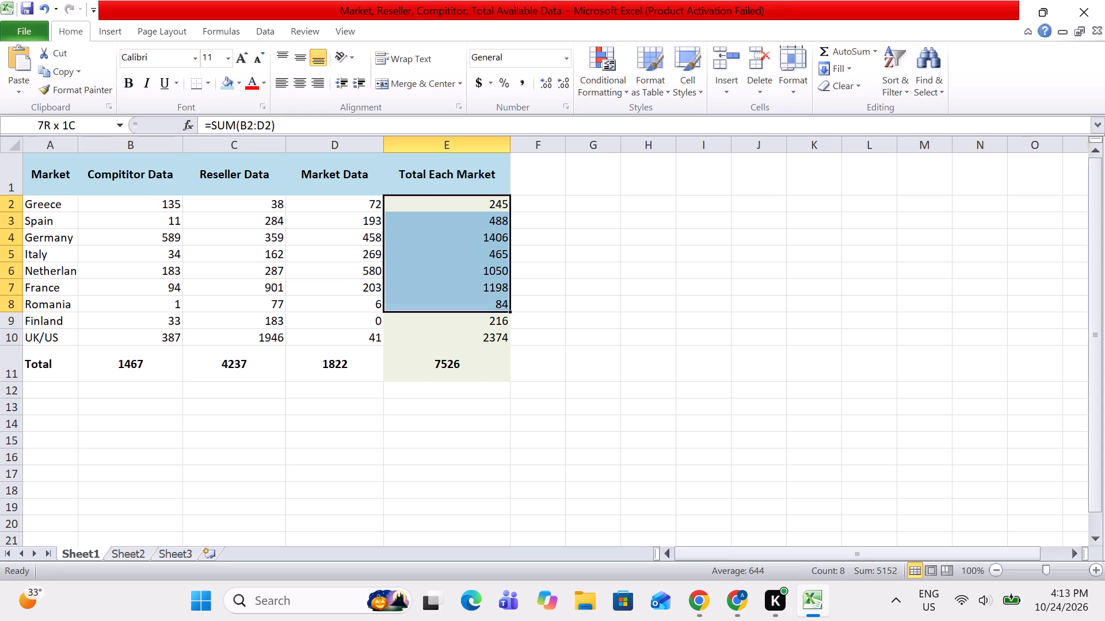
key("shift+Down")
key("shift+Down")
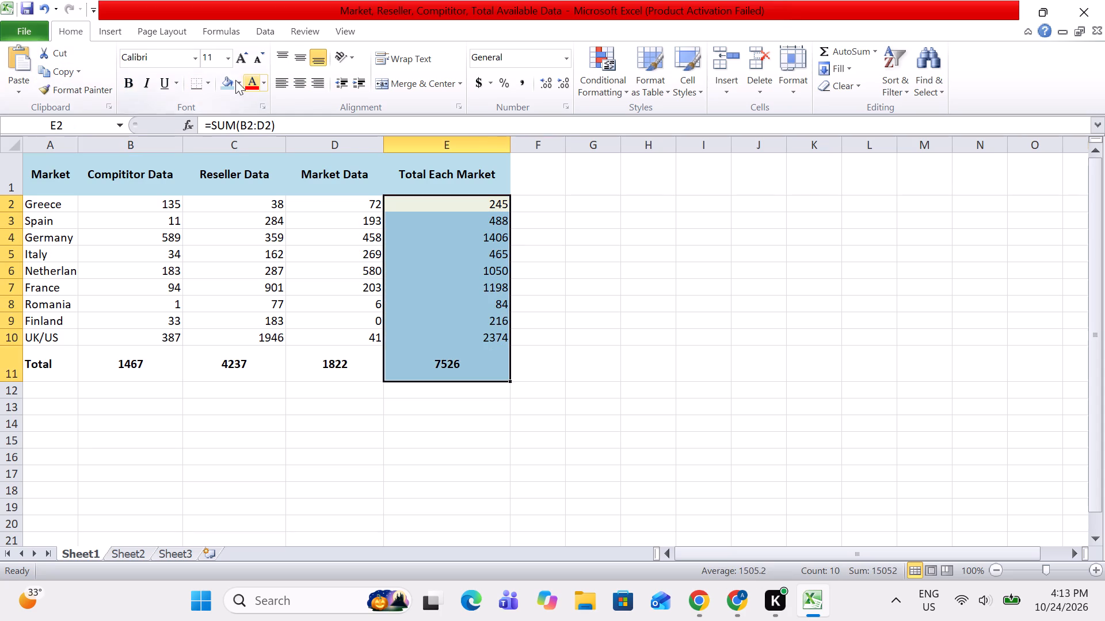
left_click(238, 82)
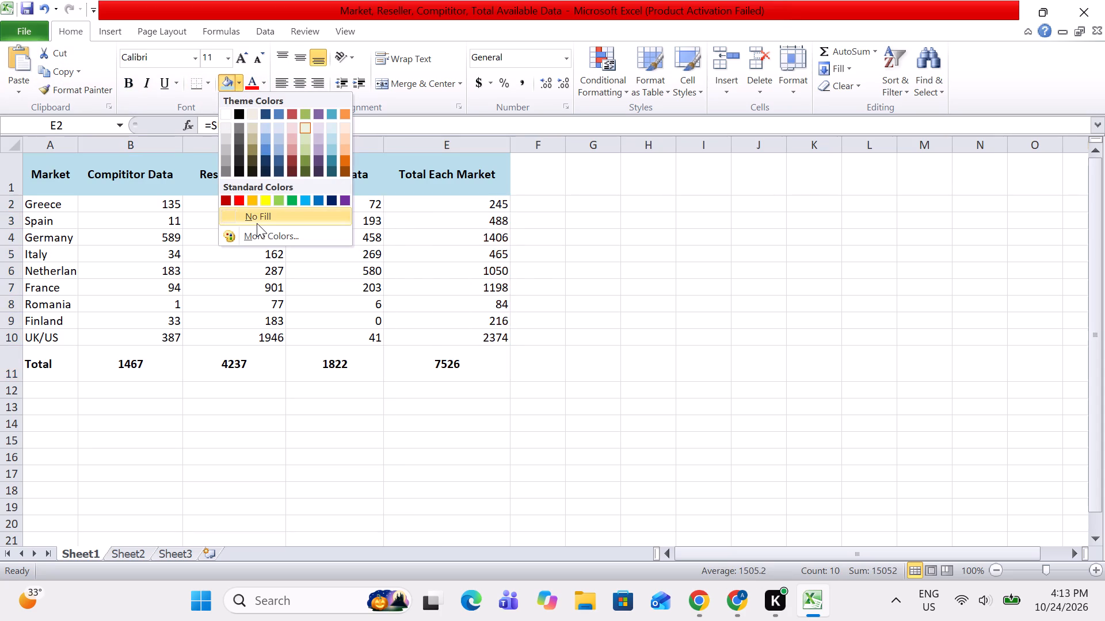
left_click(257, 223)
Fill the Total row cells A11:E11 with the second-lightest olive-green theme colour.
left_click_drag(75, 362, 70, 365)
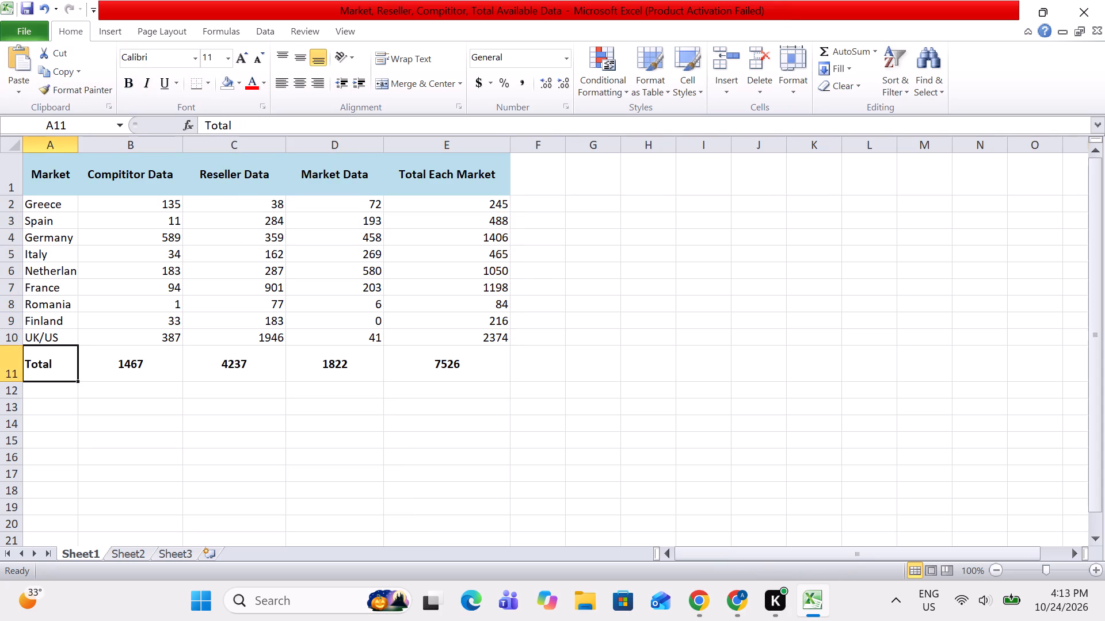
key("shift+Right")
key("shift+Right")
key("shift+Right")
key("shift+Right")
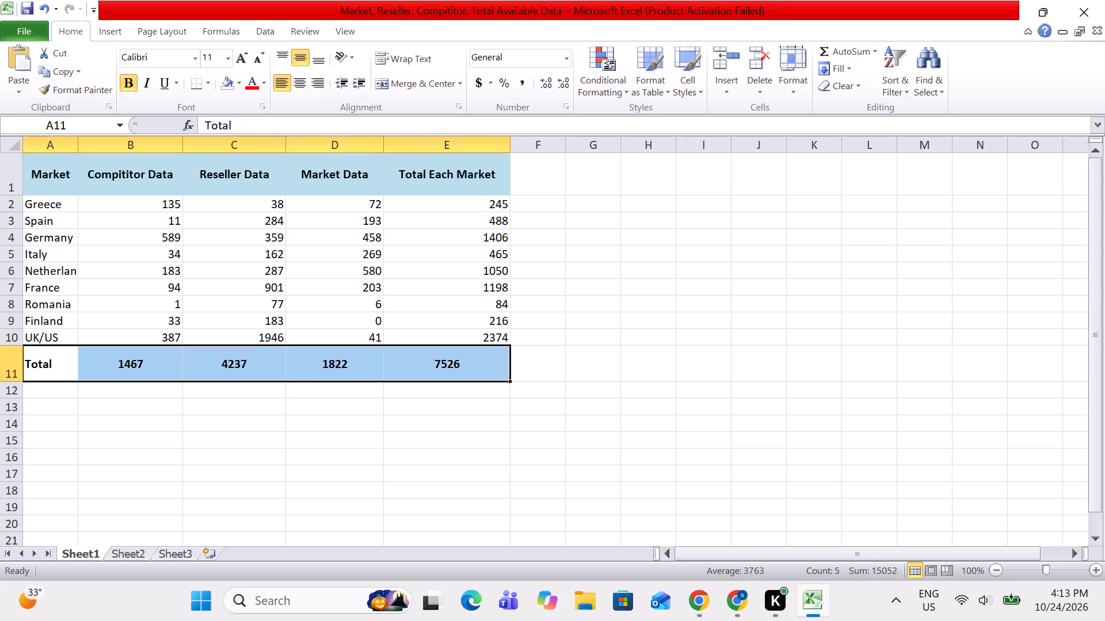
left_click(241, 78)
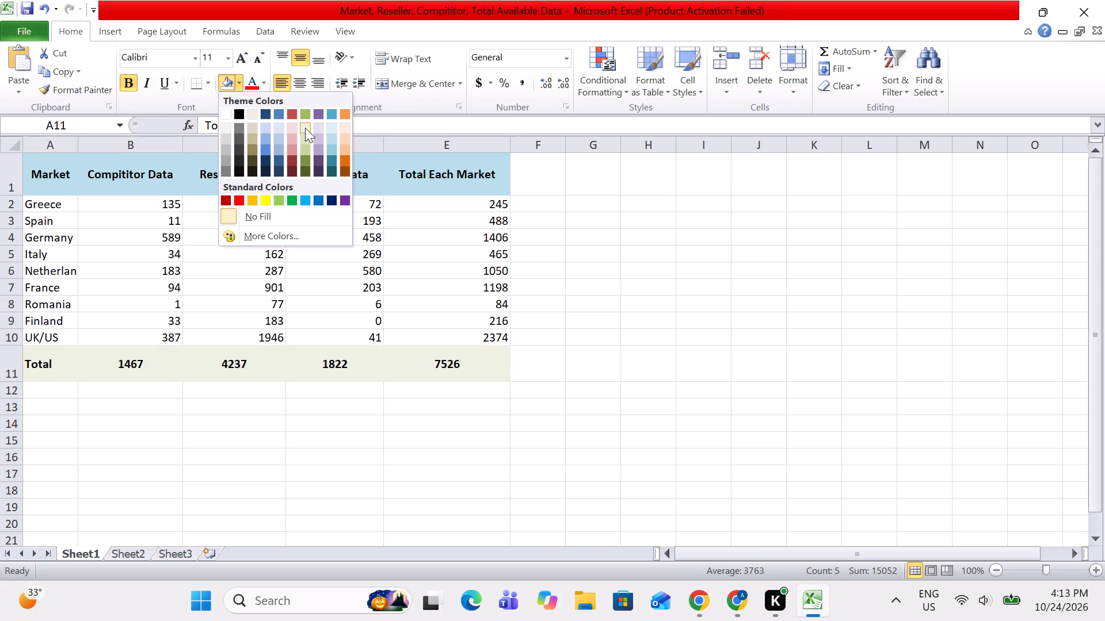
left_click(305, 136)
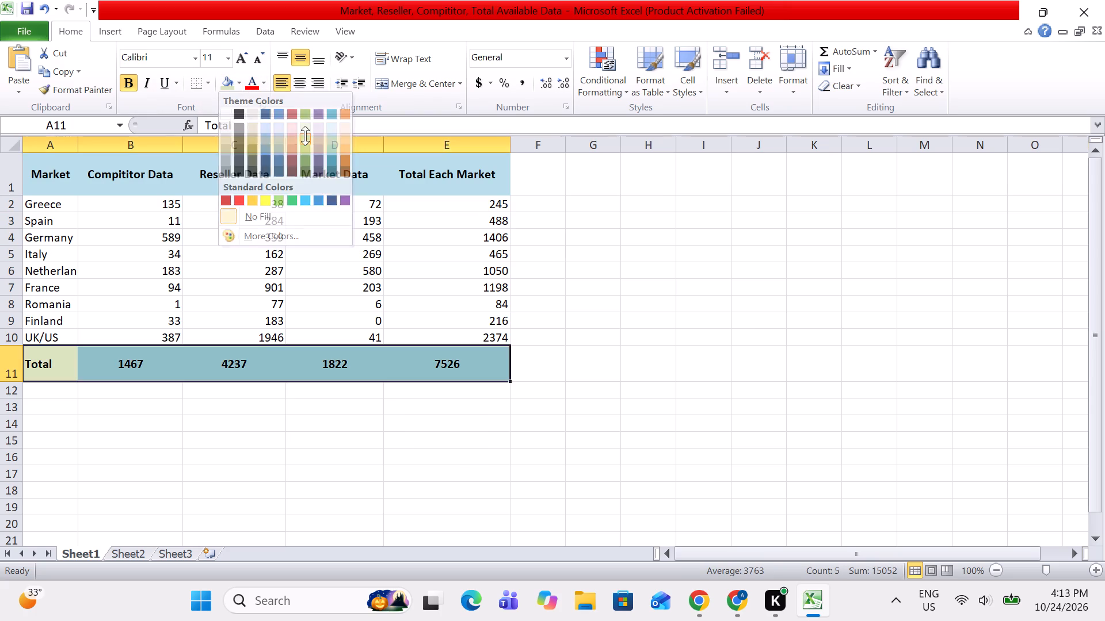
left_click(520, 301)
scroll(131, 397, "up", 4)
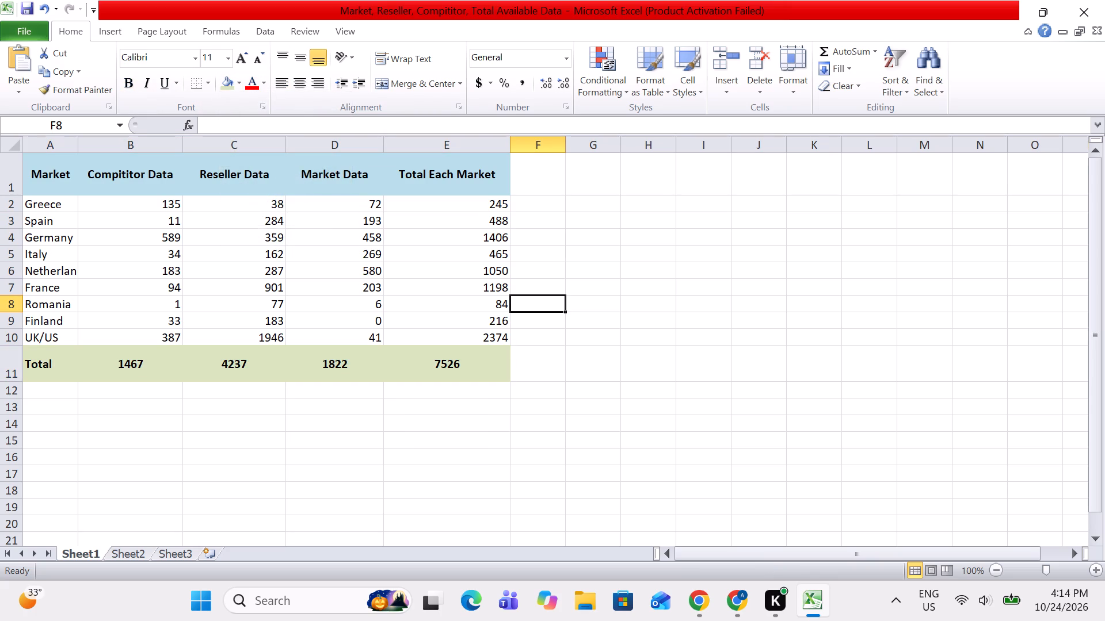
Save the workbook.
key("ctrl+s")
key("ctrl+s")
key("ctrl+s")
key("ctrl+s")
Enter the label "Total Available Website in Compititor Sheet" in cell A13, below the summary table.
key("Left")
key("Left")
key("Left")
key("Left")
key("Left")
key("Left")
key("Left")
key("Left")
key("Left")
key("Left")
key("Left")
key("Left")
key("Left")
key("Left")
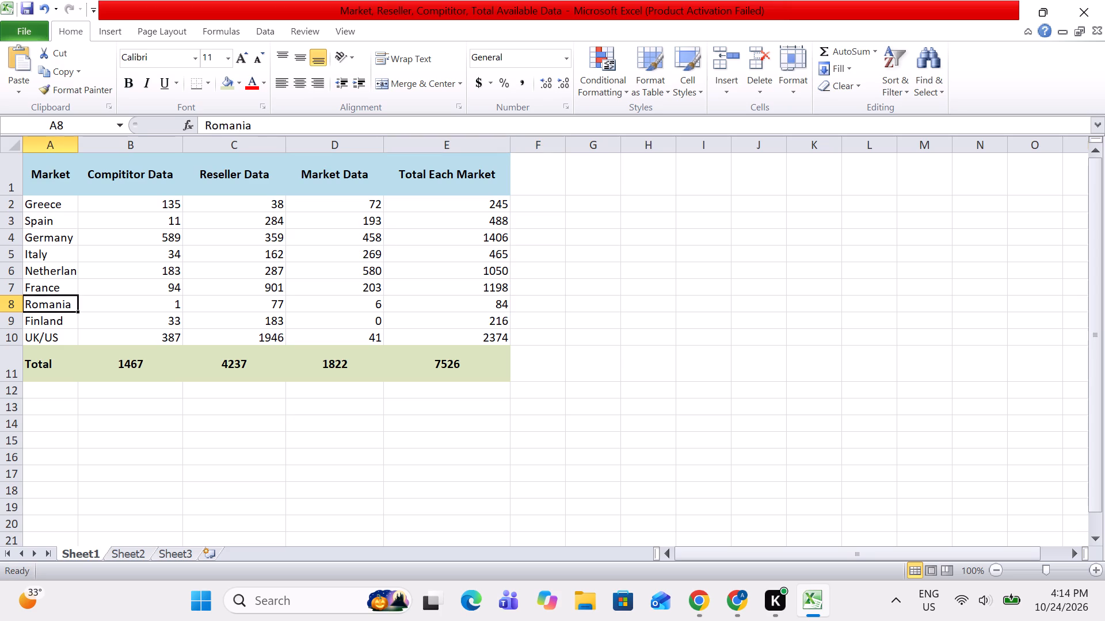
key("Down")
key("Down")
key("Down")
key("Down")
key("Down")
key("Down")
key("Up")
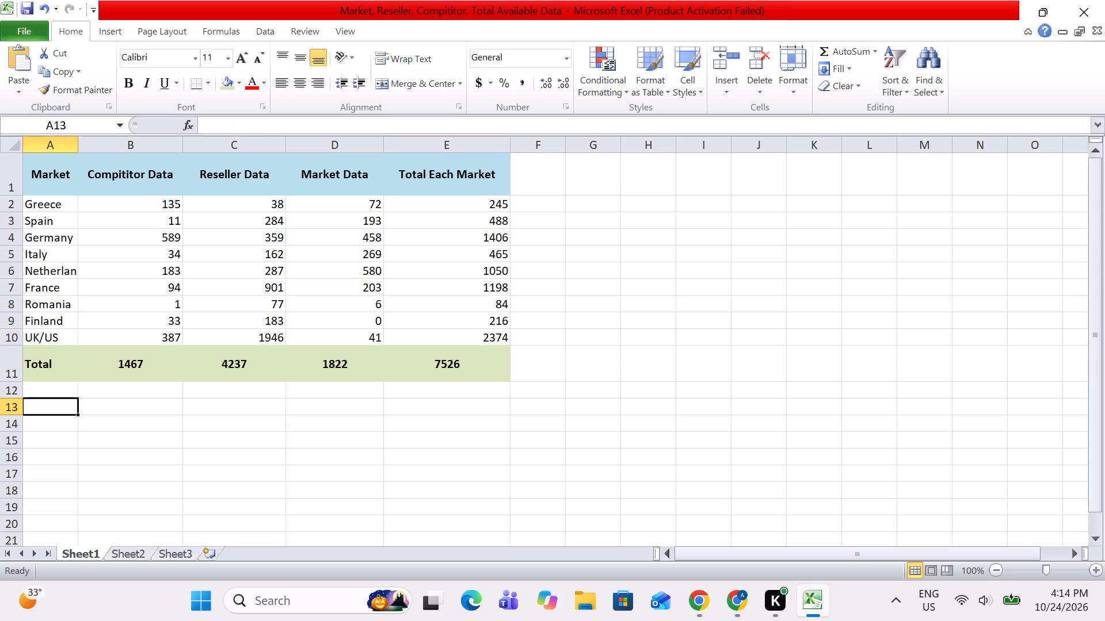
type("Rotal")
key("BackSpace")
key("BackSpace")
key("BackSpace")
key("BackSpace")
key("BackSpace")
key("BackSpace")
key("BackSpace")
key("BackSpace")
key("BackSpace")
key("BackSpace")
key("BackSpace")
key("BackSpace")
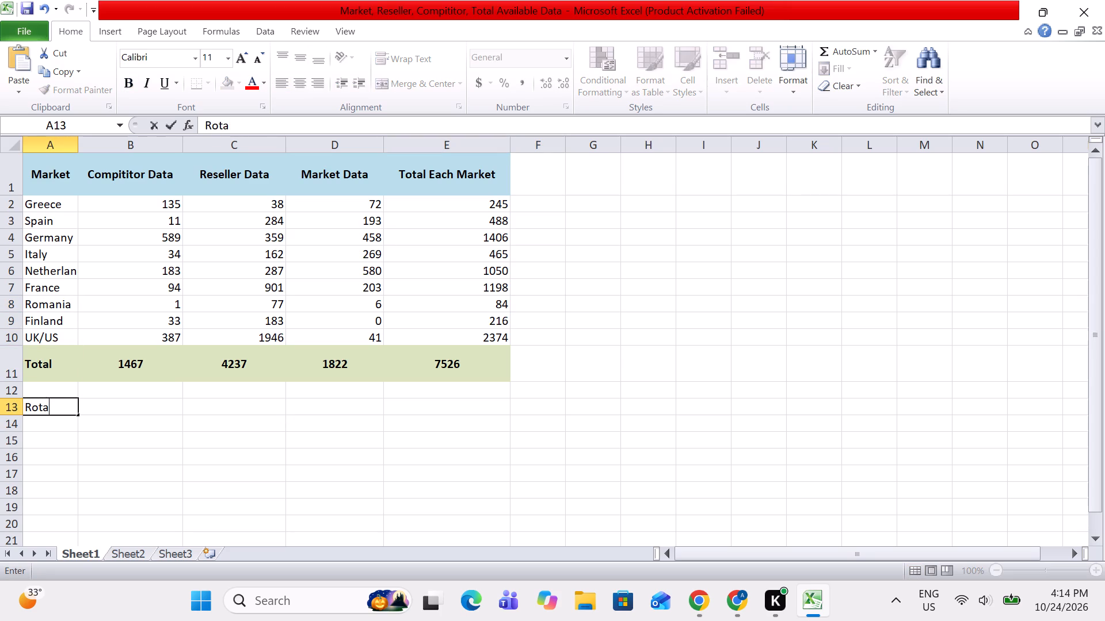
key("shift+y")
key("BackSpace")
type("Total")
key("space")
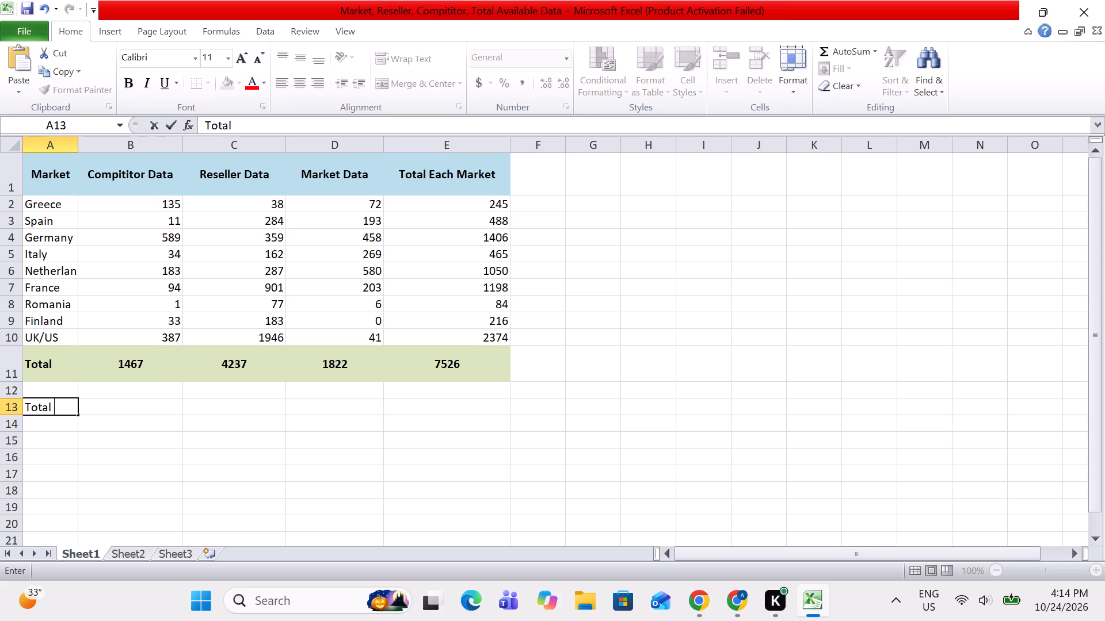
type("Avai")
type("lable Website in")
key("space")
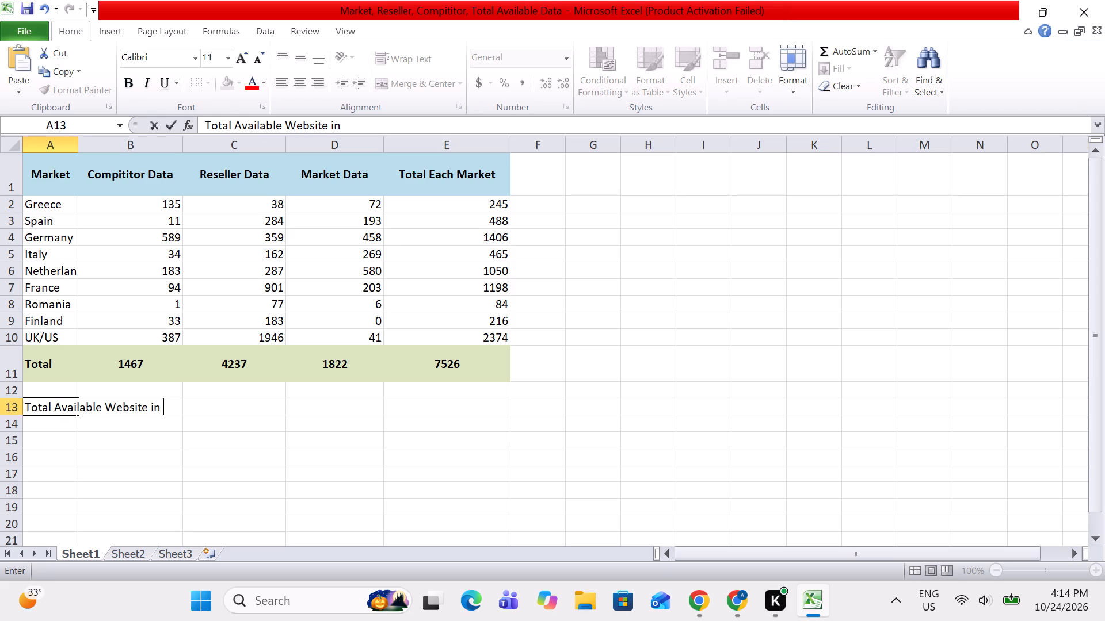
type("Com")
type("piti")
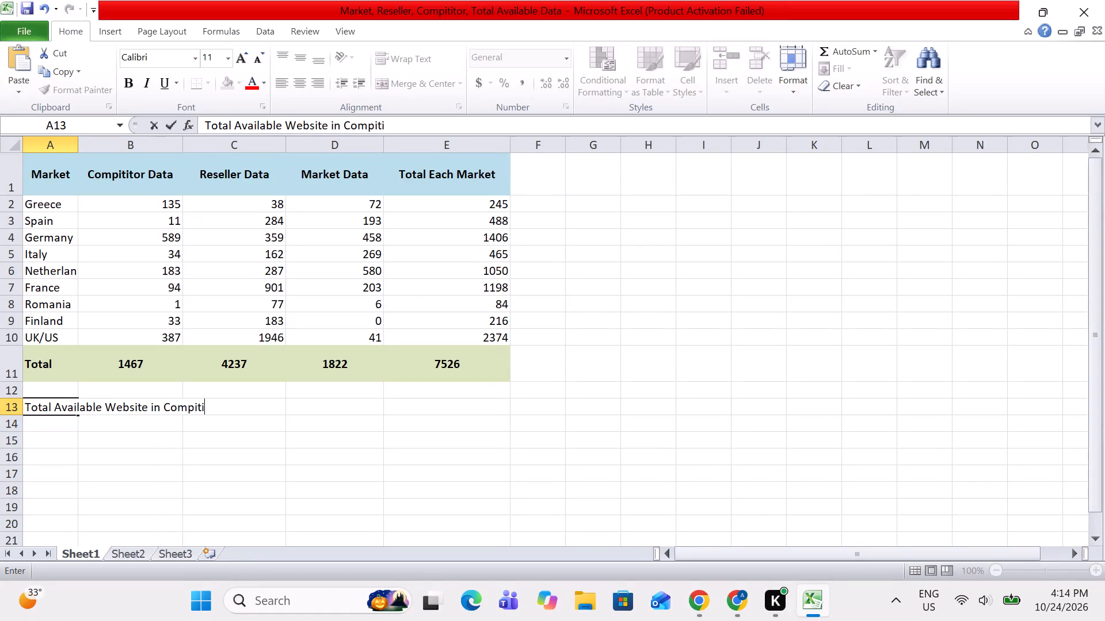
type("tor Sheet")
key("Tab")
key("Down")
key("Left")
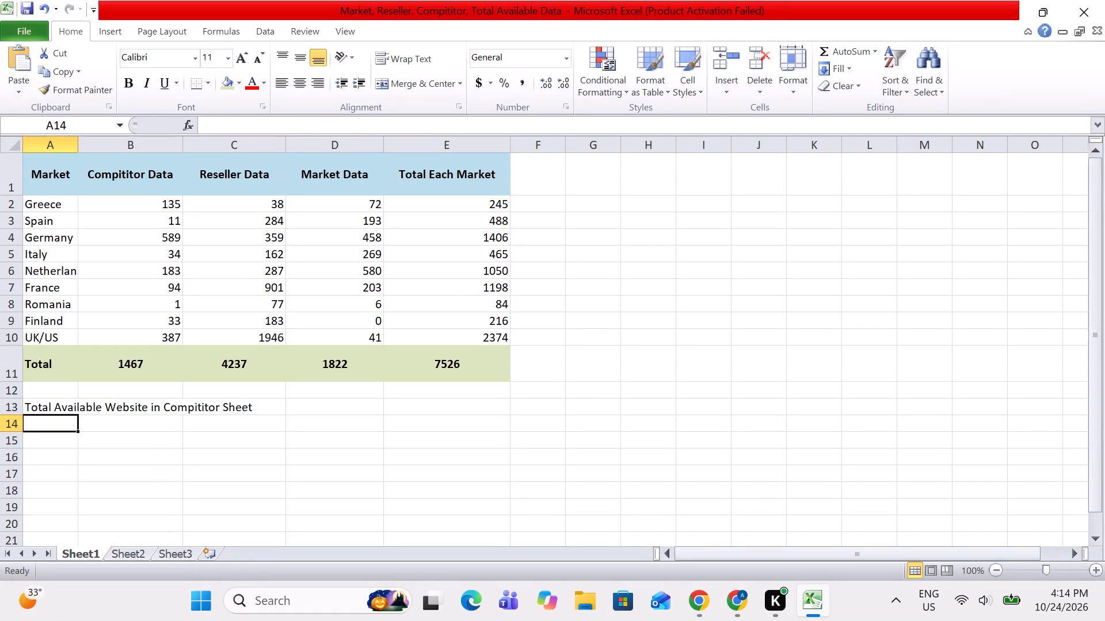
Move the label "Total Available Website in Compititor Sheet" from cell A13 to cell G1.
key("Up")
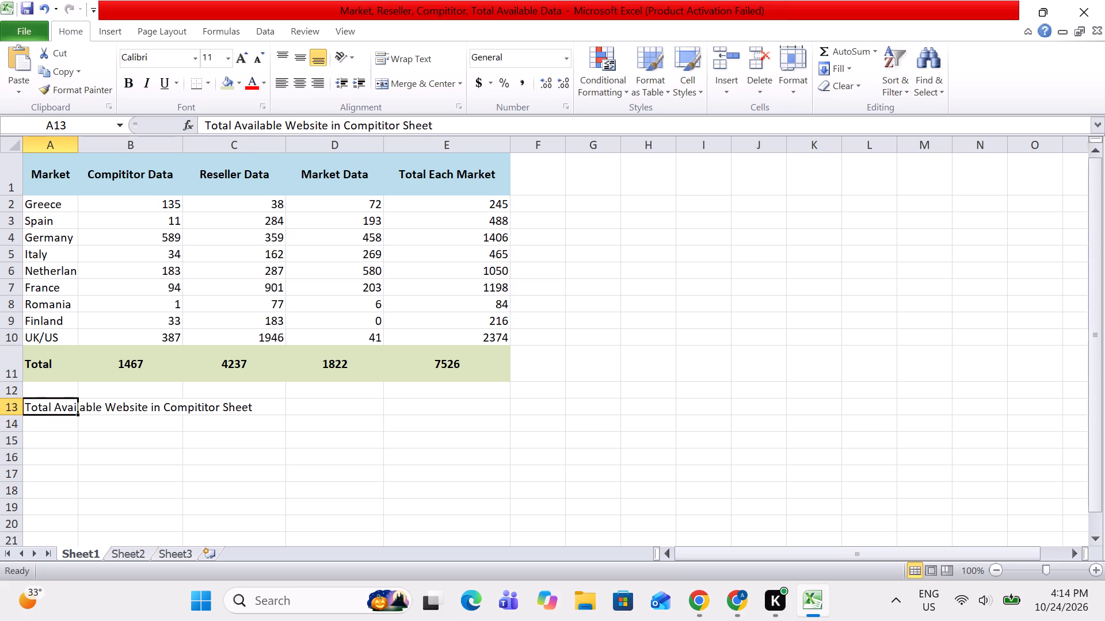
key("ctrl+x")
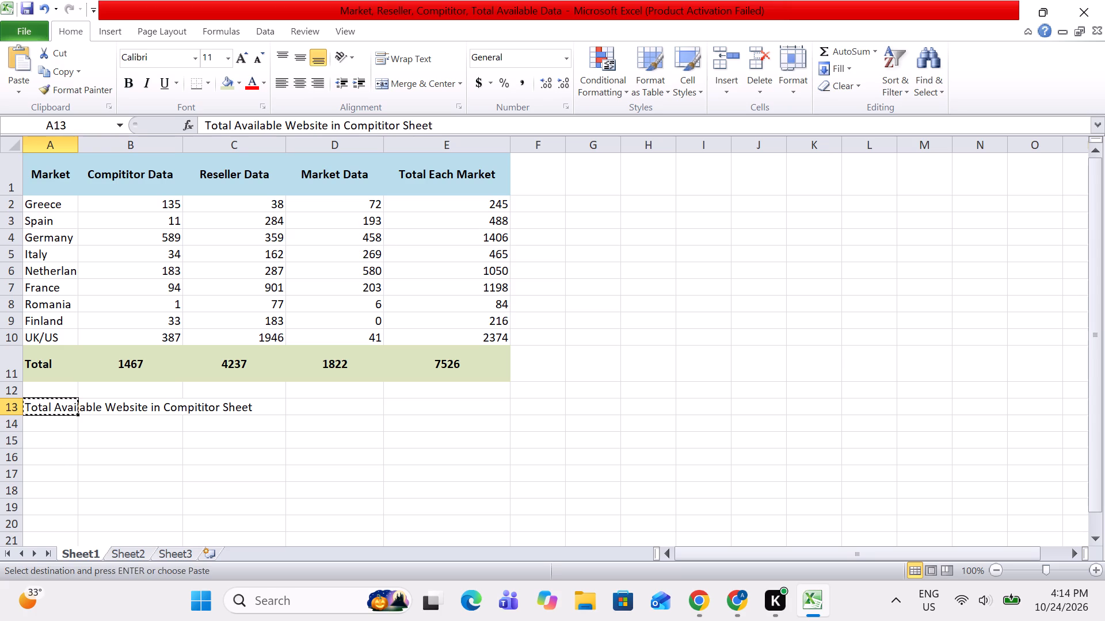
left_click(610, 178)
key("ctrl+v")
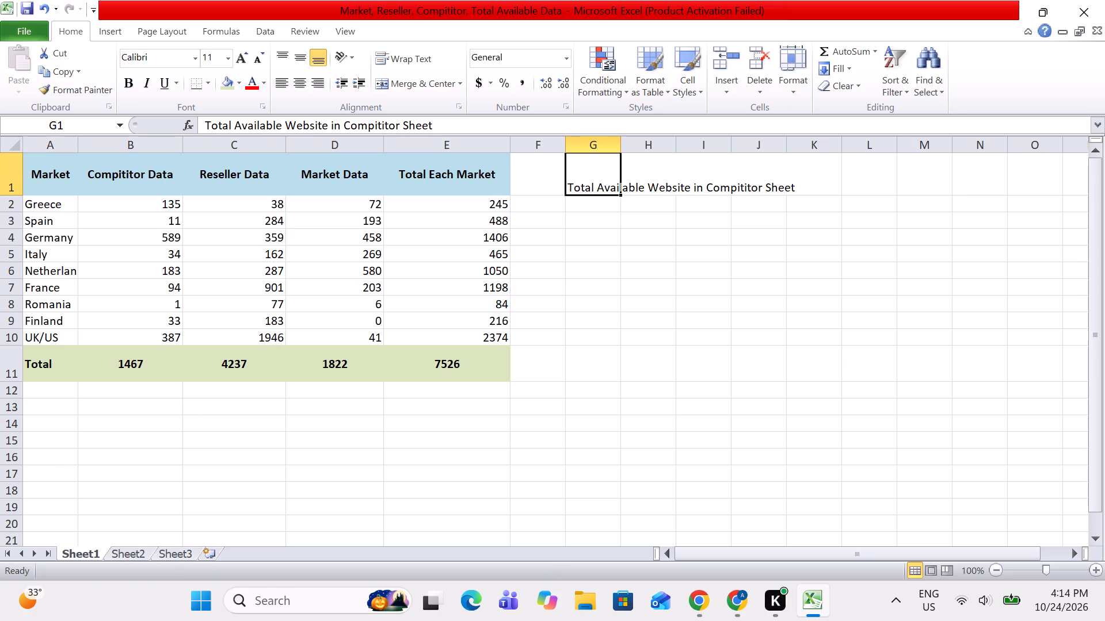
Copy the G1 label into G2 and reword the copy as "Total Available Website in All market Sheet".
left_click(607, 210)
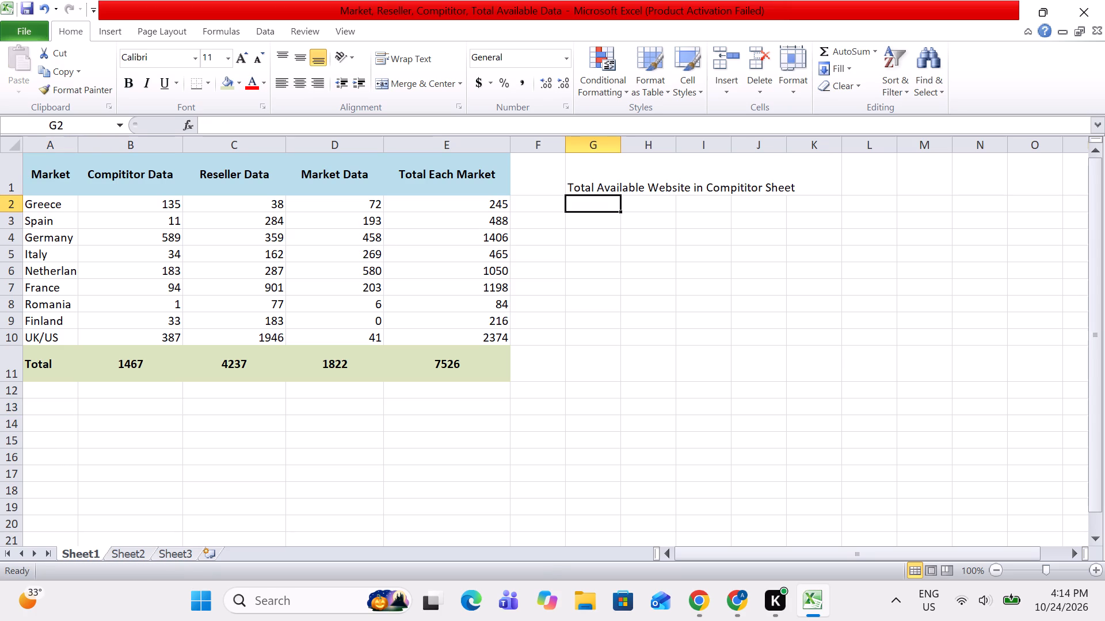
key("Up")
key("ctrl+c")
key("Down")
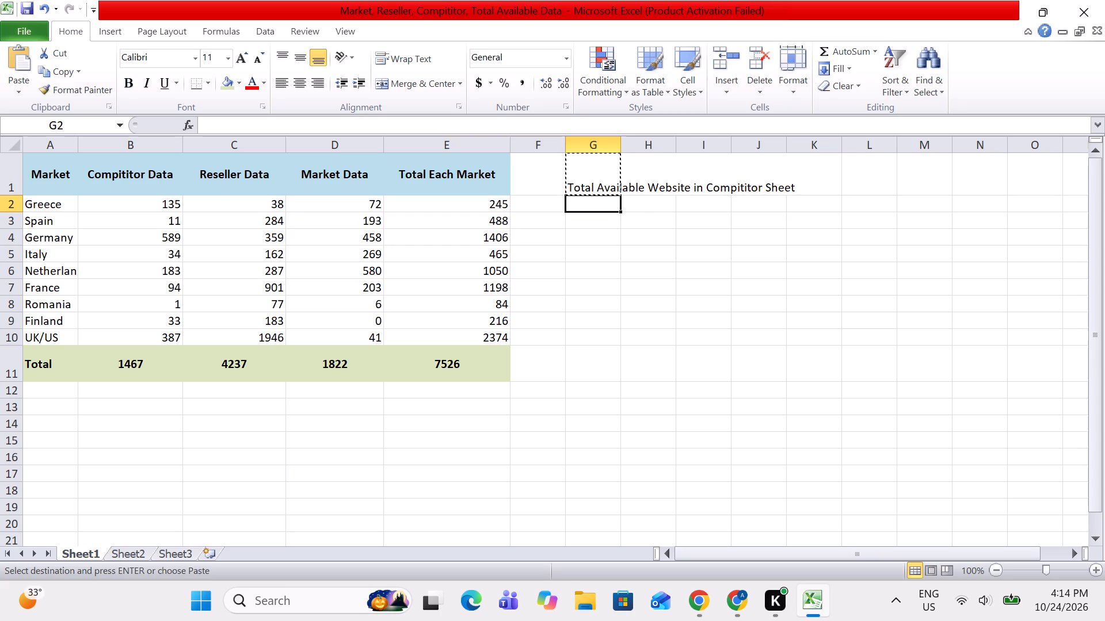
key("ctrl+v")
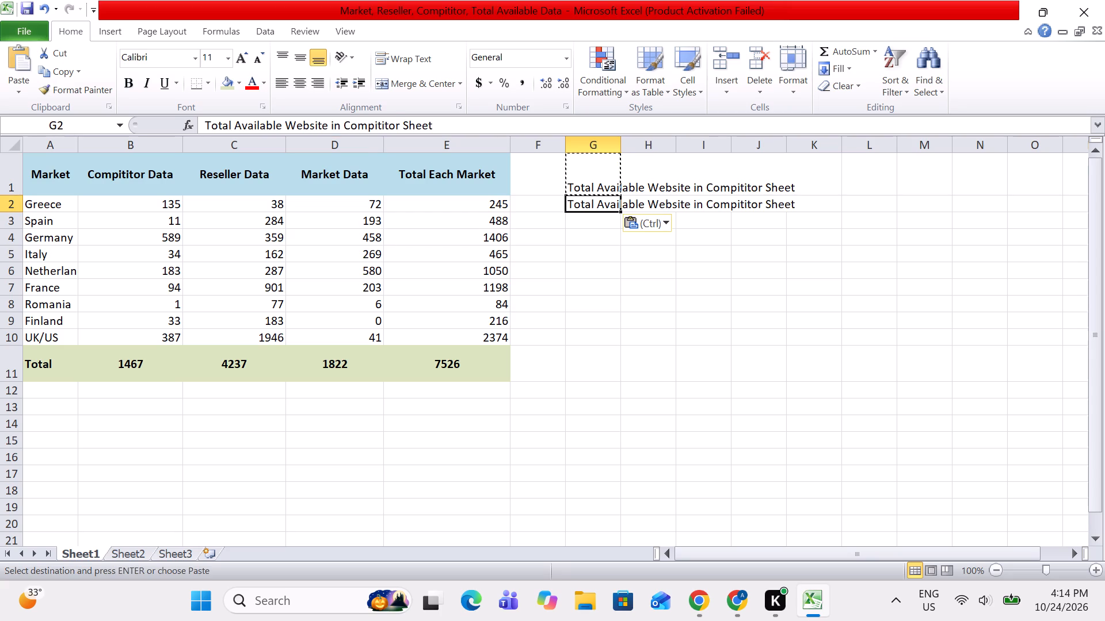
left_click(397, 128)
key("Right")
key("BackSpace")
key("BackSpace")
key("BackSpace")
key("BackSpace")
key("BackSpace")
key("BackSpace")
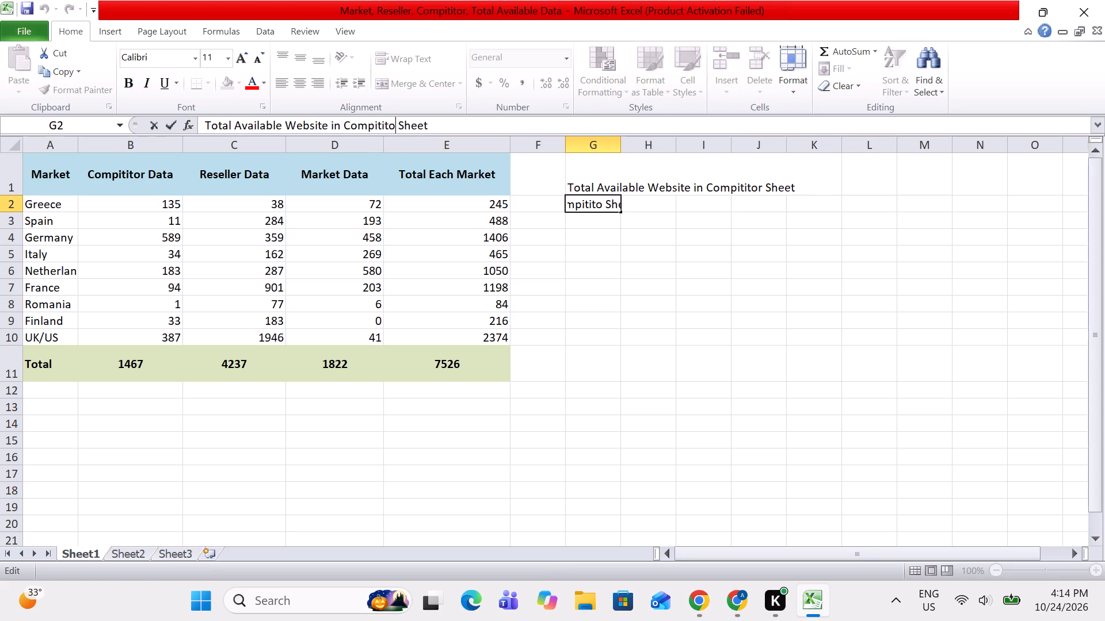
key("BackSpace")
key("BackSpace")
key("BackSpace")
key("BackSpace")
type("All ma")
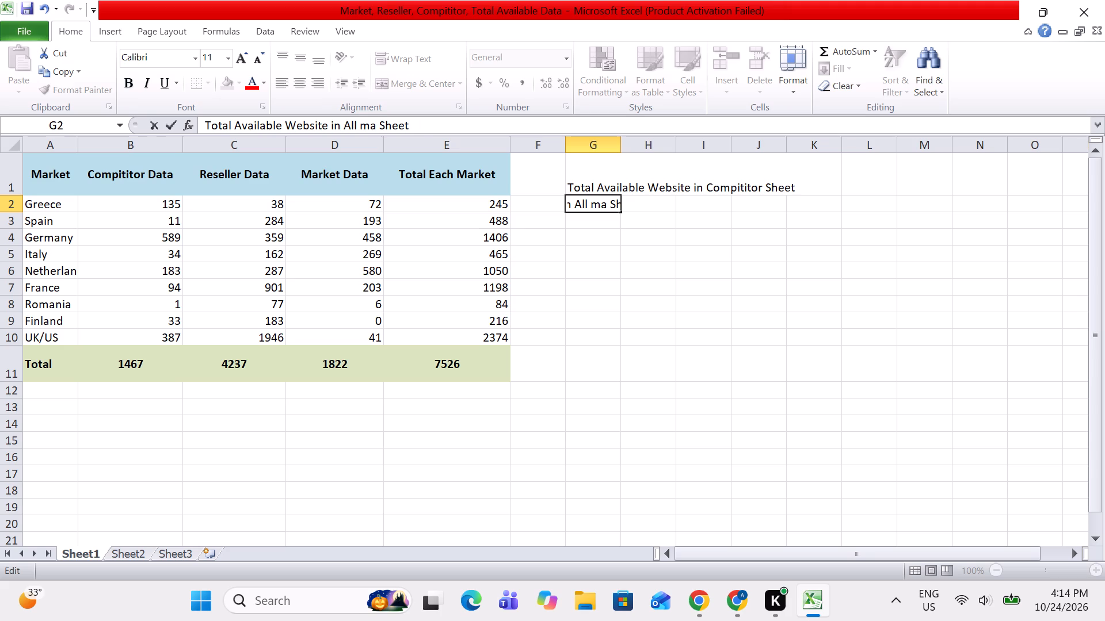
type("rket")
key("space")
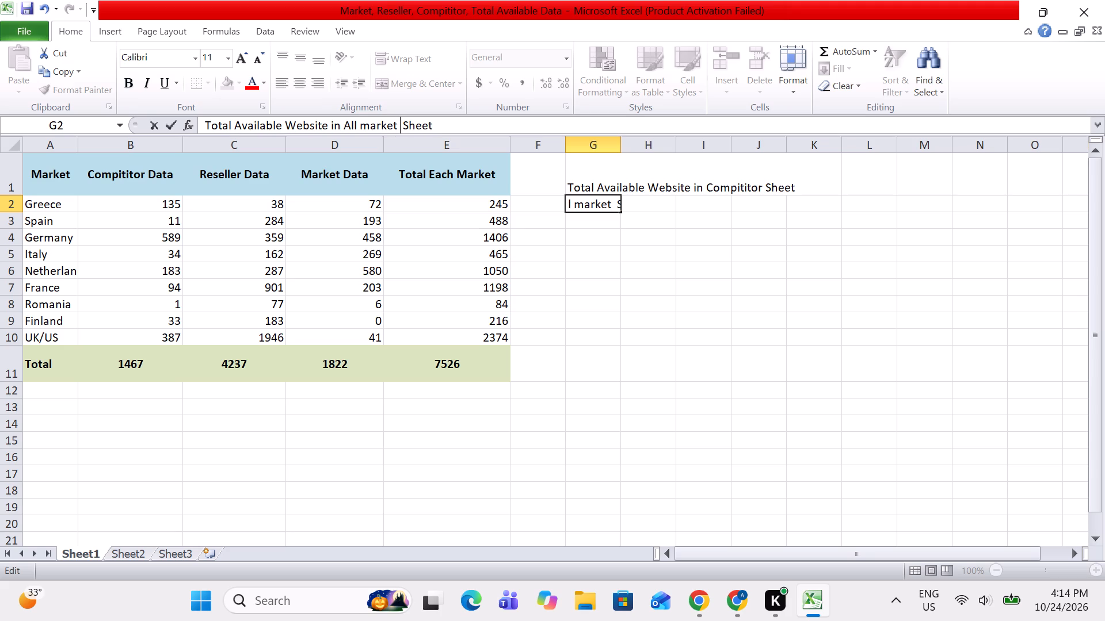
key("BackSpace")
key("Tab")
Copy the G2 label into G3 and reword the copy as "Total Available Website in Reseller Sheet".
key("Left")
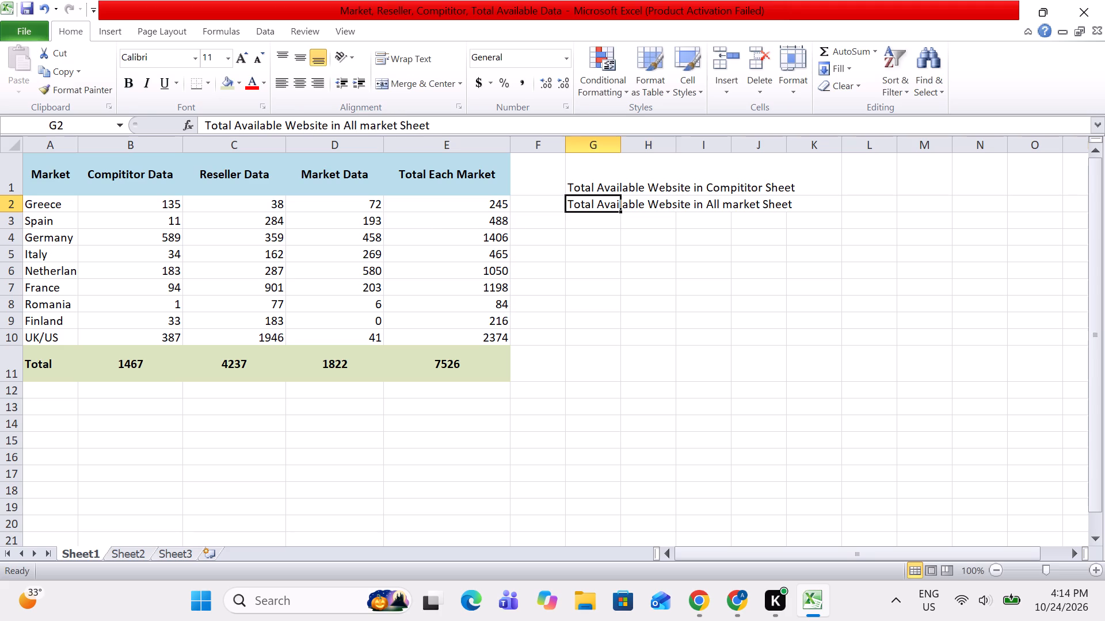
key("ctrl+c")
key("Down")
key("ctrl+v")
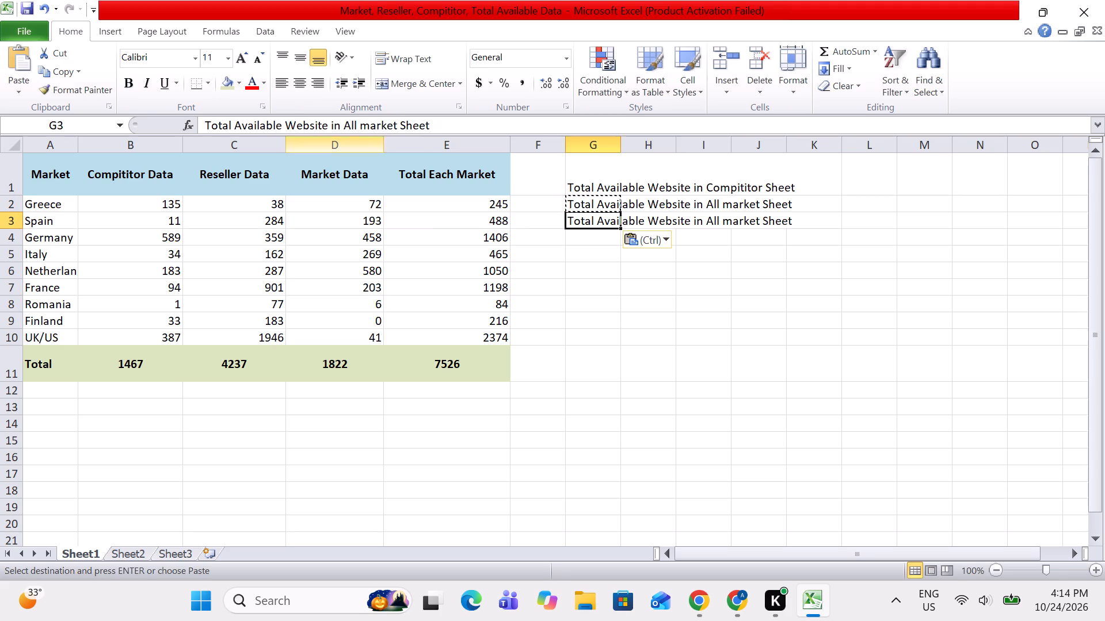
left_click(394, 131)
key("Right")
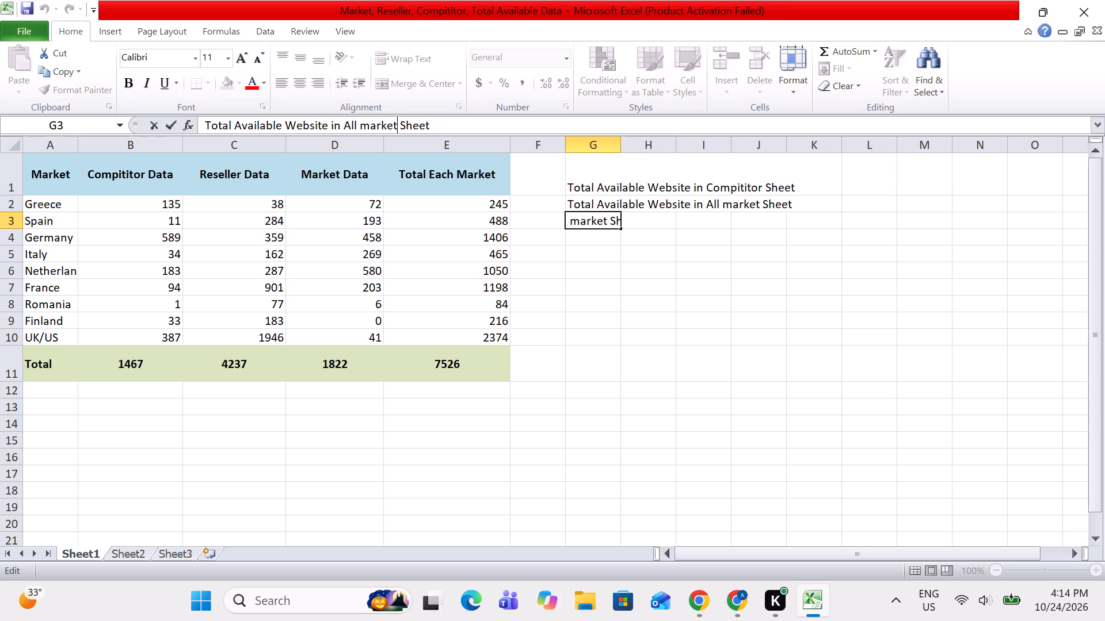
key("BackSpace")
key("BackSpace")
key("BackSpace")
key("BackSpace")
key("BackSpace")
key("BackSpace")
key("BackSpace")
key("BackSpace")
key("BackSpace")
key("BackSpace")
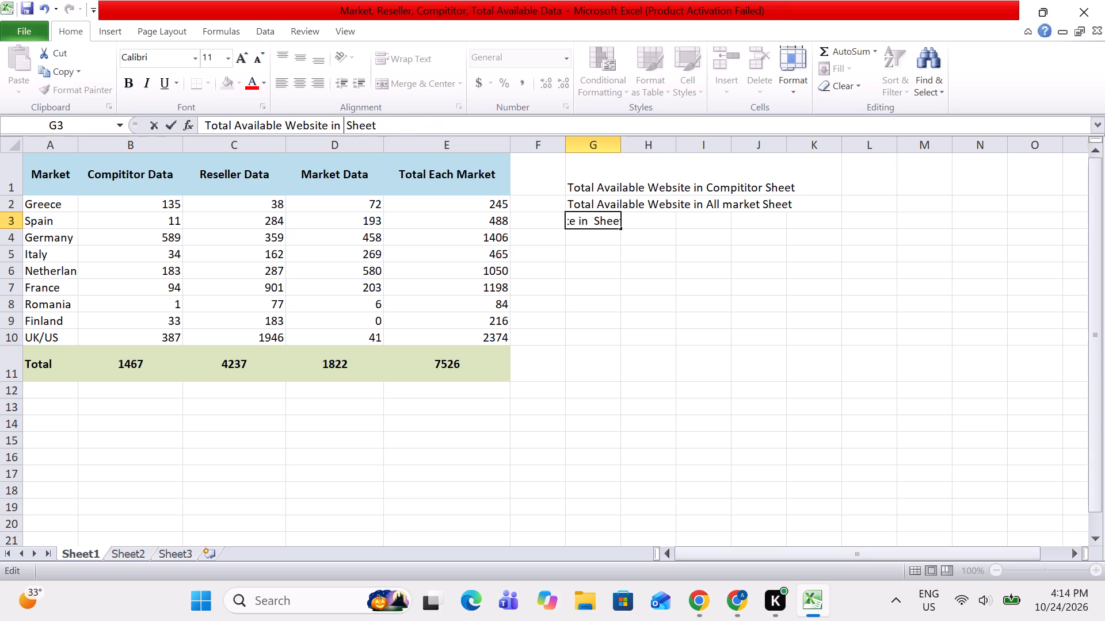
type("Reseller")
key("Tab")
Make the three labels in G1:G3 bold, vertically middle-aligned and left-aligned.
key("Left")
key("Up")
key("Up")
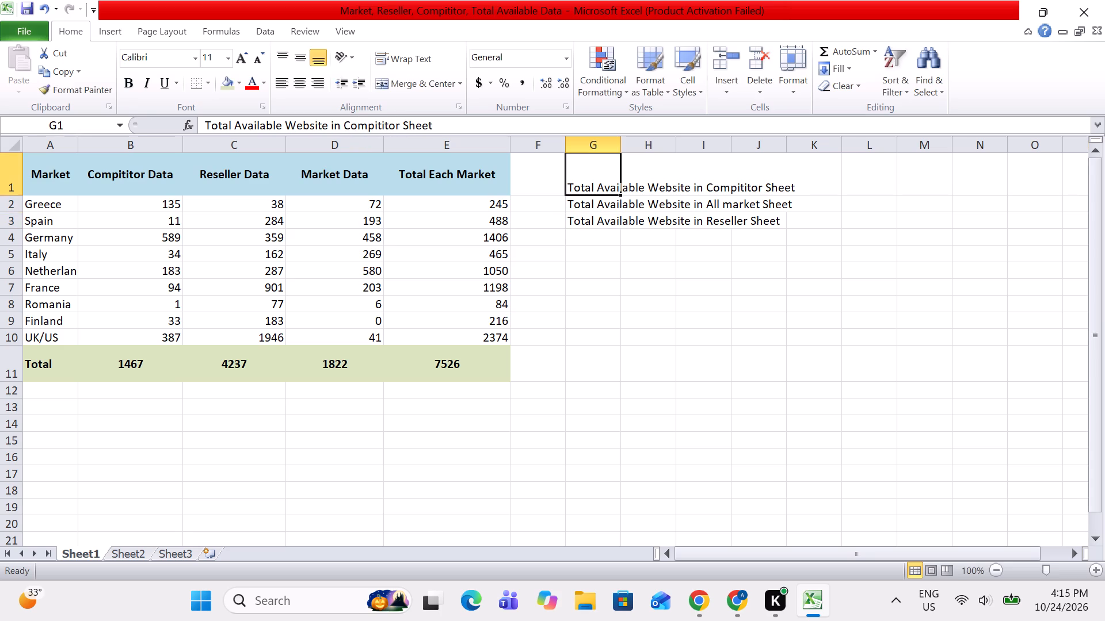
key("Down")
key("Up")
key("shift+Down")
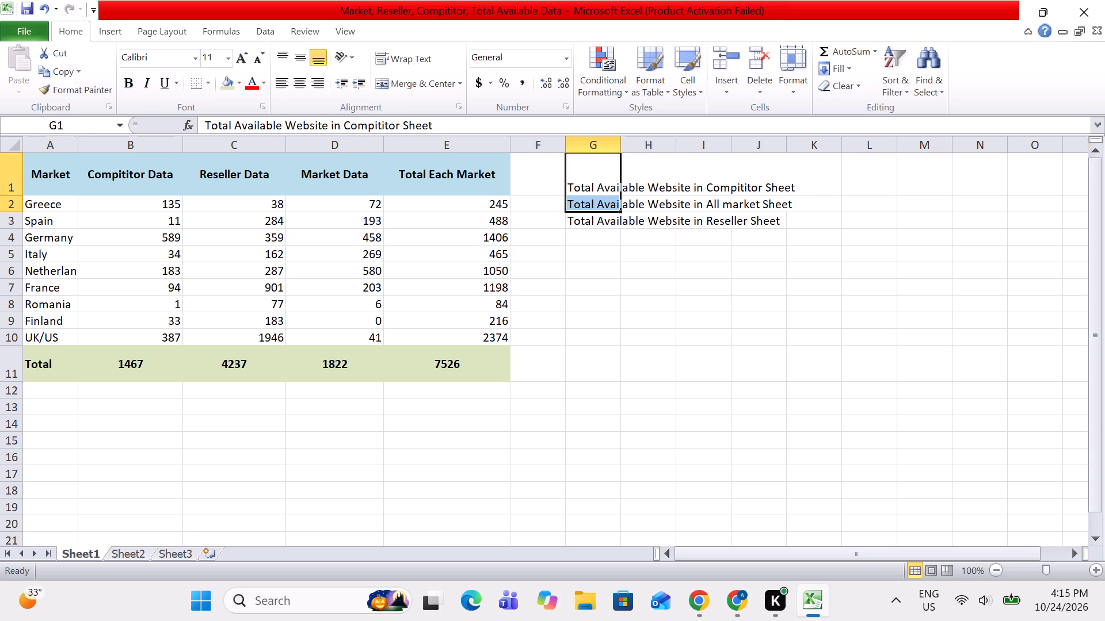
key("shift+Down")
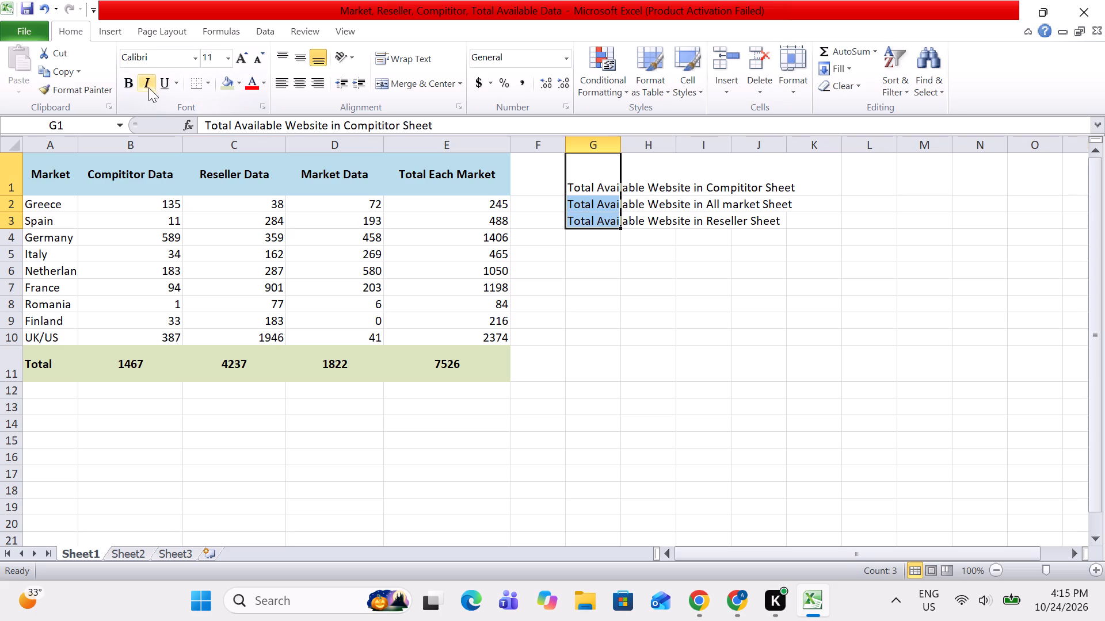
left_click(131, 83)
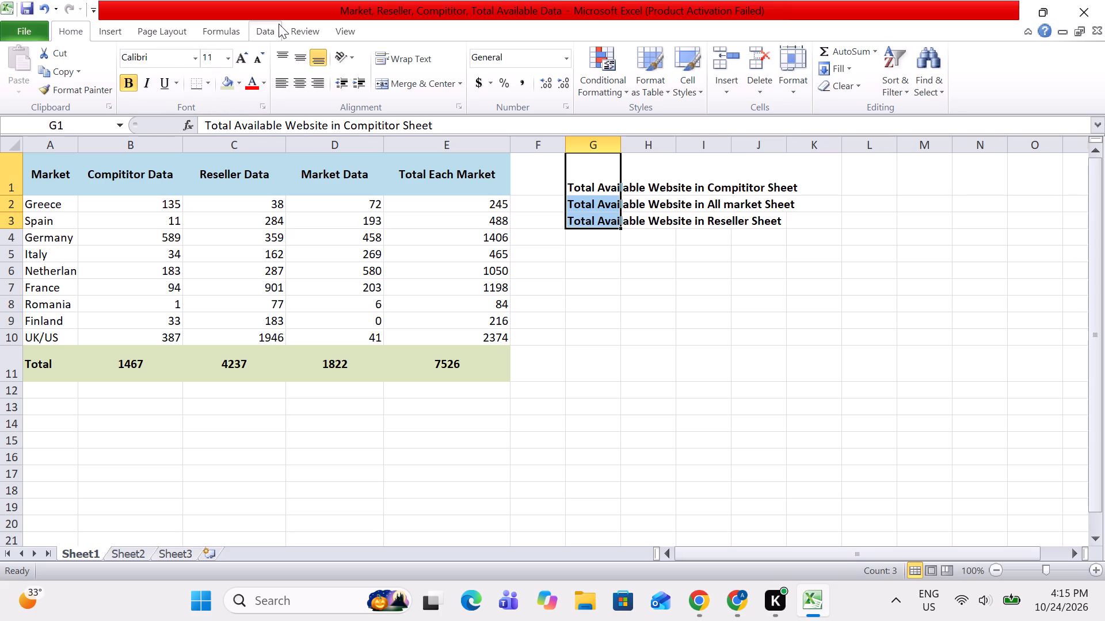
left_click(301, 84)
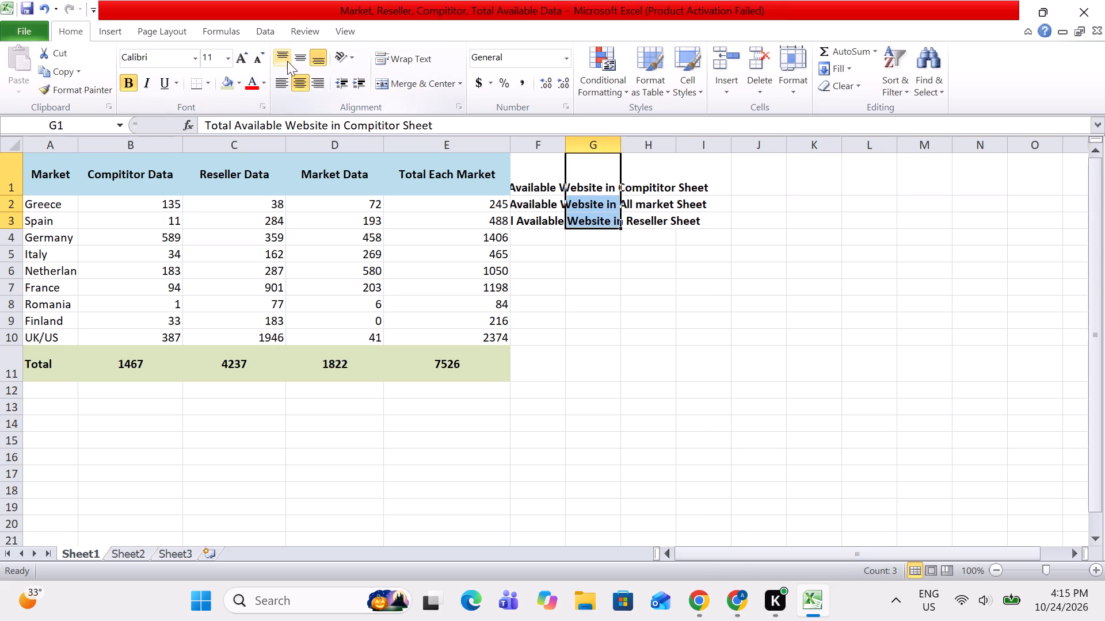
left_click(299, 57)
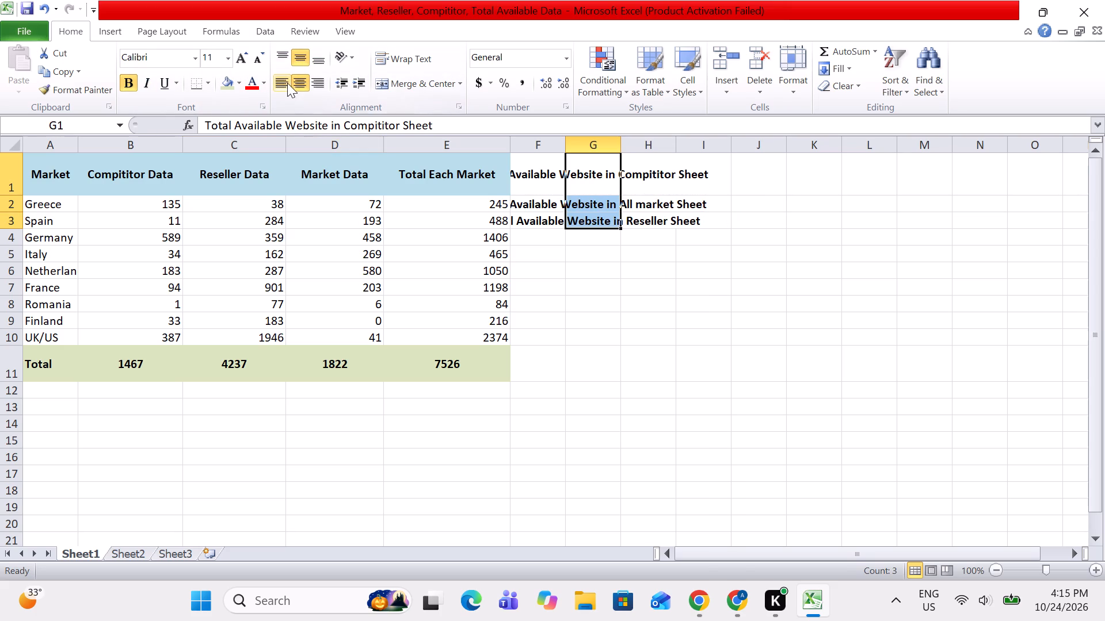
left_click(287, 82)
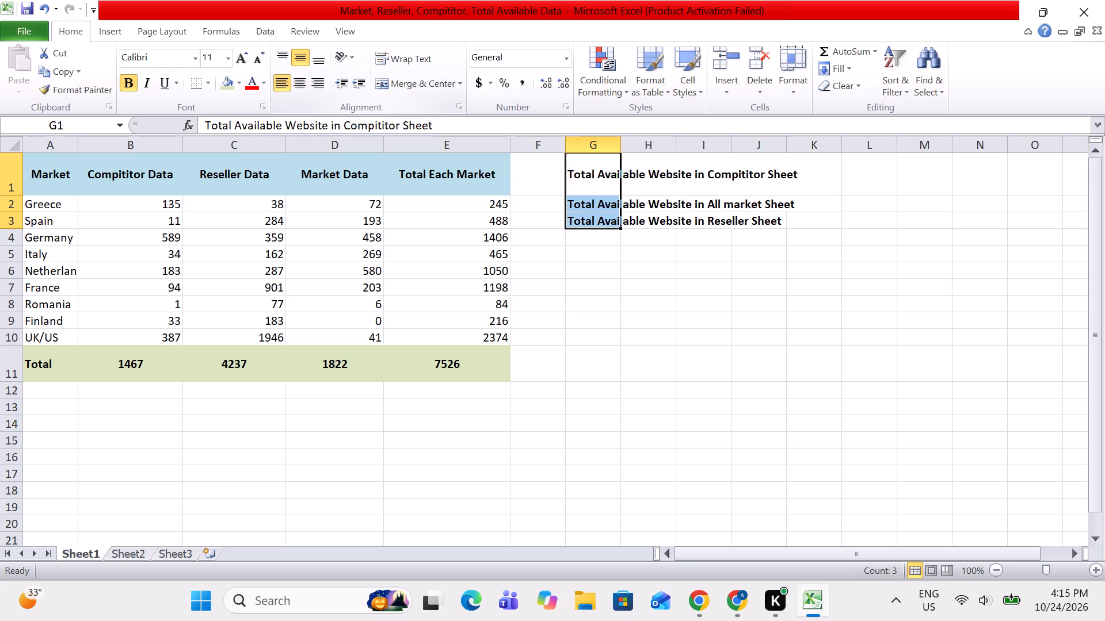
Auto-fit the width of column G to its labels.
double_click(621, 144)
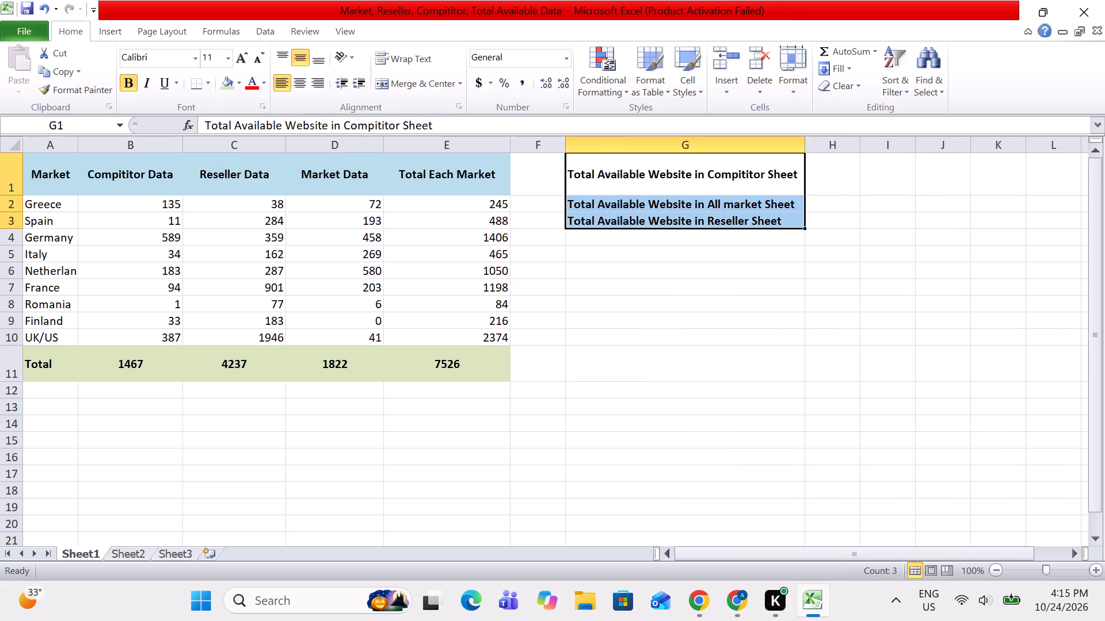
left_click(653, 252)
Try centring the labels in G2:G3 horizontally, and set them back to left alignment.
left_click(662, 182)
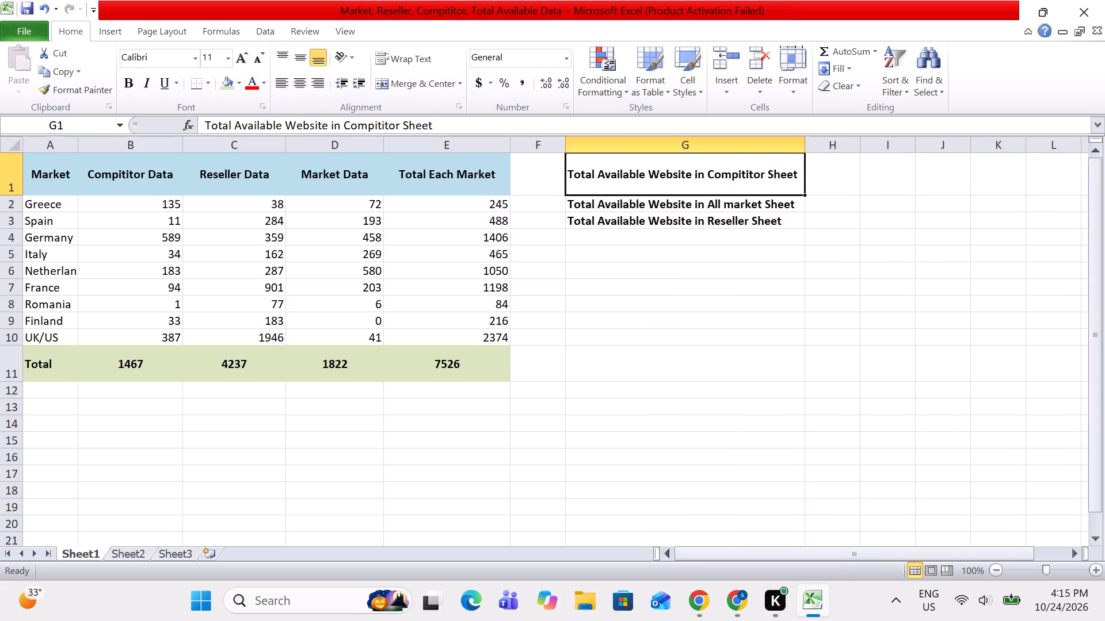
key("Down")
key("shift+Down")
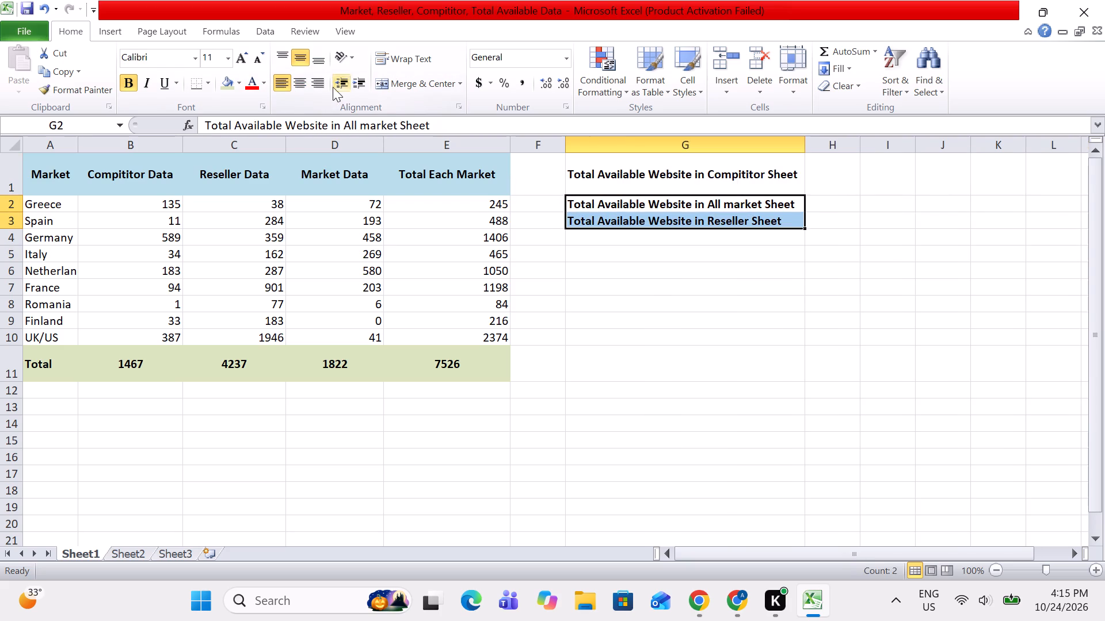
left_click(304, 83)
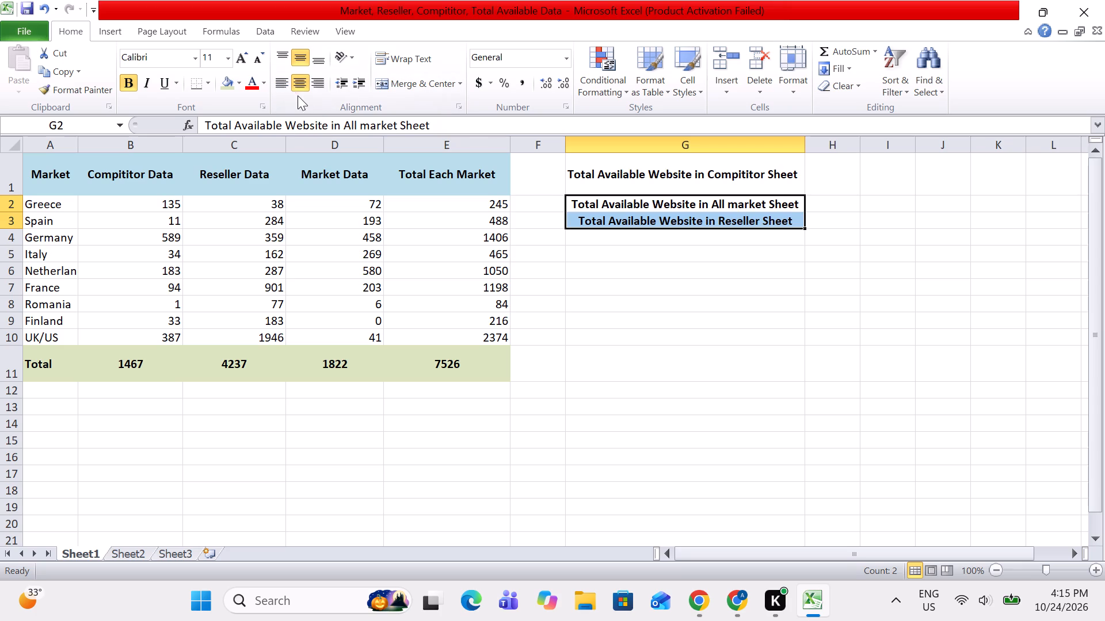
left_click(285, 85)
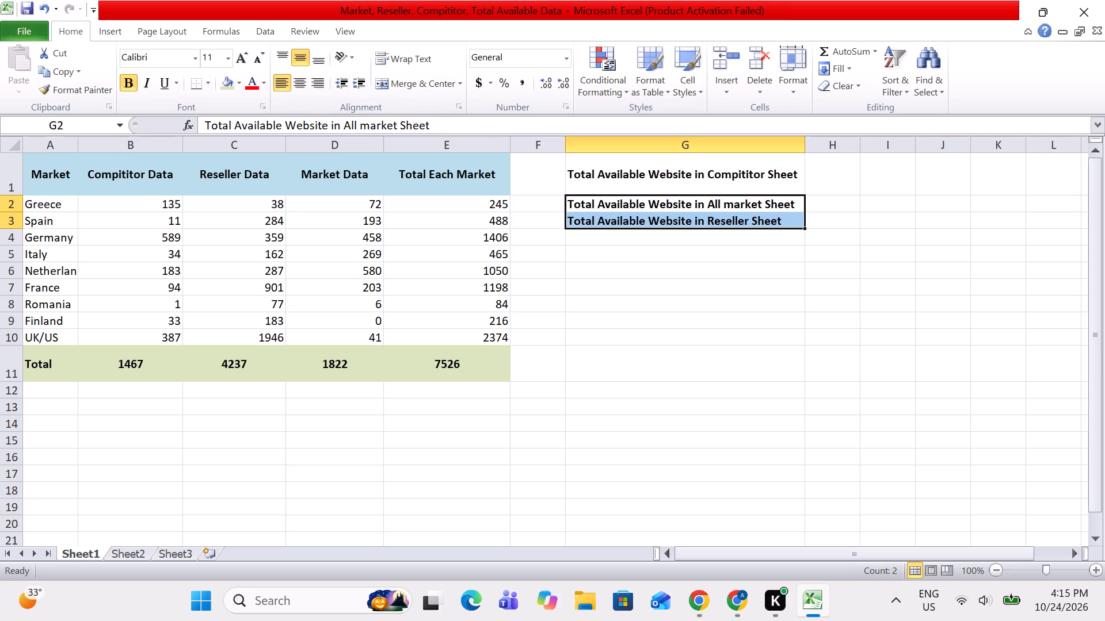
Move the three website labels from G1:G3 to A13:A15, below the summary table.
left_click(675, 181)
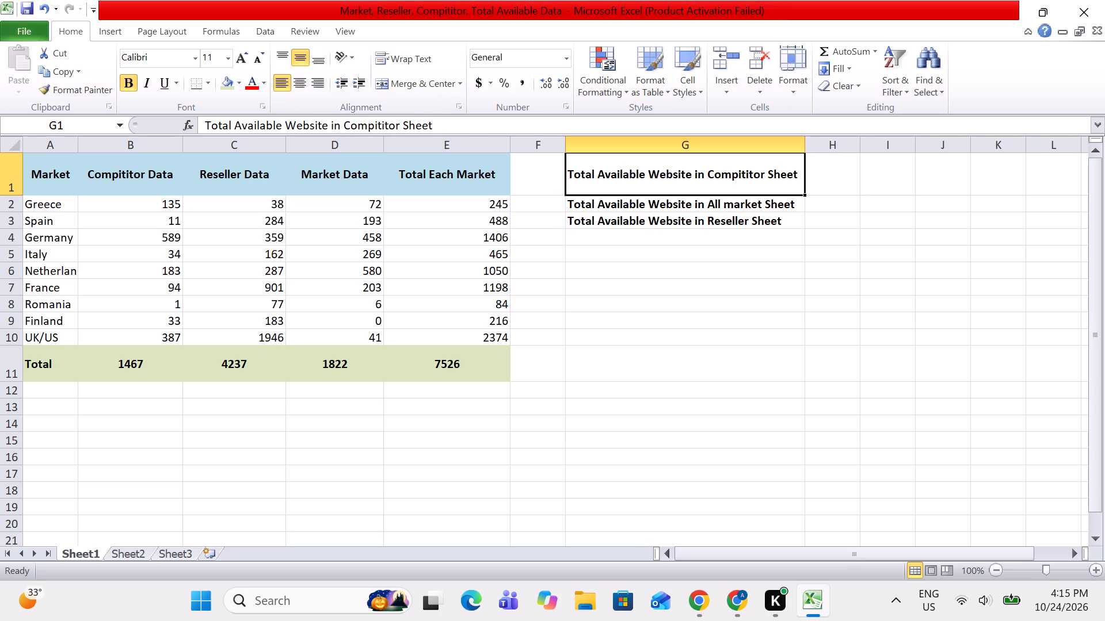
left_click(699, 201)
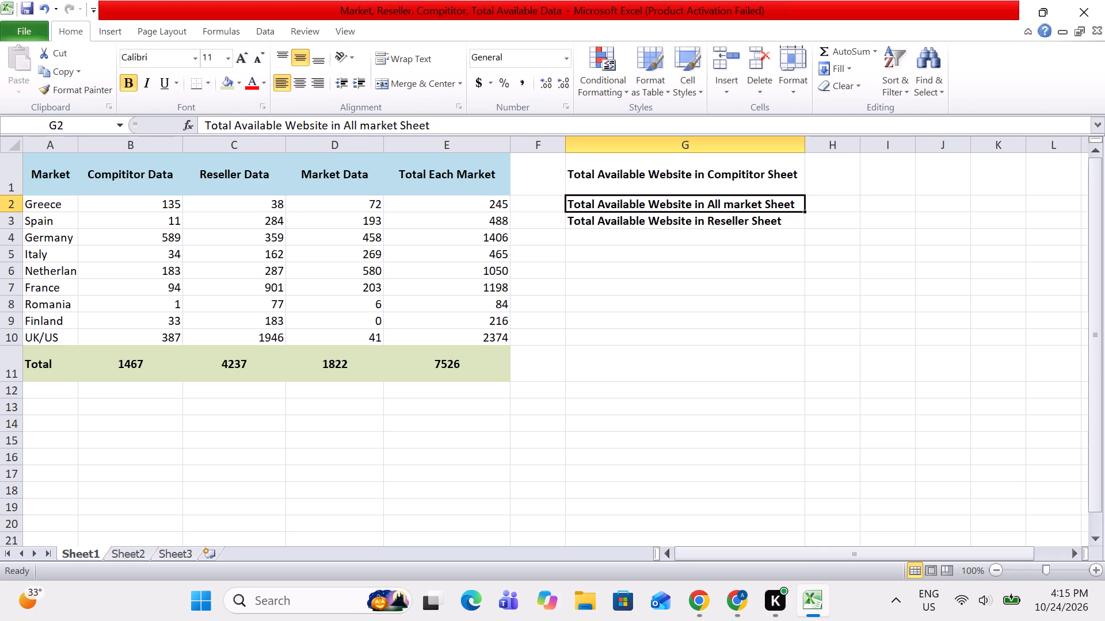
key("Up")
key("Up")
key("Down")
key("Up")
key("ctrl+shift+Down")
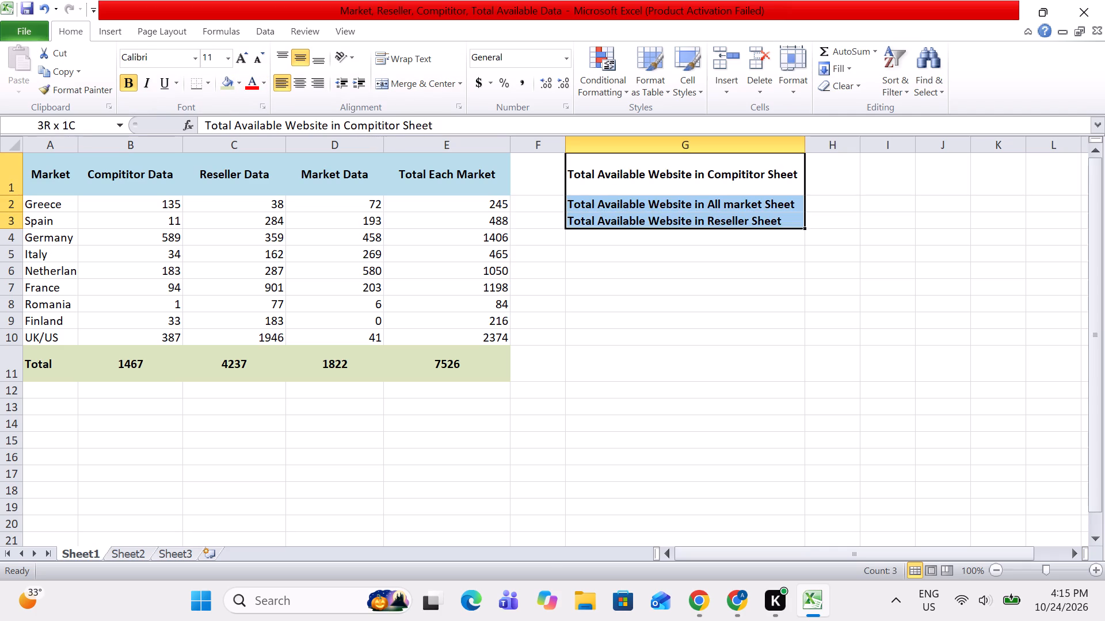
key("ctrl+x")
key("Down")
key("Down")
key("Down")
key("Down")
key("Down")
key("Down")
key("Down")
key("Down")
key("Down")
key("Down")
key("Down")
key("Down")
key("Left")
key("Left")
key("Left")
key("Left")
key("Left")
key("Left")
key("Left")
key("Left")
key("Left")
key("Left")
key("Left")
key("Left")
key("Left")
key("Left")
key("Left")
key("Left")
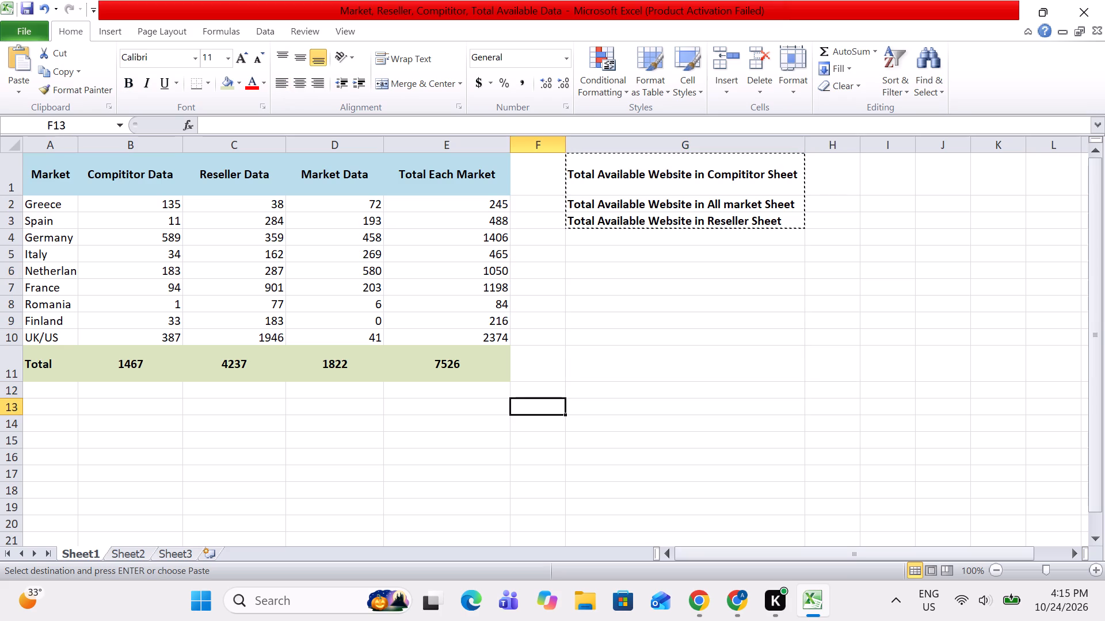
key("ctrl+v")
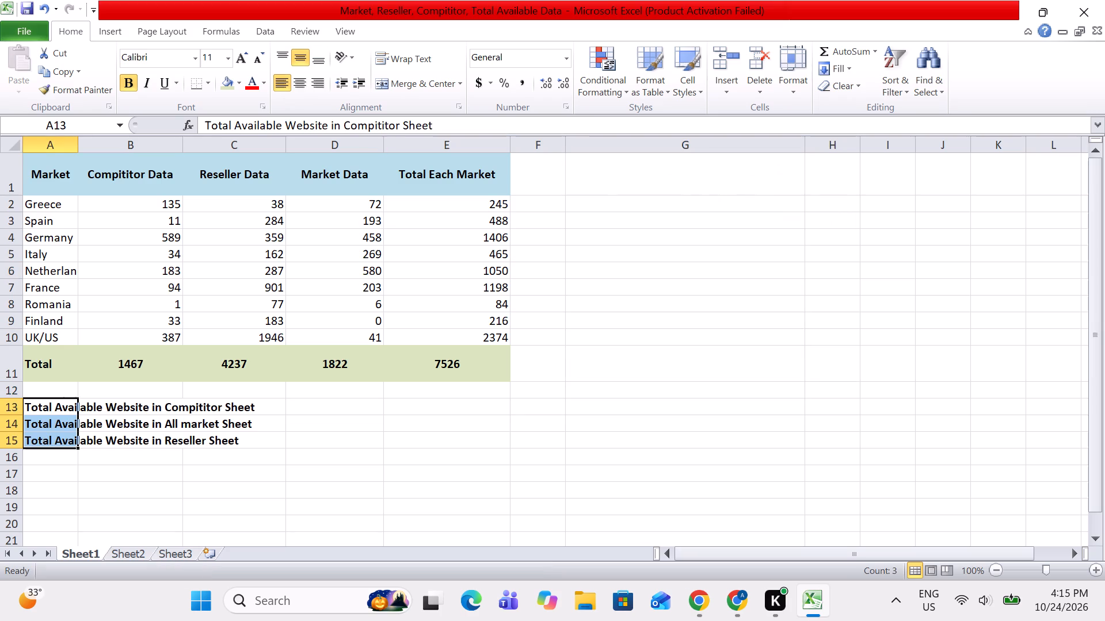
Increase the heights of label rows 13, 14 and 15 to nearly double.
key("Down")
key("Down")
key("Up")
key("Up")
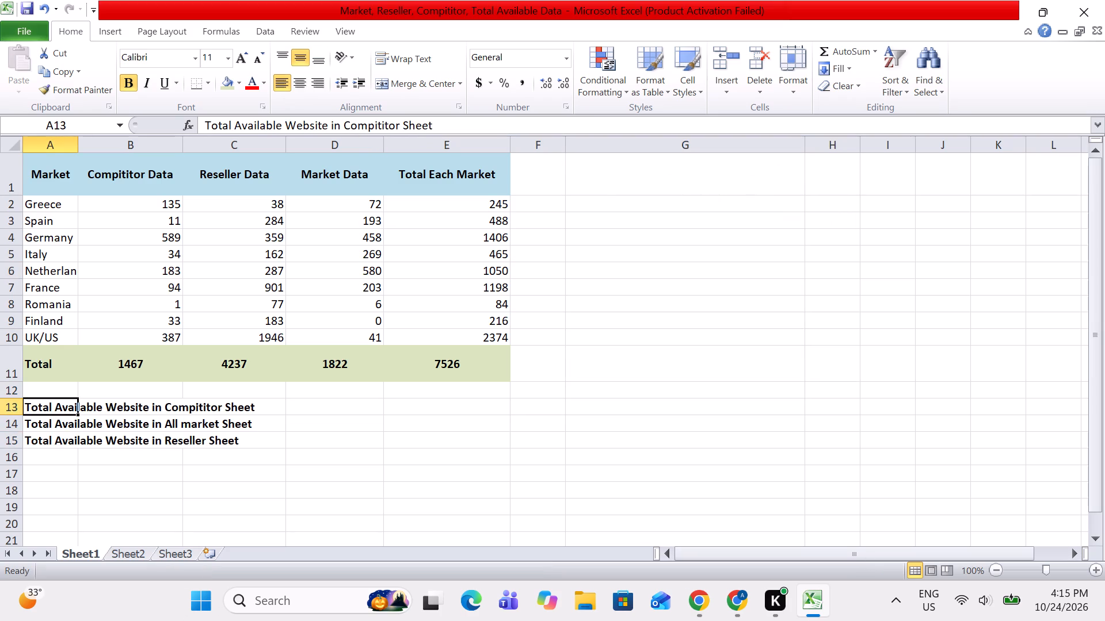
left_click_drag(14, 415, 16, 430)
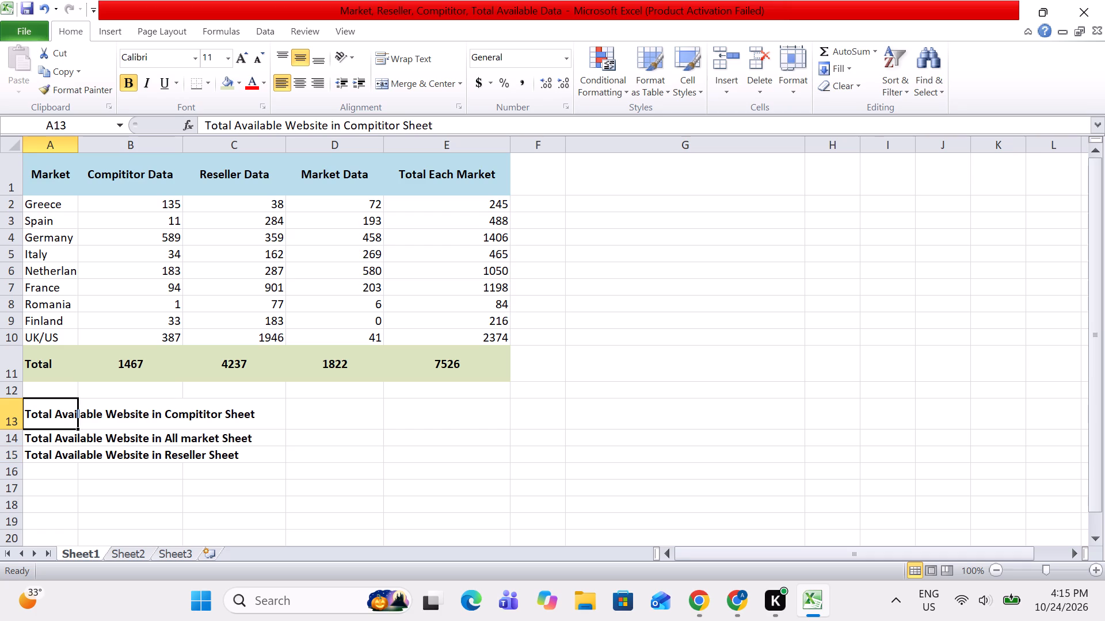
left_click_drag(6, 444, 10, 455)
left_click_drag(13, 470, 17, 484)
Merge and centre A13:C13, the "Total Available Website in Compititor Sheet" label.
left_click(308, 418)
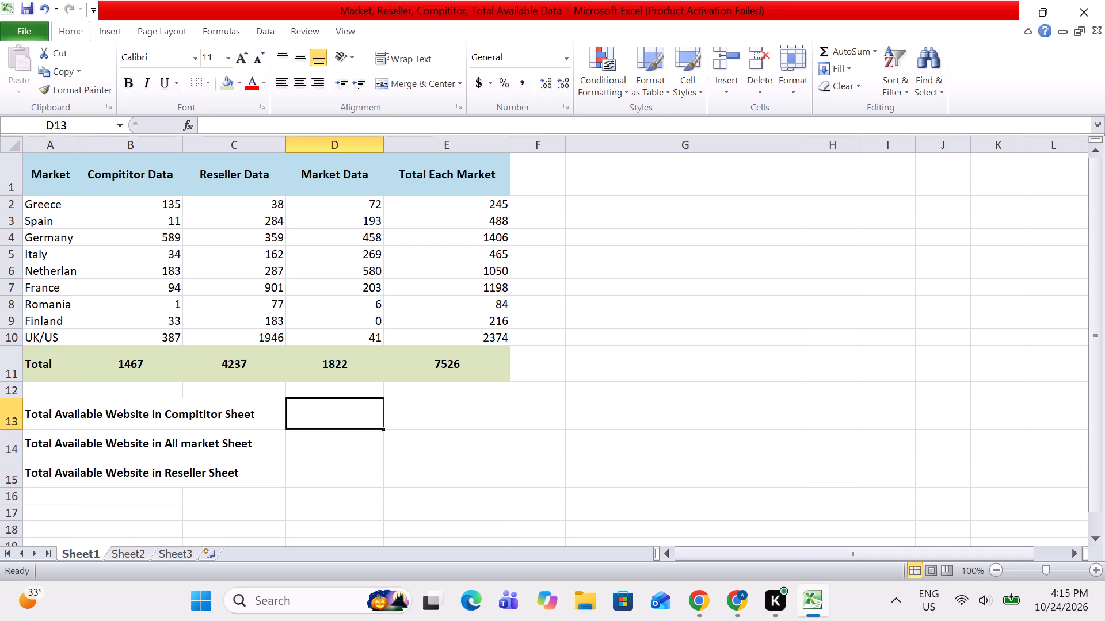
left_click(85, 415)
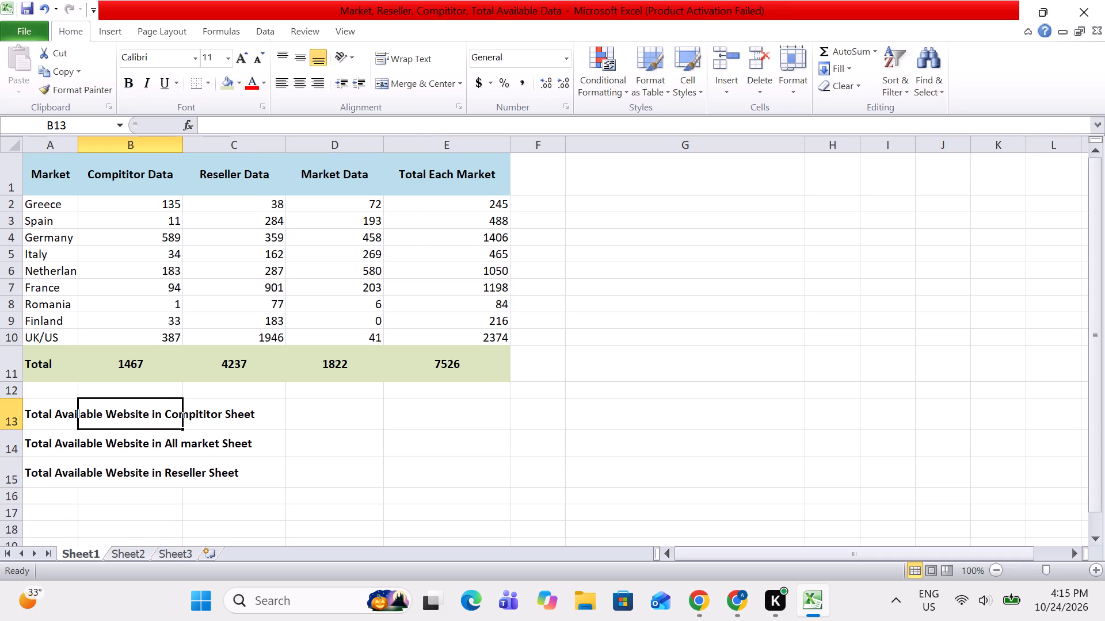
left_click(51, 412)
key("shift+Right")
key("shift+Right")
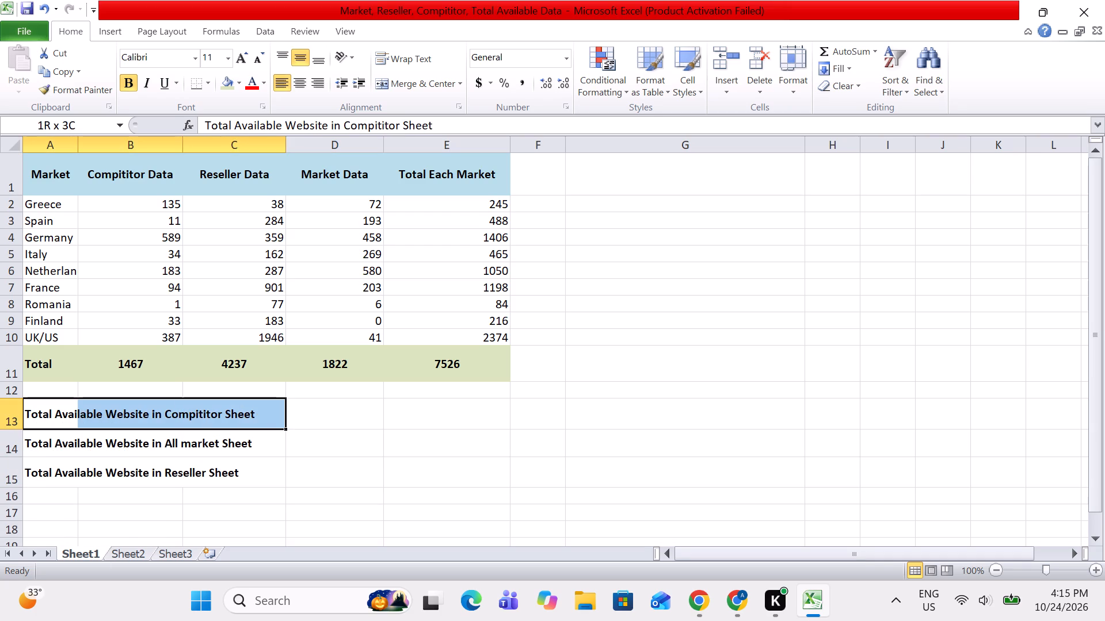
key("shift+Down")
key("shift+Down")
key("shift+Up")
key("shift+Up")
left_click(424, 83)
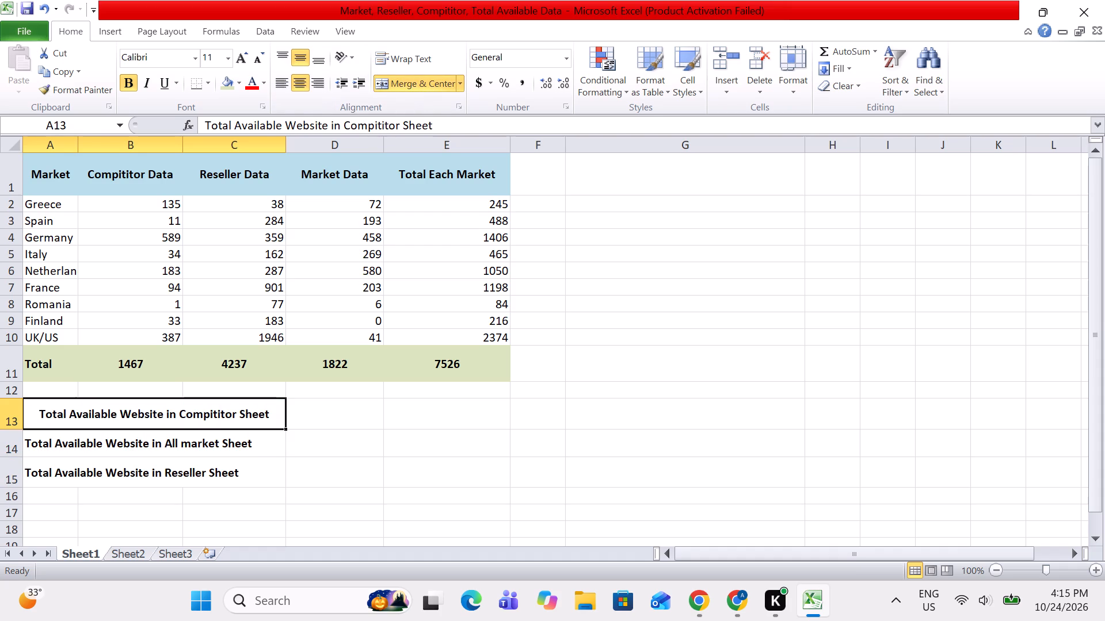
Merge and centre A14:C14, the "Total Available Website in All market Sheet" label.
left_click(185, 442)
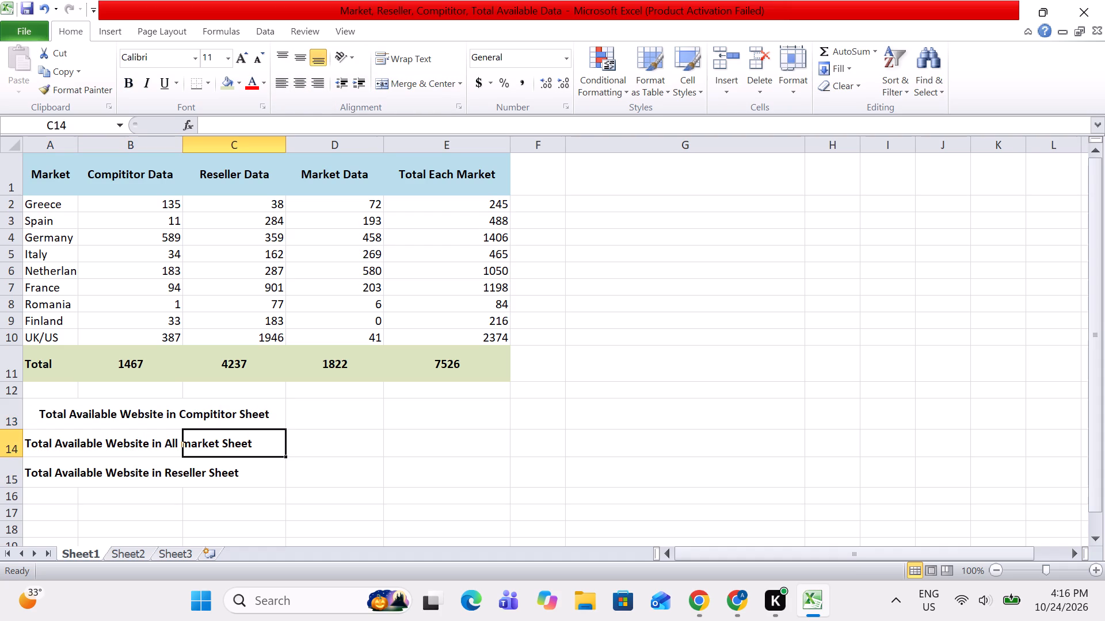
key("Left")
key("Left")
key("Left")
key("Left")
key("Left")
key("Left")
key("Left")
key("Left")
key("shift+Right")
key("shift+Right")
key("shift+Right")
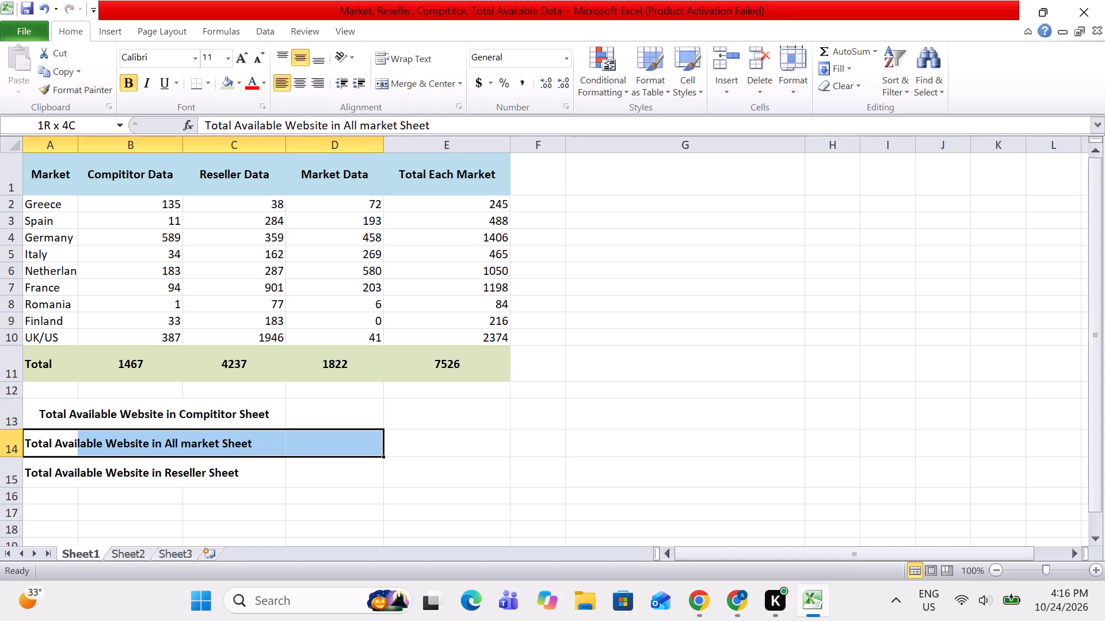
key("shift+Left")
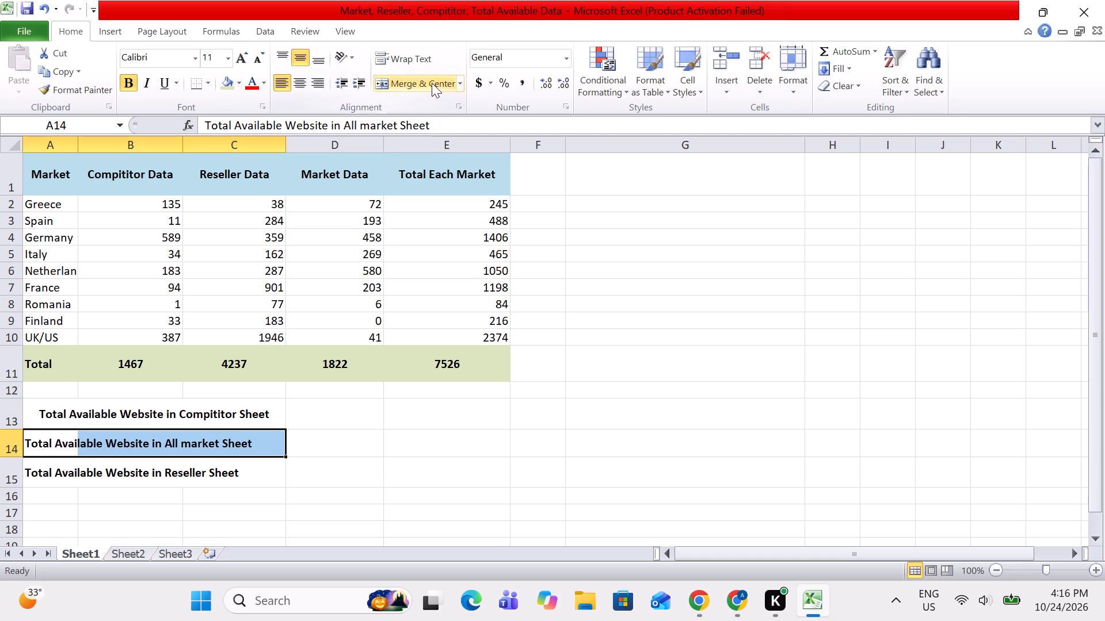
left_click(432, 83)
Merge and centre A15:C15, the "Total Available Website in Reseller Sheet" label.
key("Down")
key("Left")
key("shift+Right")
key("shift+Right")
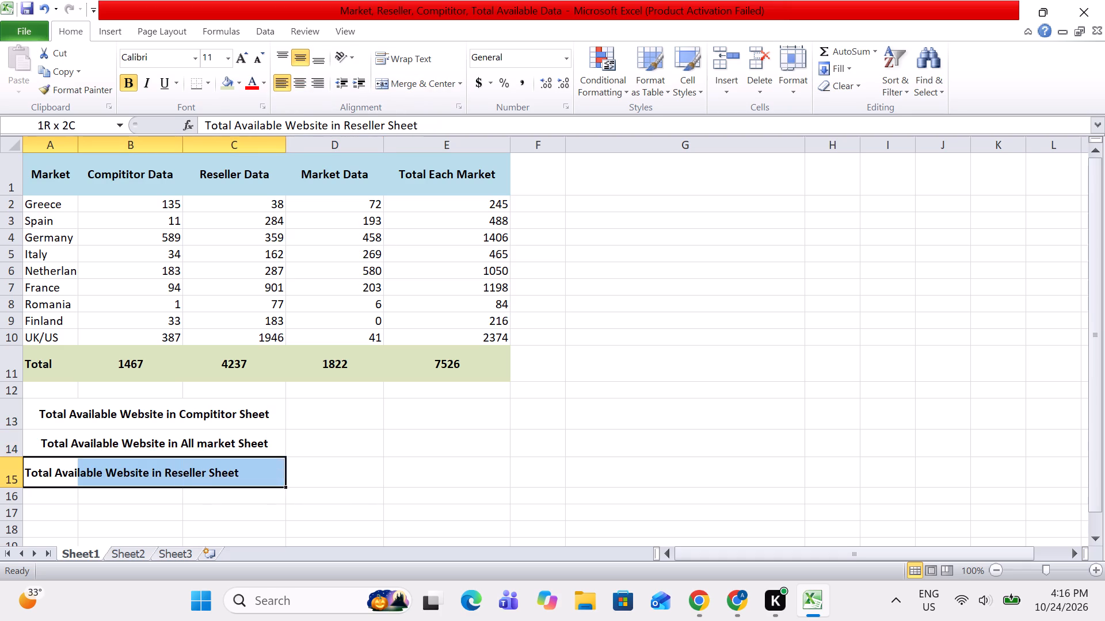
key("shift+Right")
key("shift+Left")
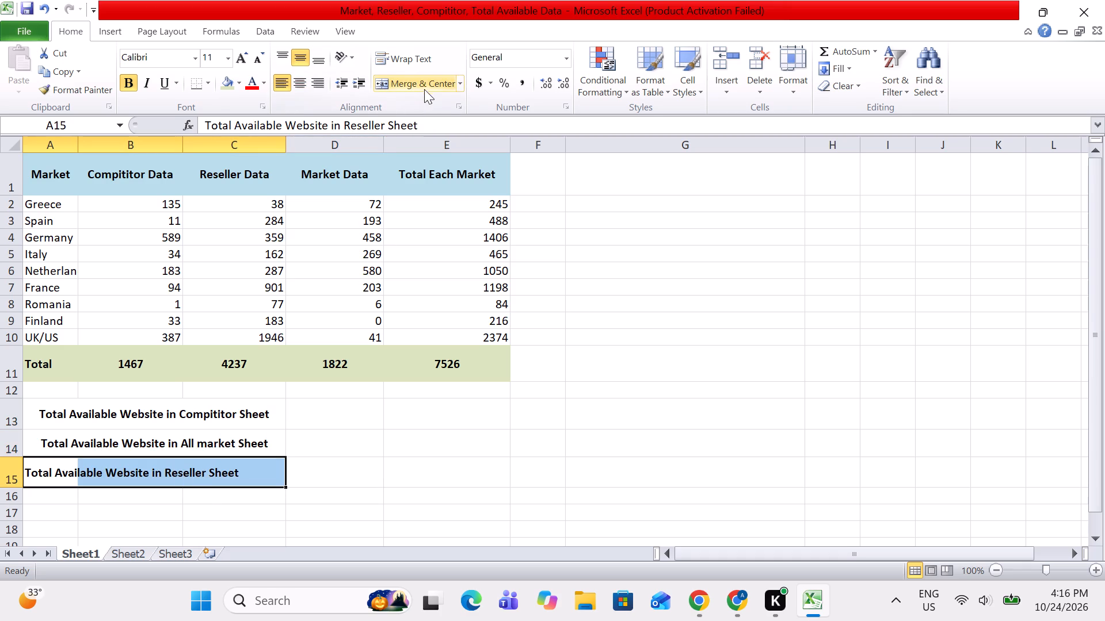
left_click(424, 87)
Save the market summary workbook.
left_click(323, 403)
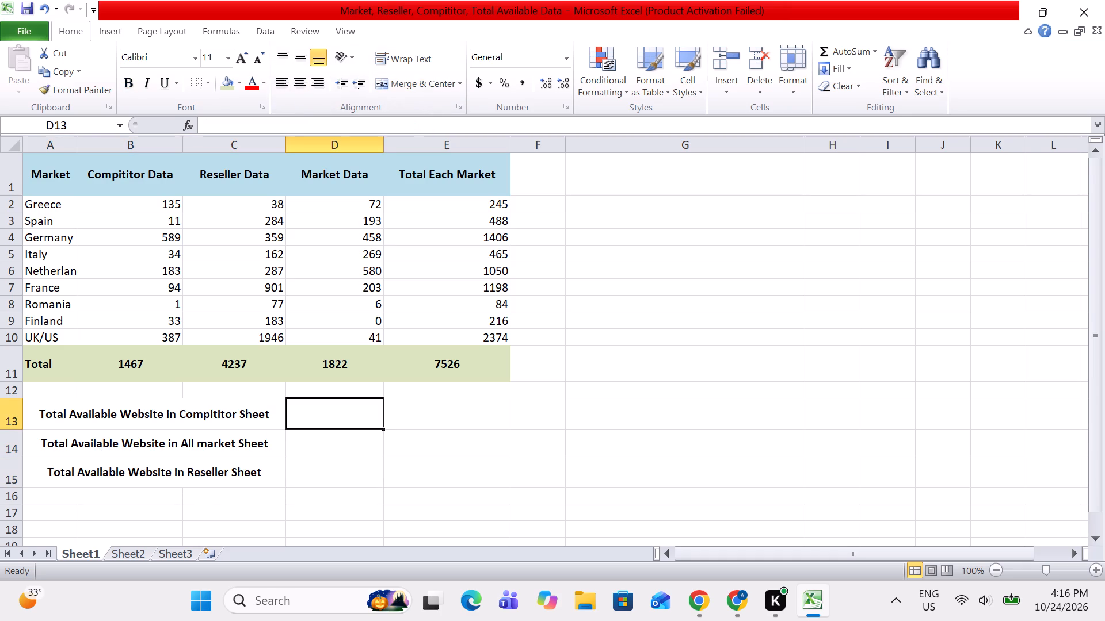
key("ctrl+s")
key("ctrl+s")
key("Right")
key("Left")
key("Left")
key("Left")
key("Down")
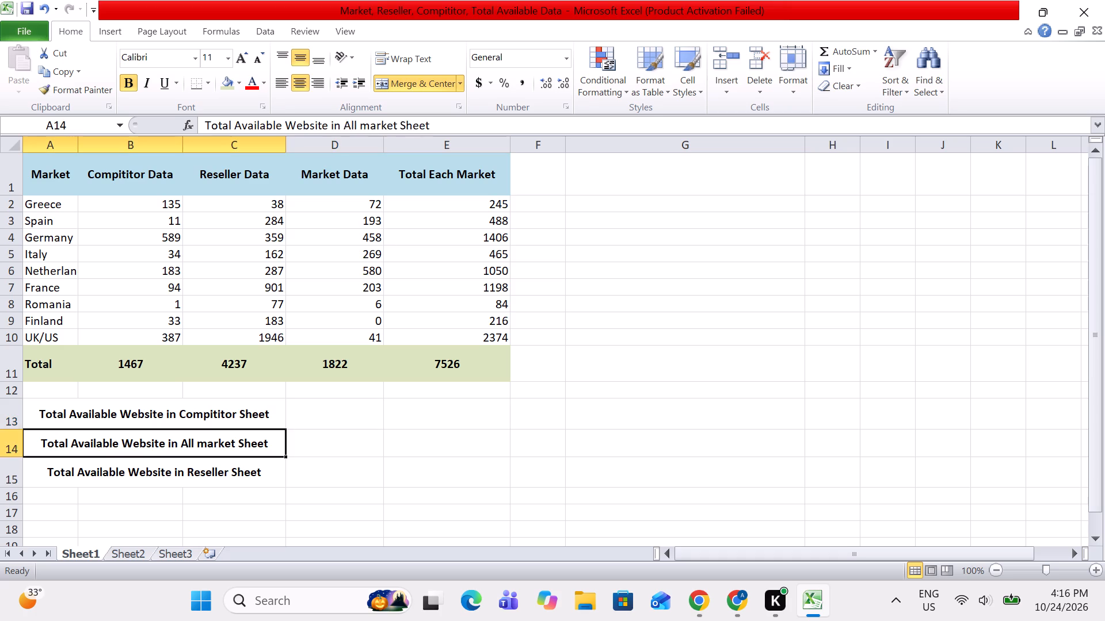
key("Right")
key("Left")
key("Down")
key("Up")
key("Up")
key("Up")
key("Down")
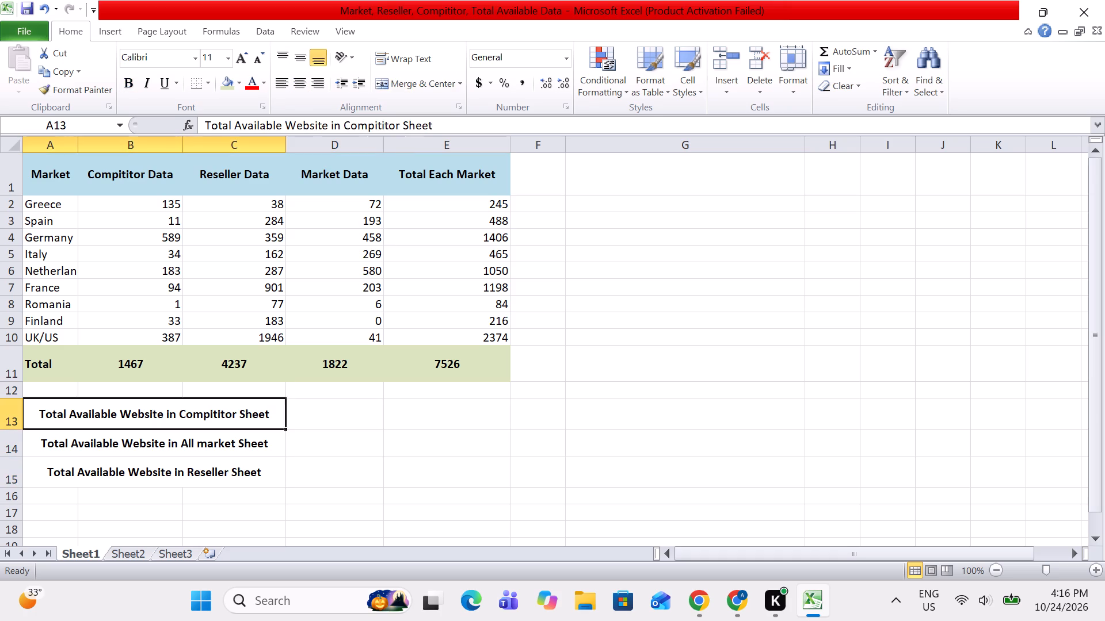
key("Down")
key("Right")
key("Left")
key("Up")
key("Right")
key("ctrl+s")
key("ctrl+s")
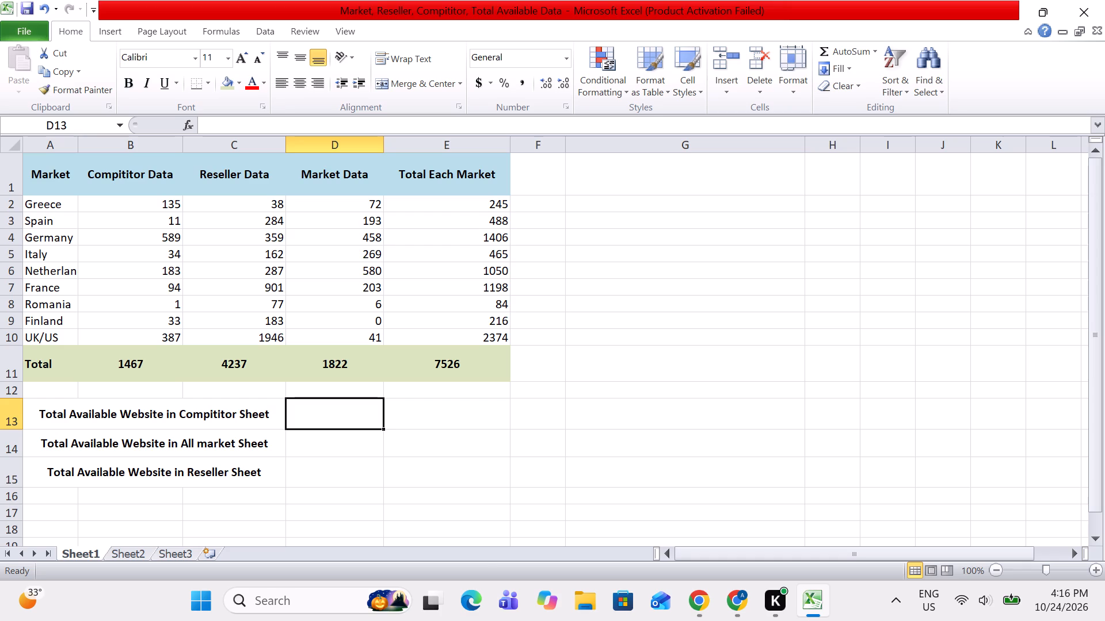
Switch to the reseller outreach spreadsheet in Chrome and count the entries in the Website column of the Data sheet.
key("alt+Tab")
key("alt+Tab")
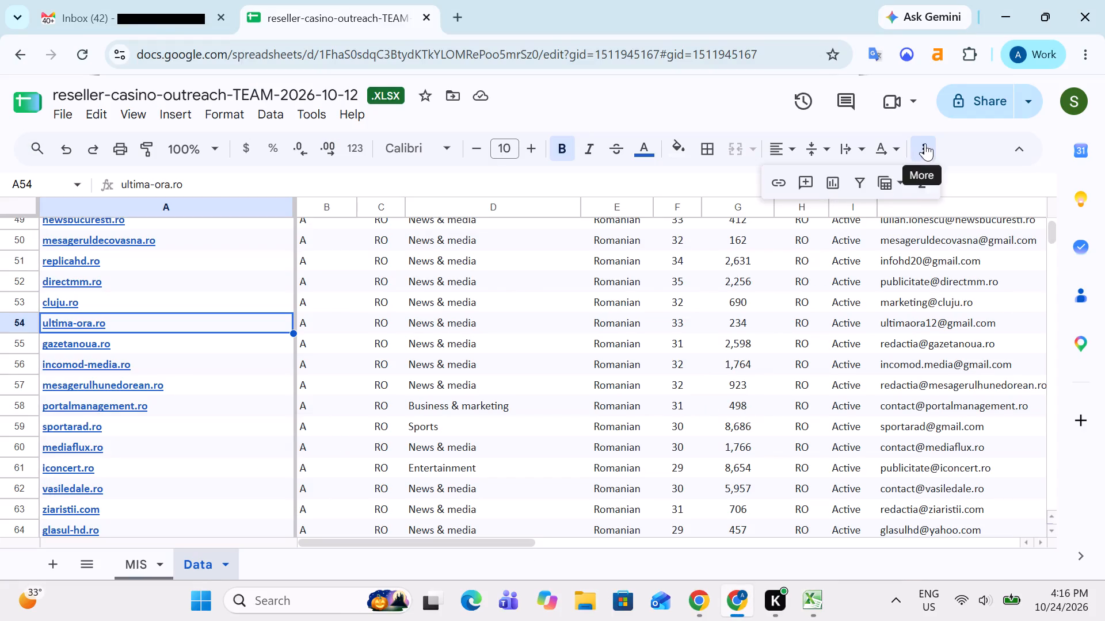
left_click(806, 341)
scroll(658, 327, "up", 8)
scroll(752, 369, "up", 7)
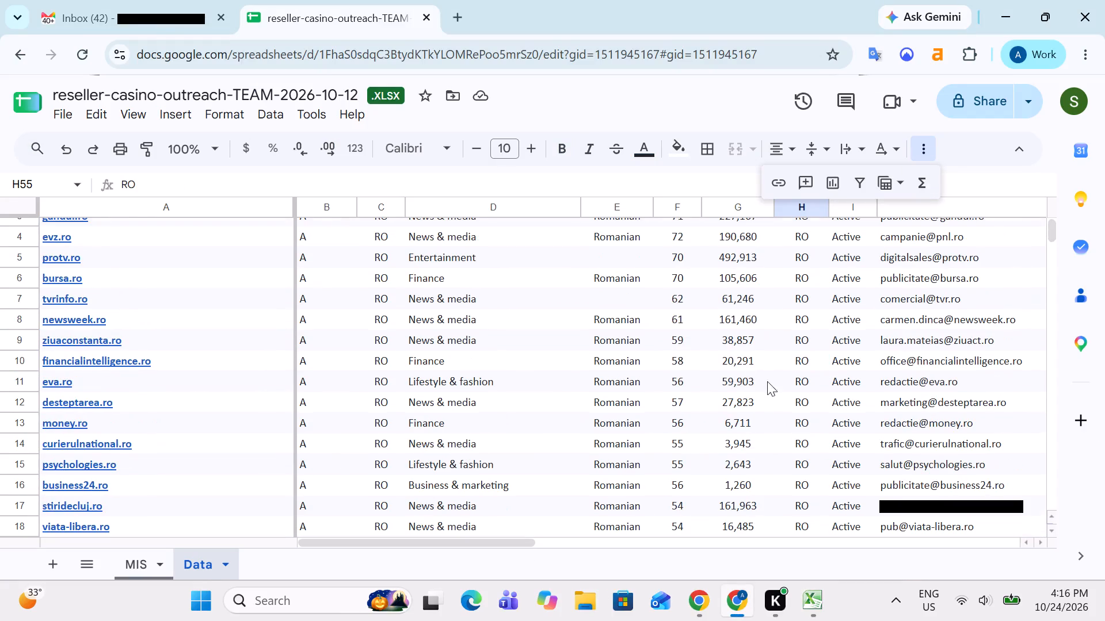
scroll(503, 366, "up", 6)
left_click(162, 204)
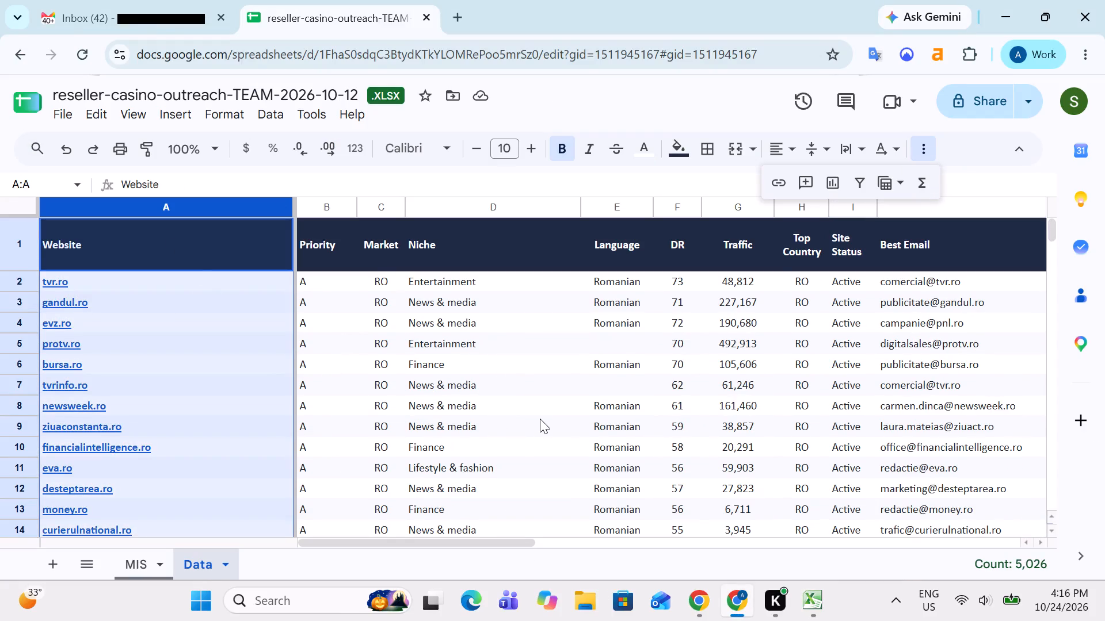
Switch back to Excel and enter 5025 in D13, beside the Compititor Sheet label.
key("alt+Tab")
key("Left")
key("Left")
key("Right")
key("Right")
key("Left")
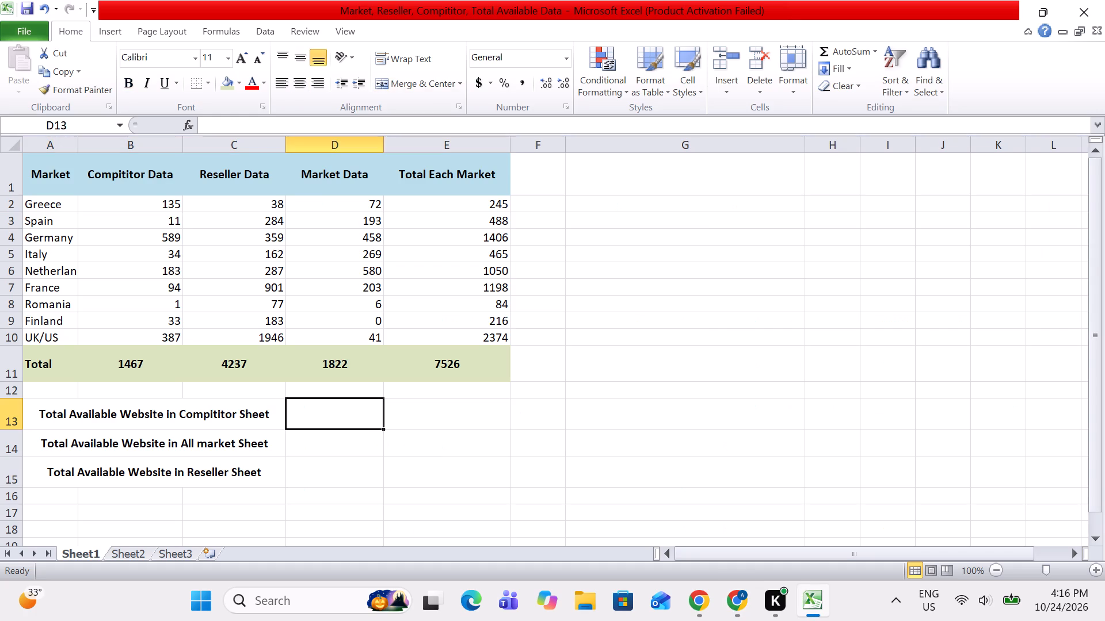
key("Right")
key("Left")
key("5")
type("025")
key("Tab")
key("Left")
key("alt+Tab")
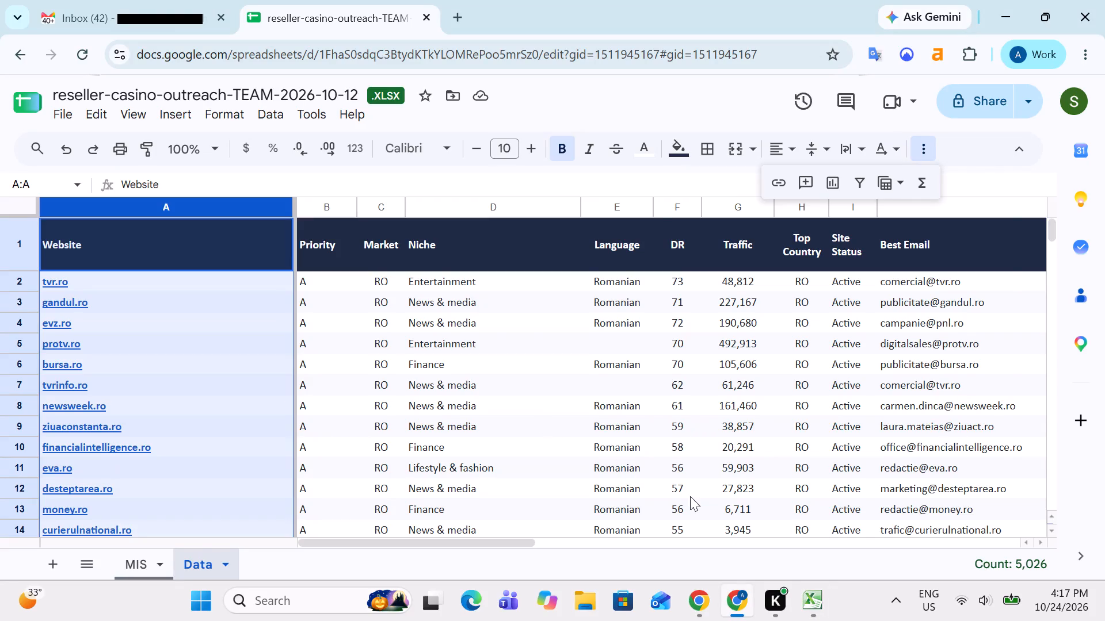
key("alt+Tab")
Copy the 5025 from D13 into D15 beside the Reseller Sheet label, and clear D13.
key("ctrl+c")
key("Down")
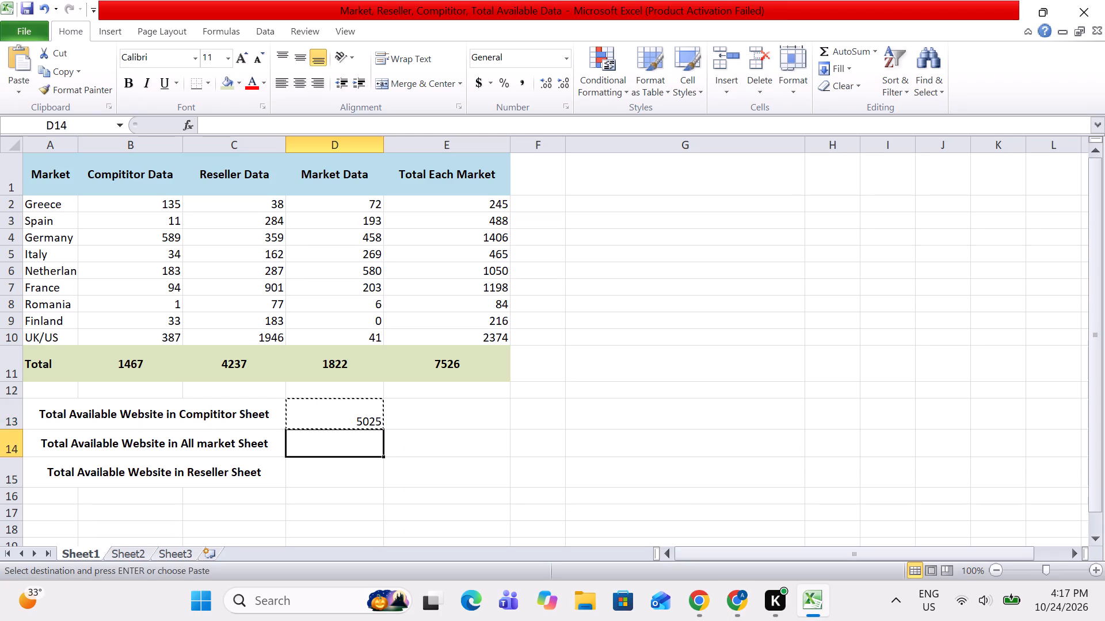
key("Down")
key("ctrl+v")
key("Up")
key("Up")
key("BackSpace")
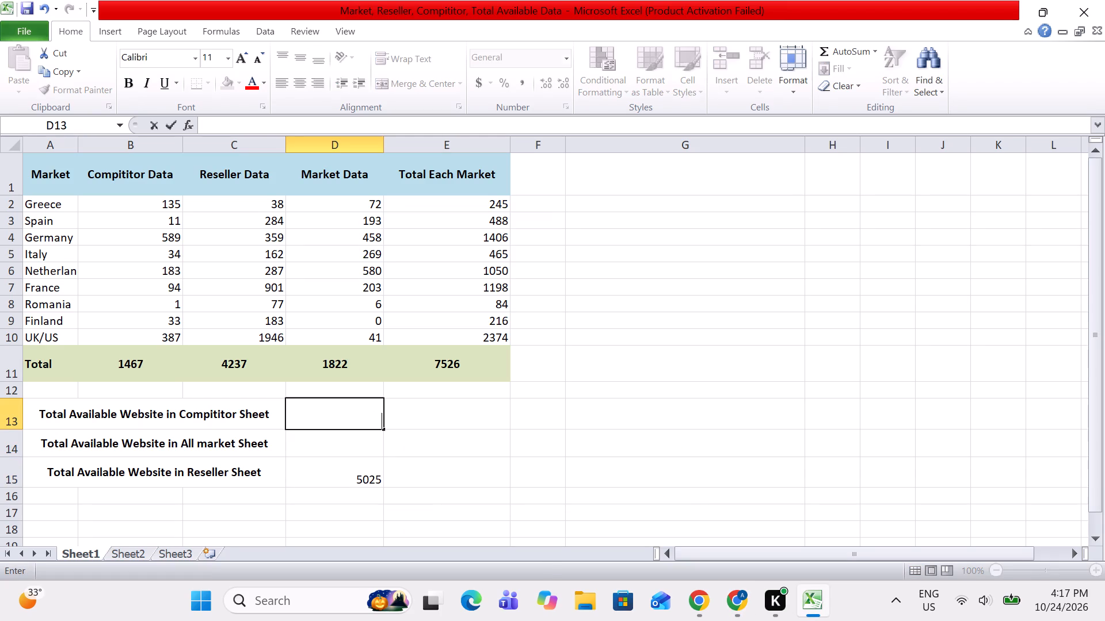
key("Right")
key("Left")
key("Right")
key("Left")
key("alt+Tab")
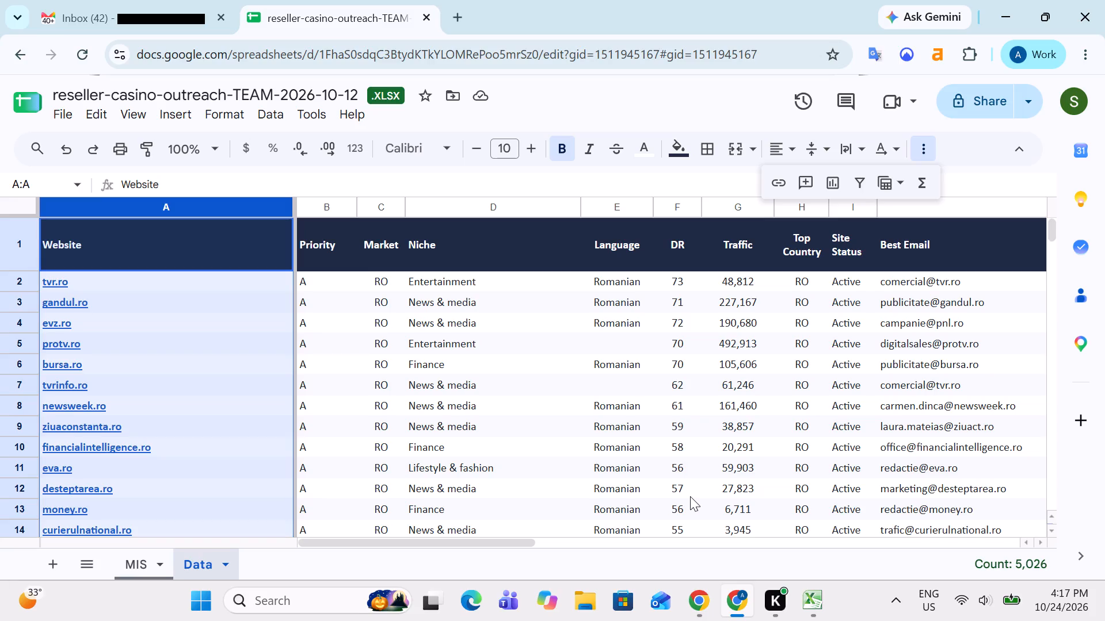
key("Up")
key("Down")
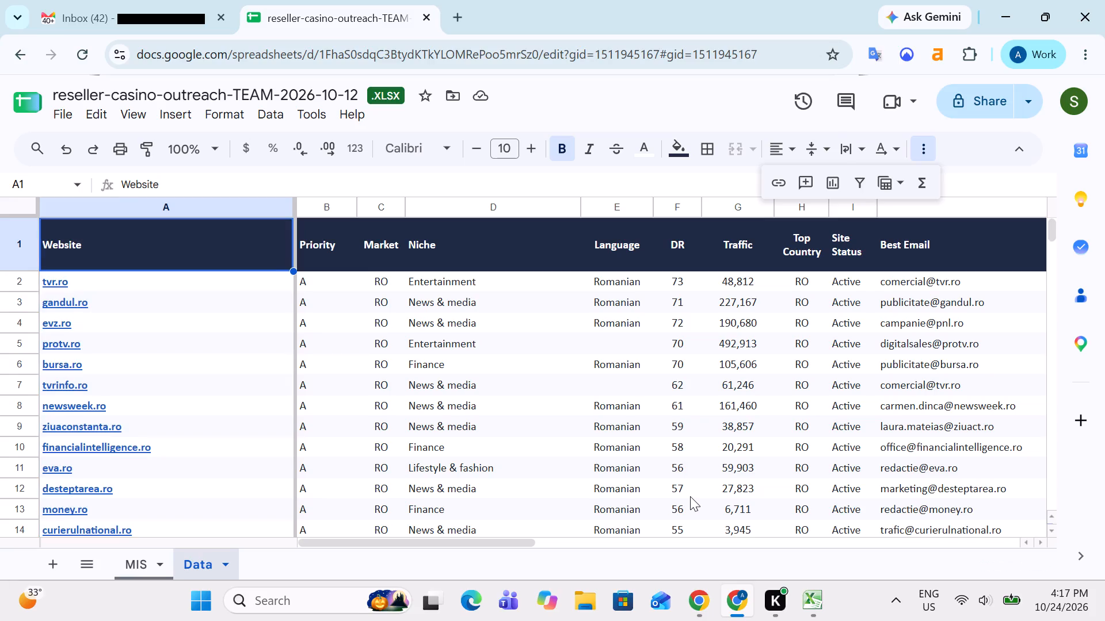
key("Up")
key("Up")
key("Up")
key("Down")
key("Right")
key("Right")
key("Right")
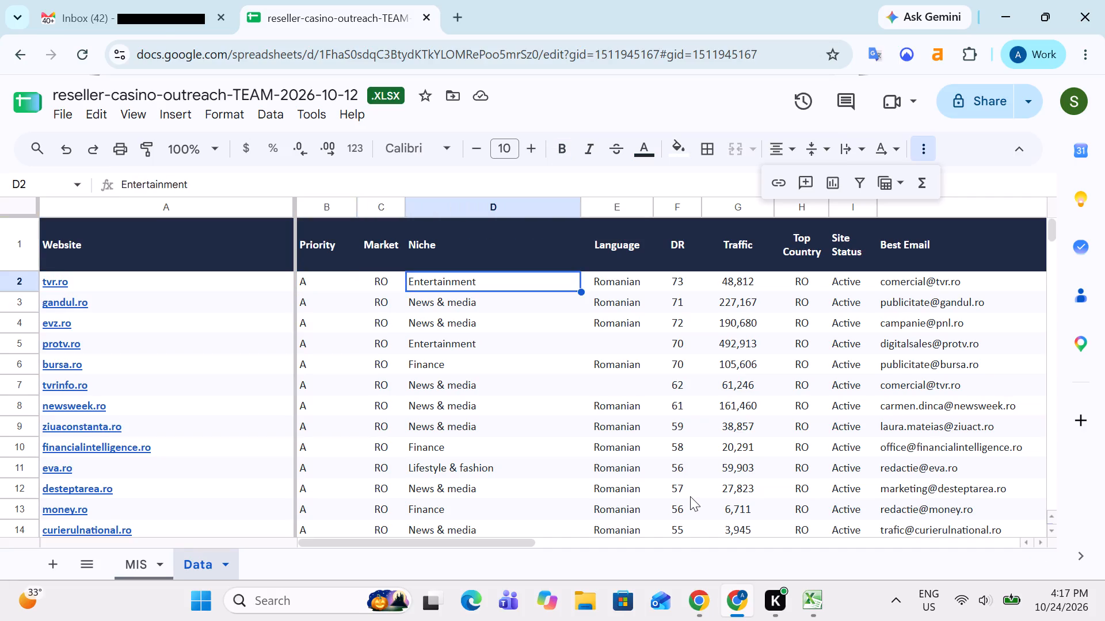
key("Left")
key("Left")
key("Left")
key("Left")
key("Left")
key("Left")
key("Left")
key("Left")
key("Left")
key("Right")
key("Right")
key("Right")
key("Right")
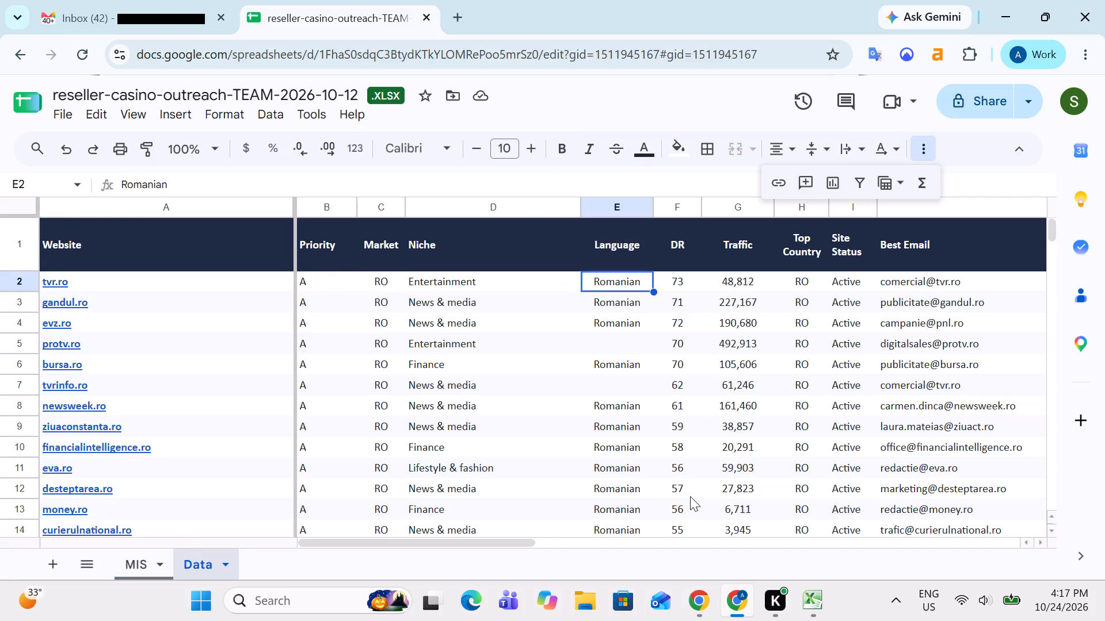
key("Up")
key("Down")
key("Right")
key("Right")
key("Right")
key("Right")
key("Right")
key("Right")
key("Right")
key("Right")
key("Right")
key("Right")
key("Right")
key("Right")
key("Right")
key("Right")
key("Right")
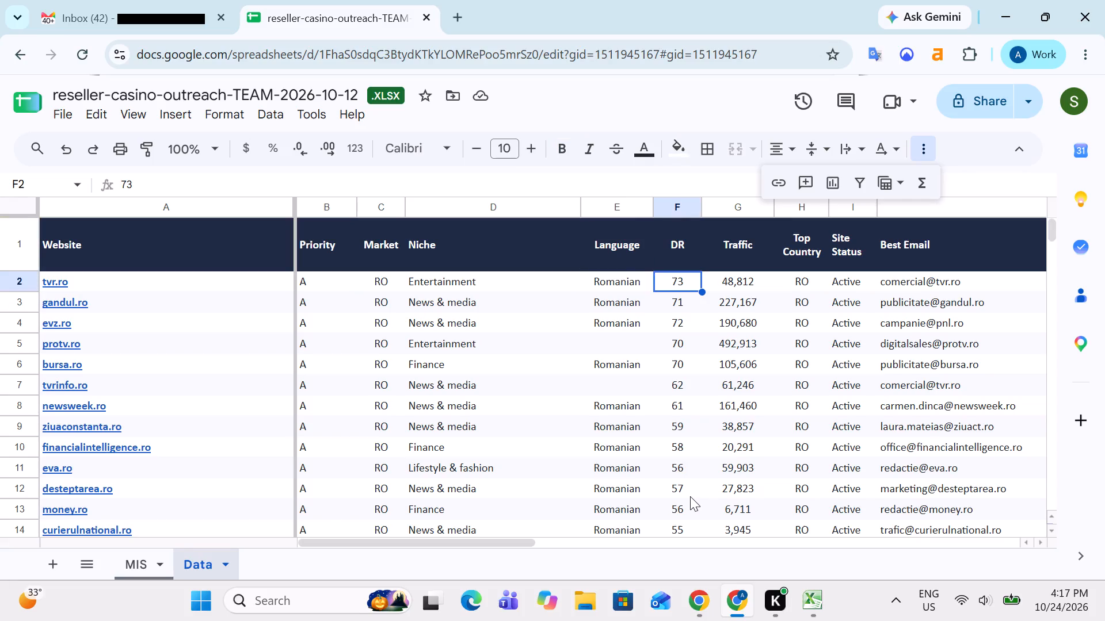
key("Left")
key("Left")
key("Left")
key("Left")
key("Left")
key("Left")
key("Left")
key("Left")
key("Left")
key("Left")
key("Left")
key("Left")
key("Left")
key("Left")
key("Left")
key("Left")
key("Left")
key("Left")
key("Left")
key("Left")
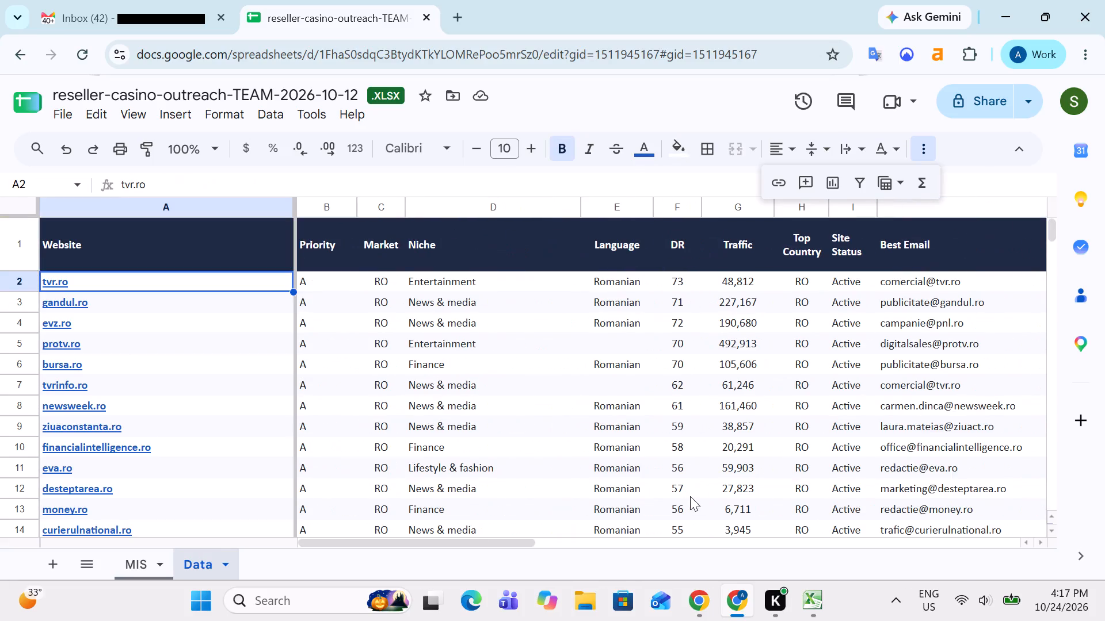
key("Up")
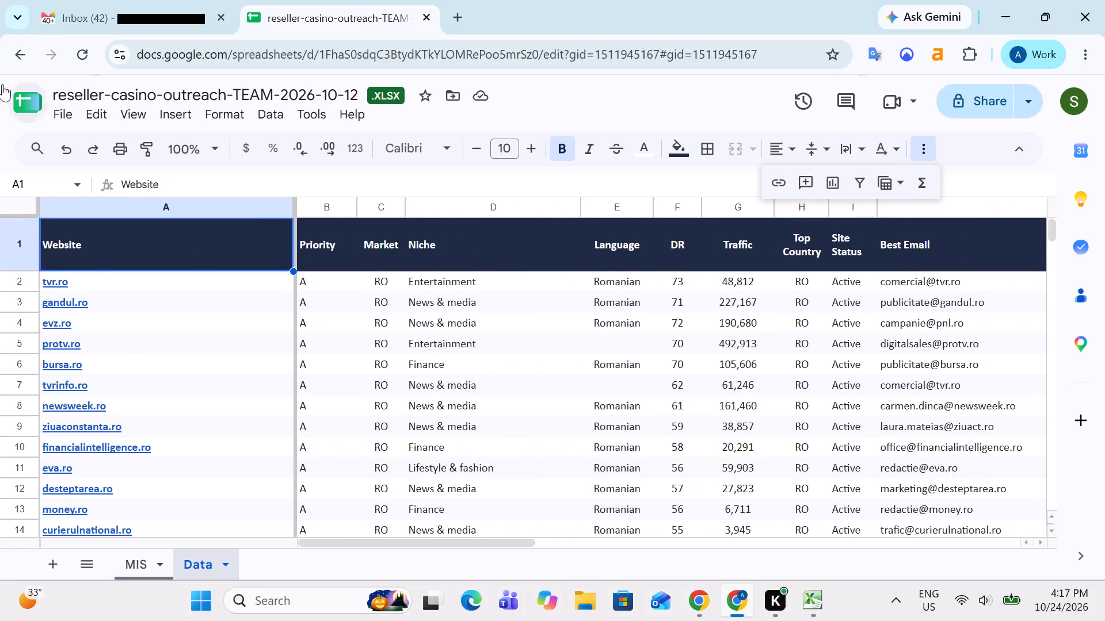
In Chrome, leave the reseller spreadsheet and open "final compititor data as on 5 oct" from the Google Sheets file list.
left_click(8, 64)
left_click(8, 64)
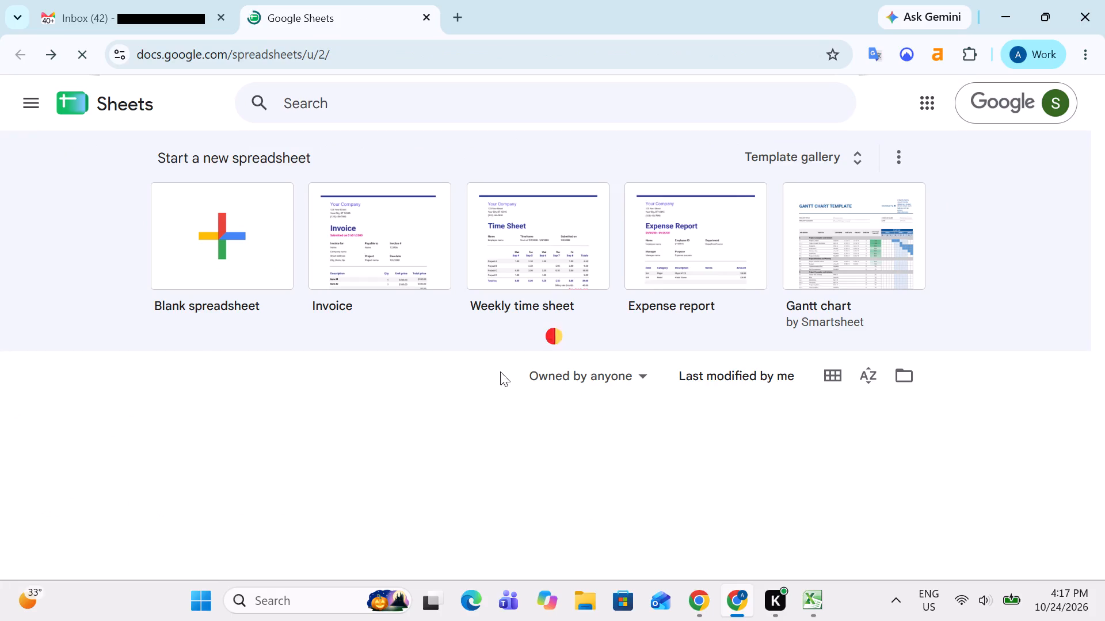
scroll(499, 371, "down", 2)
scroll(390, 405, "down", 2)
double_click(315, 362)
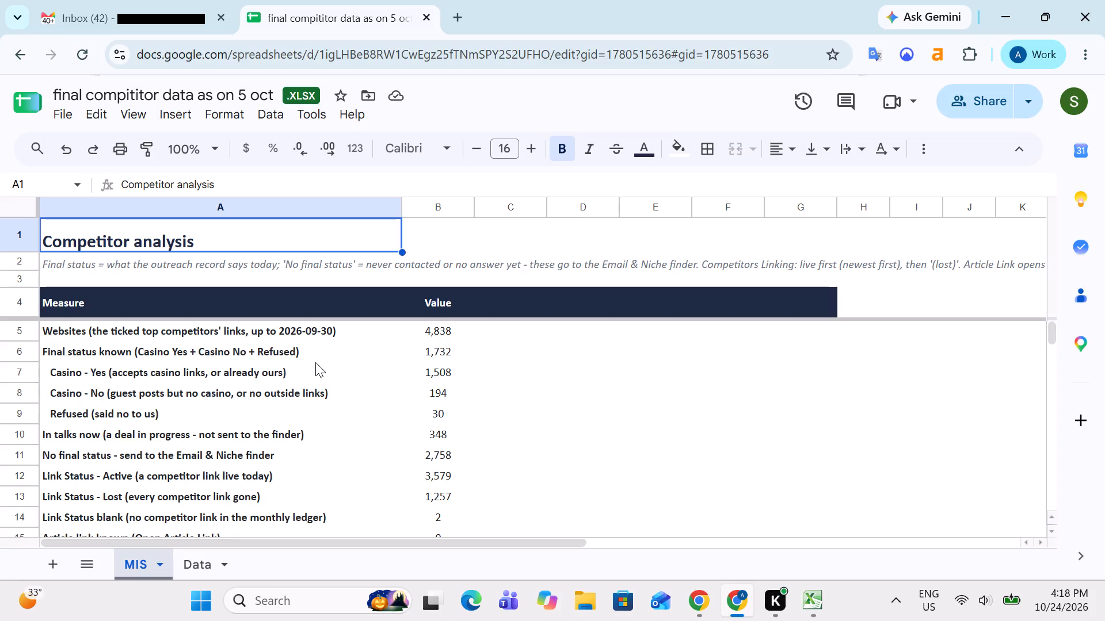
key("Up")
Read the Websites measure and its value in the MIS sheet's competitor analysis.
key("Down")
key("Down")
key("Up")
key("Up")
key("Down")
key("Down")
key("Down")
key("Down")
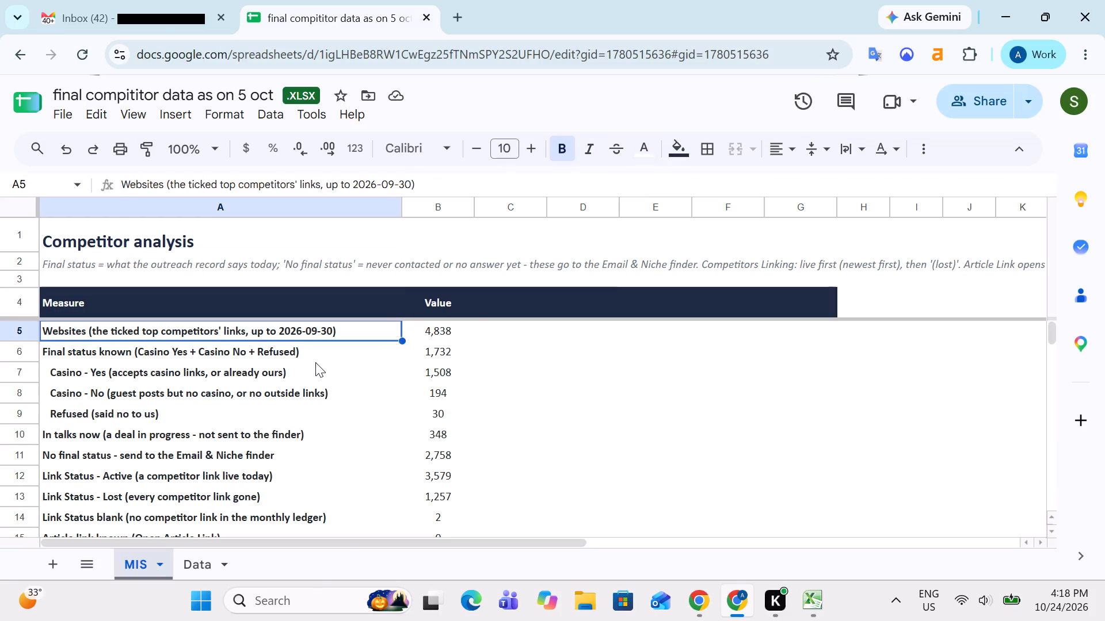
key("Right")
key("Left")
key("Up")
key("Down")
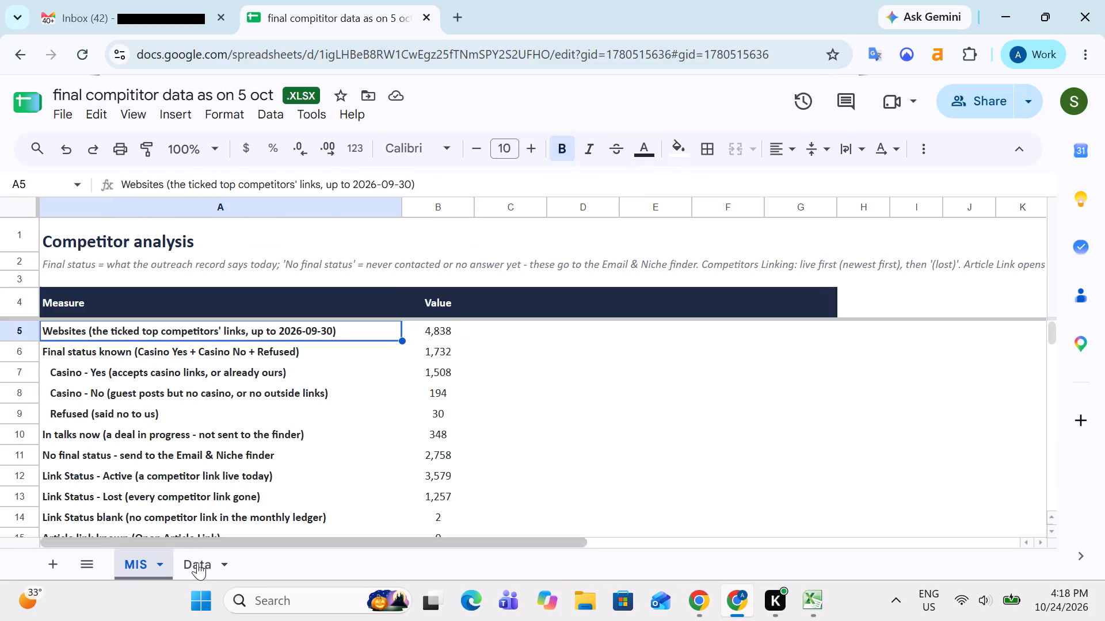
Open the Data sheet, remove its filter, and count the entries in the entire Website column.
left_click(204, 570)
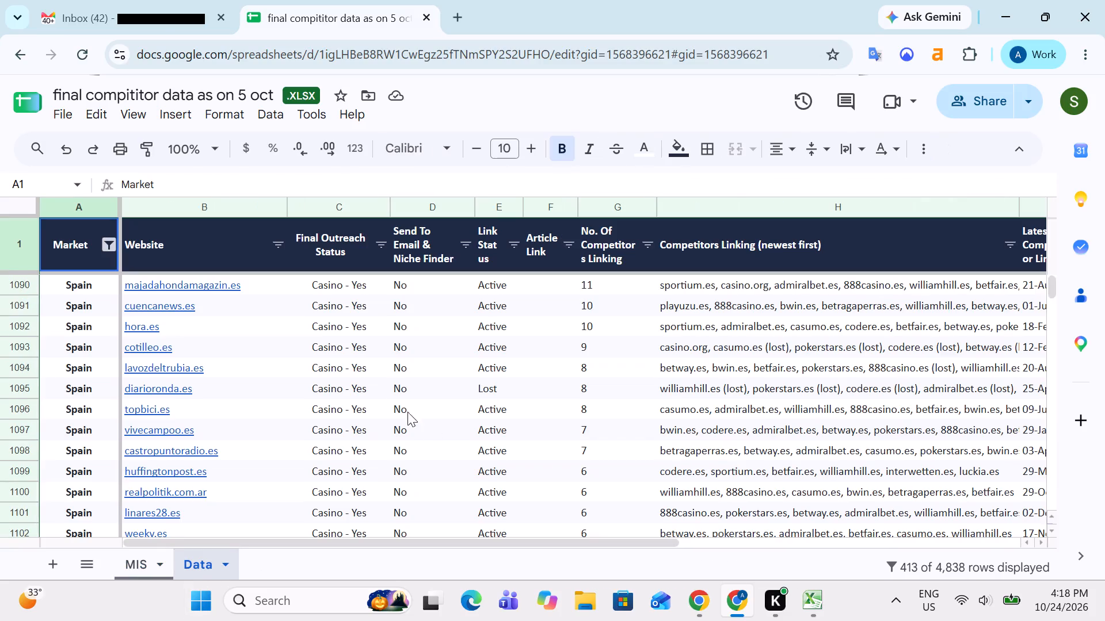
scroll(295, 329, "down", 8)
scroll(333, 389, "up", 18)
key("Down")
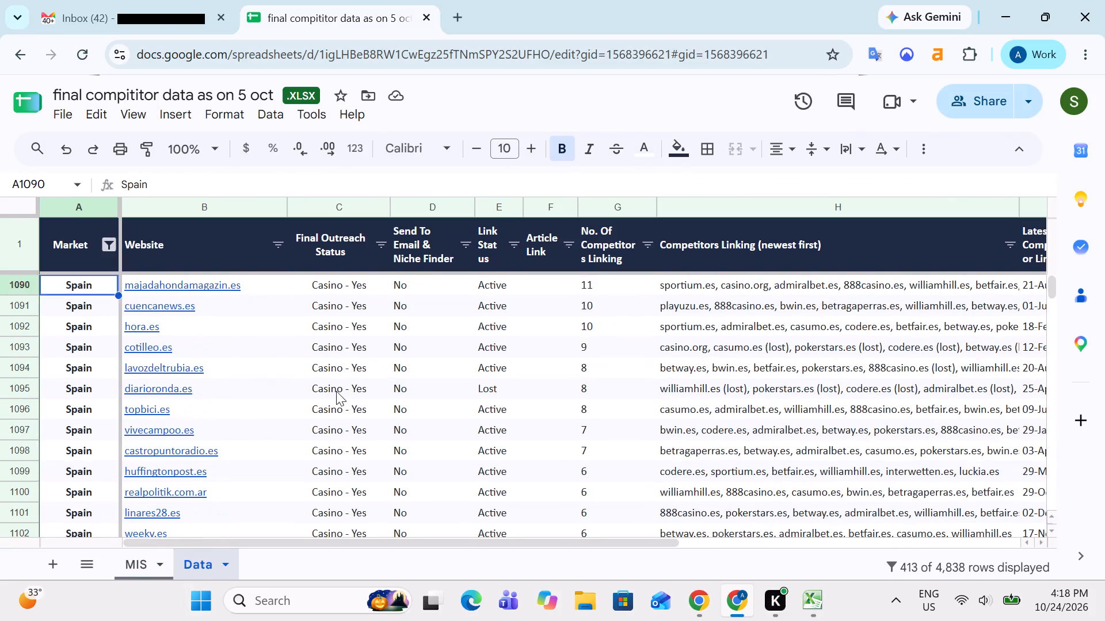
key("Right")
key("Up")
left_click(928, 146)
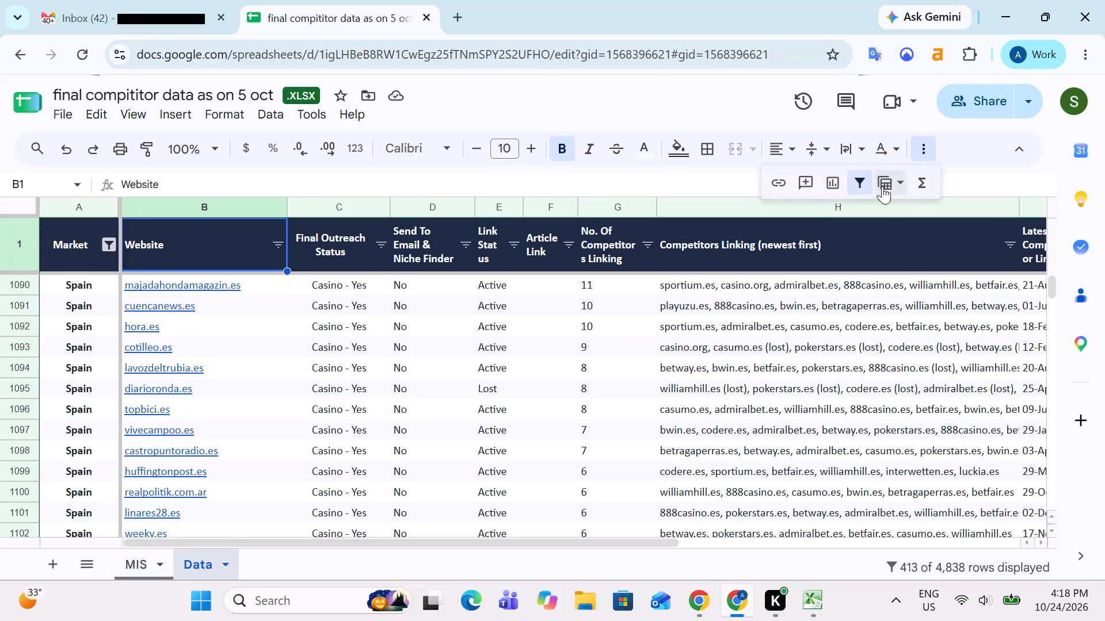
left_click(856, 181)
left_click(188, 205)
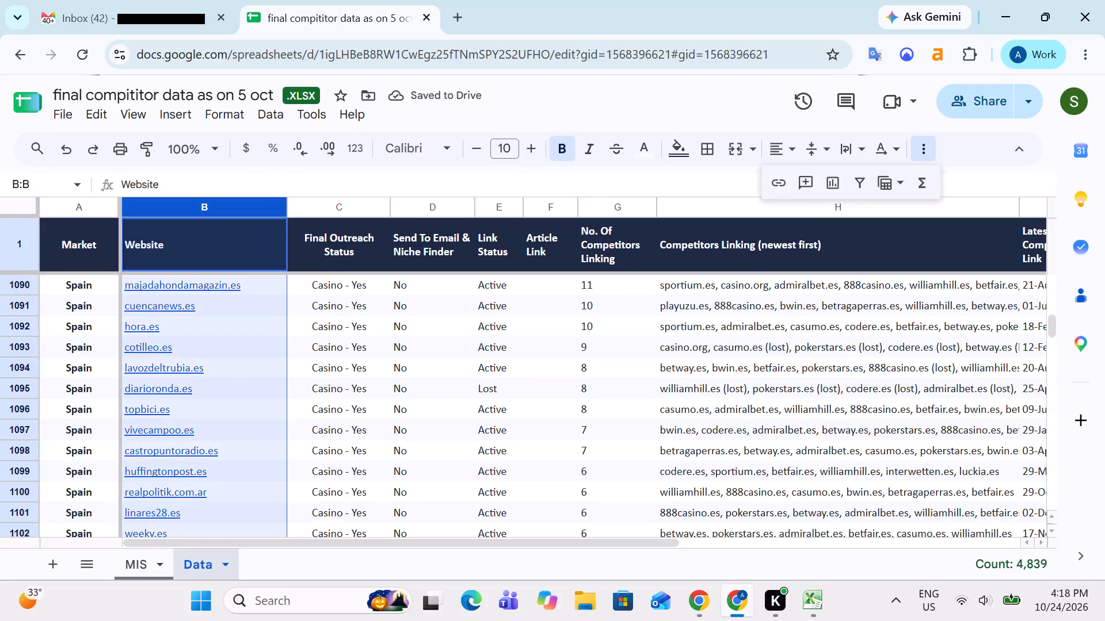
Switch back to Excel and review the Compititor Data figures for each market and their total.
key("alt+Tab")
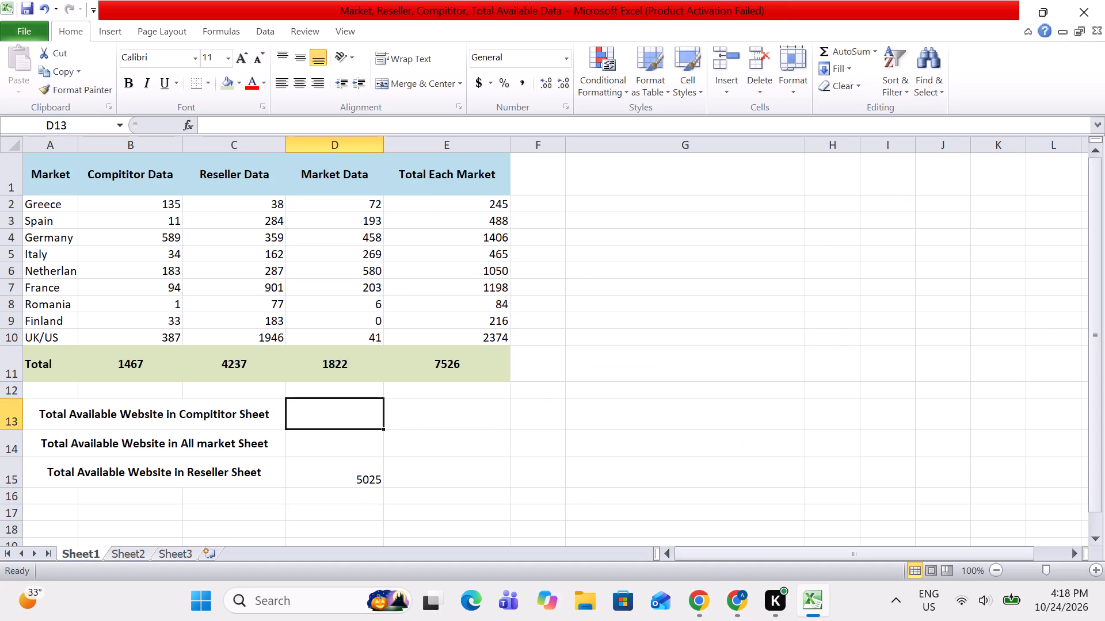
key("Up")
key("Up")
key("Up")
key("Up")
key("Up")
key("Up")
key("Up")
key("Up")
key("Up")
key("Up")
key("Up")
key("Up")
key("Up")
key("Up")
key("Up")
key("Up")
key("Up")
key("Up")
key("Up")
key("Up")
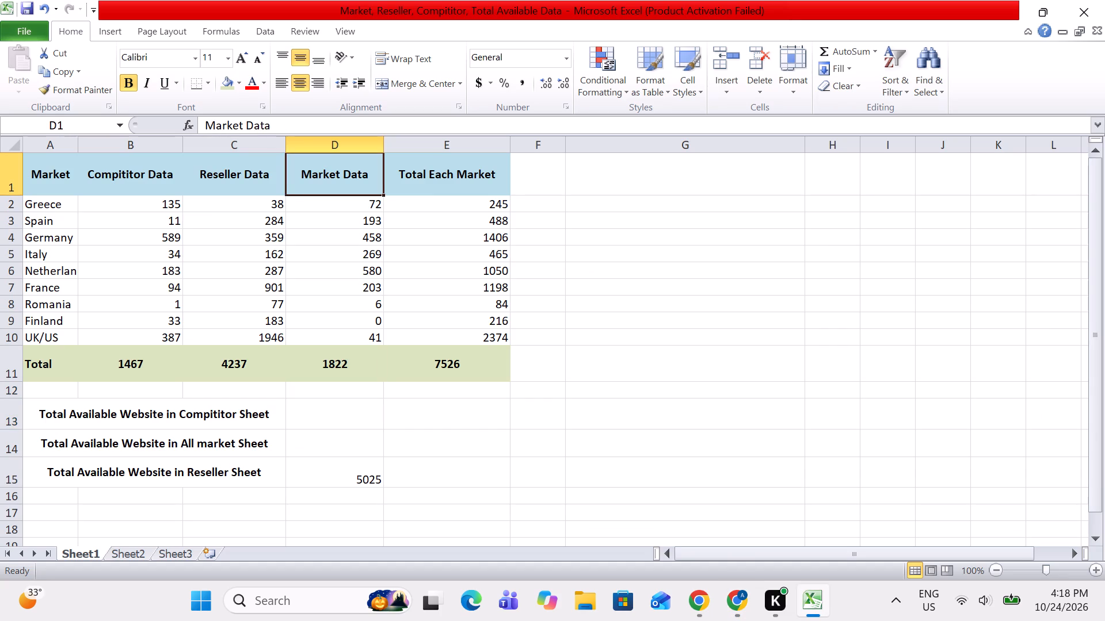
key("Down")
key("Left")
key("Left")
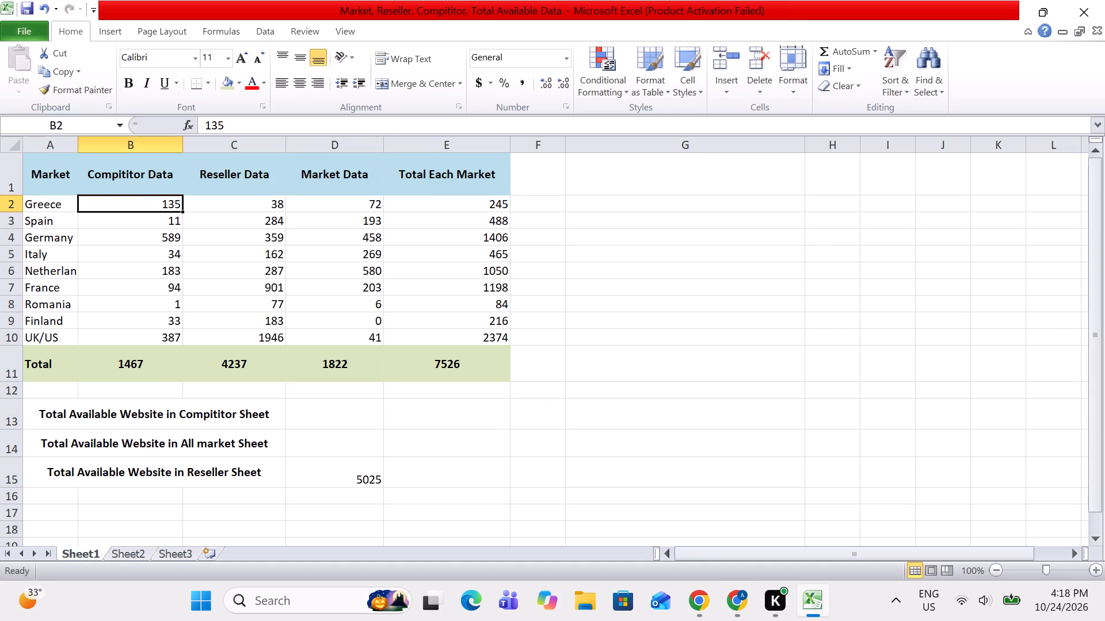
key("Down")
key("Down")
key("Down")
key("Down")
key("Down")
key("Down")
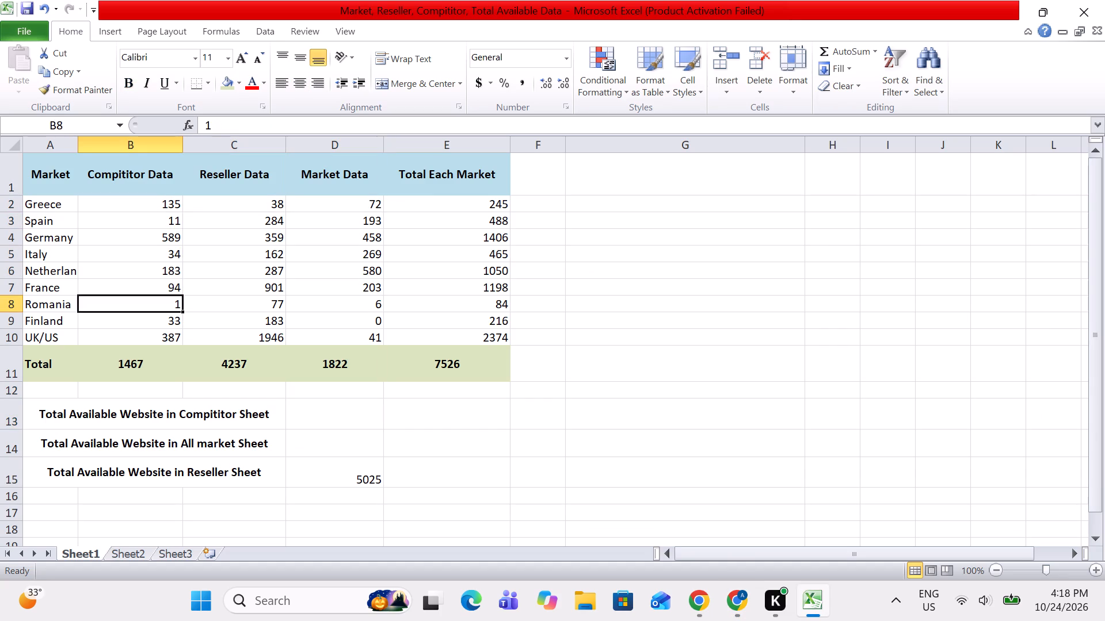
key("Down")
key("Down")
key("Up")
key("Up")
key("Up")
key("Up")
key("Up")
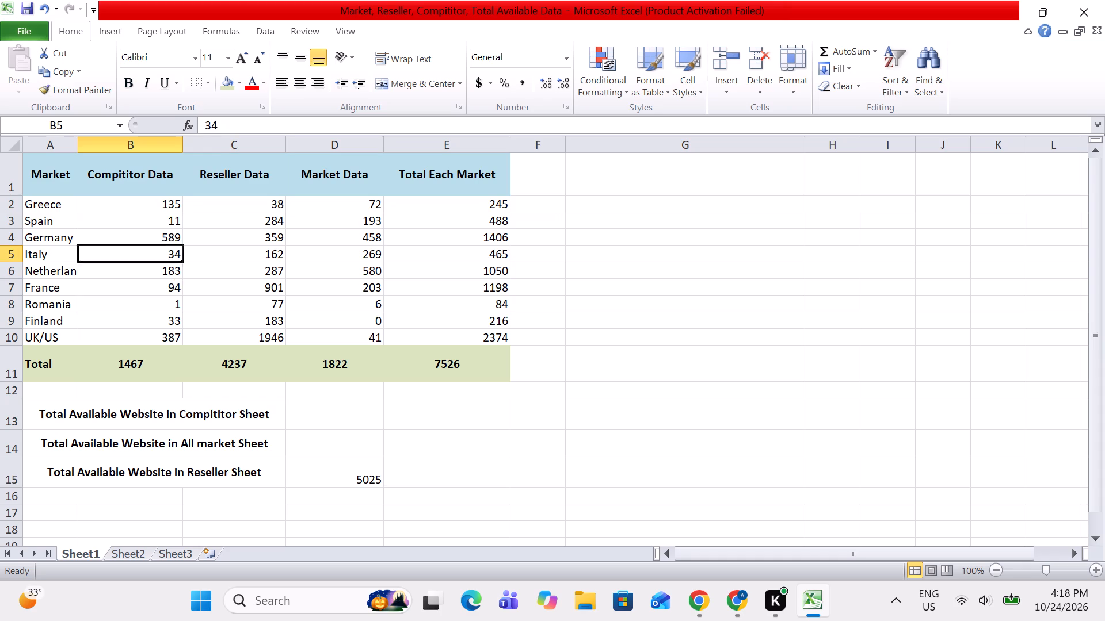
key("Up")
key("Up")
key("Up")
key("Down")
key("Down")
key("Down")
key("Down")
key("Down")
key("Down")
key("Down")
key("Down")
key("Down")
key("Down")
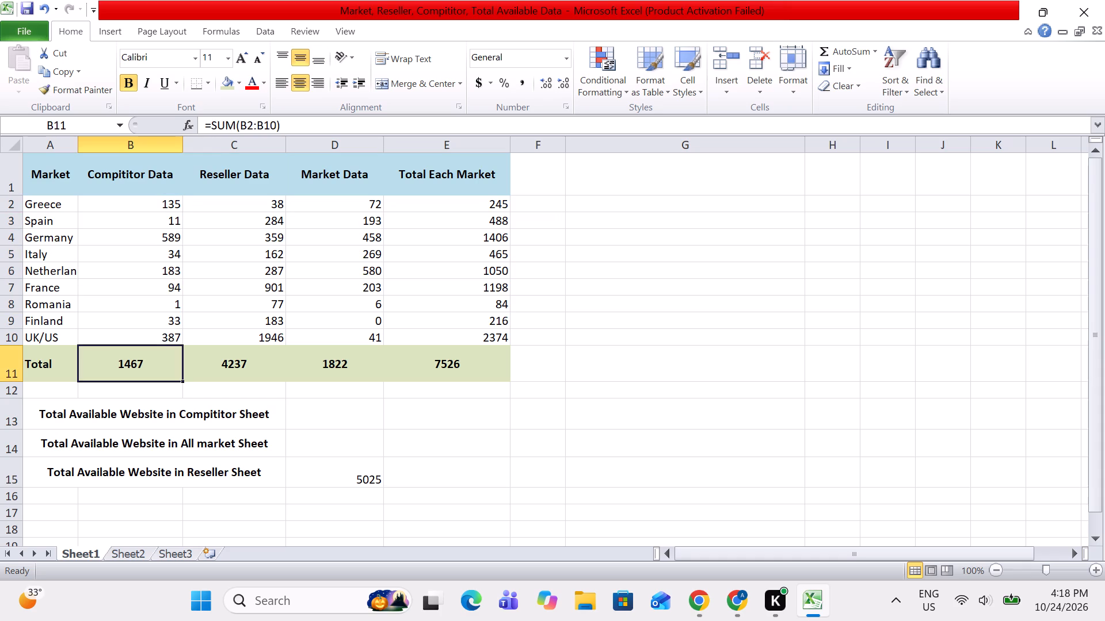
key("Up")
key("Up")
key("Up")
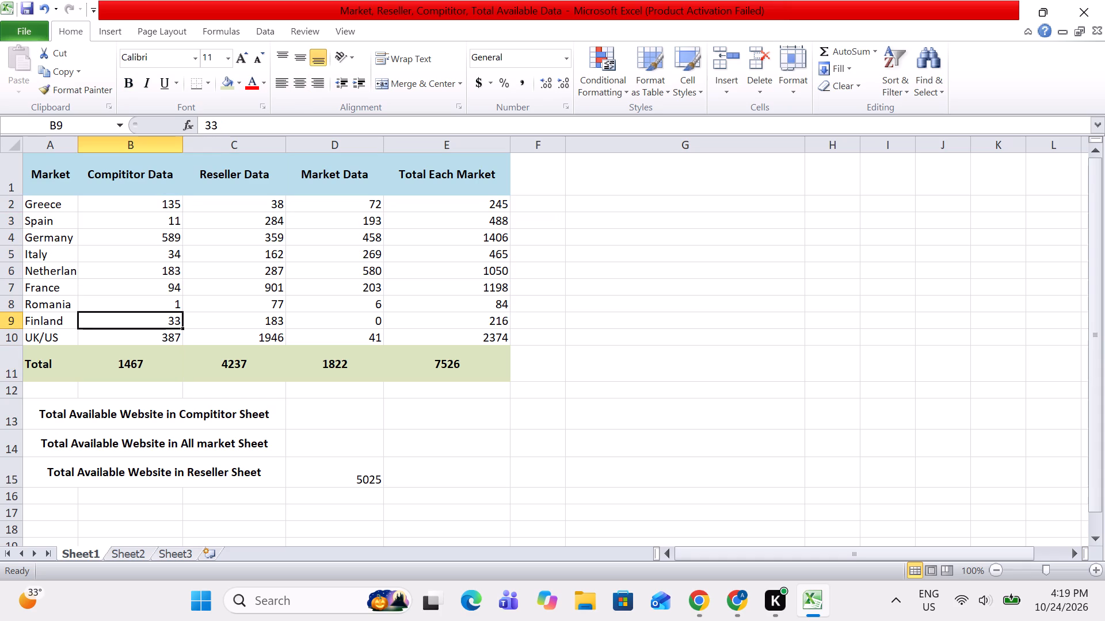
key("Up")
key("Up")
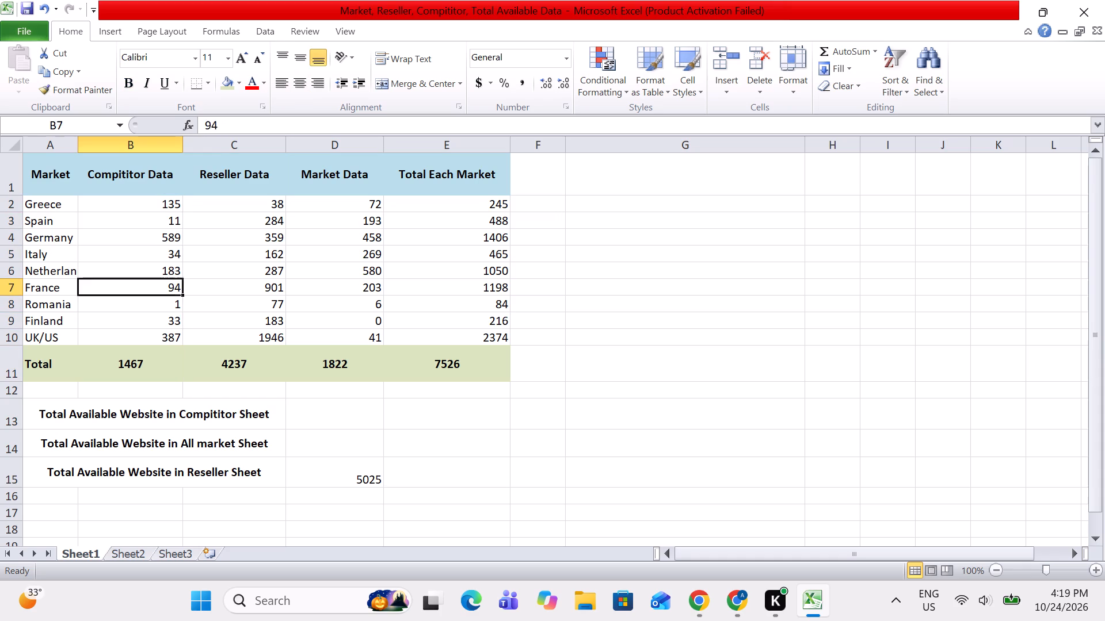
key("Up")
key("Down")
key("Down")
key("Up")
key("Up")
key("Up")
key("Up")
key("Up")
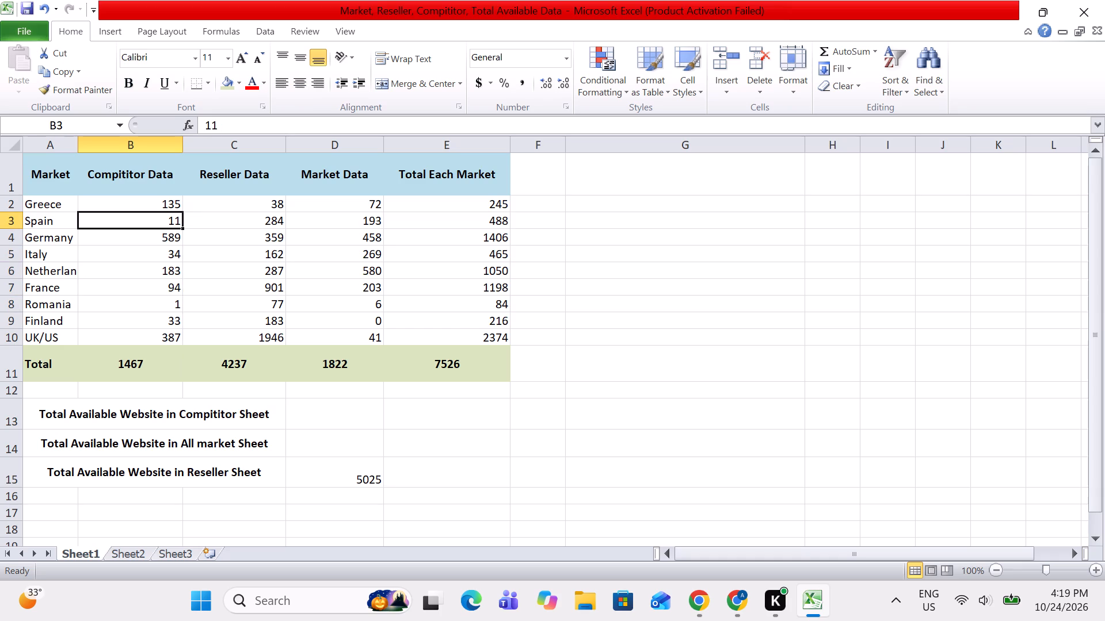
key("Up")
key("Down")
key("Down")
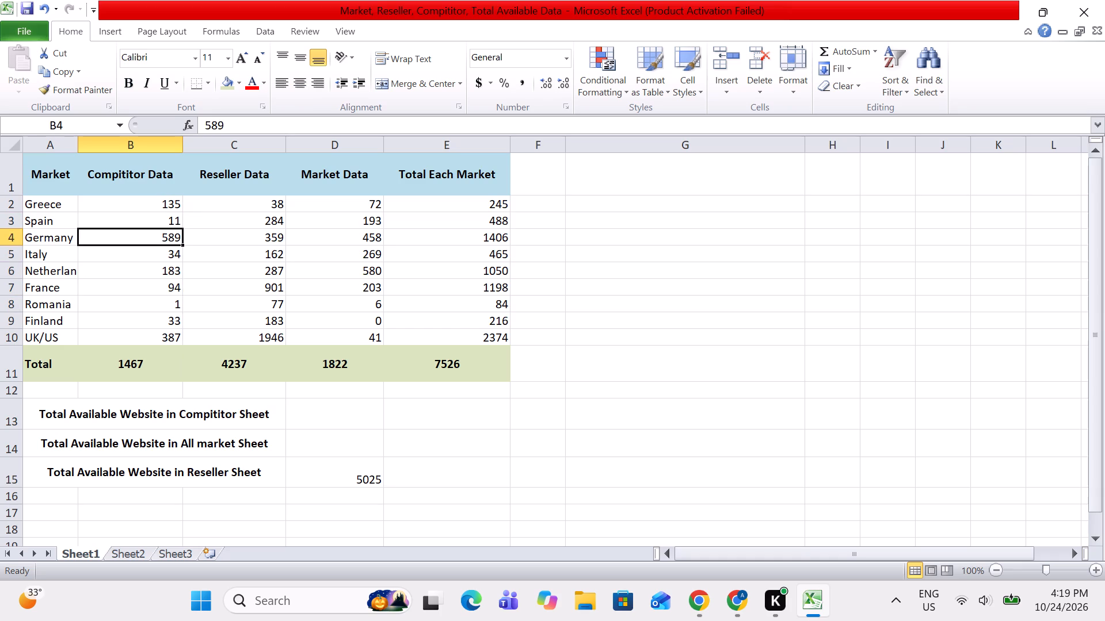
key("Down")
key("Down")
key("Down")
key("Down")
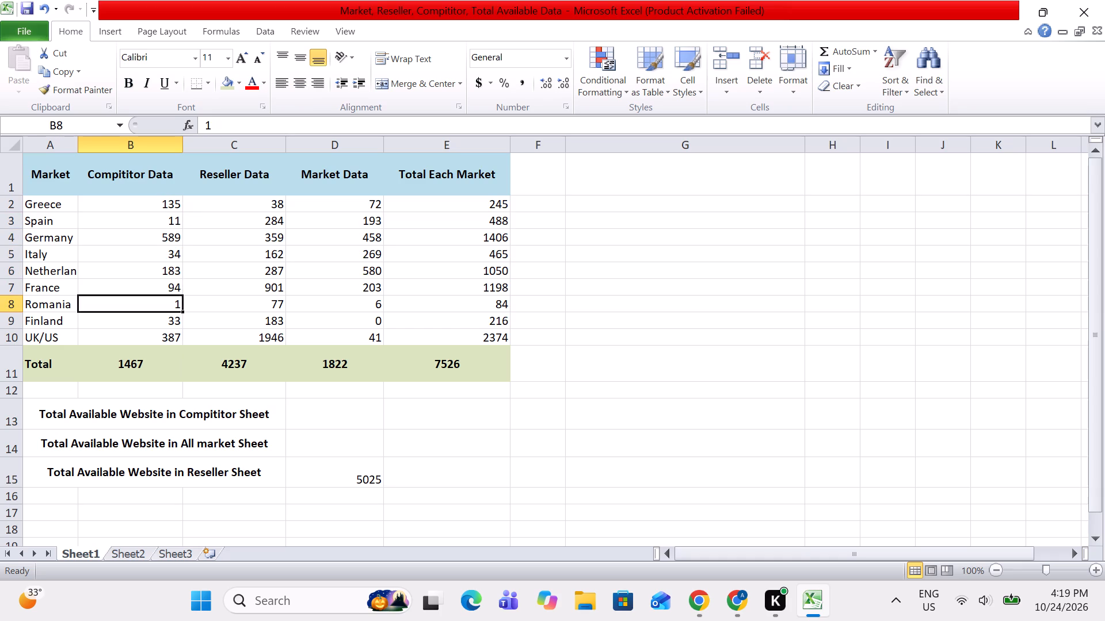
key("Down")
key("Down")
key("Down")
key("Down")
key("Down")
key("Right")
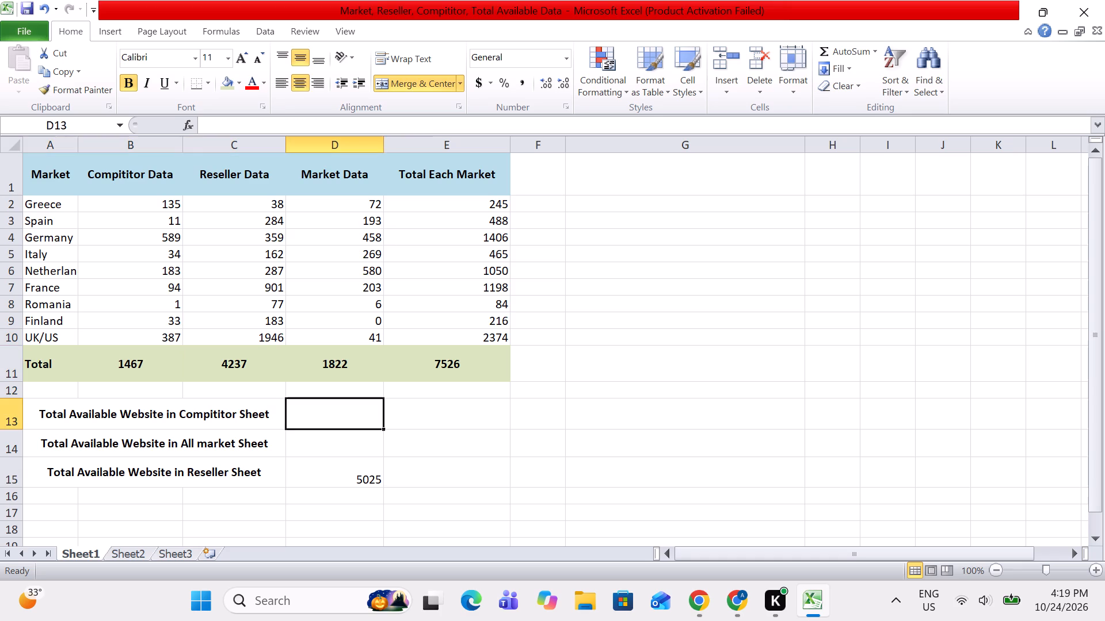
key("Left")
key("Right")
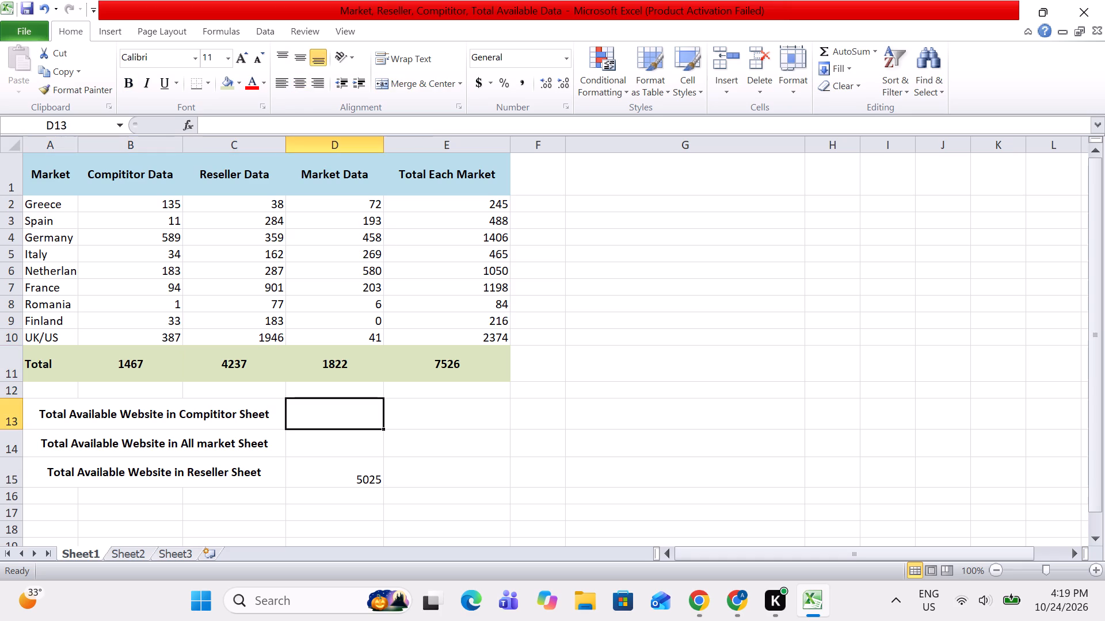
Switch to Chrome and count the Data sheet's Website entries from B2 down, excluding the header.
key("alt+Tab")
key("Up")
key("Down")
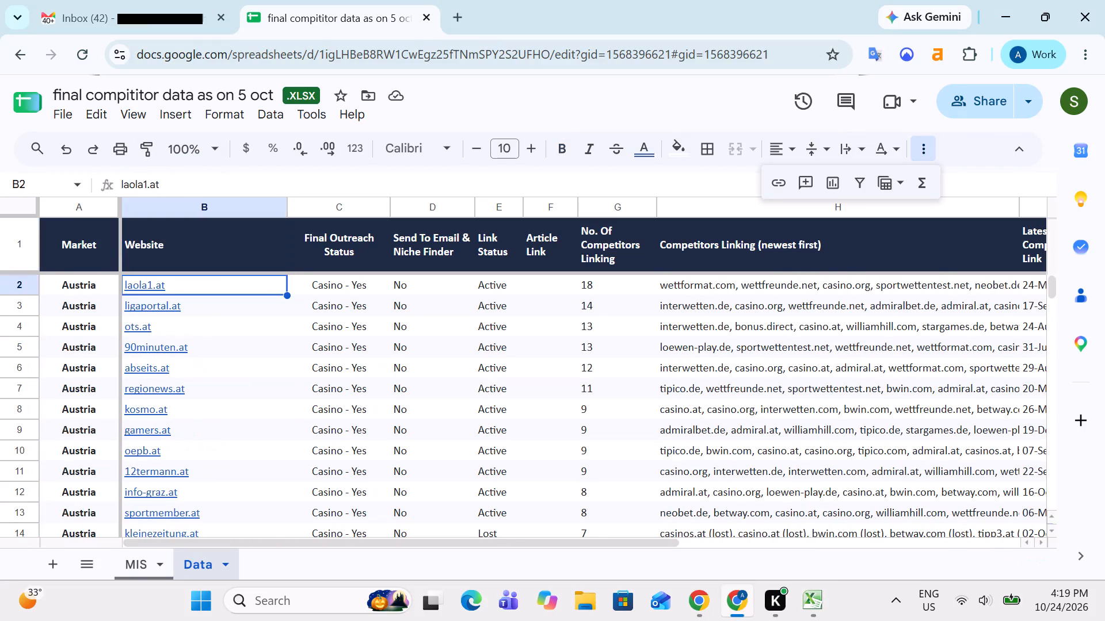
key("Up")
key("Up")
key("Up")
key("Up")
key("Down")
key("Up")
key("Down")
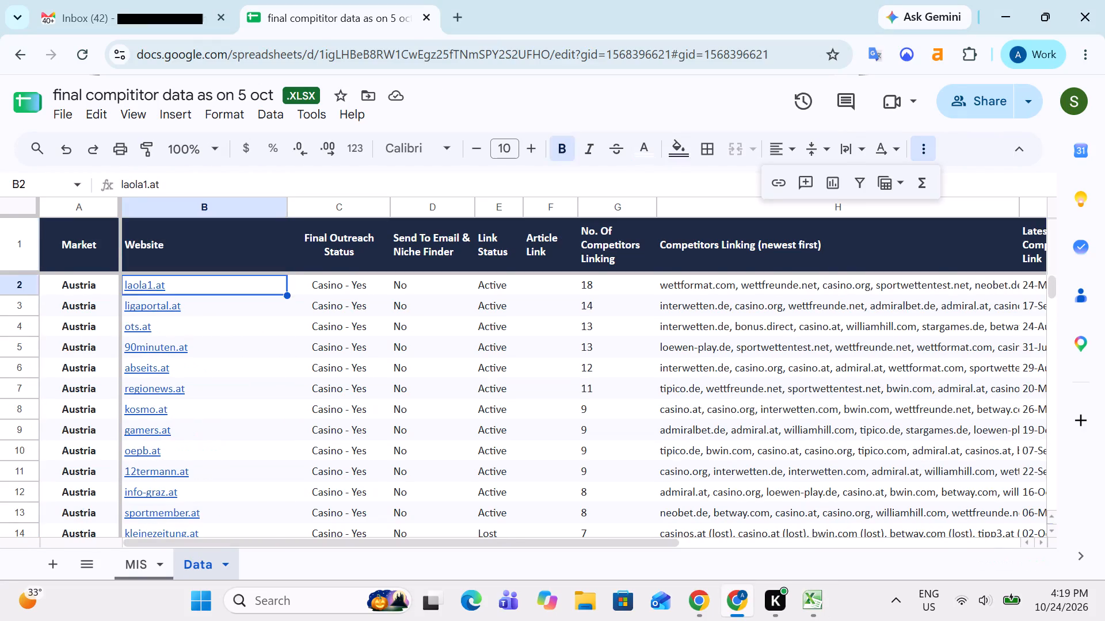
key("ctrl+shift+Down")
Switch back to Excel and enter 4838 in D13, beside the Compititor Sheet label, rechecking the count in Chrome.
key("alt+Tab")
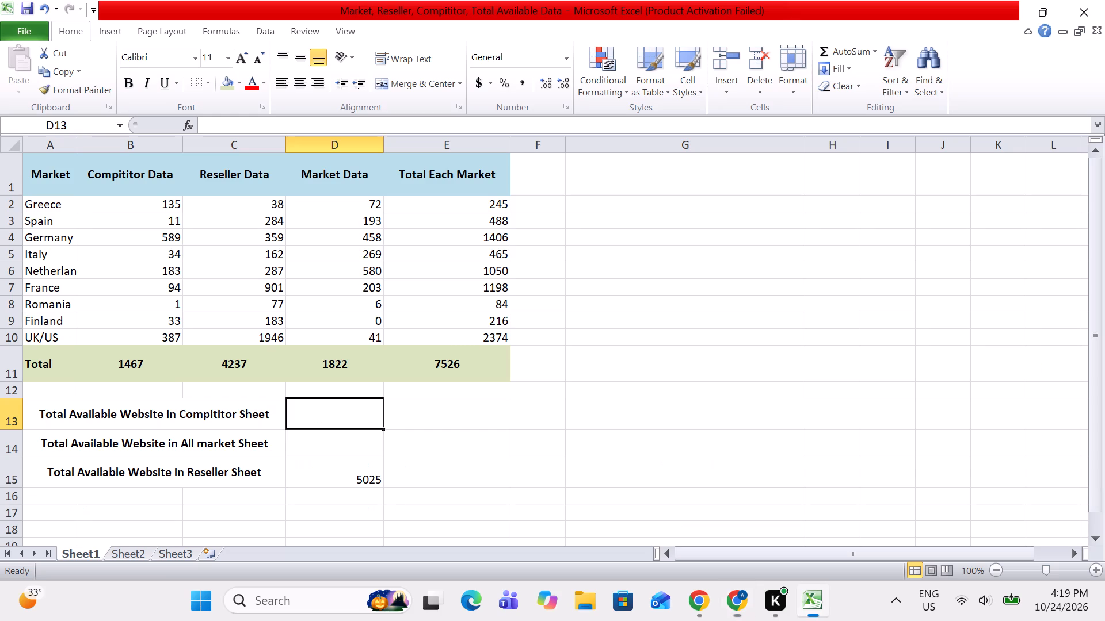
key("Right")
key("Left")
key("4")
key("9")
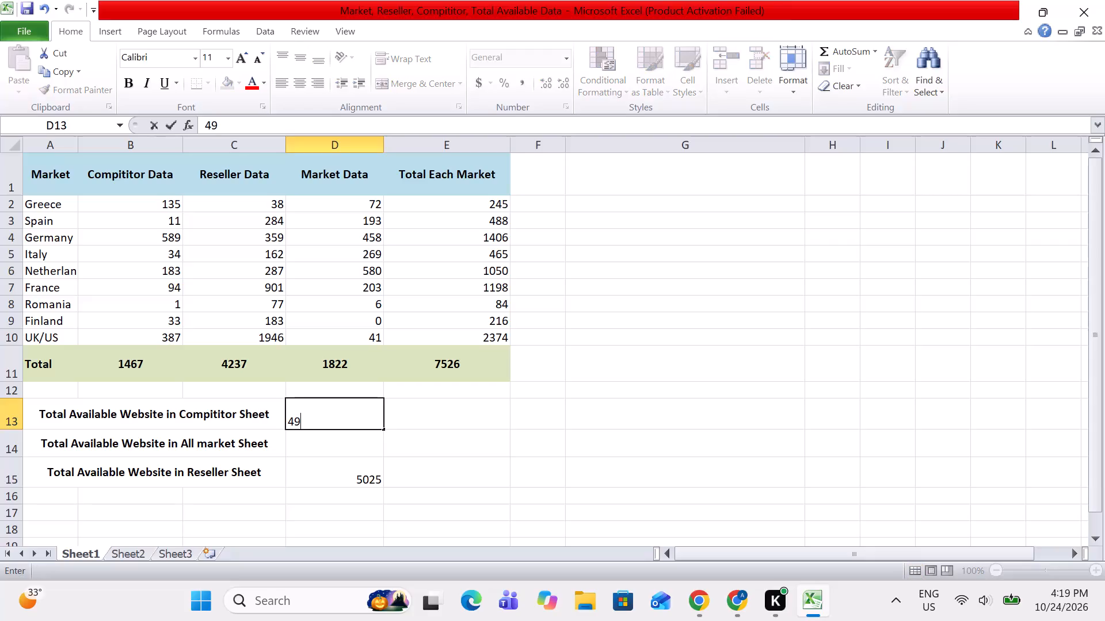
key("BackSpace")
key("9")
key("alt+Tab")
key("alt+Tab")
key("alt+Tab")
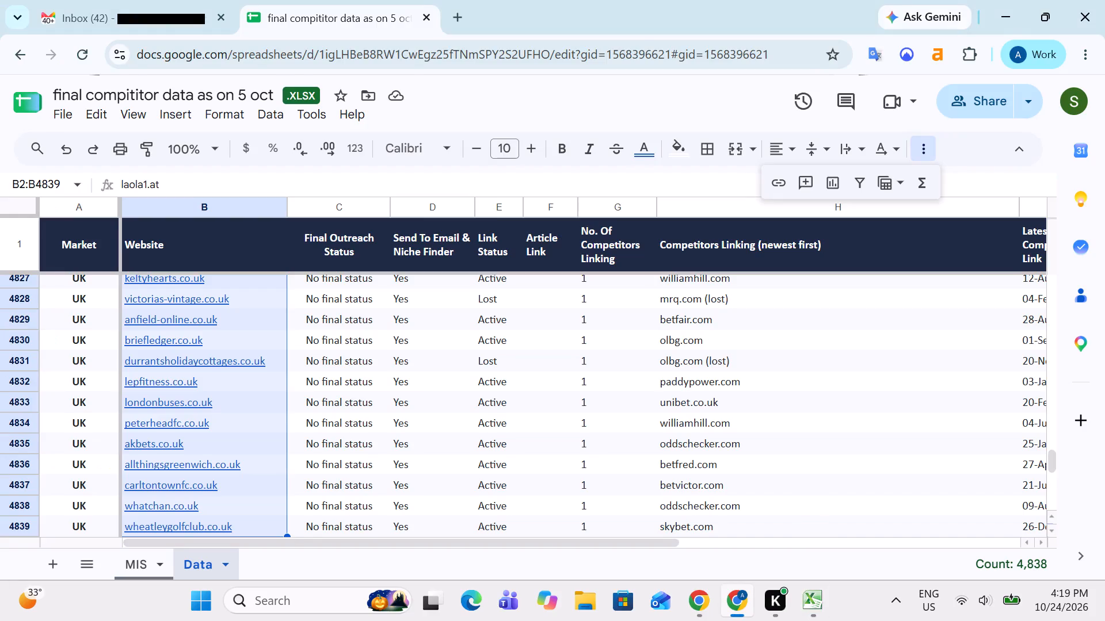
key("alt+Tab")
key("BackSpace")
type("838")
key("Tab")
key("Left")
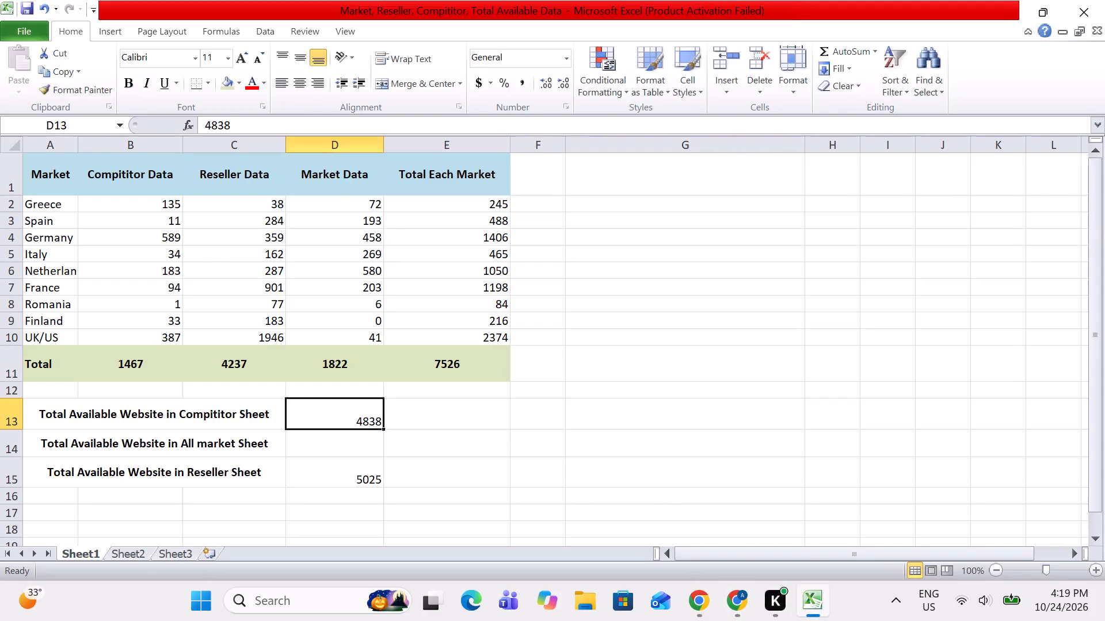
Switch to Chrome and look across the remaining columns of the competitor Data sheet.
key("alt+Tab")
key("Up")
key("Right")
key("Right")
key("Right")
key("Right")
key("Right")
key("Right")
key("Right")
key("Right")
key("Right")
key("Right")
key("Right")
key("Right")
key("Right")
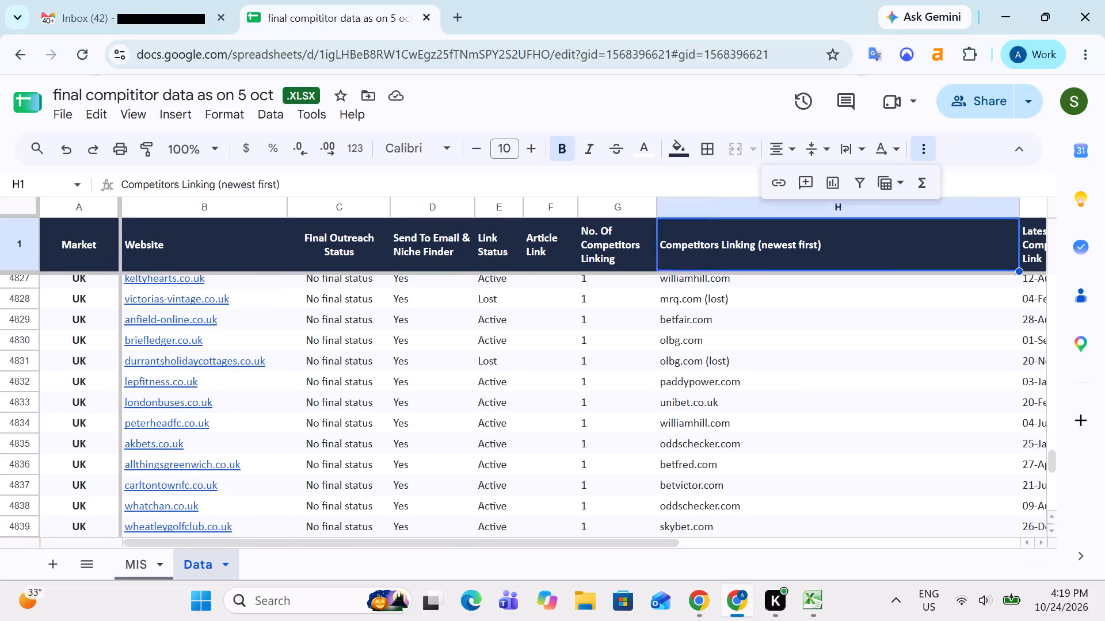
key("Down")
key("Down")
key("Right")
key("Left")
key("Left")
key("Left")
key("Left")
key("Left")
key("Left")
key("Left")
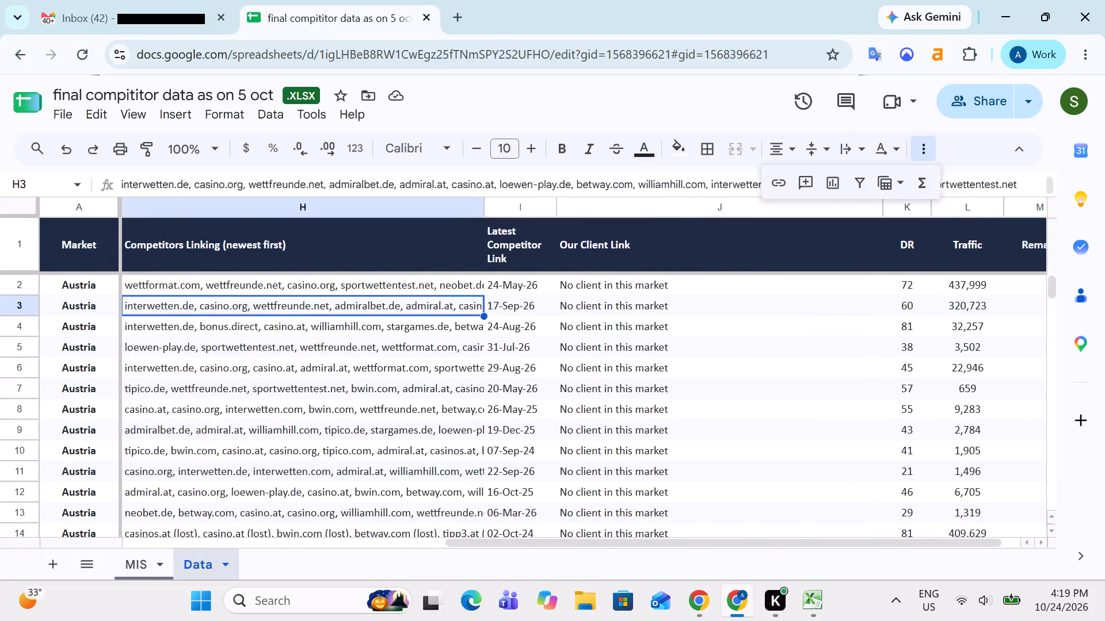
Look across the competitor Data sheet to the DR column and down to its last entry.
key("Down")
key("Right")
key("Right")
key("Right")
key("Right")
key("Right")
key("Right")
key("Right")
key("Right")
key("Right")
key("Right")
key("Left")
key("Left")
key("Down")
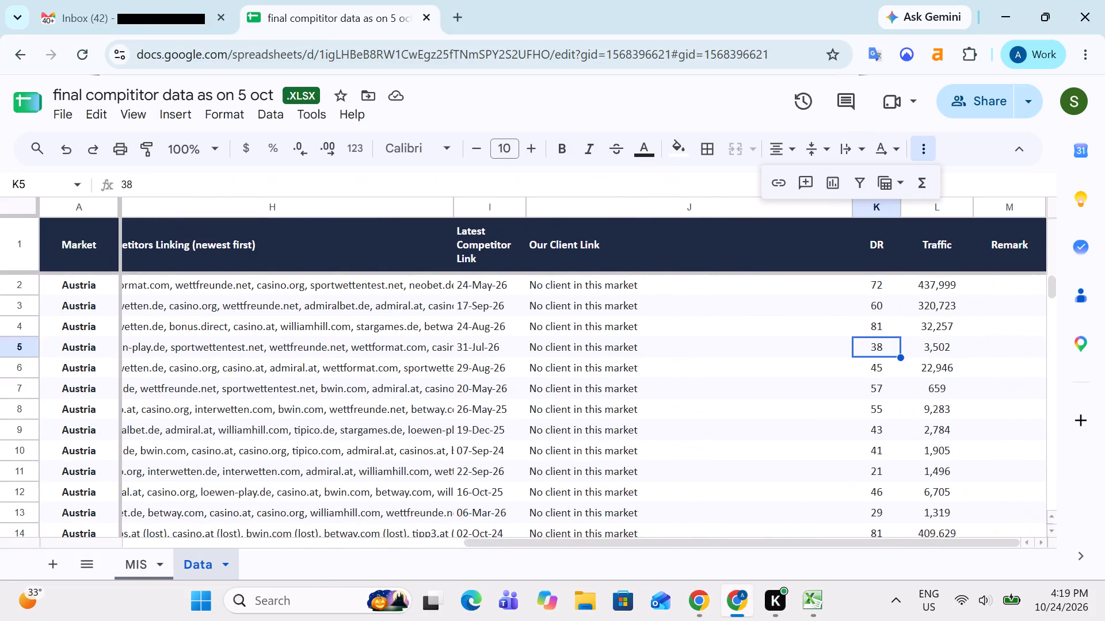
key("ctrl+Down")
key("Down")
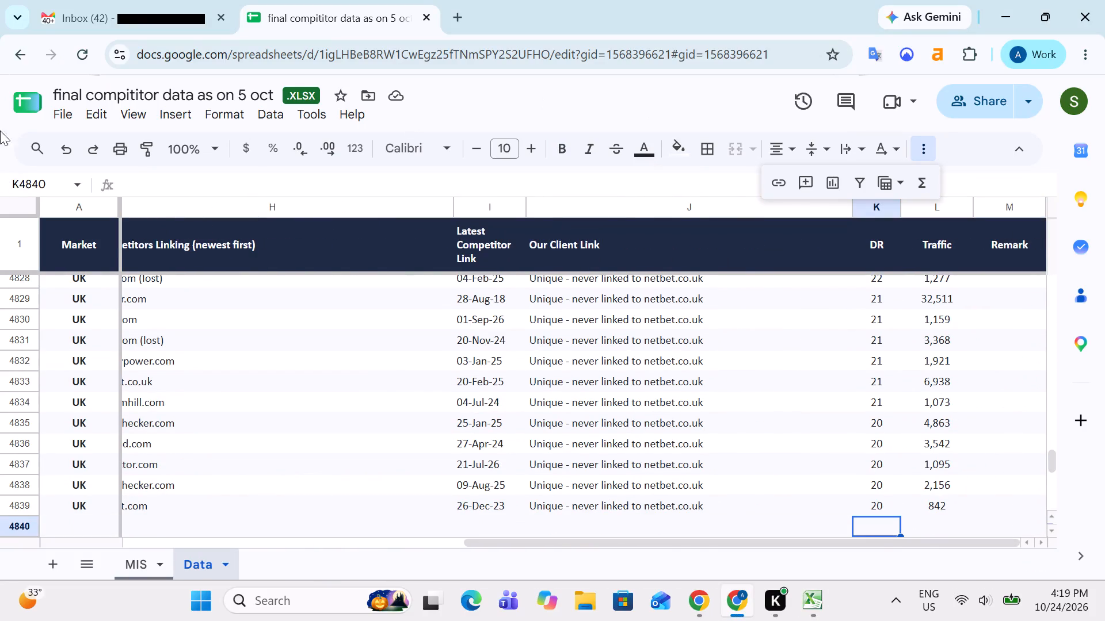
Add a filter to the header row of the competitor Data sheet.
left_click(0, 259)
left_click(862, 185)
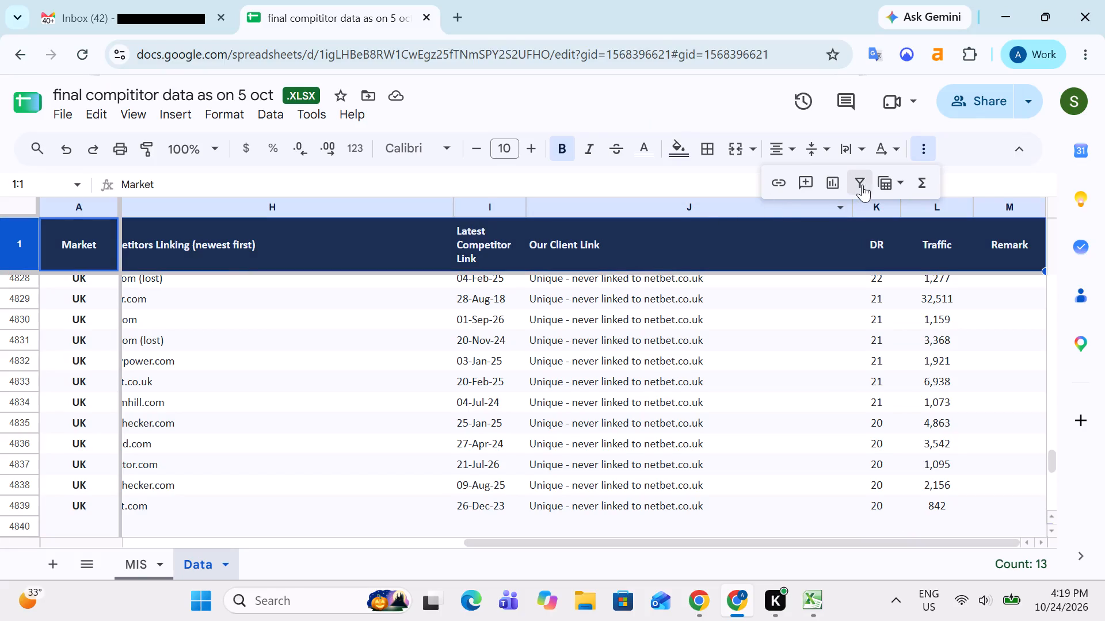
Examine the range of filter values for the DR and Traffic columns, leaving both unfiltered.
left_click(890, 248)
scroll(802, 408, "down", 5)
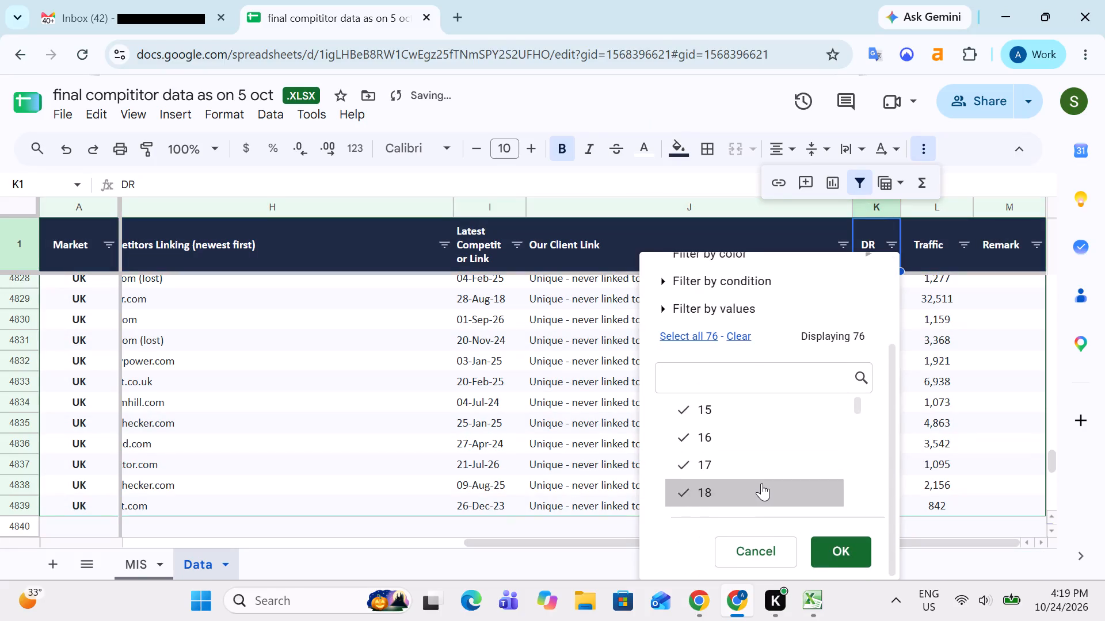
scroll(761, 483, "down", 20)
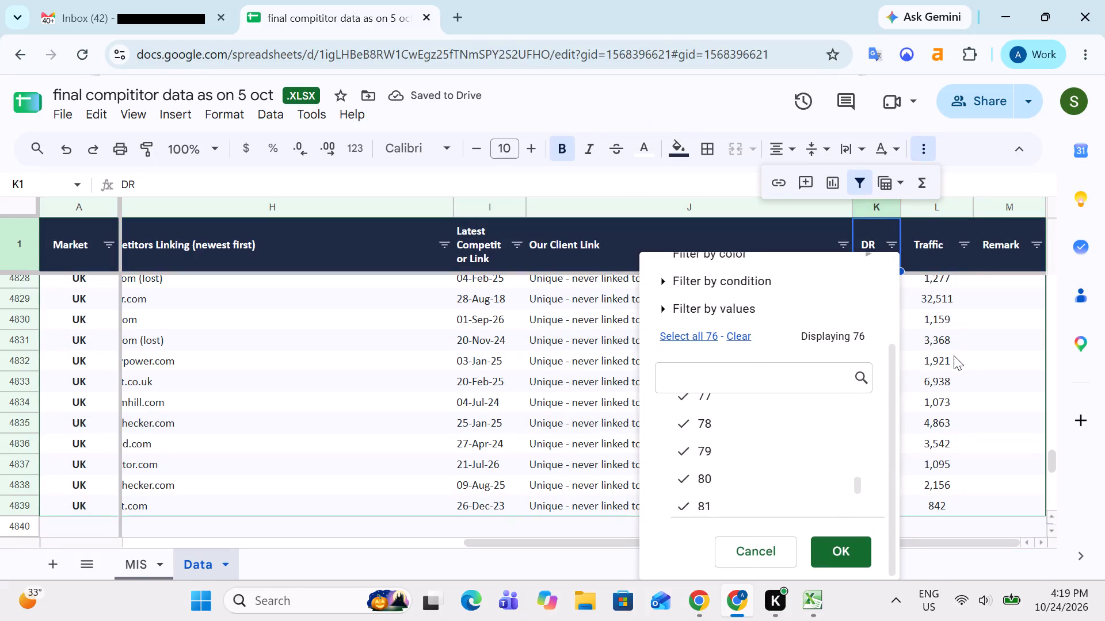
left_click(955, 353)
left_click(957, 243)
scroll(785, 463, "down", 9)
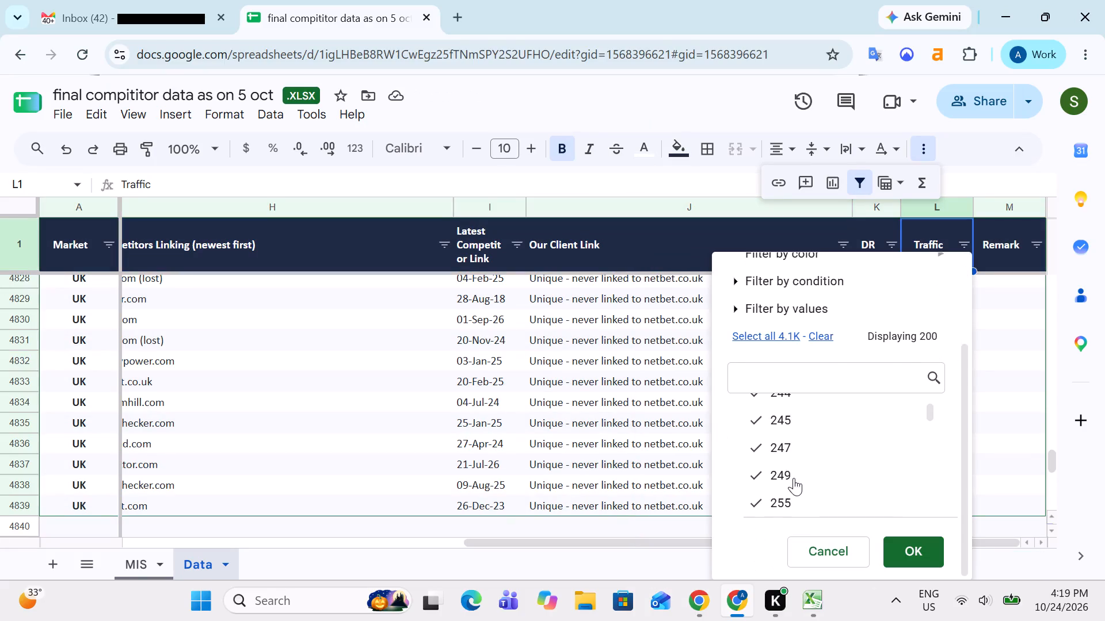
left_click(990, 355)
Look back across row 4832 of the competitor Data sheet to its Website column.
key("Left")
key("Left")
key("Left")
key("Left")
key("Left")
key("Left")
key("Left")
key("Left")
key("Left")
key("Left")
key("Left")
key("Left")
key("Left")
key("Left")
key("Left")
key("Left")
key("Left")
key("Left")
key("Left")
key("Left")
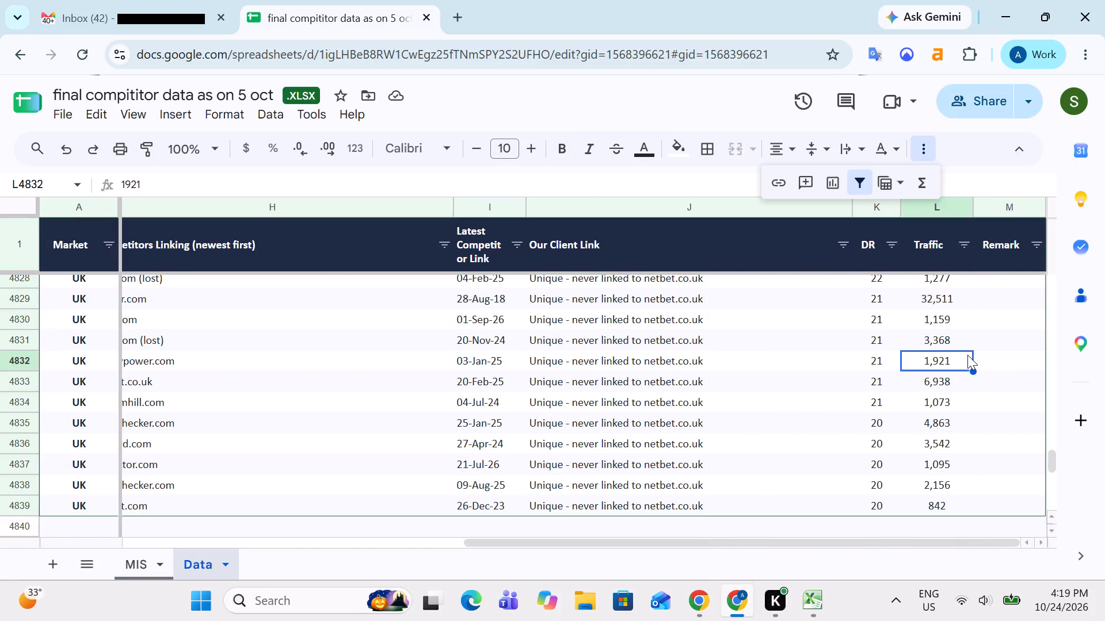
key("Right")
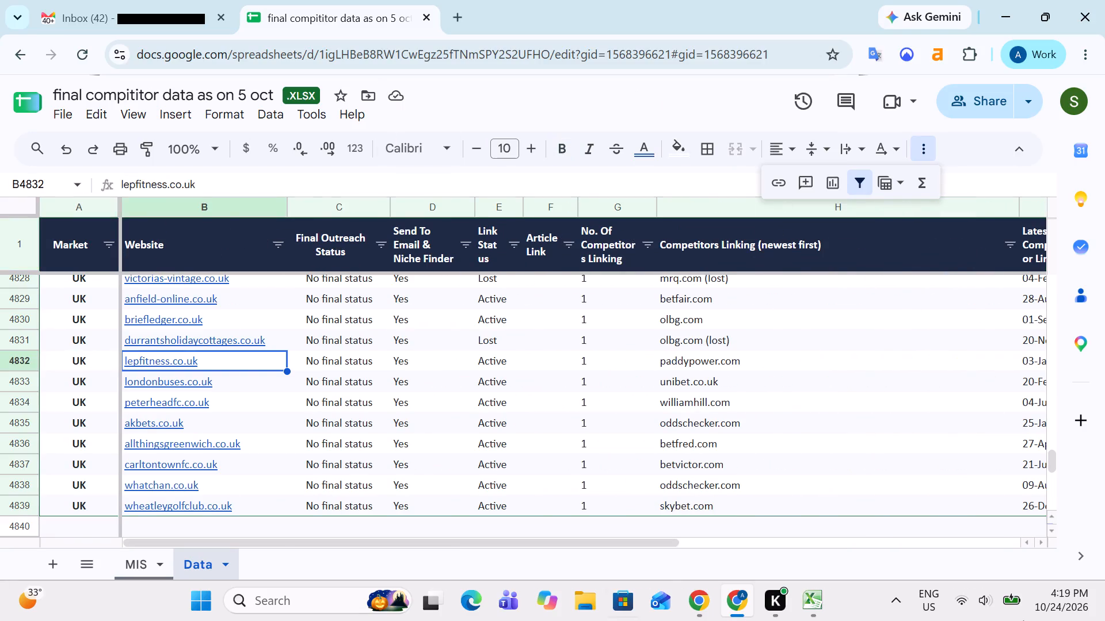
Leave the competitor file for the spreadsheet list and open market data.xlsx.
left_click(12, 52)
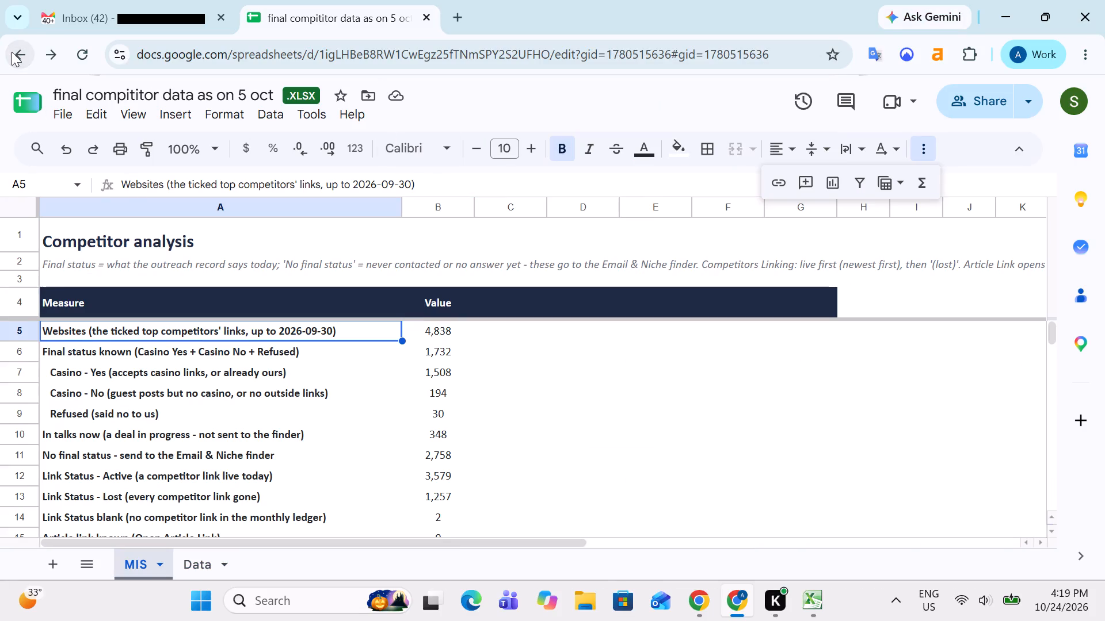
left_click(17, 57)
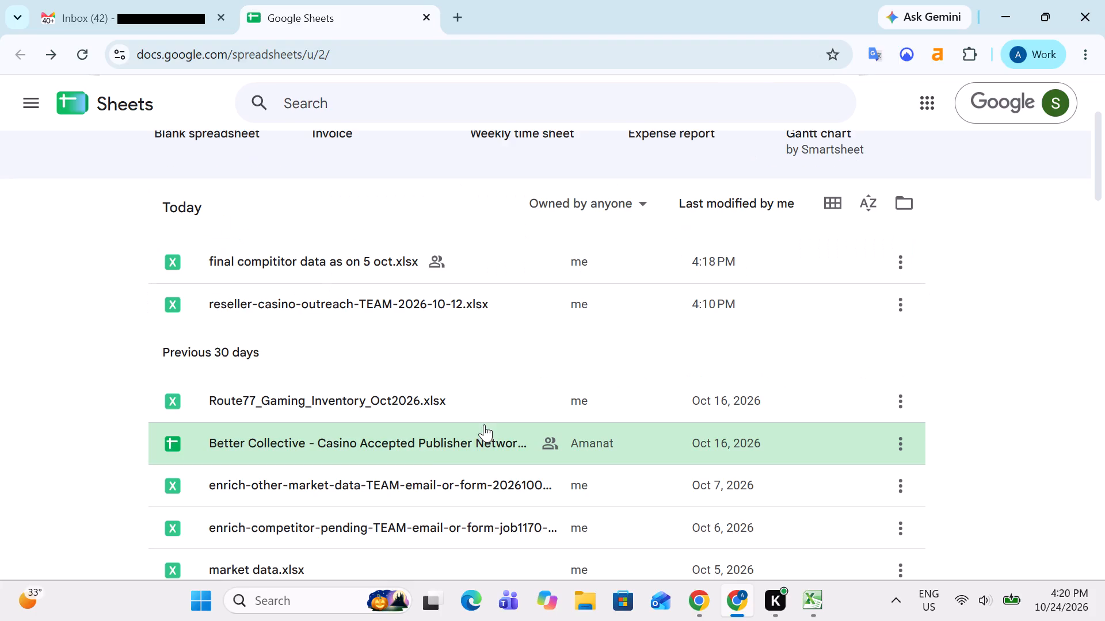
scroll(368, 367, "down", 2)
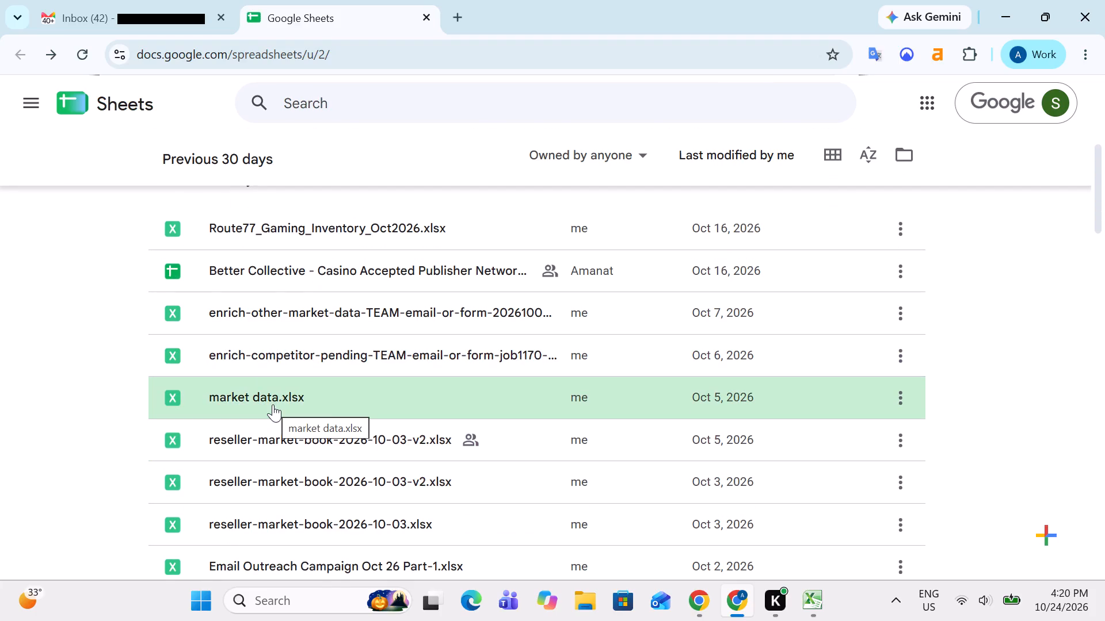
left_click(273, 404)
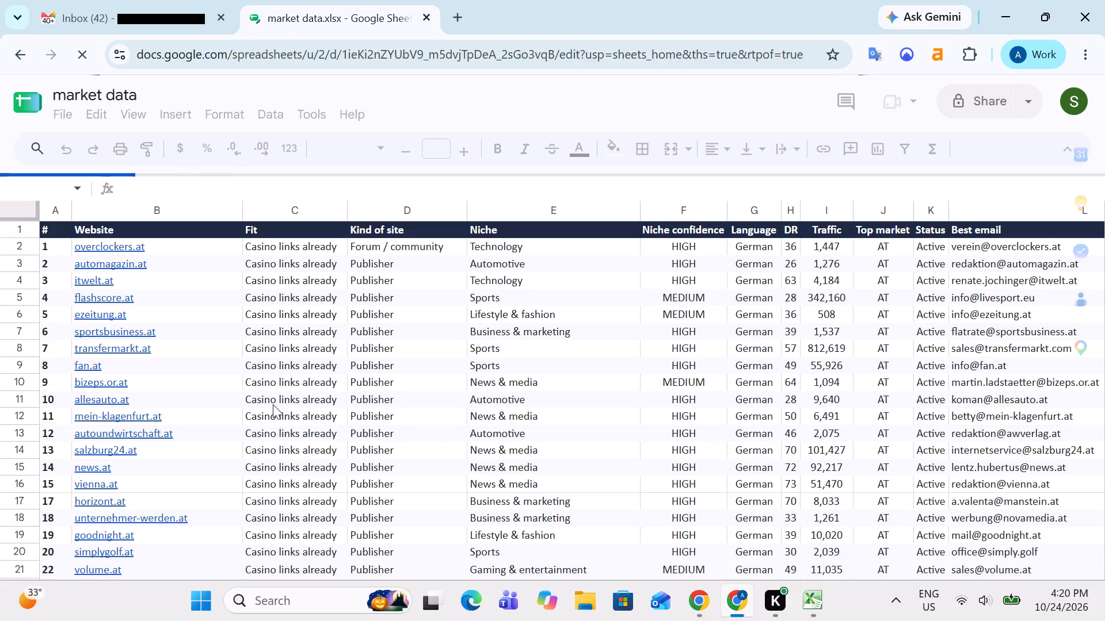
Look through the market data sheet and count the entries in its Website column.
scroll(239, 378, "down", 15)
scroll(261, 419, "up", 9)
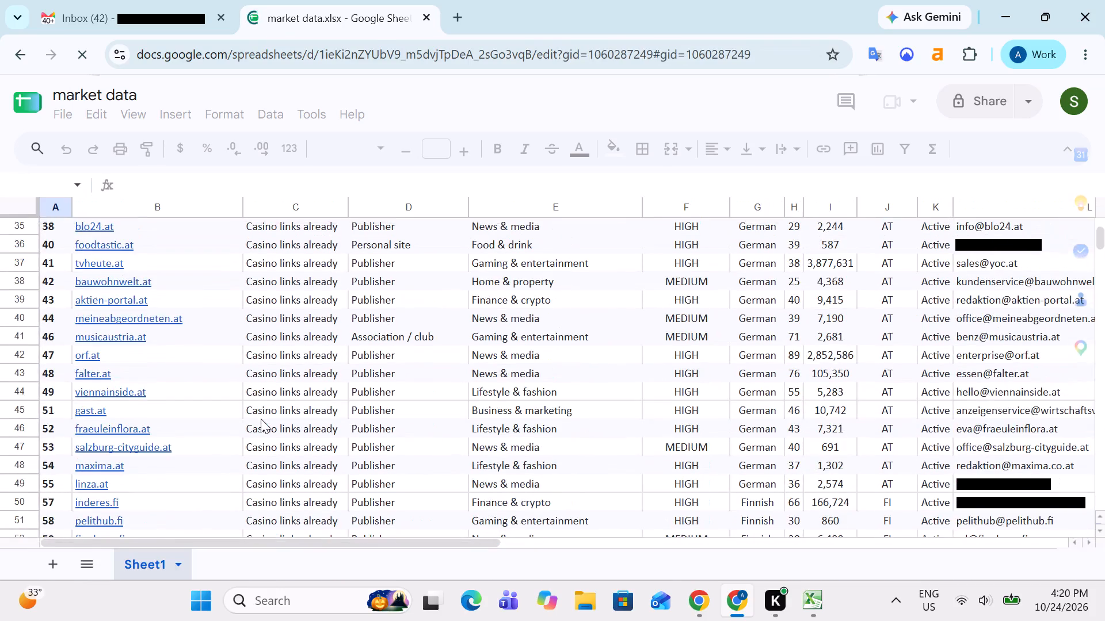
scroll(261, 419, "up", 16)
left_click(161, 206)
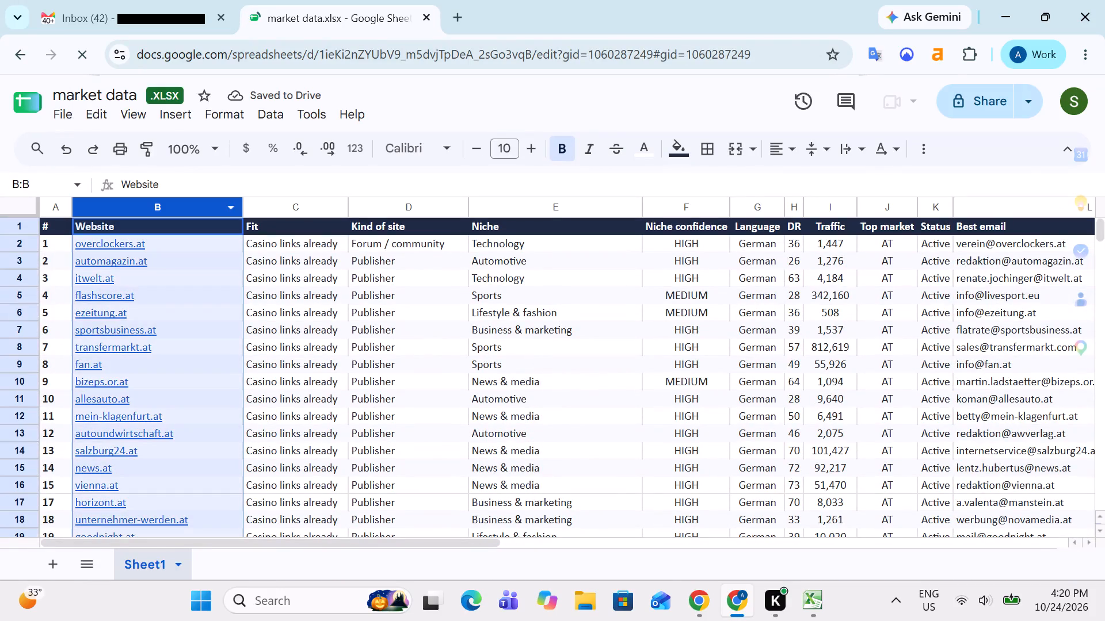
key("Up")
key("Down")
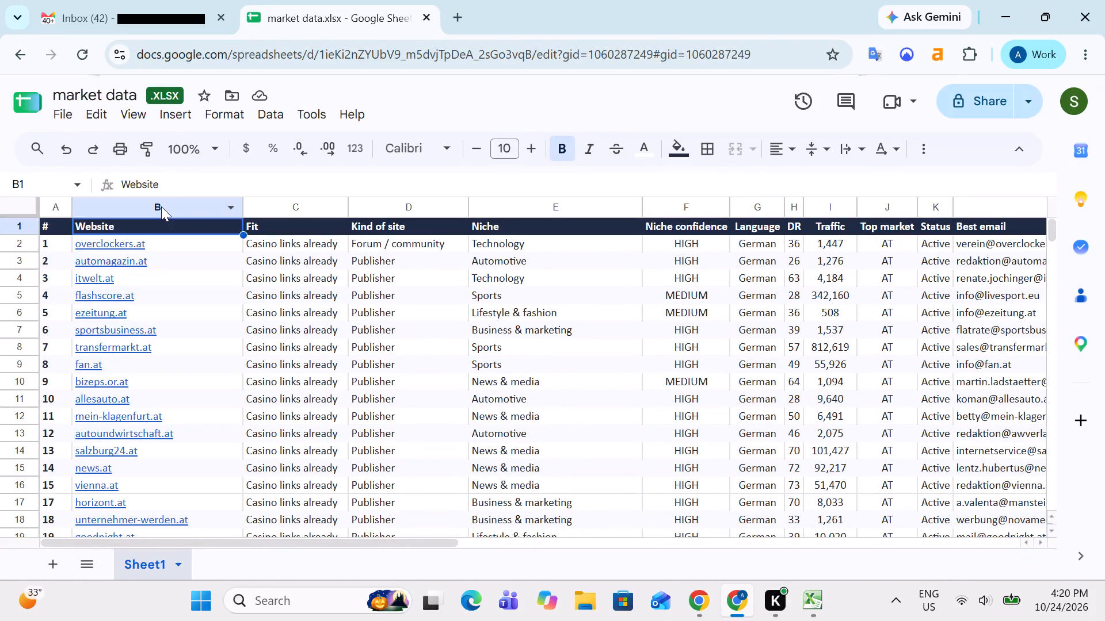
key("Up")
key("ctrl+shift+Down")
key("ctrl+shift+Down")
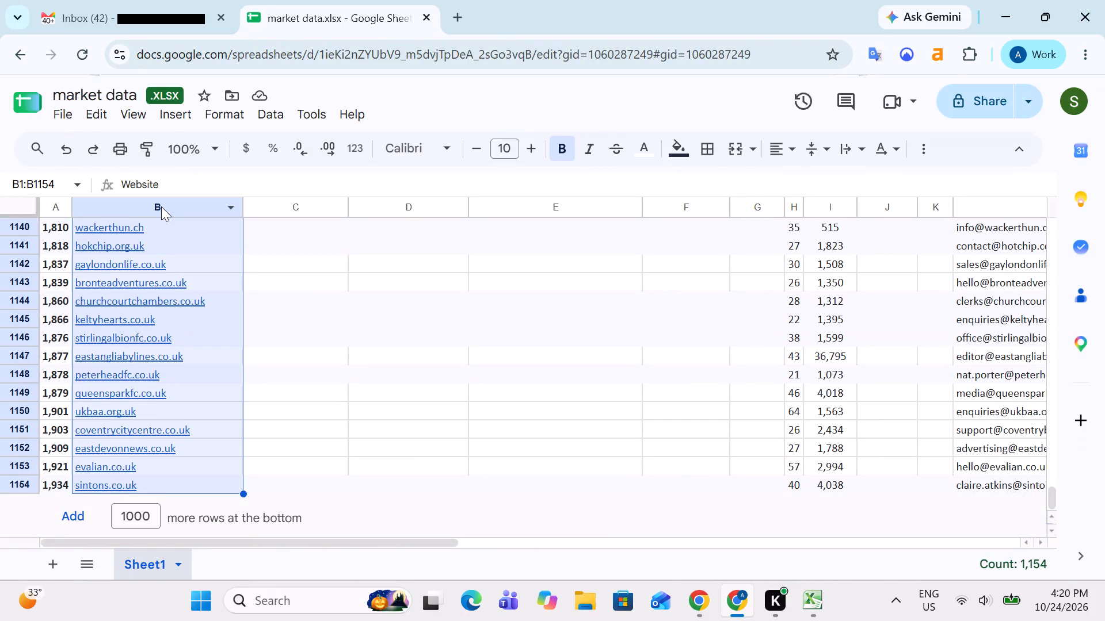
key("ctrl+shift+Down")
key("Up")
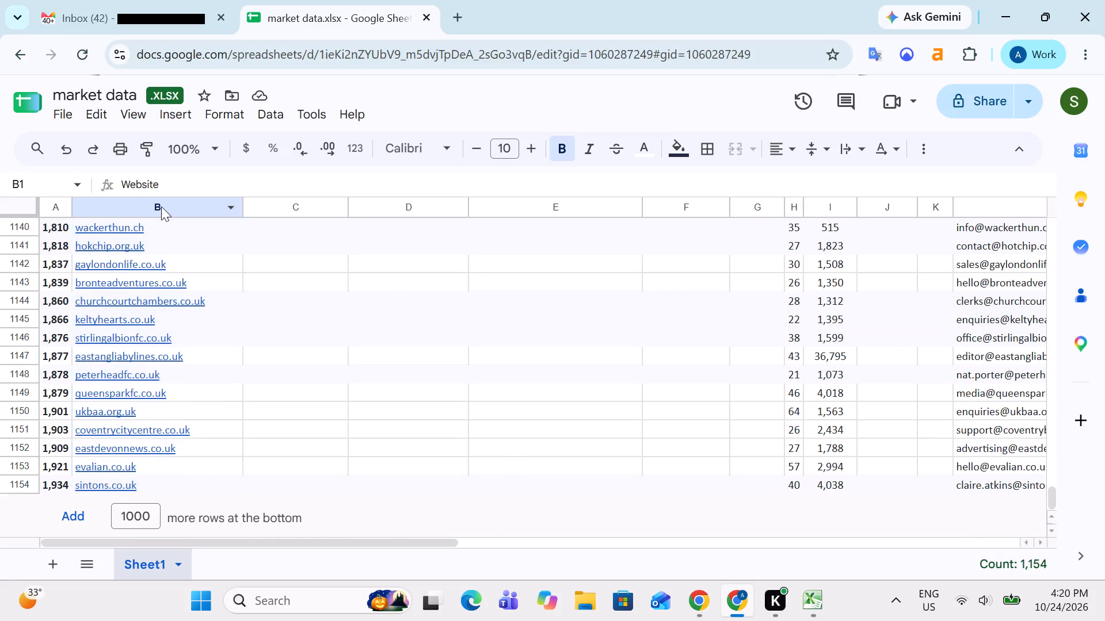
key("Down")
Switch to Excel and review the Market Data figures for each market in the summary.
key("alt+Tab")
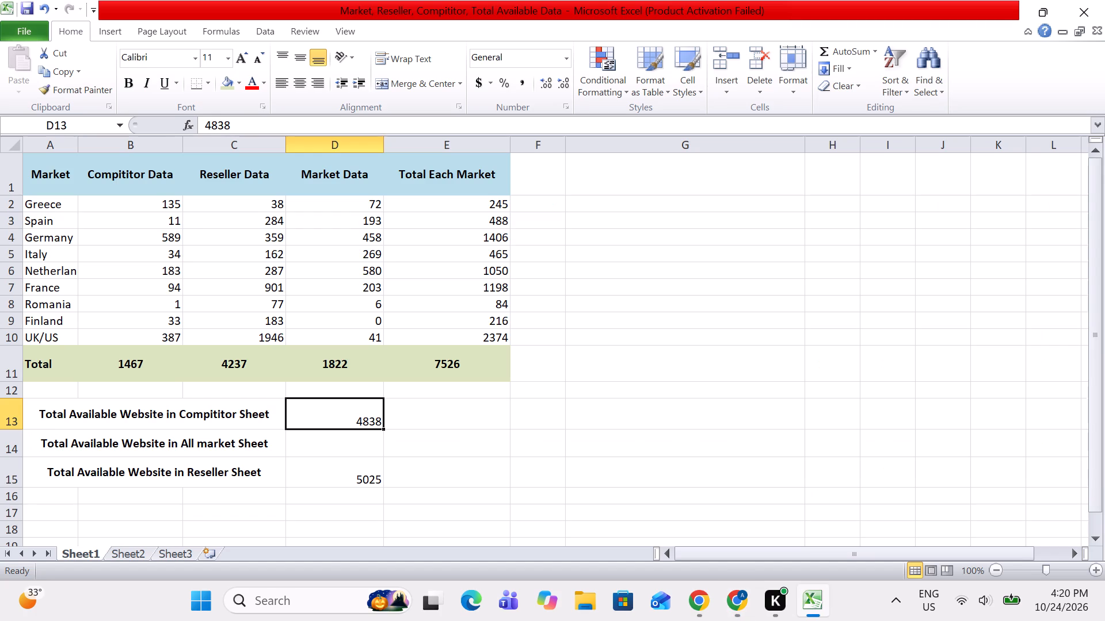
key("Up")
key("Up")
key("Up")
key("Up")
key("Up")
key("Up")
key("Up")
key("Up")
key("Up")
key("Up")
key("Up")
key("Up")
key("Up")
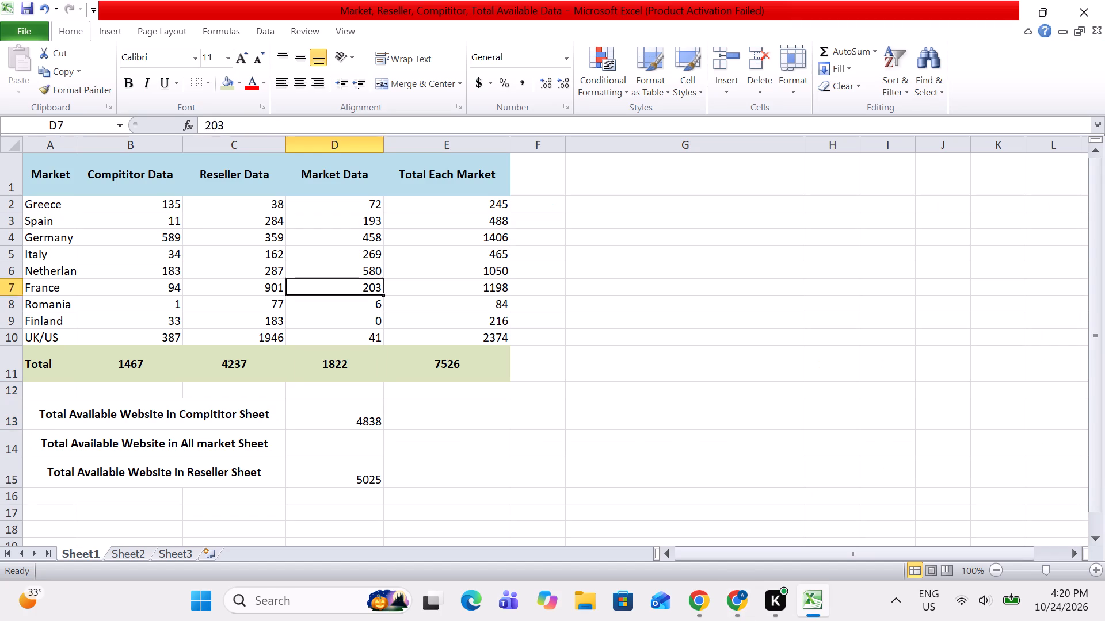
key("Down")
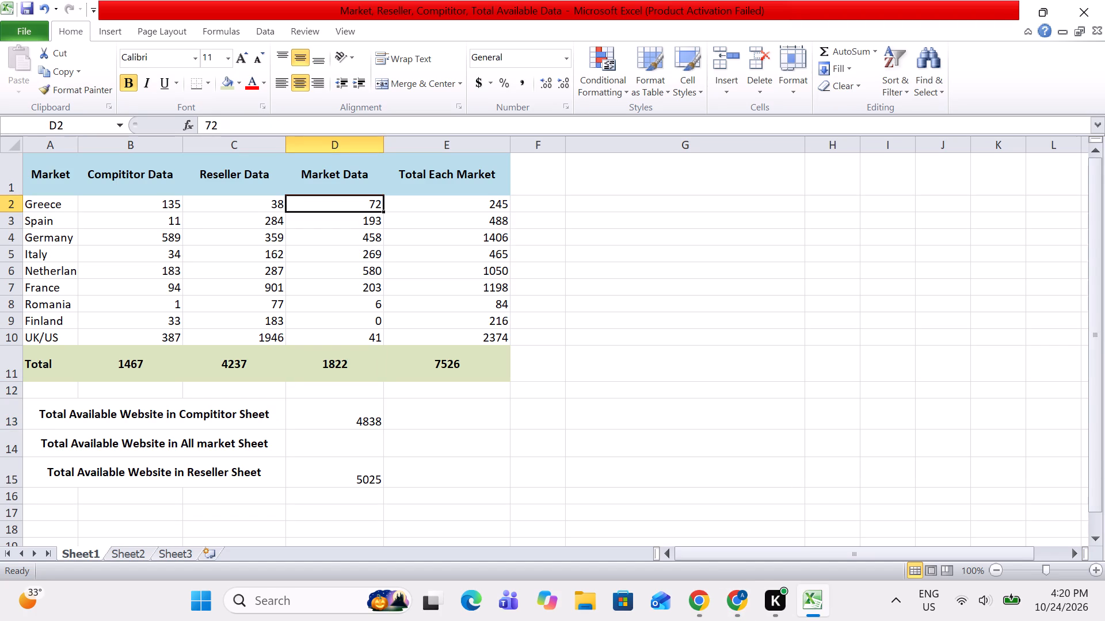
Switch back to Chrome, return to the spreadsheet list and look through it for the all-market data file.
key("alt+Tab")
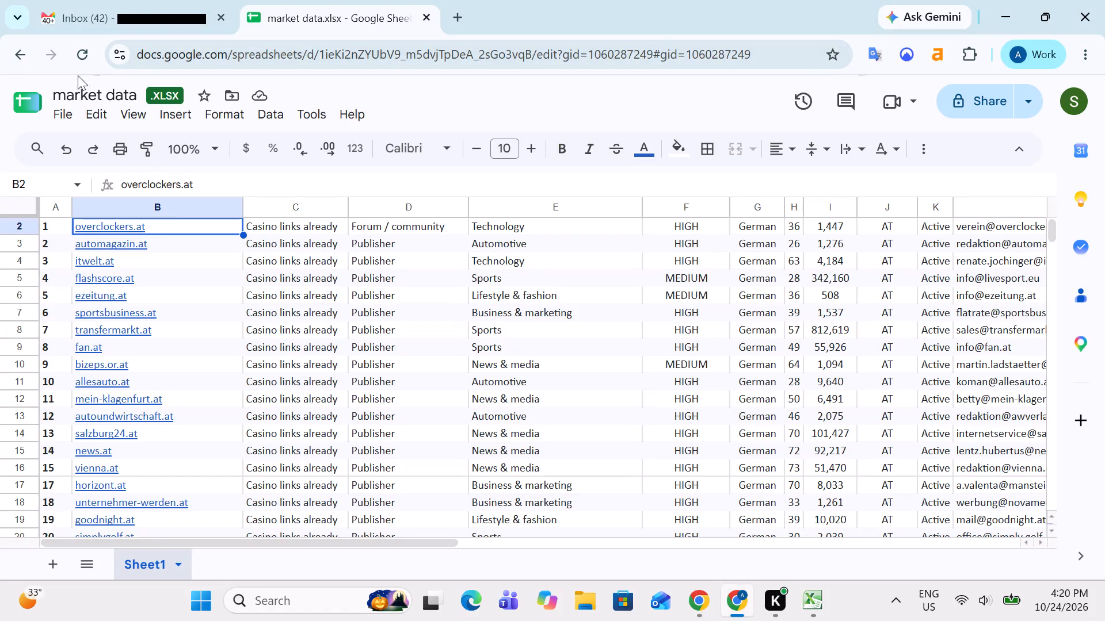
left_click(9, 56)
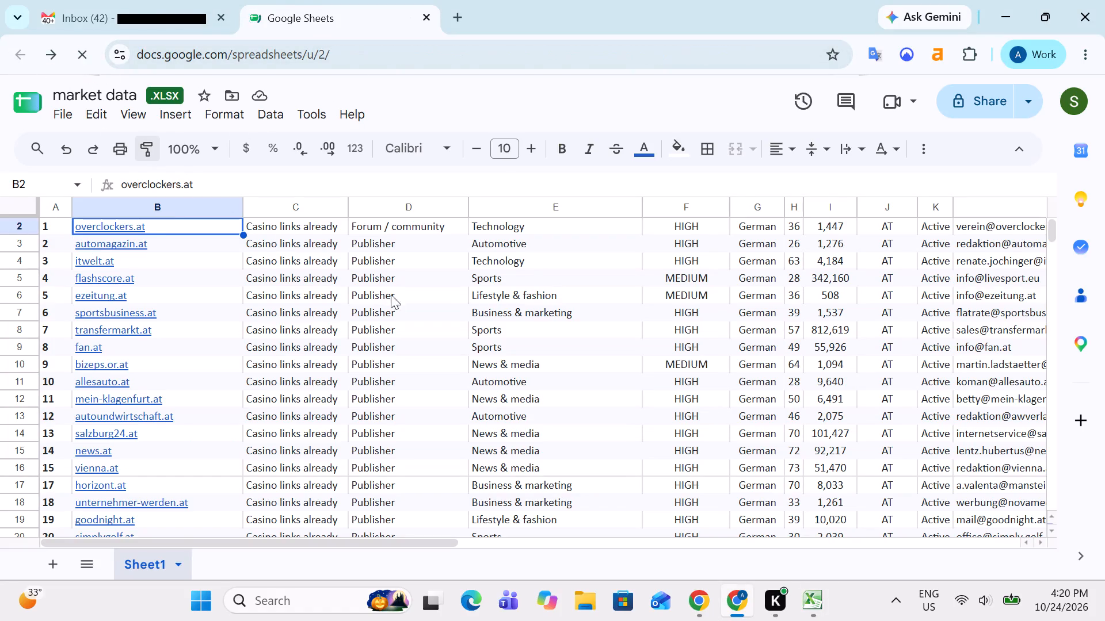
scroll(388, 353, "down", 5)
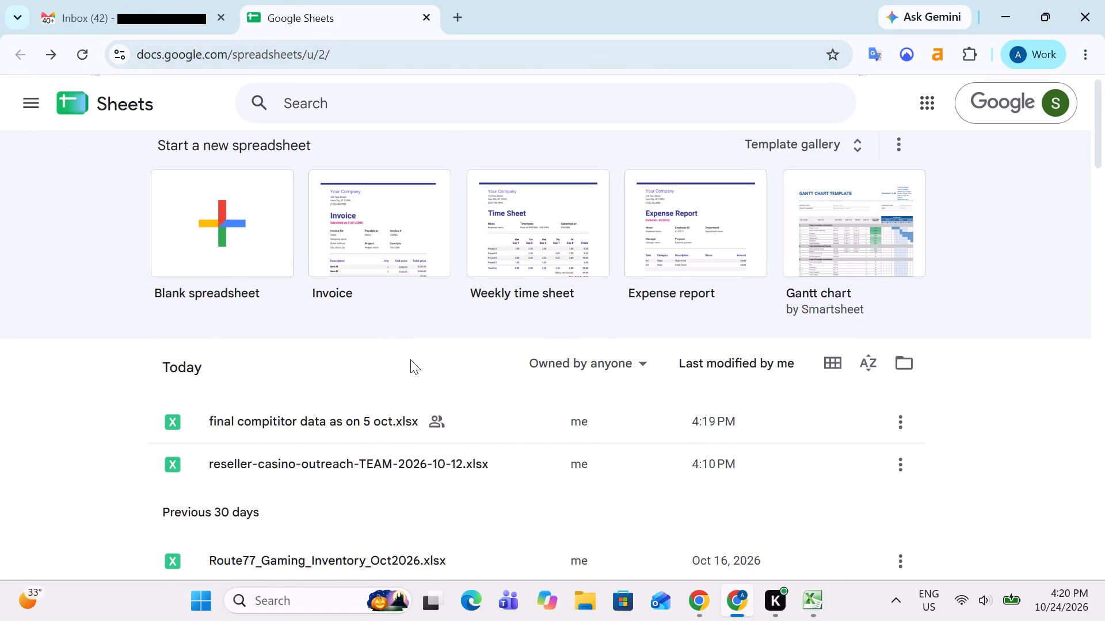
scroll(317, 312, "down", 1)
scroll(397, 353, "down", 2)
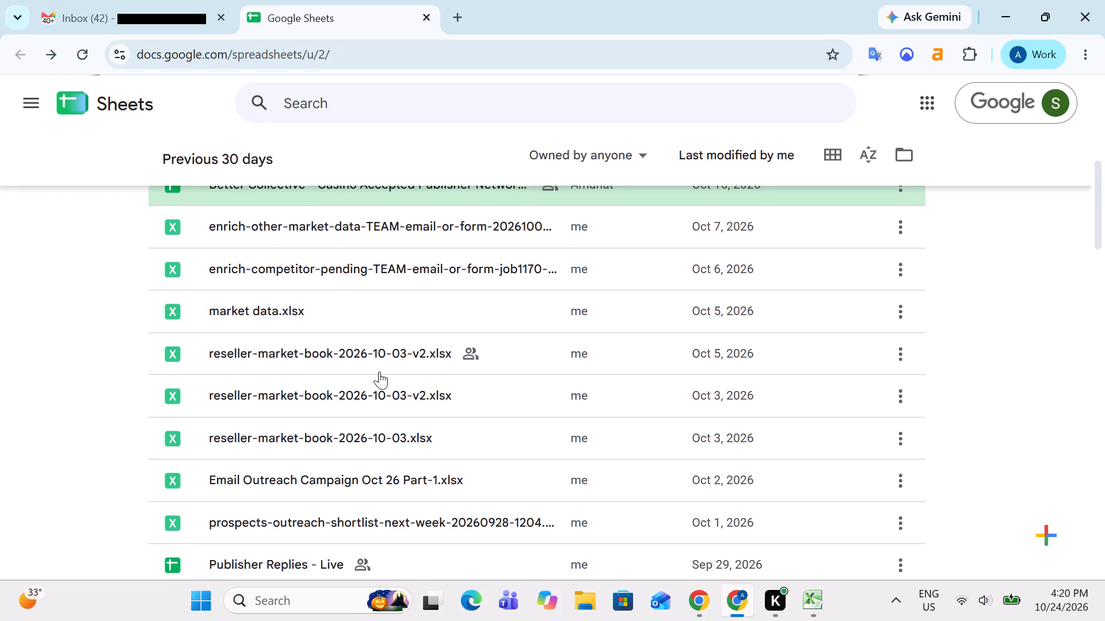
scroll(360, 379, "down", 1)
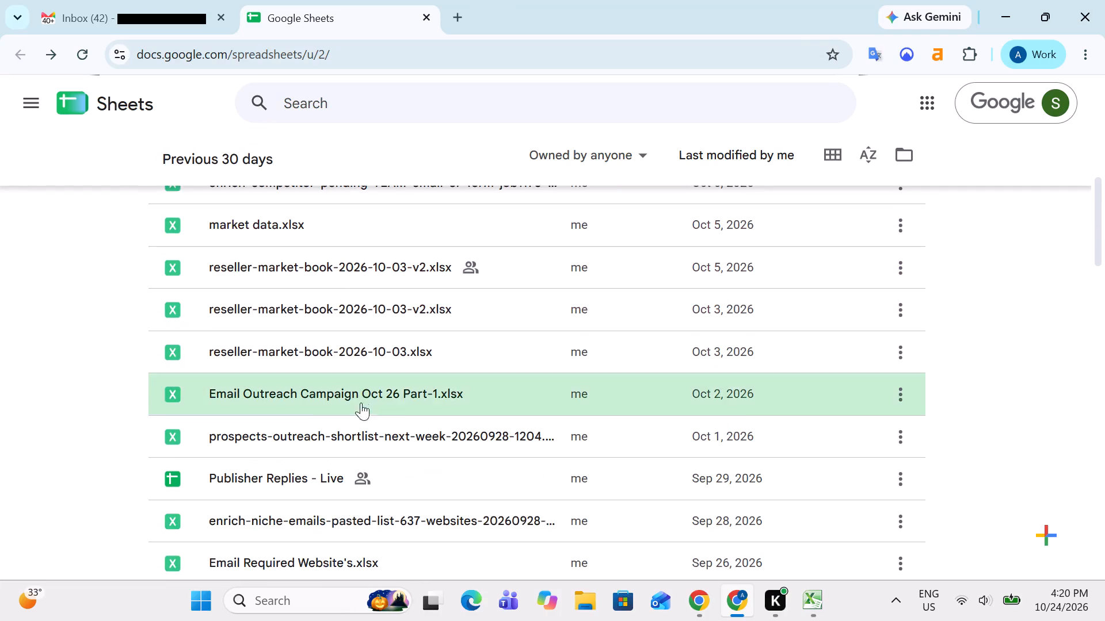
scroll(356, 420, "down", 3)
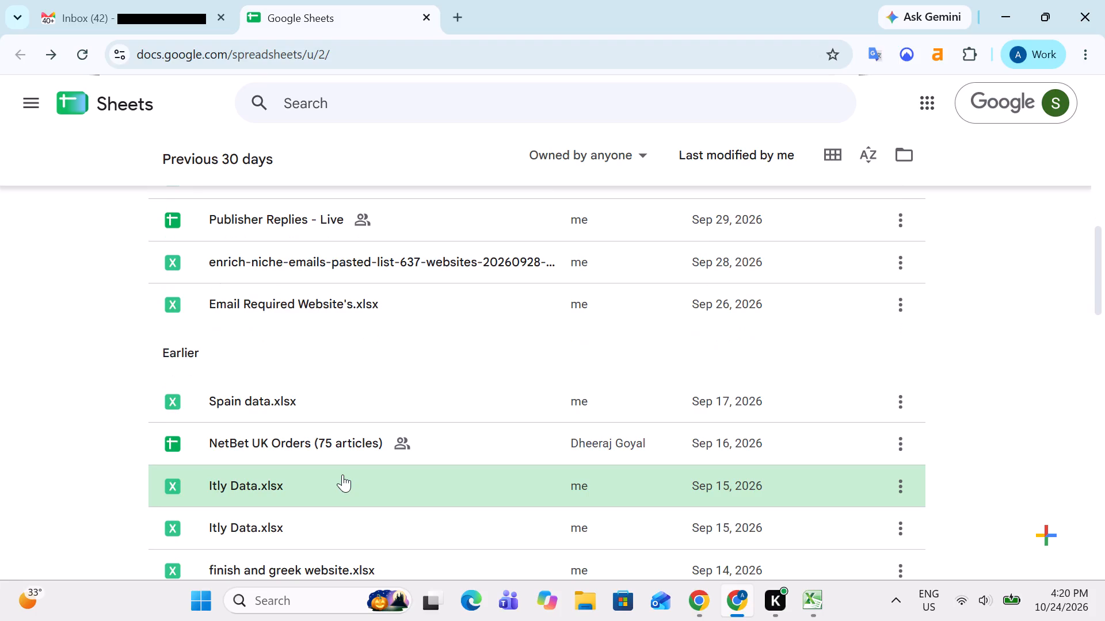
scroll(326, 466, "down", 1)
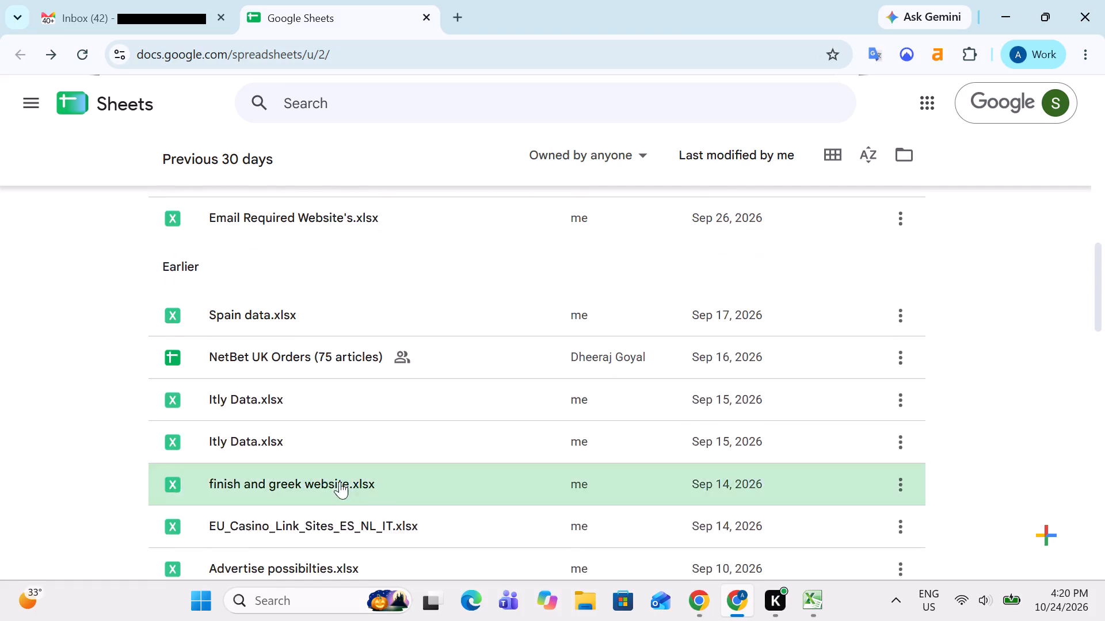
scroll(344, 485, "down", 2)
scroll(413, 481, "down", 1)
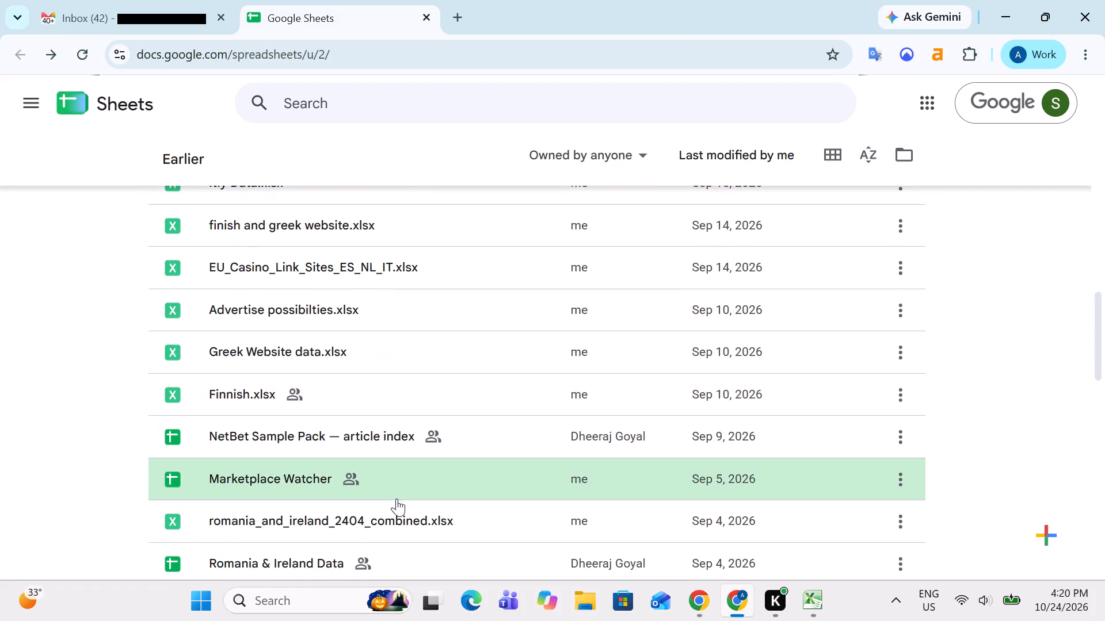
scroll(270, 529, "up", 3)
scroll(251, 374, "up", 2)
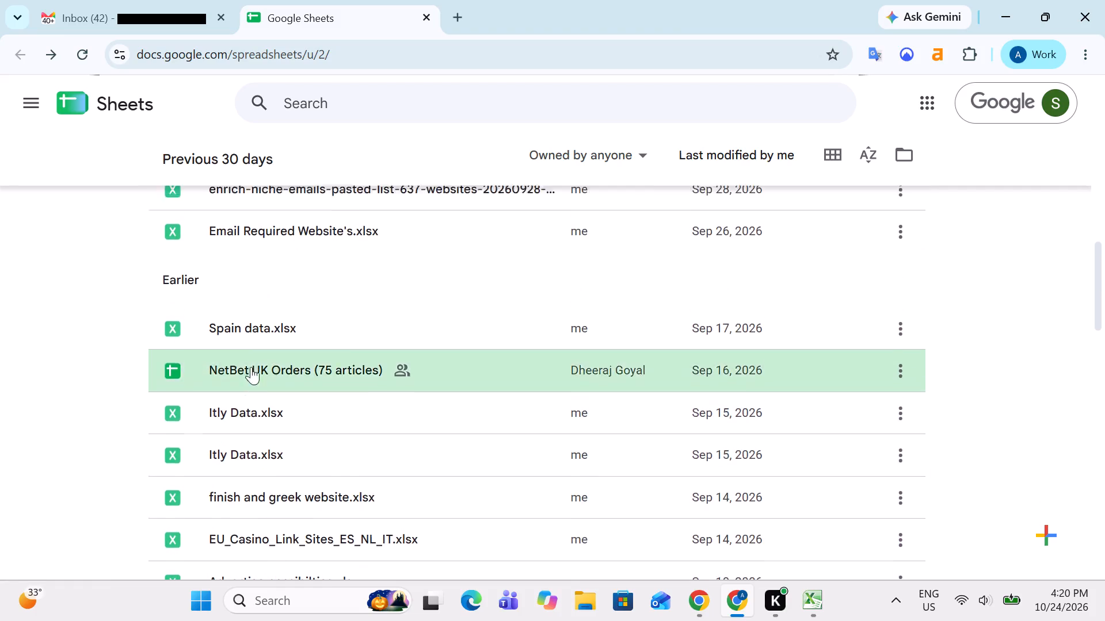
scroll(251, 367, "up", 2)
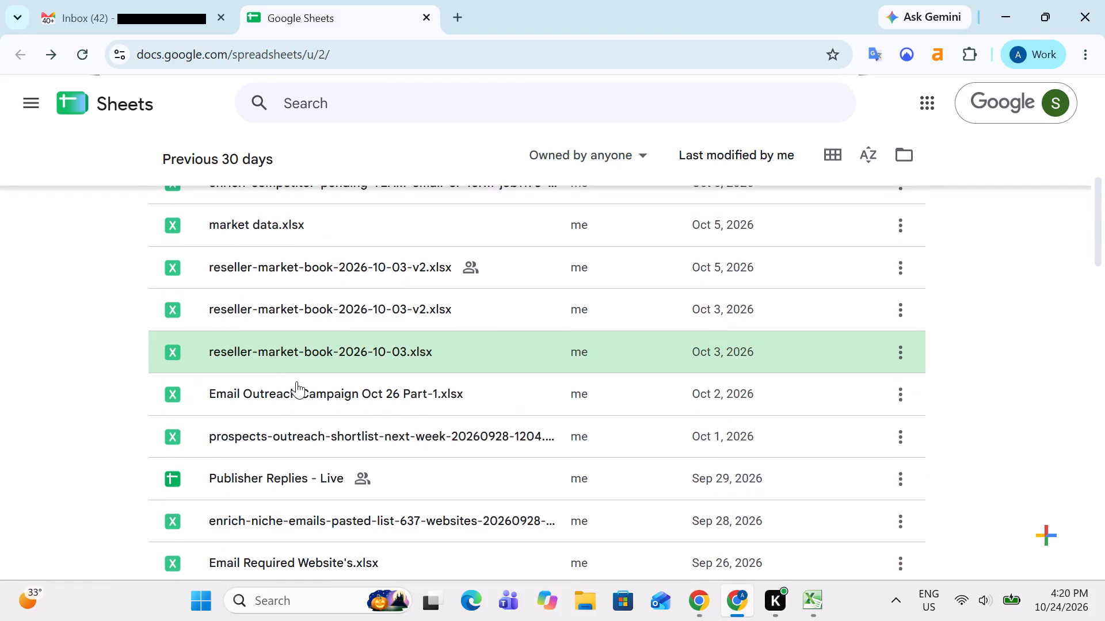
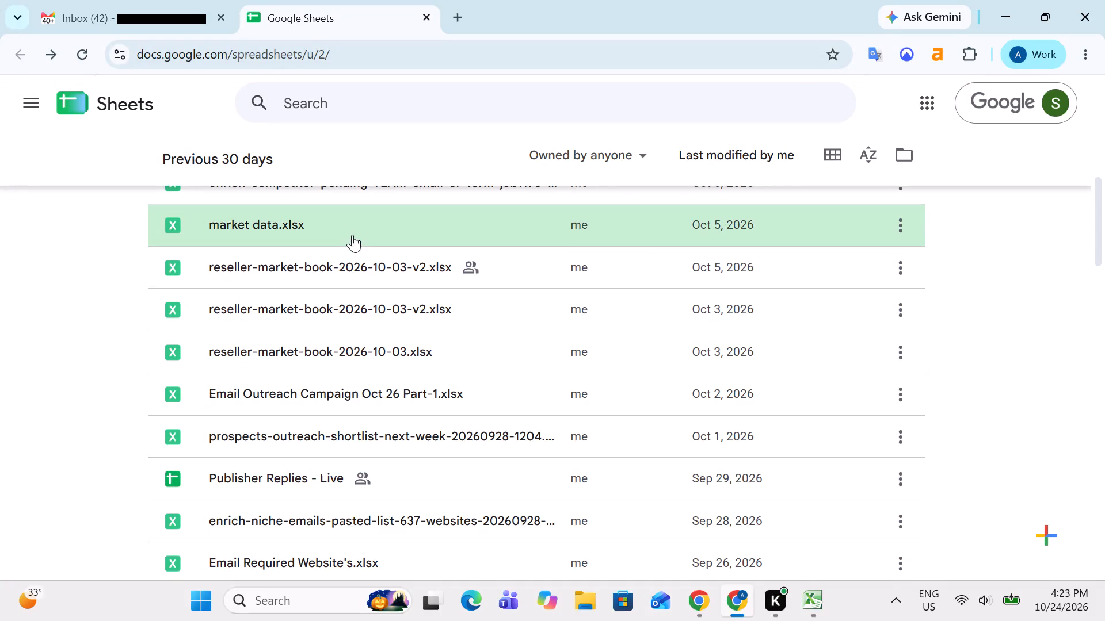
Open the market data.xlsx file from the spreadsheet list.
left_click(349, 231)
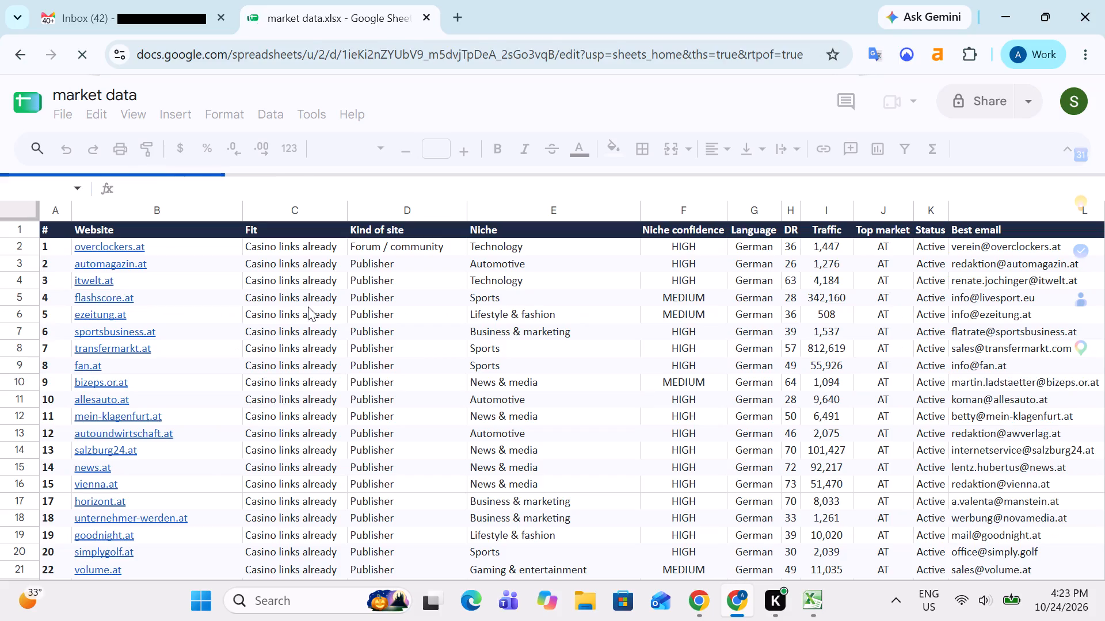
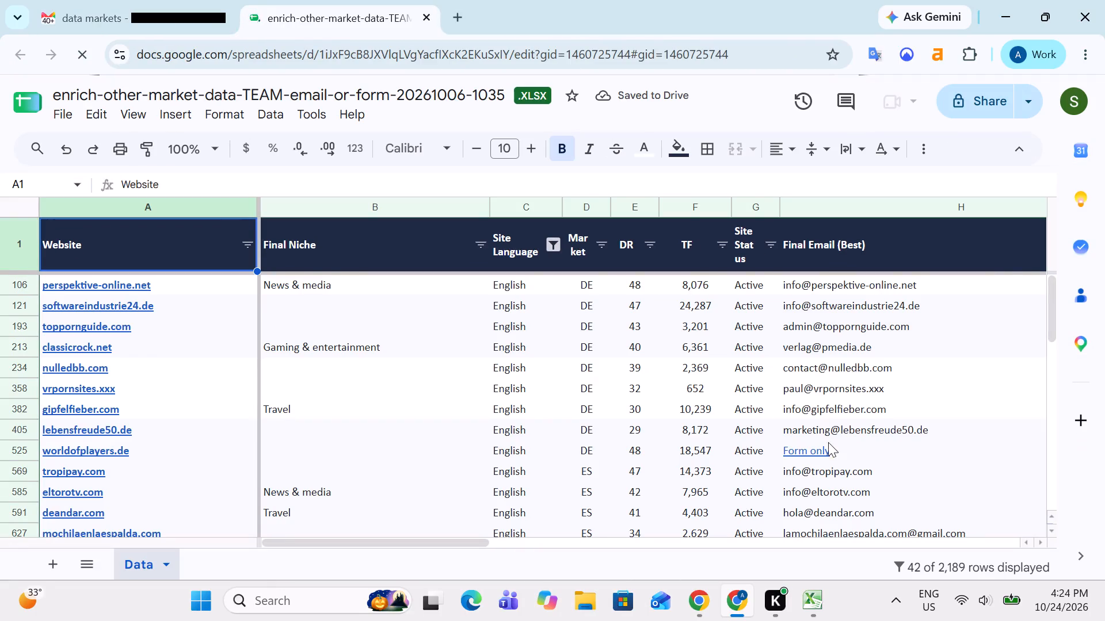
Remove the filter from the market data sheet.
left_click(923, 147)
left_click(854, 183)
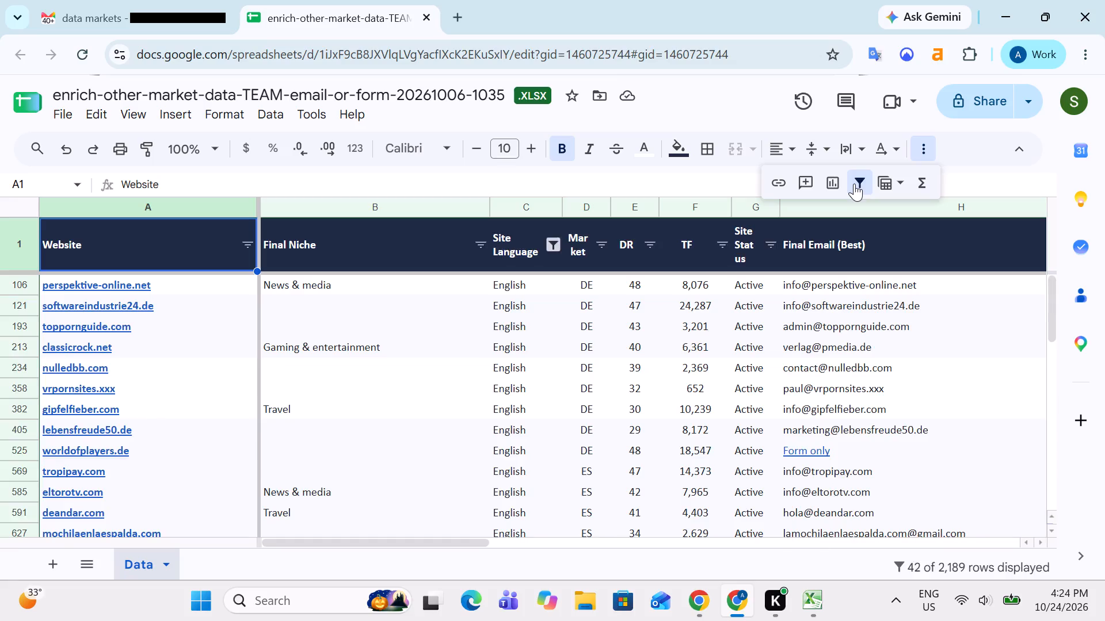
Select all website entries below the Website header to check how many there are.
key("Up")
key("Down")
key("Up")
key("Up")
key("Up")
key("Down")
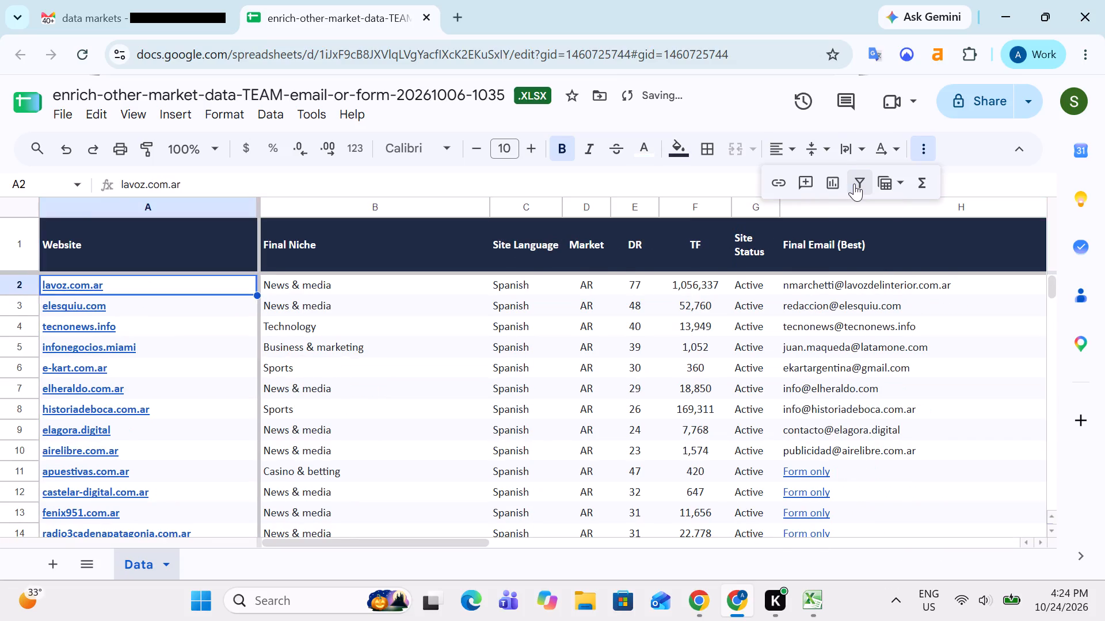
key("ctrl+shift+Down")
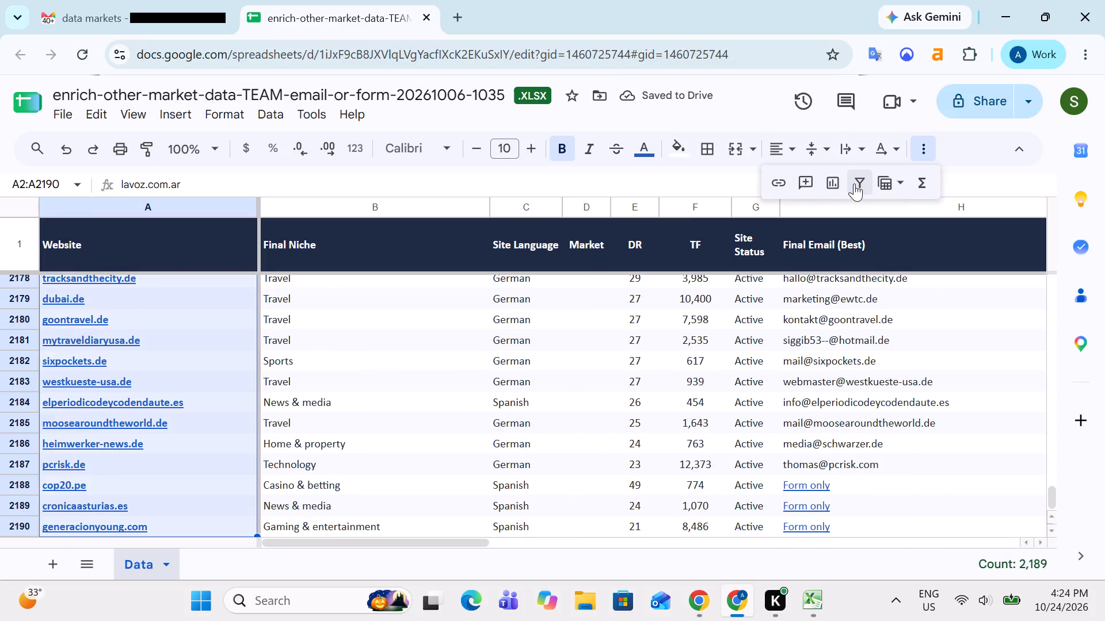
Switch to the Excel summary workbook and enter 2189 beside "Total Available Website in All market Sheet".
key("alt+Tab")
key("Down")
key("Down")
key("Down")
key("Down")
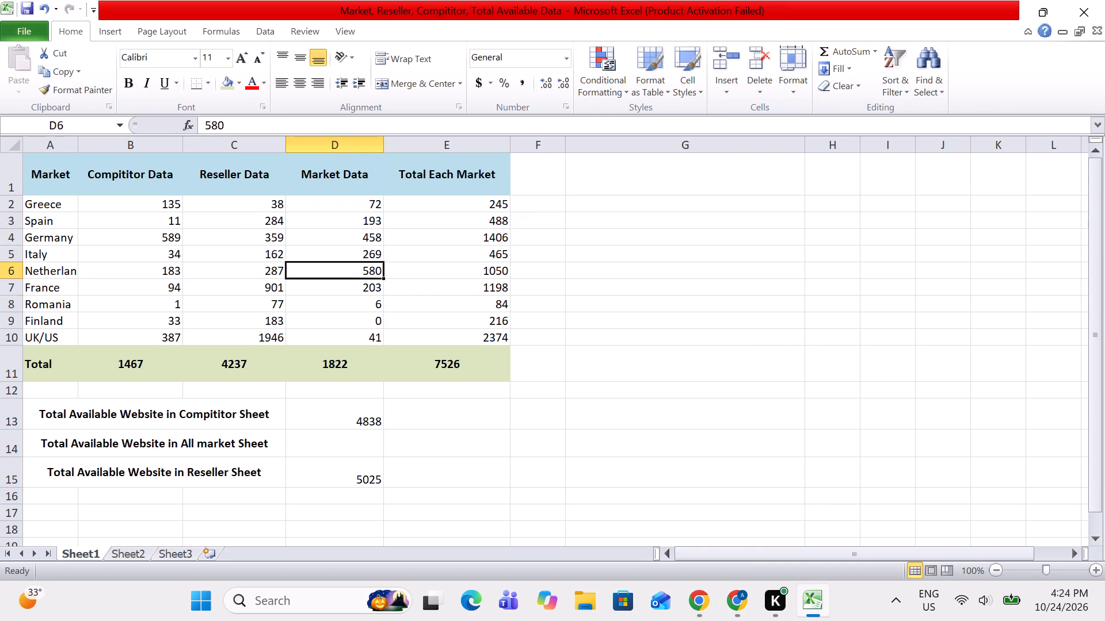
key("Down")
key("Down")
key("Down")
key("Down")
key("Down")
key("Down")
key("Down")
key("Down")
type("2189")
key("Tab")
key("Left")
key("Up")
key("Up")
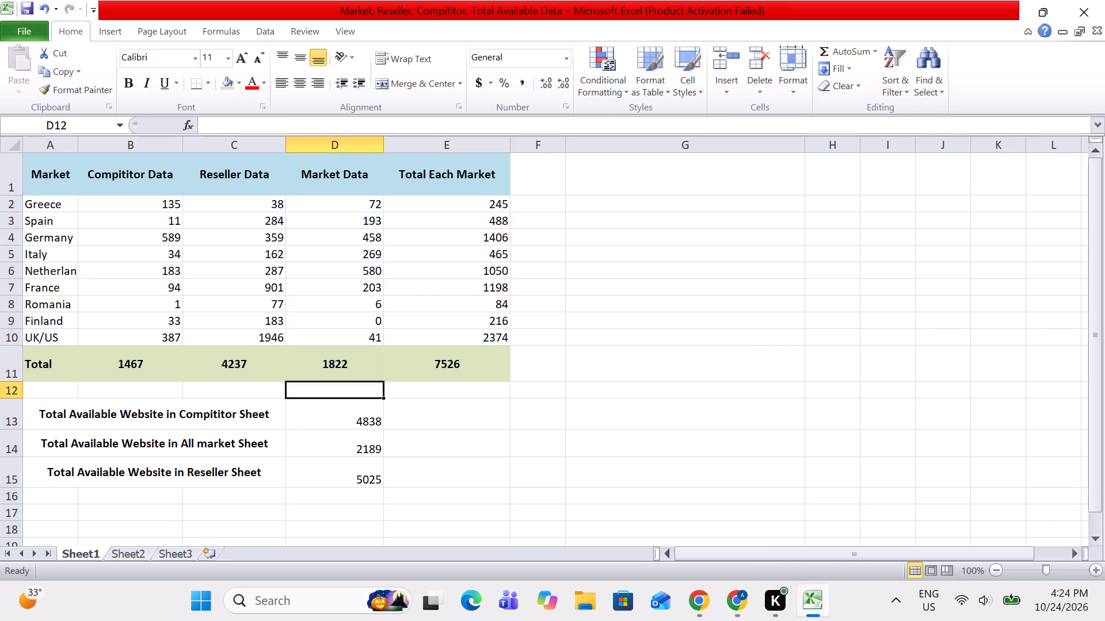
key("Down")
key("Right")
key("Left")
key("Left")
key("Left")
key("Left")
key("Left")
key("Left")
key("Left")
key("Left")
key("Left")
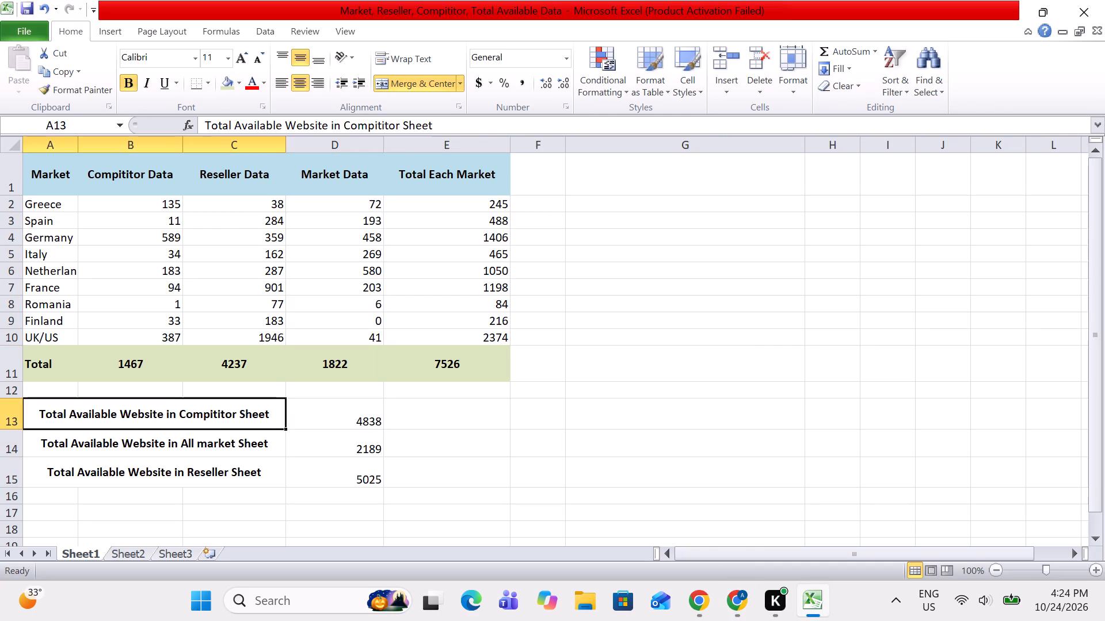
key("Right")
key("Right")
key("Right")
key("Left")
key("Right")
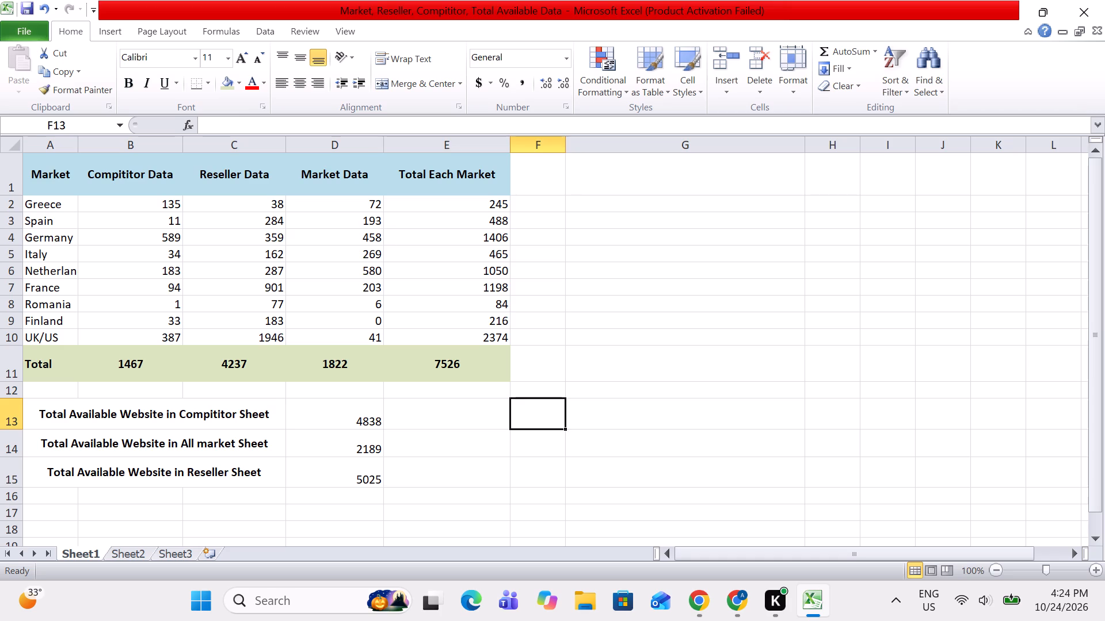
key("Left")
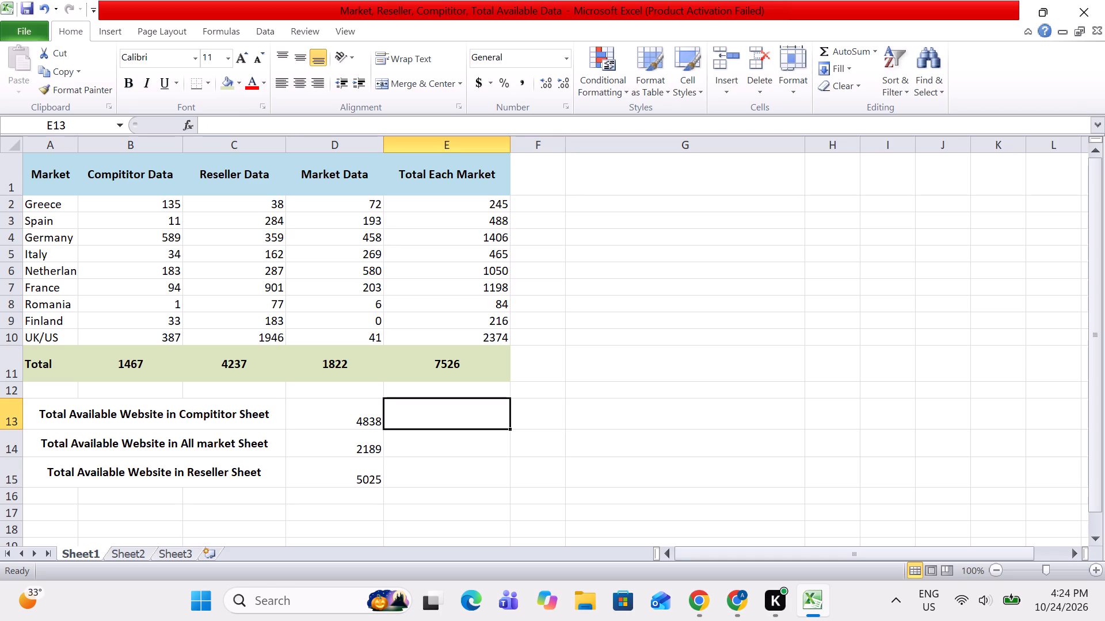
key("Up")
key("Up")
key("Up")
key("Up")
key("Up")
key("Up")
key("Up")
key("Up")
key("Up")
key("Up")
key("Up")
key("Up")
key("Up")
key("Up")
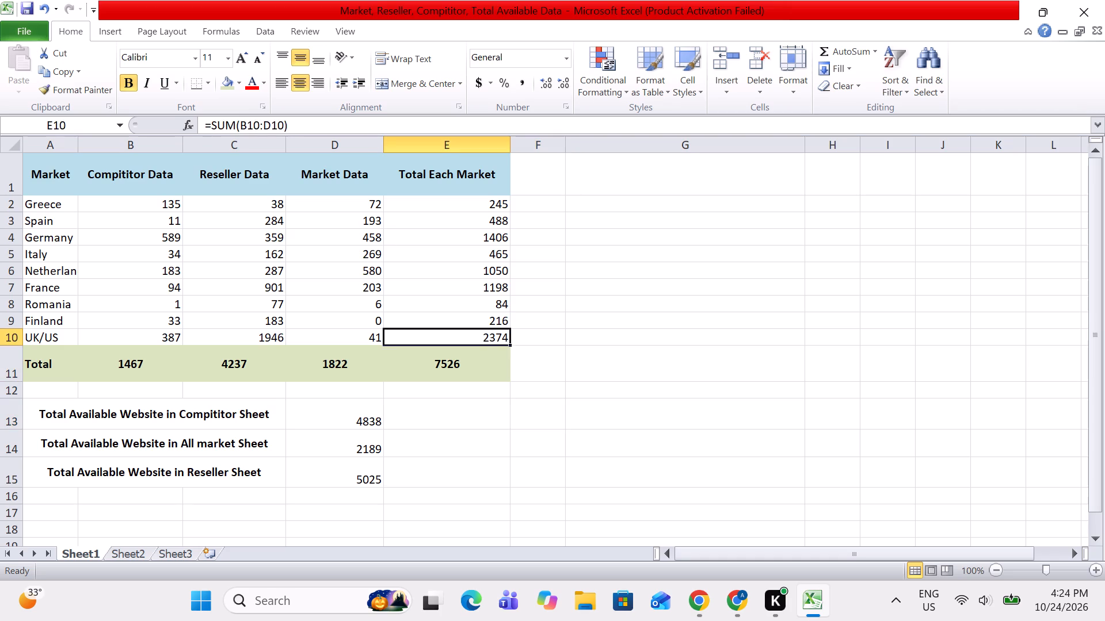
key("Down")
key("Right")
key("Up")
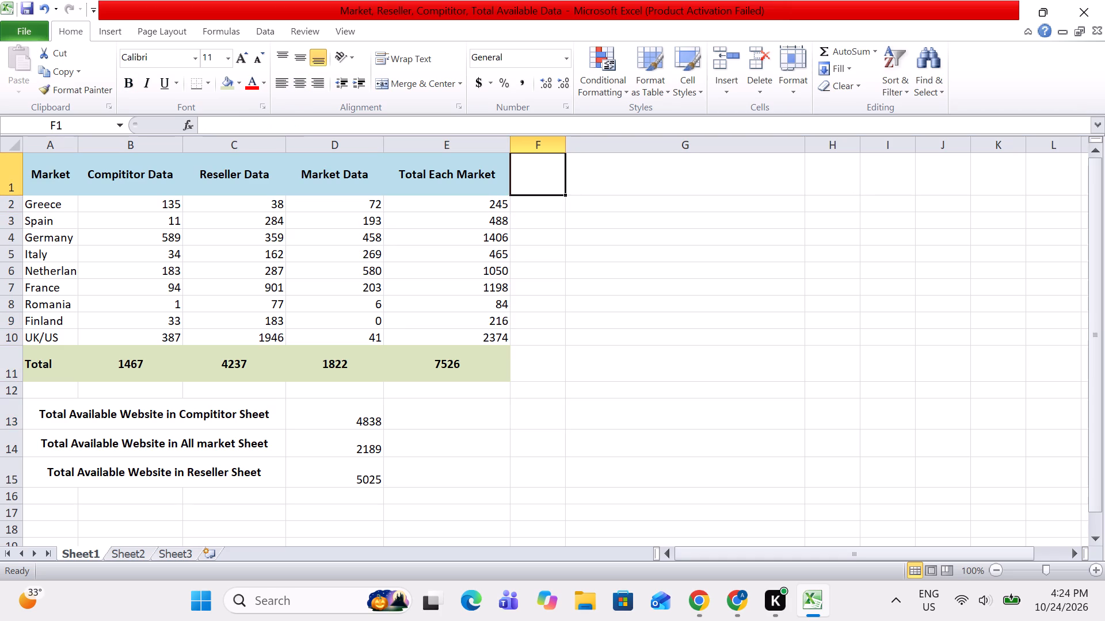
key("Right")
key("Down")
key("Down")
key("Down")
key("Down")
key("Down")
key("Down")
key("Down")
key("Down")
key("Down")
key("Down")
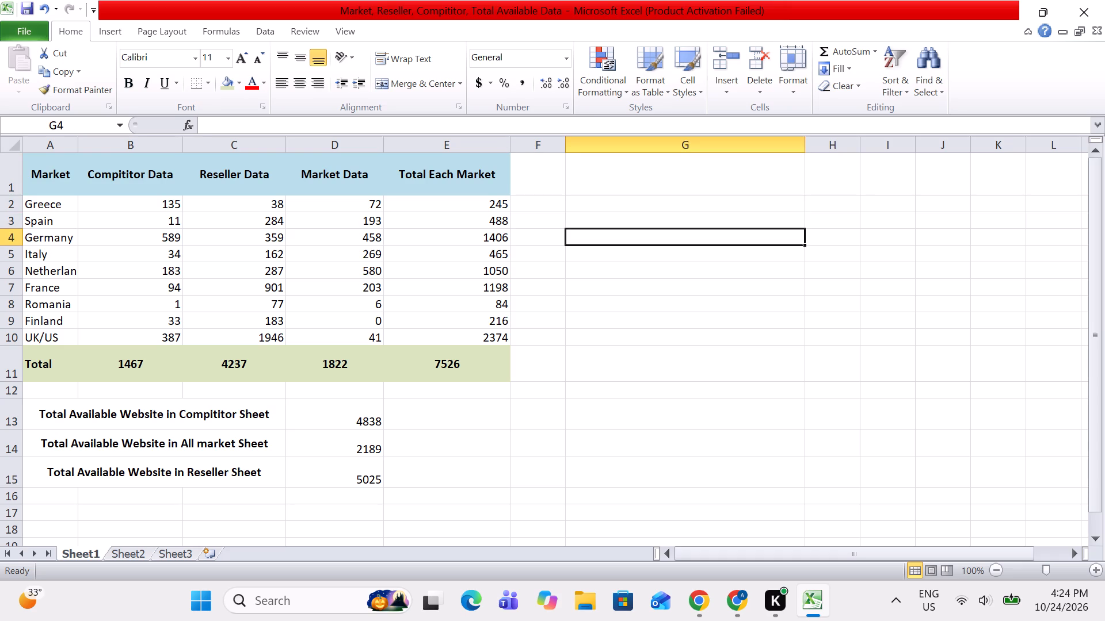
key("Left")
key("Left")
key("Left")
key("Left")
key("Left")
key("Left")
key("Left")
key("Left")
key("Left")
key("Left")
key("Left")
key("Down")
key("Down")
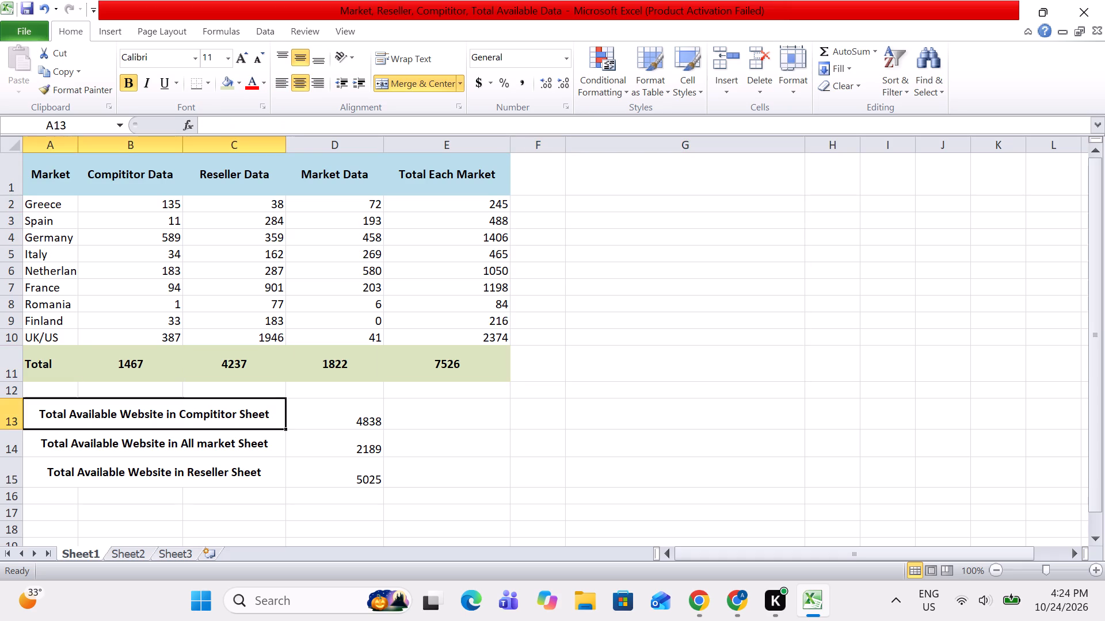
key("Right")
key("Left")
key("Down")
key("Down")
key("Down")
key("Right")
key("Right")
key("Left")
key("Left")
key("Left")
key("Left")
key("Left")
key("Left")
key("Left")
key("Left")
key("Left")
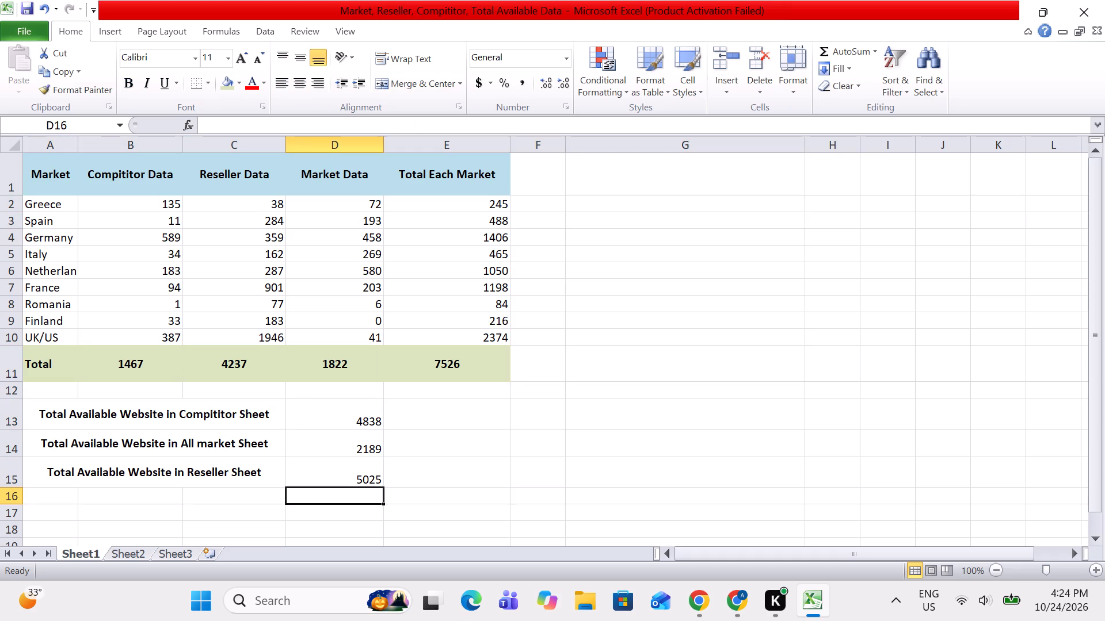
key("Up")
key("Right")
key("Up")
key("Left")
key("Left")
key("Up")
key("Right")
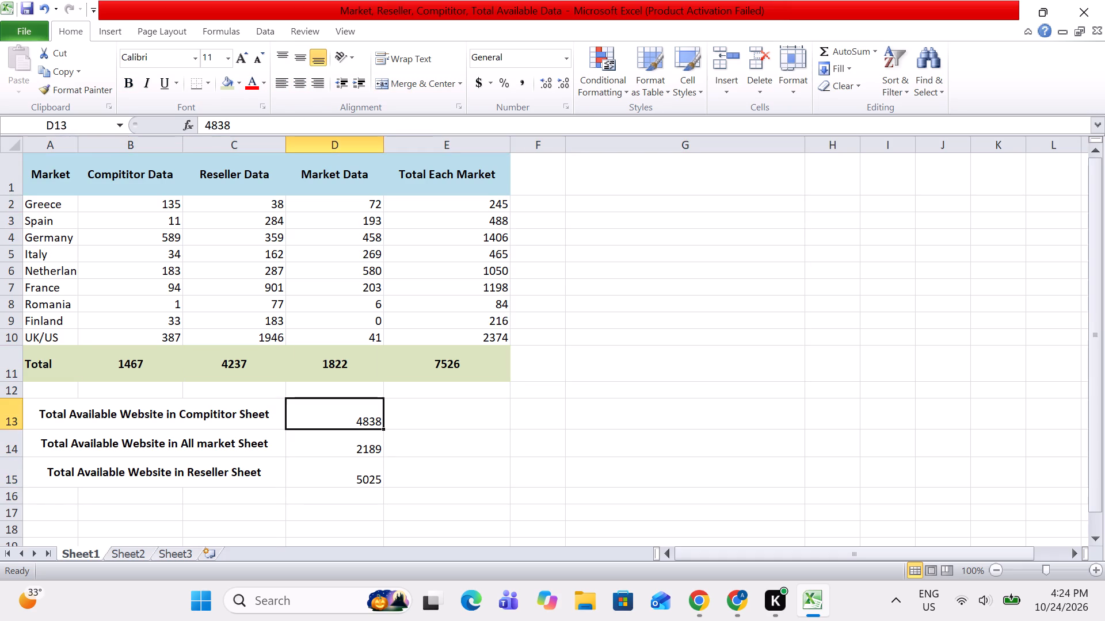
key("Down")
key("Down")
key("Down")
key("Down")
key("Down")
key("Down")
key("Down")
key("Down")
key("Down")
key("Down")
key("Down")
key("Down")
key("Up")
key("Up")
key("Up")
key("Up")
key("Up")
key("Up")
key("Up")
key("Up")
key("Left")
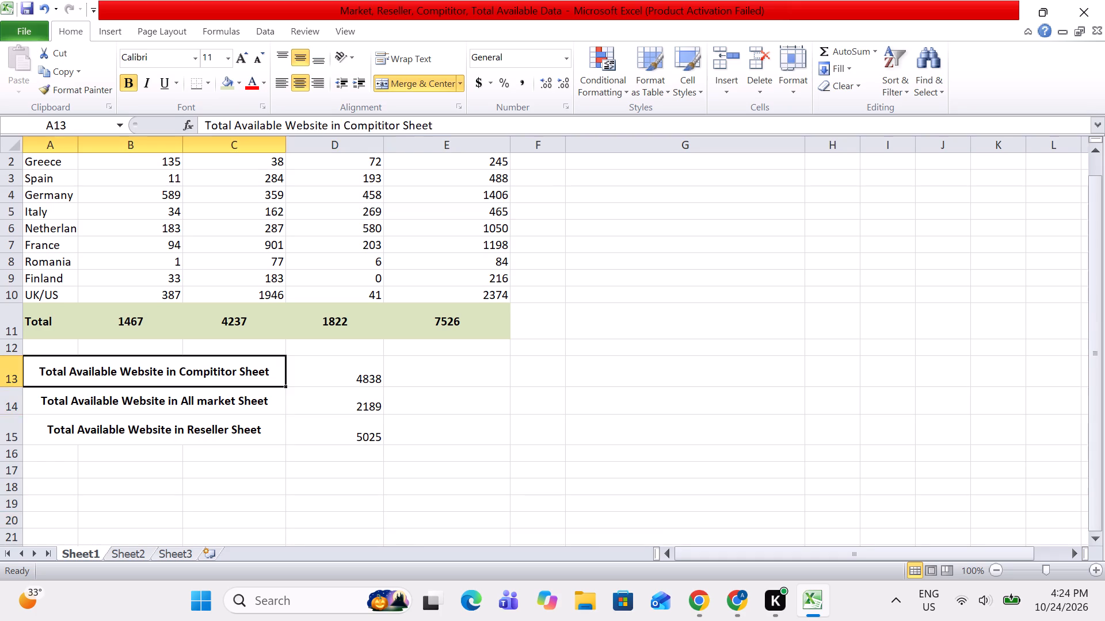
Enter the note "Above Data count in Table is after Removing Recent mail sent , Reply recived websites" in cell A18.
key("Down")
key("Down")
key("Down")
key("Down")
key("Down")
key("Down")
key("Up")
key("Left")
key("Left")
key("Left")
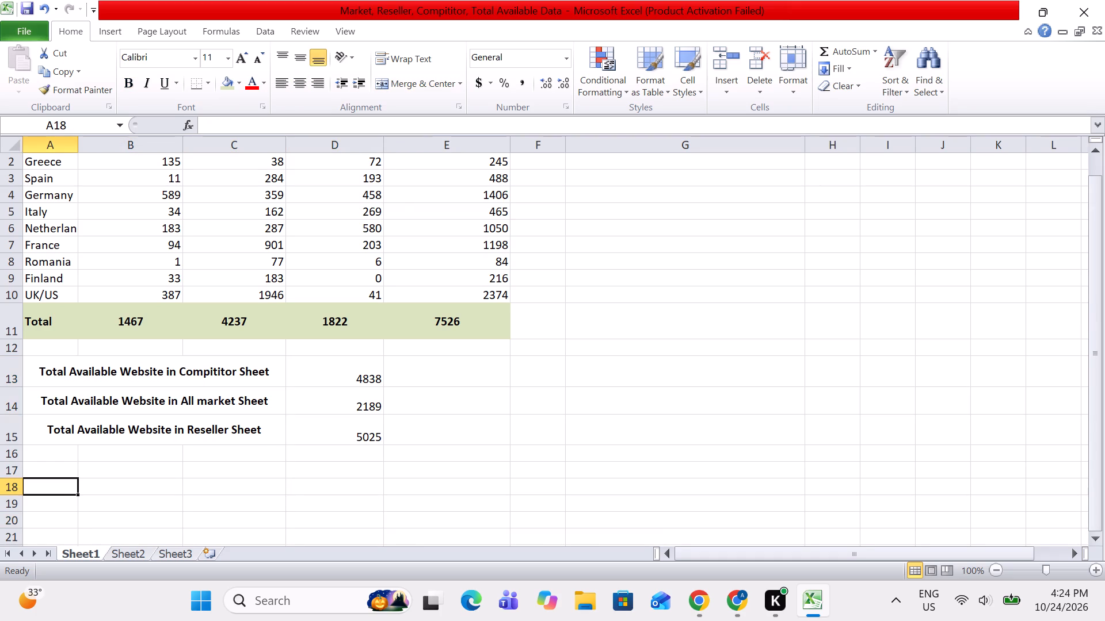
key("shift+a")
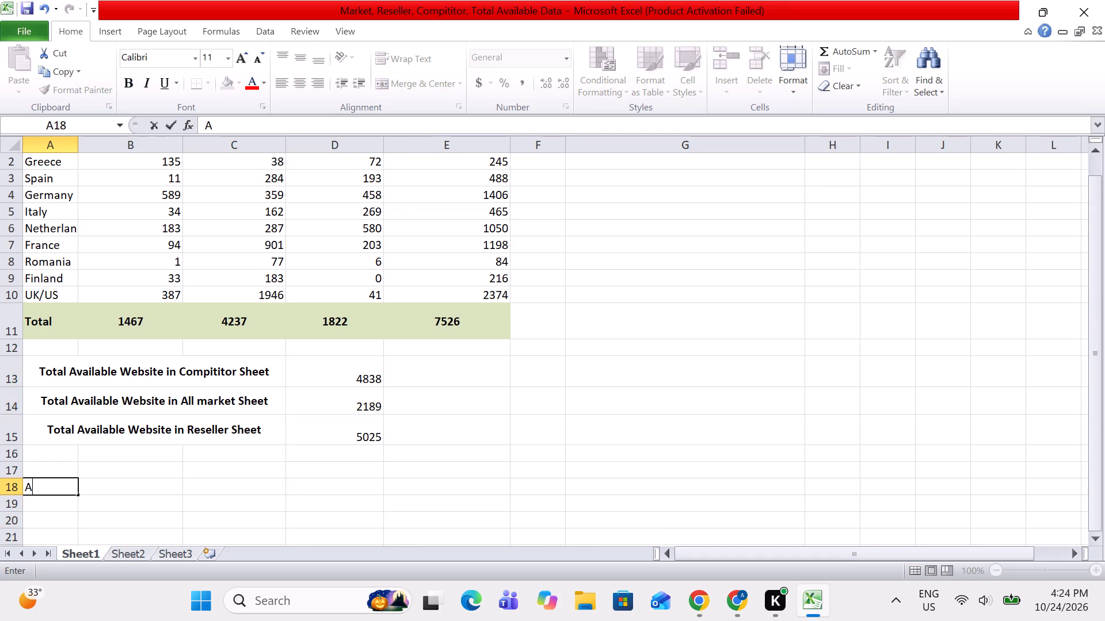
type("bi")
type("ve =")
key("BackSpace")
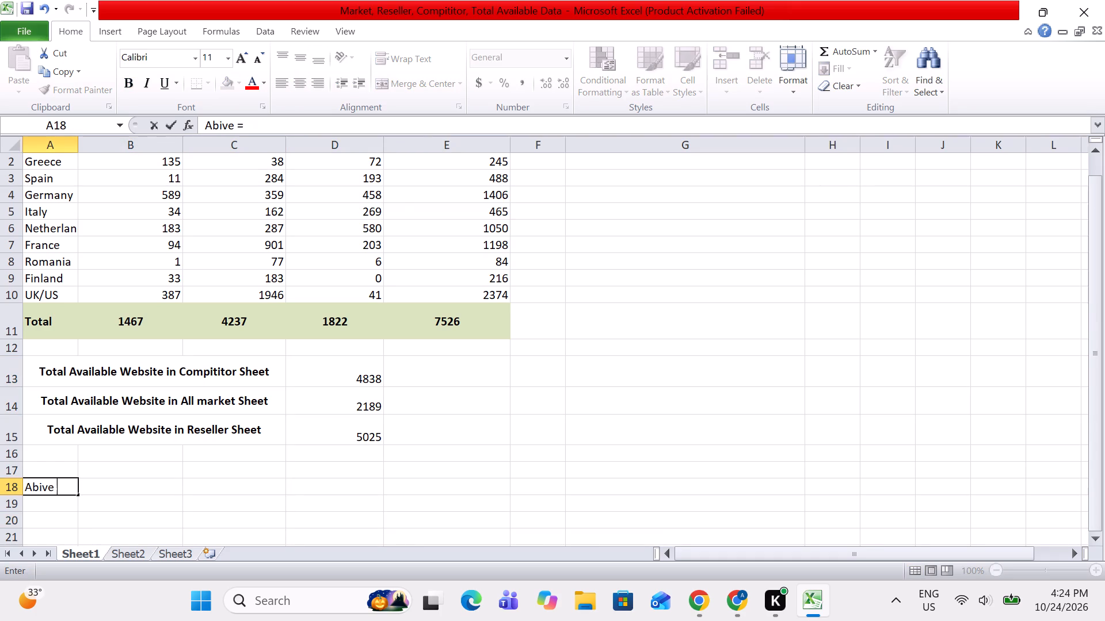
key("BackSpace")
key("BackSpace")
key("BackSpace")
key("BackSpace")
type("ive")
key("space")
type("==")
key("BackSpace")
key("BackSpace")
key("BackSpace")
key("BackSpace")
key("BackSpace")
key("BackSpace")
type("ove Data count it")
key("BackSpace")
type("n Table is")
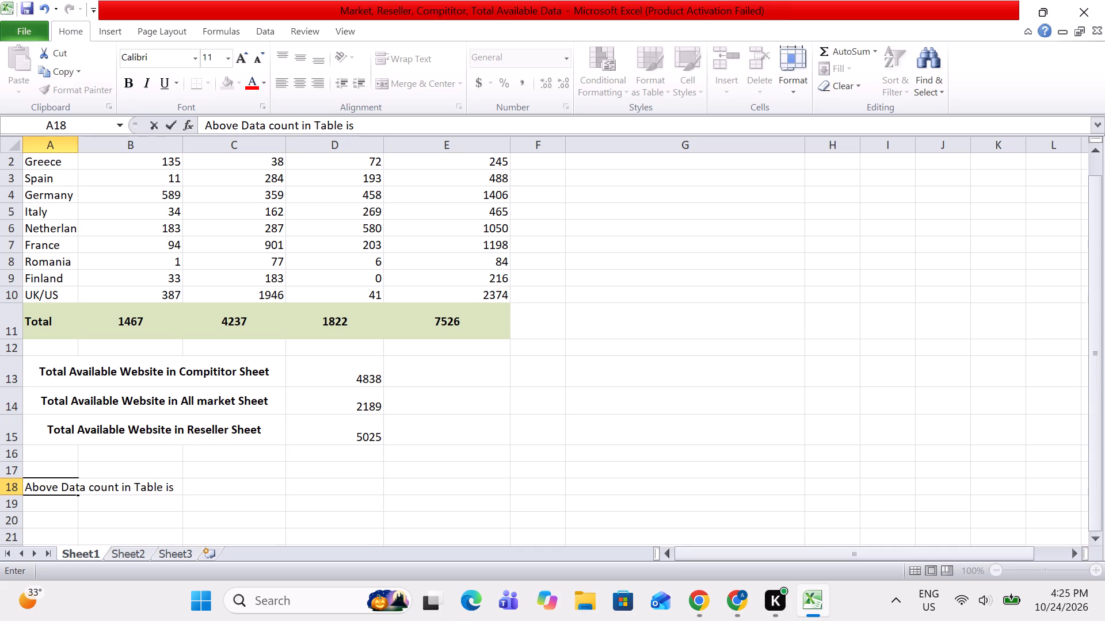
key("BackSpace")
key("BackSpace")
type("is afyer")
key("space")
key("BackSpace")
key("BackSpace")
key("BackSpace")
key("BackSpace")
type("ter")
key("space")
type("deke")
key("BackSpace")
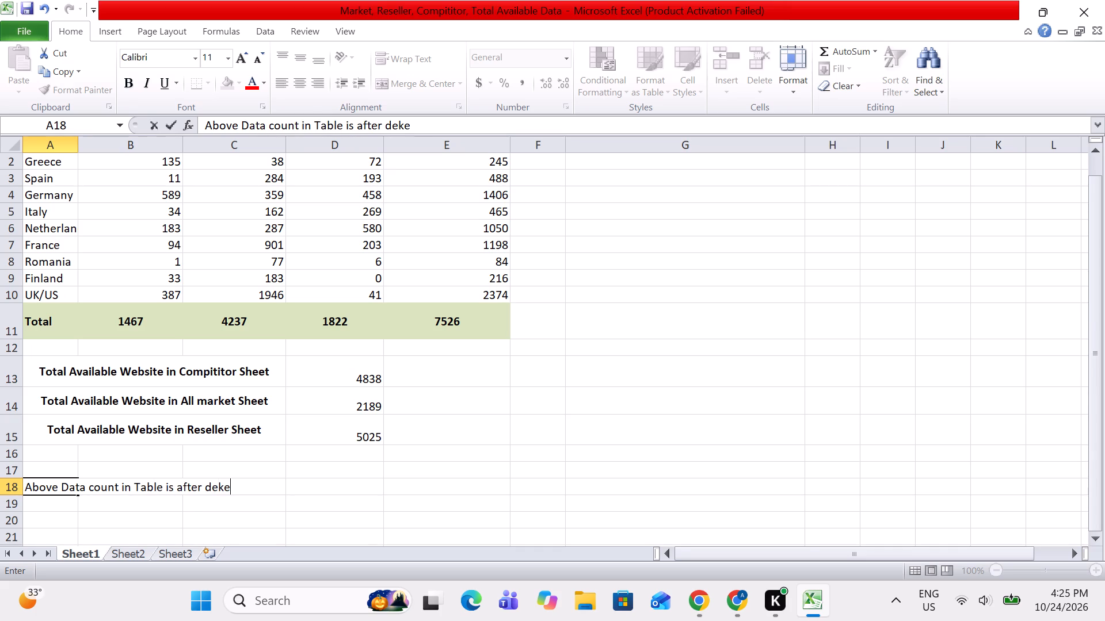
key("BackSpace")
key("k")
key("BackSpace")
key("BackSpace")
key("BackSpace")
type("Removing")
key("space")
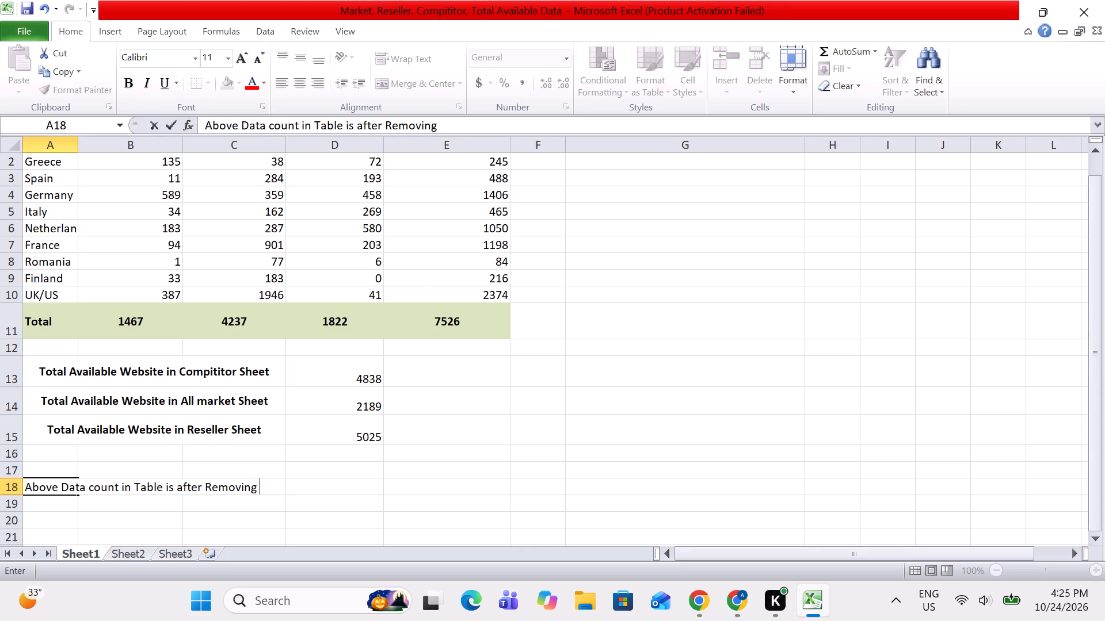
type("Recent mail send")
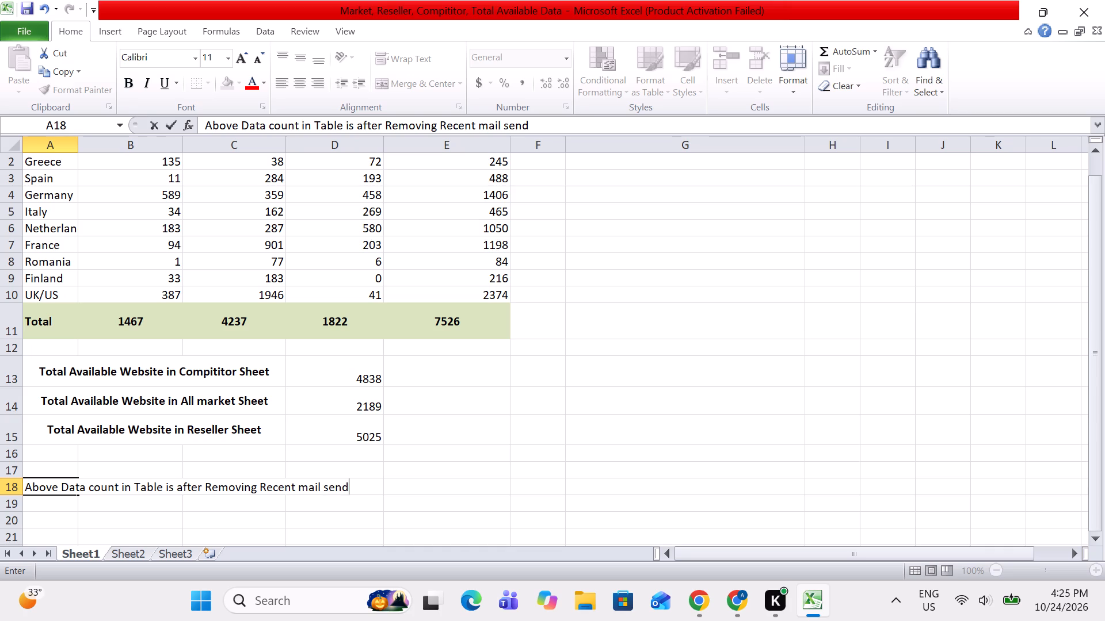
key("BackSpace")
type("t web")
type("site")
key("BackSpace")
key("BackSpace")
key("BackSpace")
key("BackSpace")
key("BackSpace")
key("BackSpace")
key("BackSpace")
type(", Reply recived")
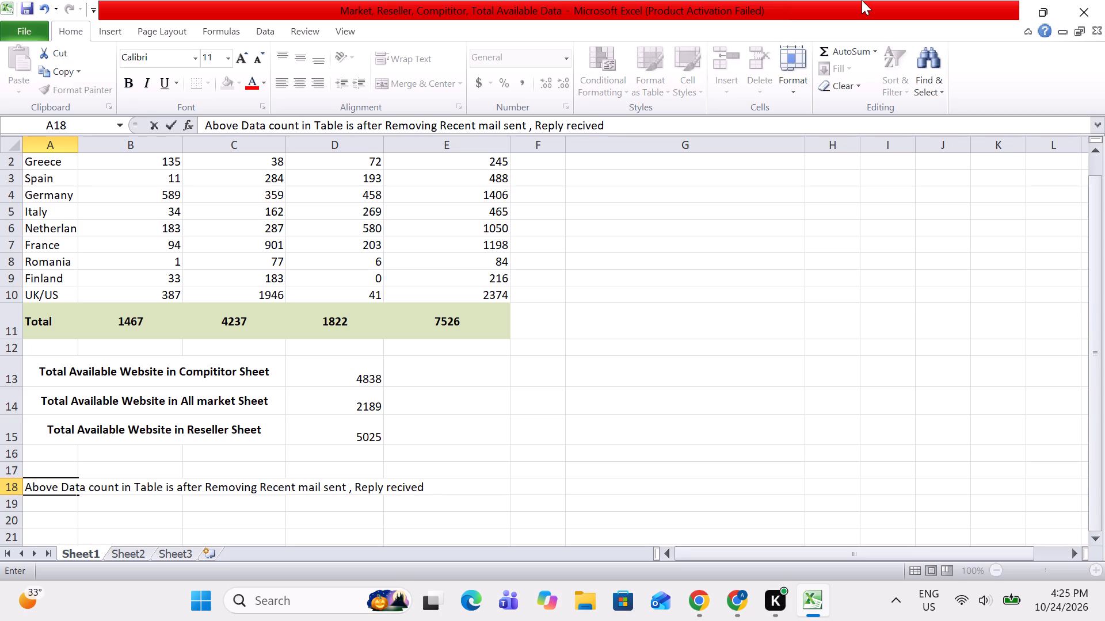
key("space")
type("websiy")
key("BackSpace")
type("tes")
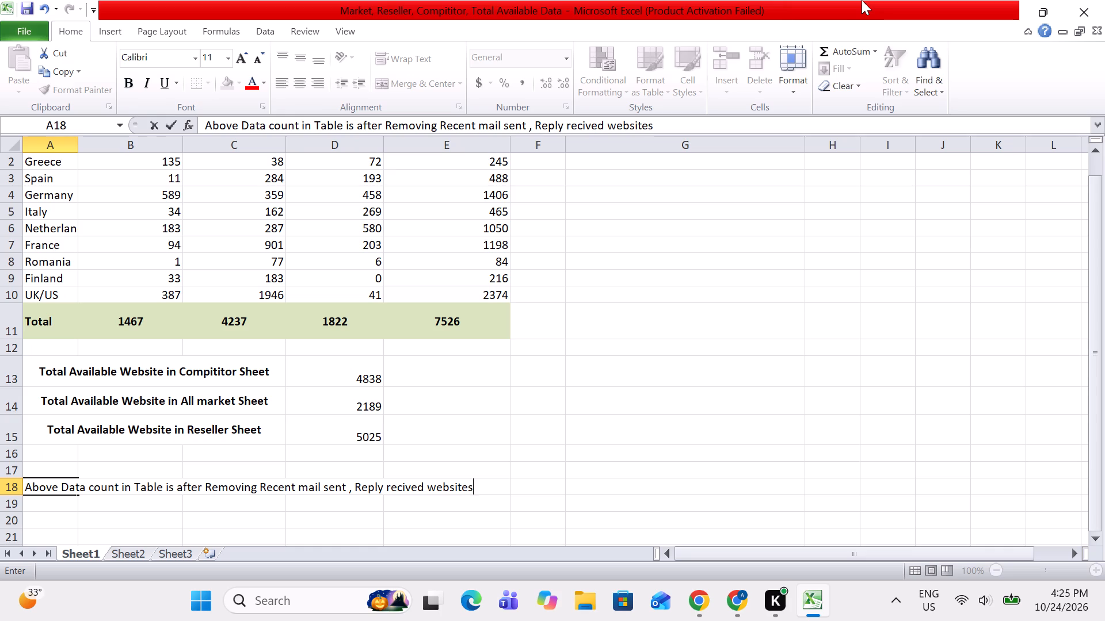
key("Left")
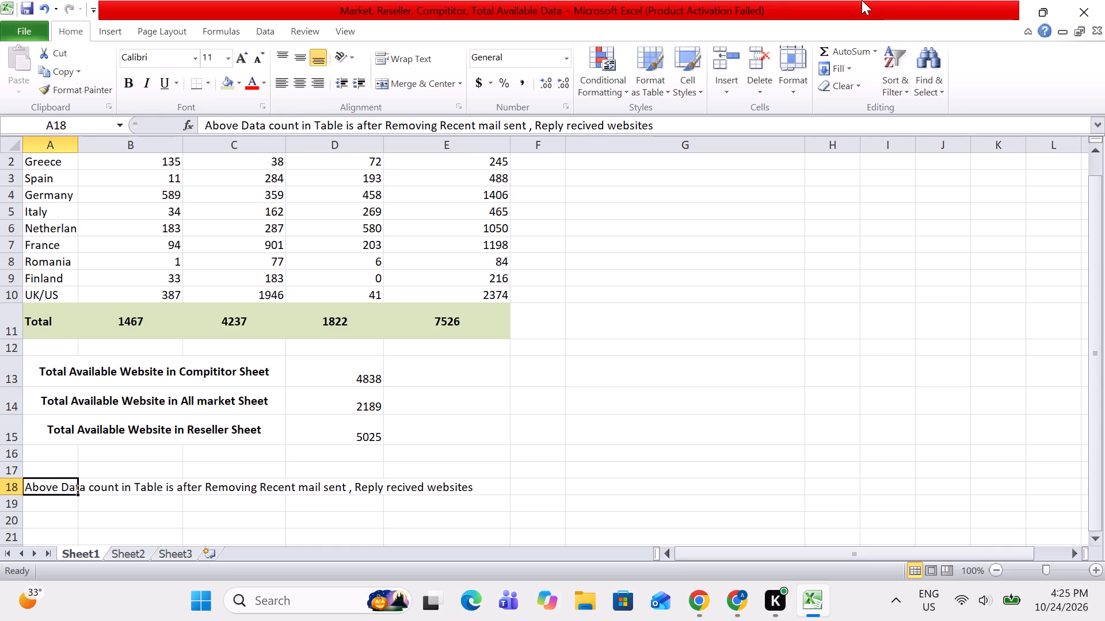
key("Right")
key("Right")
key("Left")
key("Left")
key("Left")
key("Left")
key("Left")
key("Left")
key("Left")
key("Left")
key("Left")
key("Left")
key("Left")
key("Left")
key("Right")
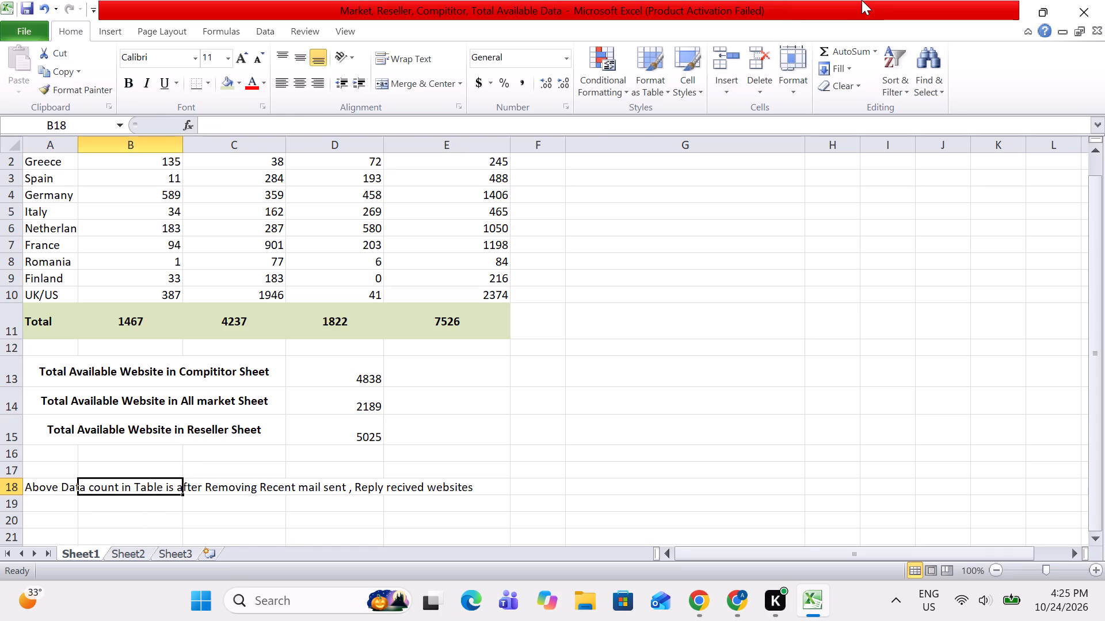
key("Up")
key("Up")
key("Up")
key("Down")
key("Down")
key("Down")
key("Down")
Left-align the three "Total Available Website" labels in rows 13 to 15.
key("Up")
key("Up")
key("Up")
key("Up")
key("Up")
key("Up")
key("Up")
key("Down")
key("Left")
key("Right")
key("Left")
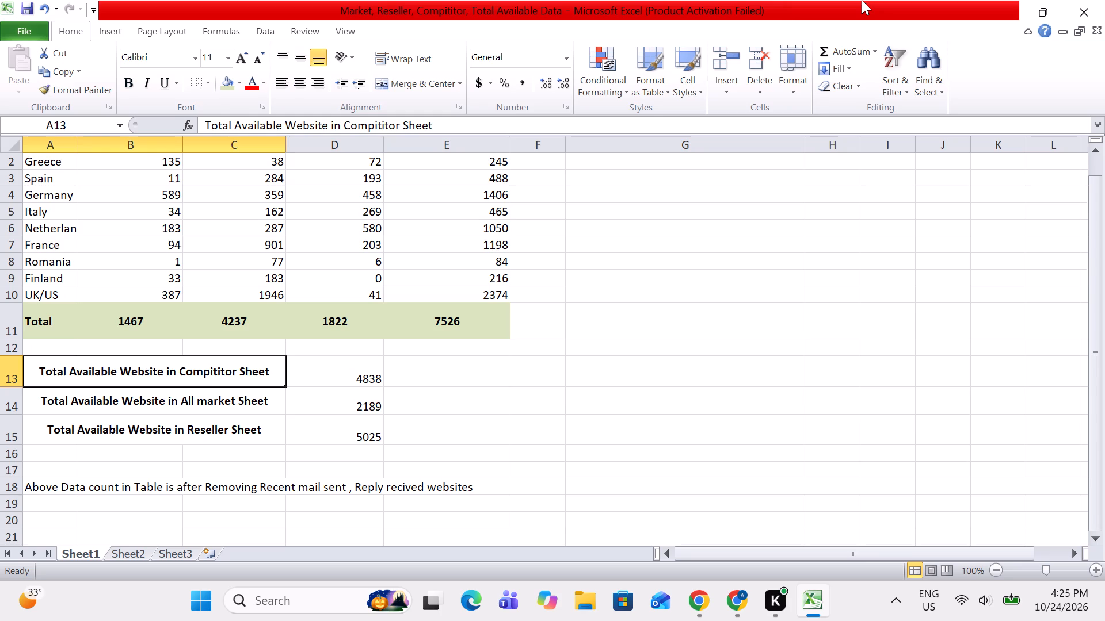
key("shift+Down")
key("shift+Down")
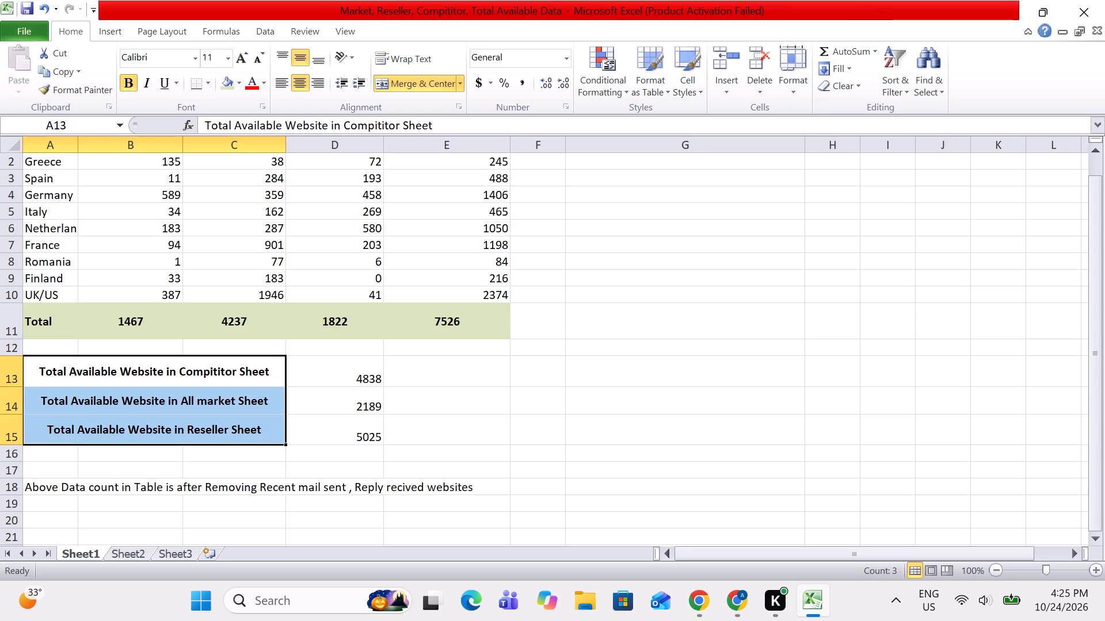
left_click(279, 83)
left_click(313, 375)
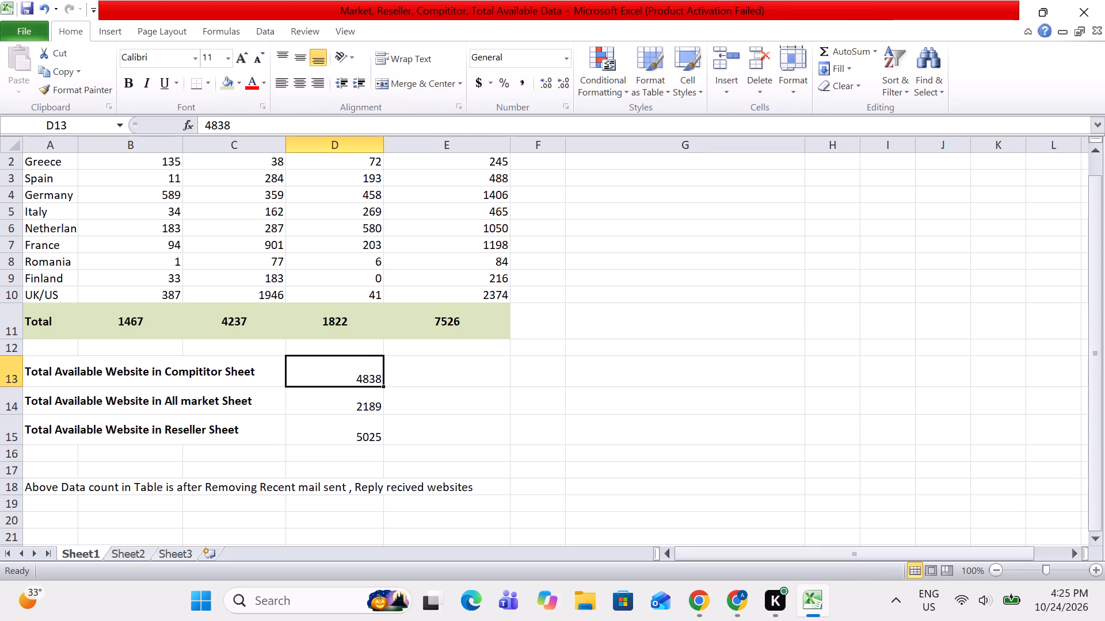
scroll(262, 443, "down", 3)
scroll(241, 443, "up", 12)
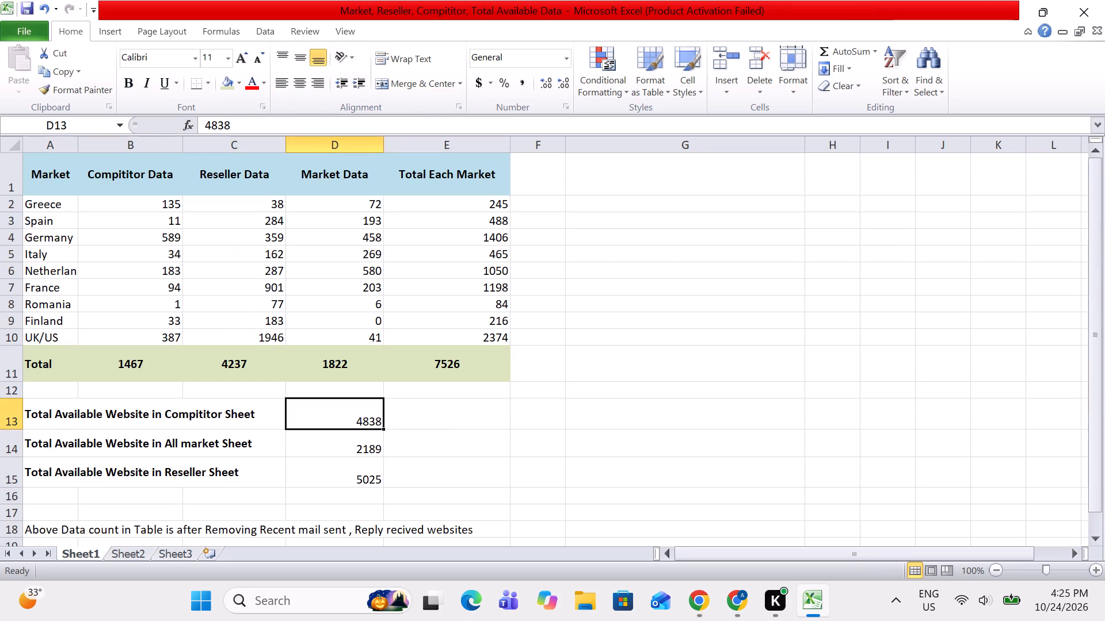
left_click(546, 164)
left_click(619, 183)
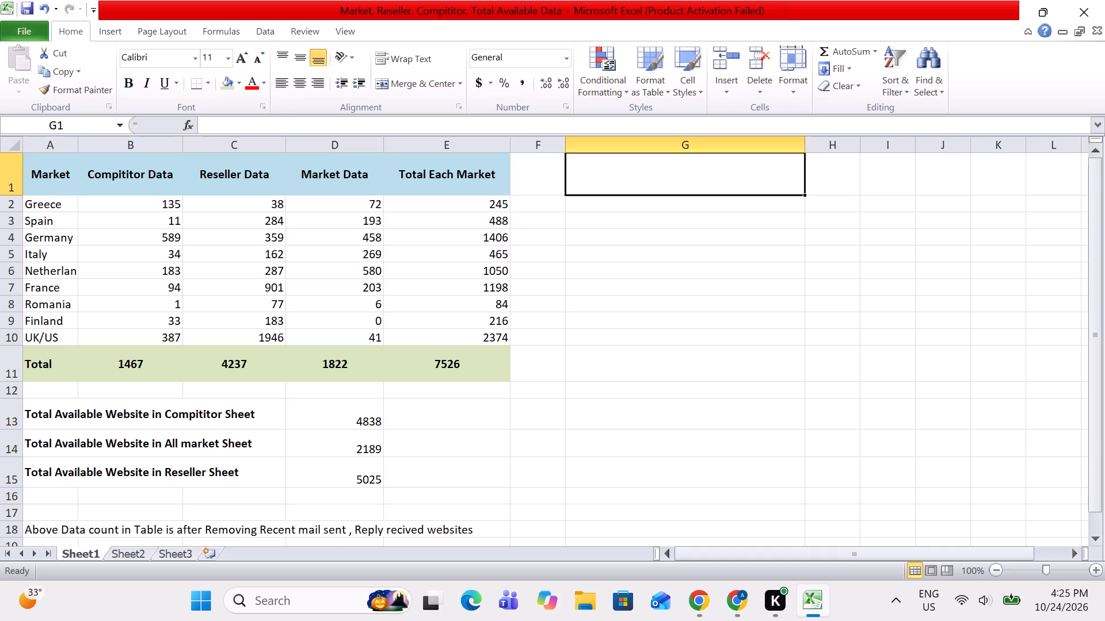
Reword the competitor label in row 13 to "Total given Website in Compititor Sheet".
scroll(242, 400, "down", 1)
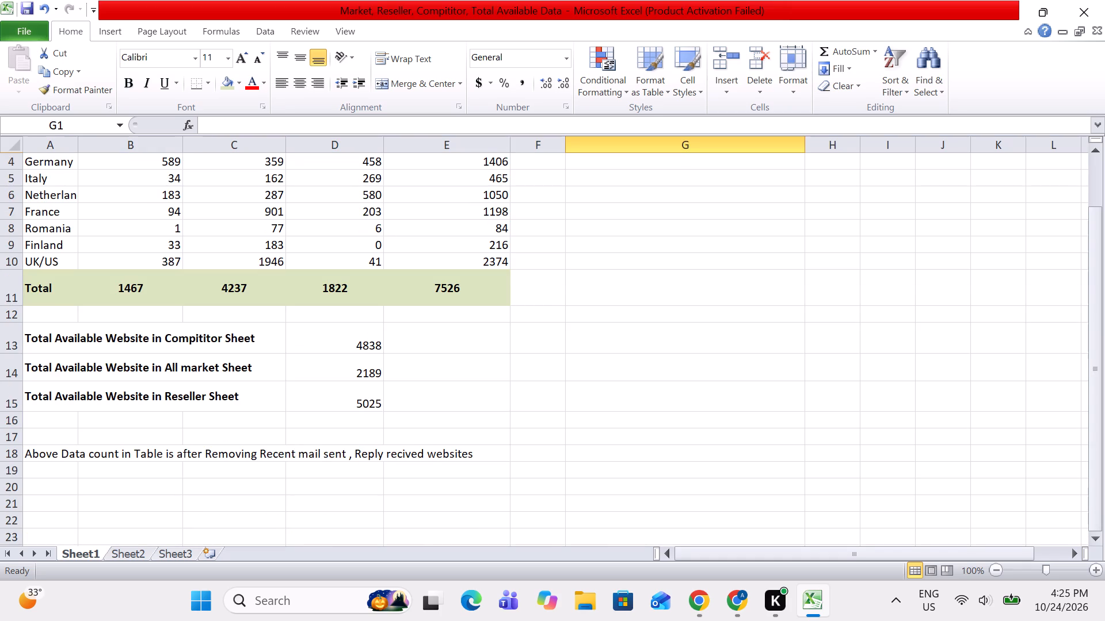
left_click(66, 337)
double_click(93, 336)
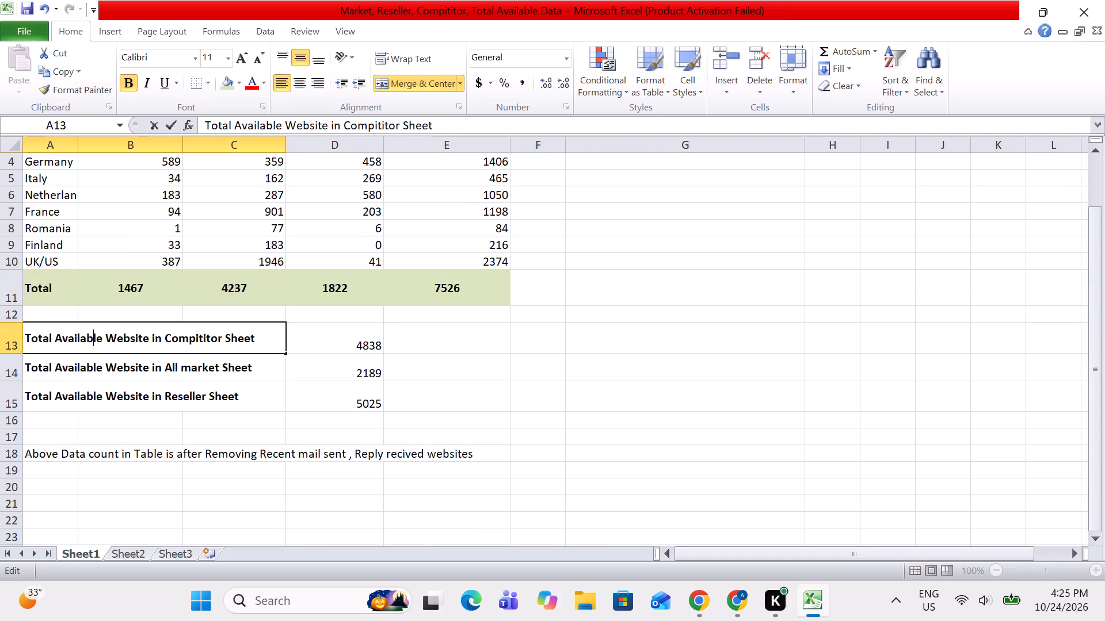
left_click(103, 335)
key("BackSpace")
key("BackSpace")
key("BackSpace")
key("BackSpace")
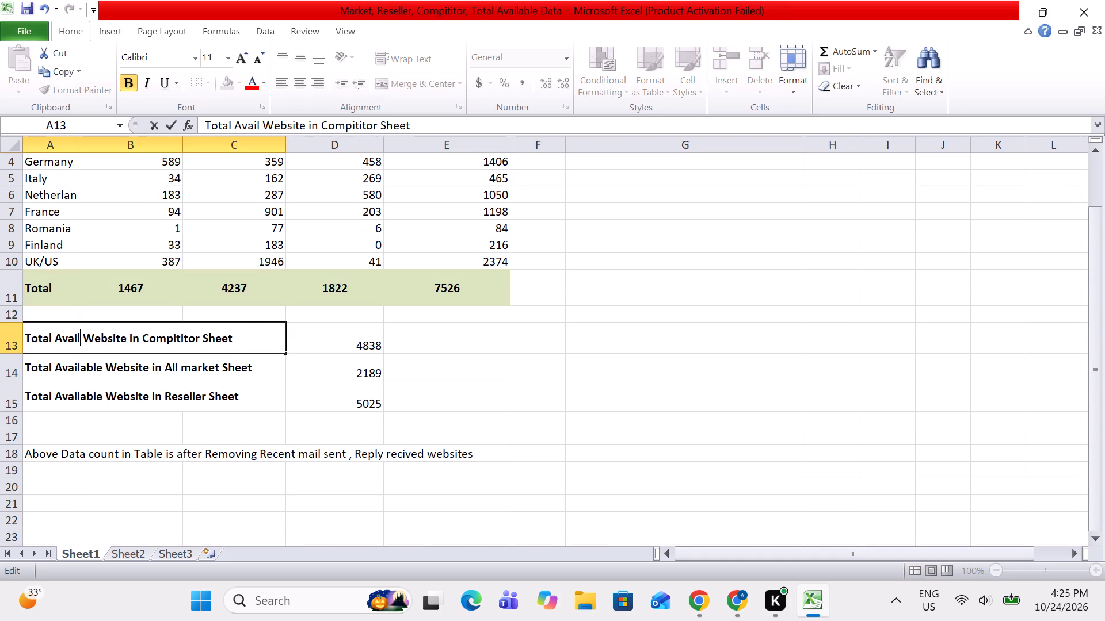
key("BackSpace")
key("BackSpace")
key("BackSpace")
key("BackSpace")
key("BackSpace")
type("Gi")
key("BackSpace")
key("BackSpace")
type("given")
key("Tab")
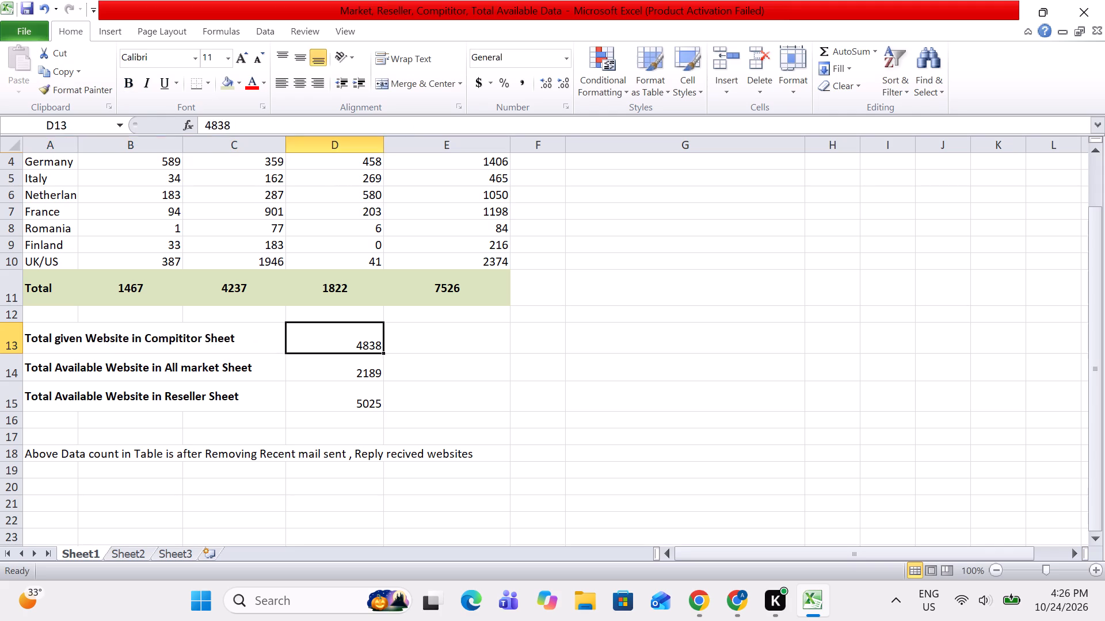
Reword the all-market label in row 14 to "Total given Website in All market Sheet".
key("Left")
key("Down")
double_click(99, 367)
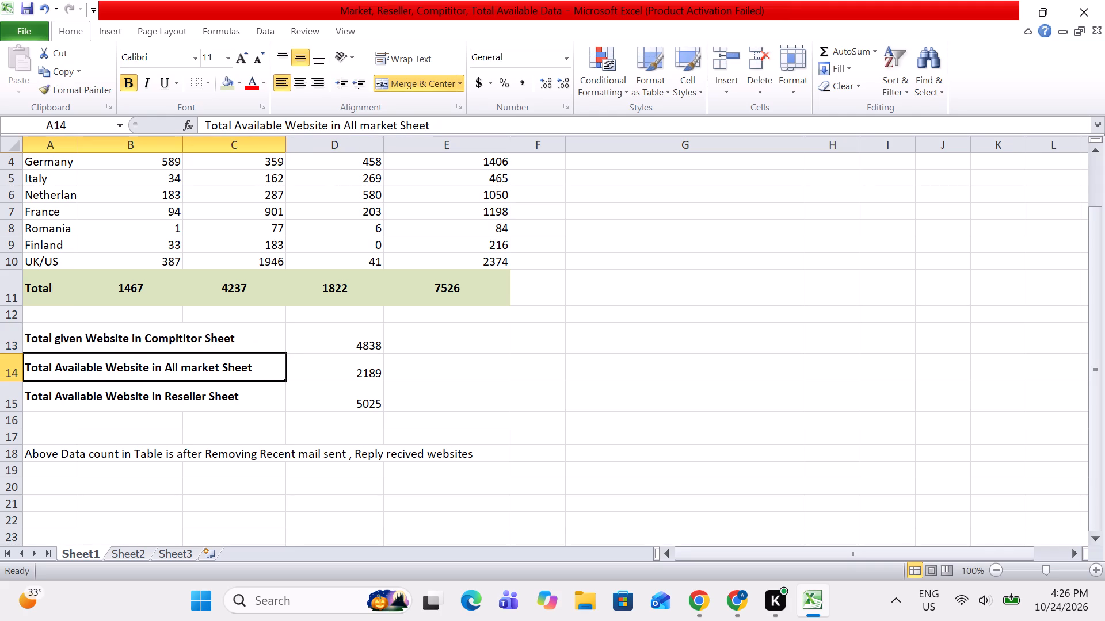
left_click(100, 371)
key("BackSpace")
key("BackSpace")
key("BackSpace")
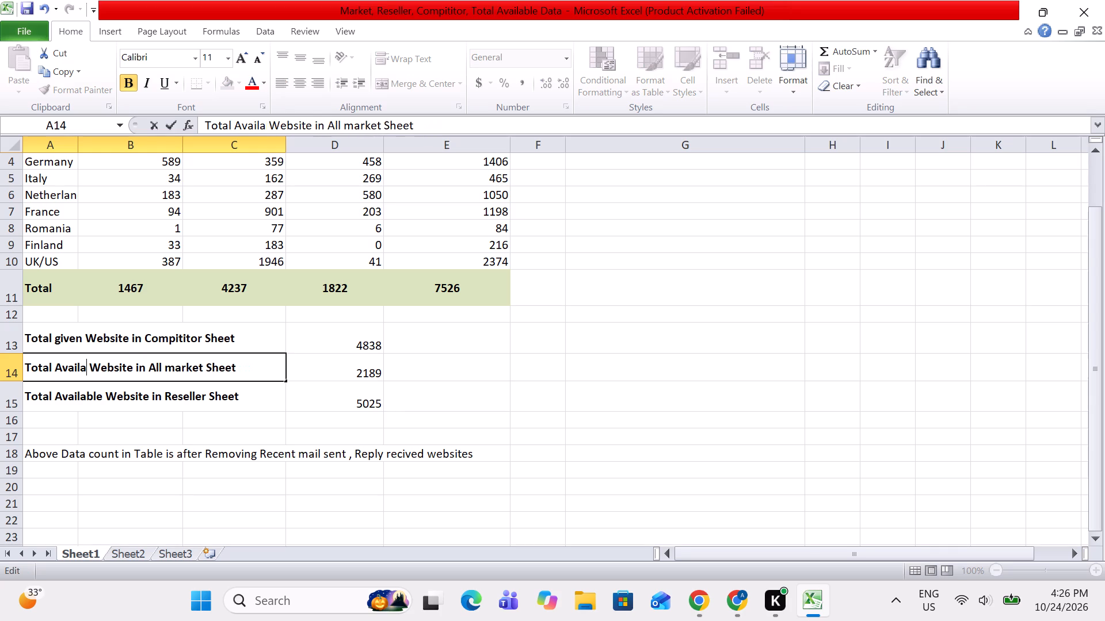
key("BackSpace")
key("BackSpace")
key("BackSpace")
key("BackSpace")
key("BackSpace")
key("BackSpace")
type("given")
key("Tab")
Reword the reseller label in row 15 to "Total given Website in Reseller Sheet".
key("Down")
key("Left")
key("Left")
key("Right")
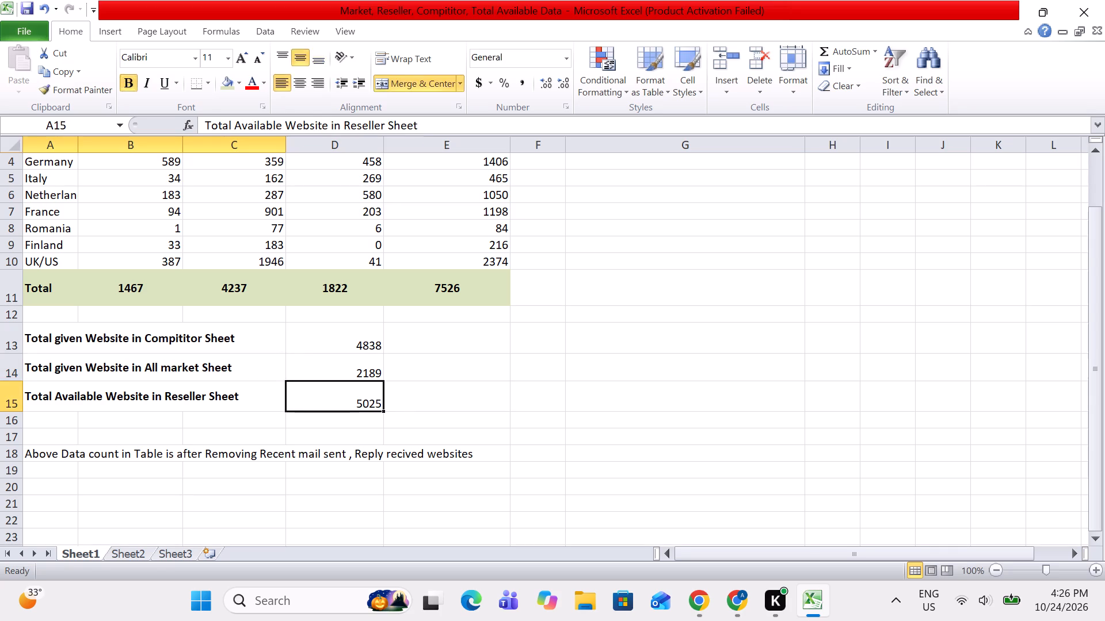
key("Left")
key("Return")
key("Left")
key("Up")
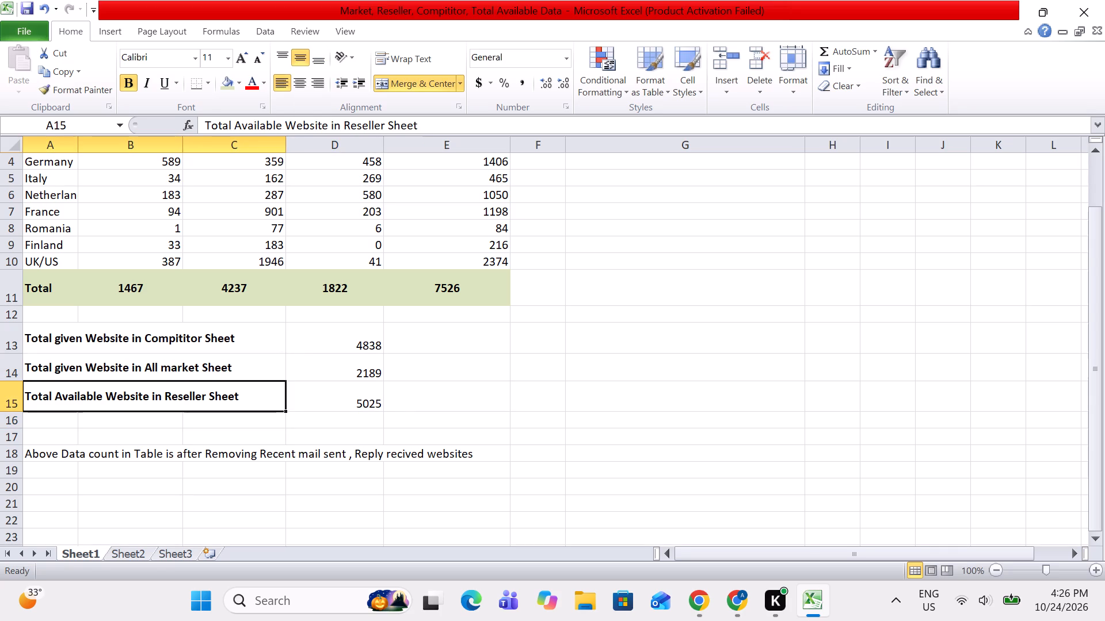
left_click(282, 125)
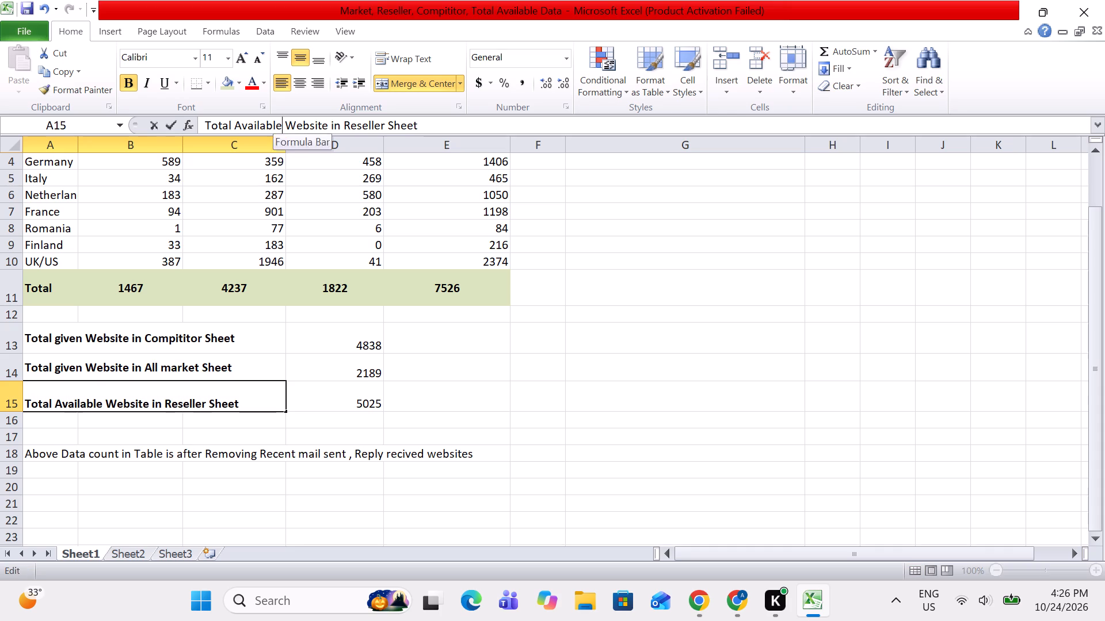
key("BackSpace")
key("BackSpace")
key("BackSpace")
key("BackSpace")
key("BackSpace")
key("BackSpace")
key("BackSpace")
key("BackSpace")
key("BackSpace")
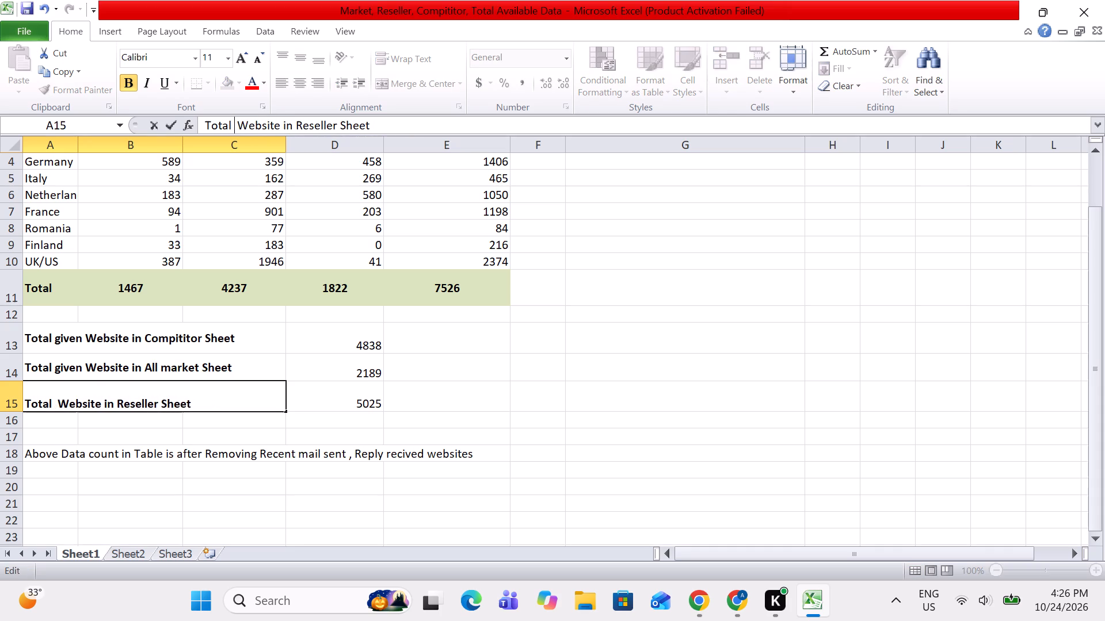
type("given")
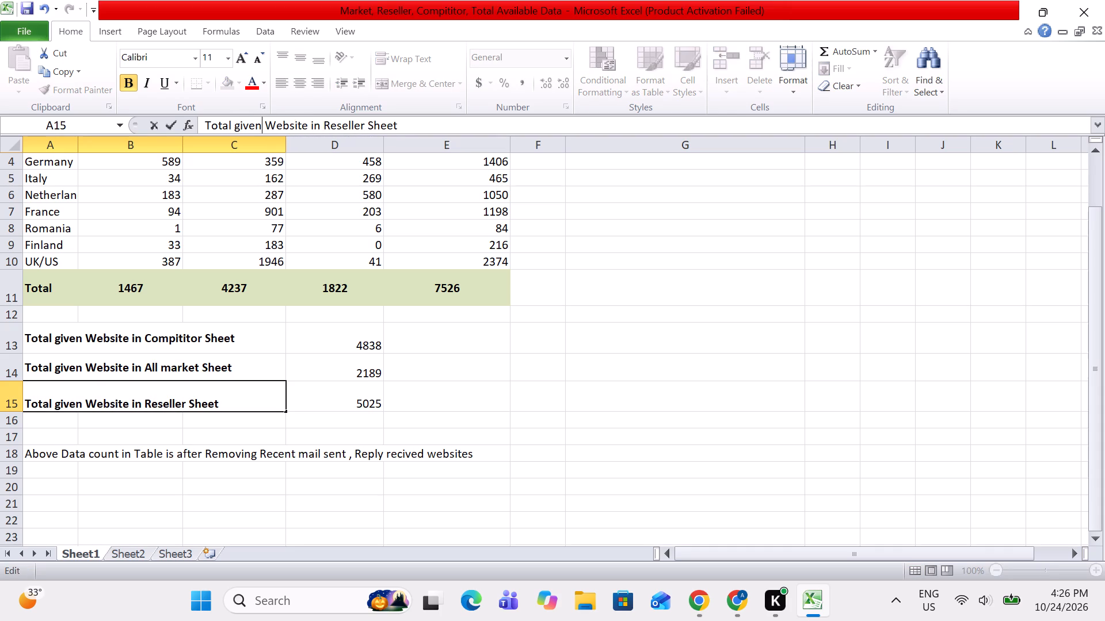
key("Tab")
Save the workbook with the reworded total labels.
key("Left")
key("Up")
key("Up")
key("Up")
key("Down")
key("Down")
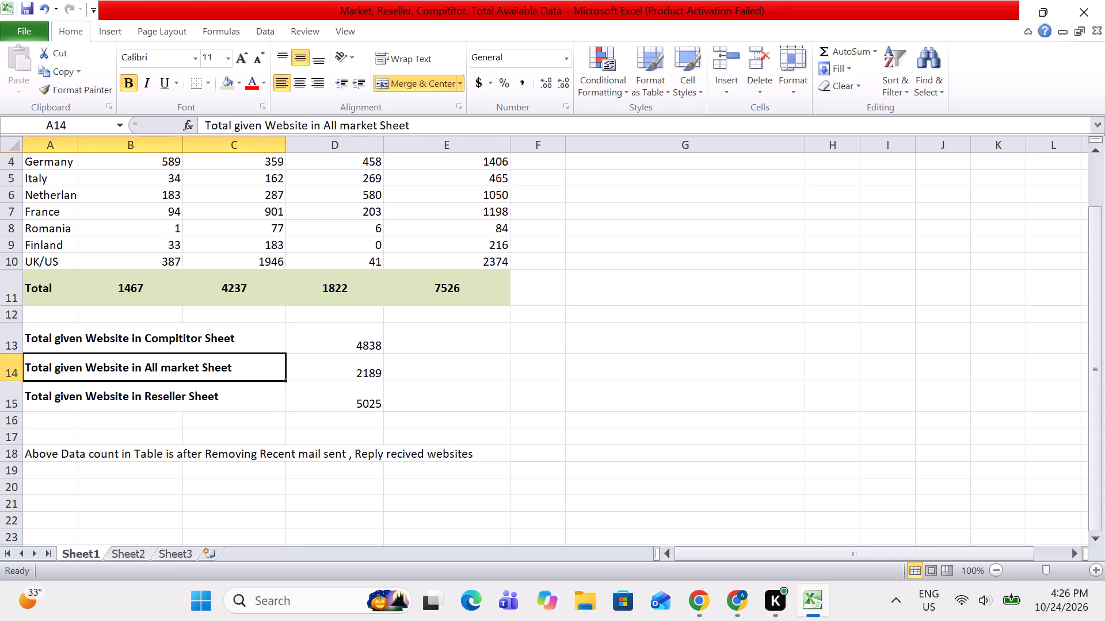
key("Down")
key("Down")
key("Down")
key("Down")
key("ctrl+s")
key("ctrl+s")
Review the summary table from its header row down the competitor column to the Total row.
key("Left")
key("Left")
key("Left")
key("Left")
key("Left")
key("Left")
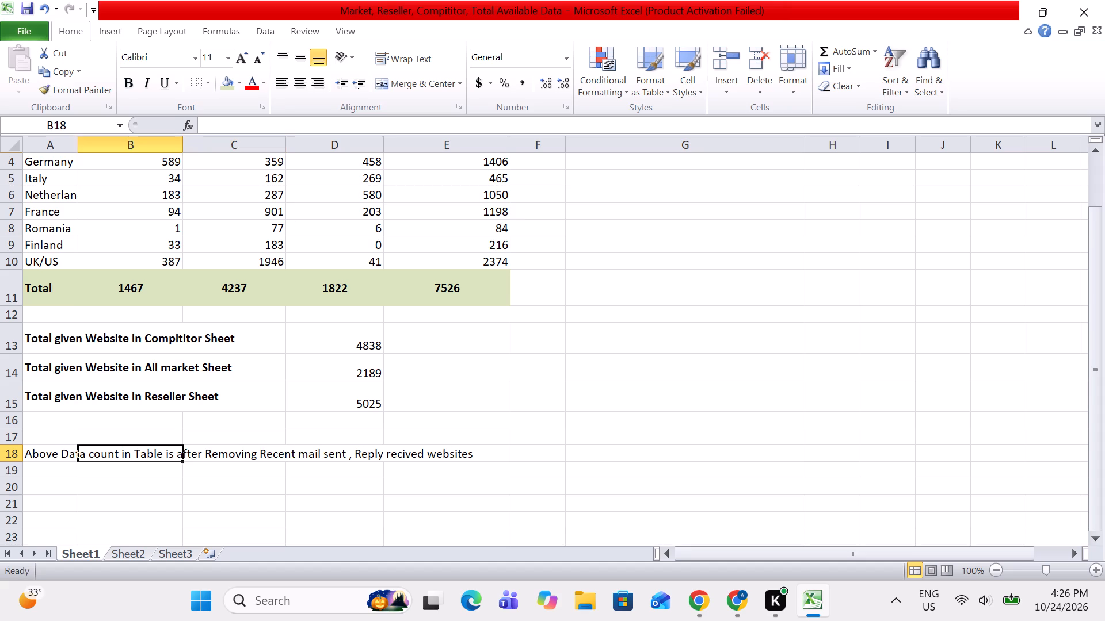
key("Up")
key("Up")
key("Up")
key("Up")
key("Up")
key("Up")
key("Up")
key("Up")
key("Up")
key("Up")
key("Up")
key("Up")
key("Up")
key("Up")
key("Up")
key("Up")
key("Up")
key("Up")
key("Up")
key("Up")
key("Down")
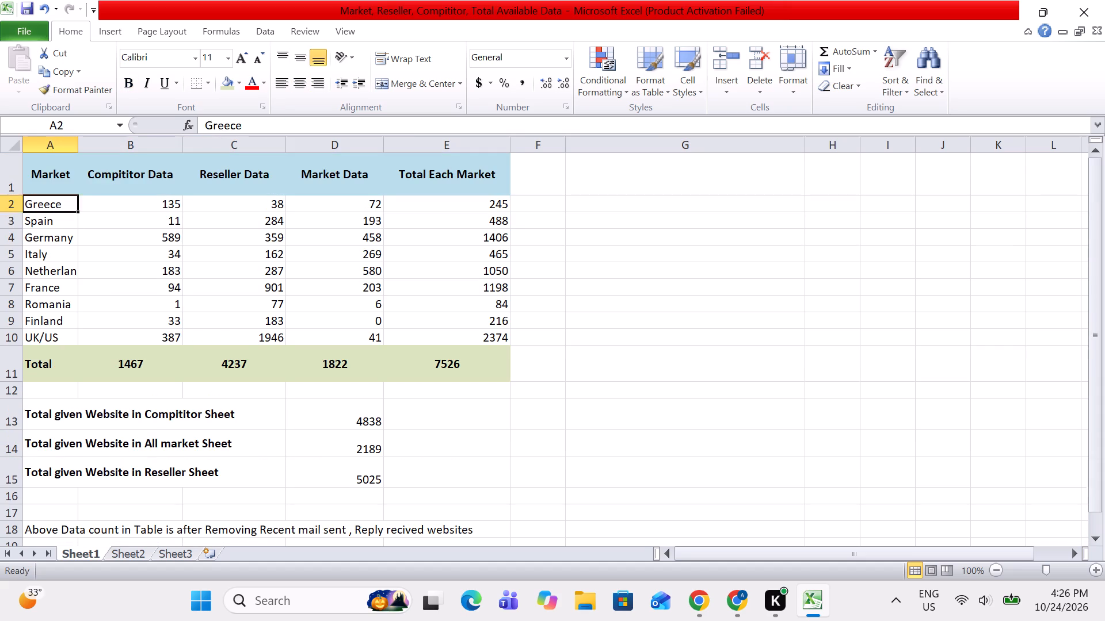
key("Down")
key("Right")
key("Up")
key("Down")
key("Down")
key("Down")
key("Down")
key("Down")
key("Down")
key("Down")
key("Down")
key("Down")
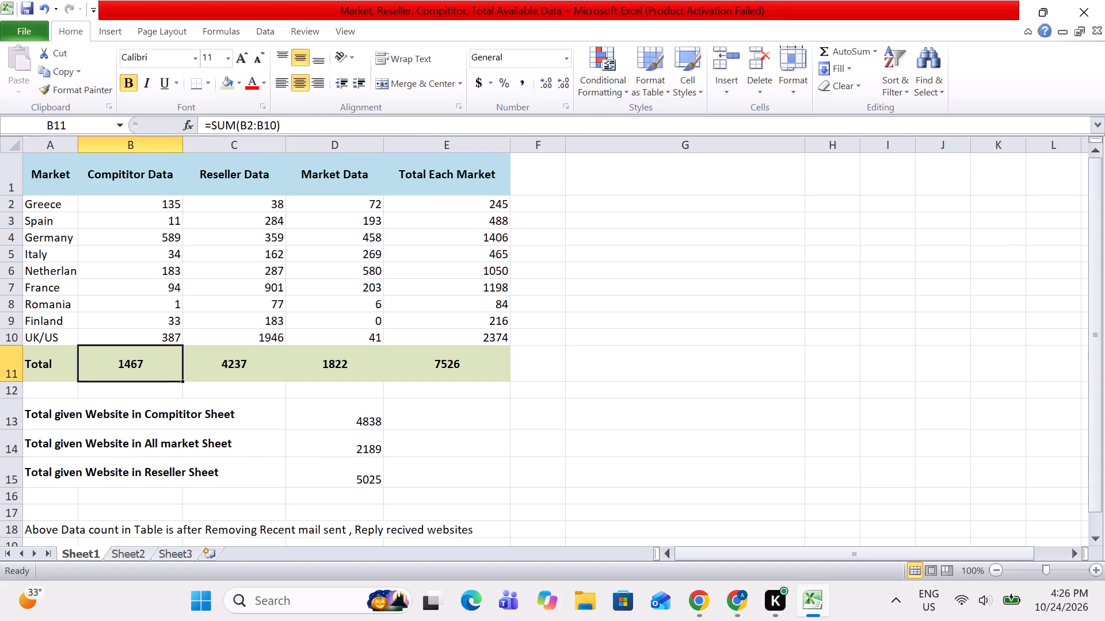
Save the workbook again.
key("Down")
key("Down")
key("Left")
key("Left")
key("Left")
key("Left")
key("ctrl+s")
key("ctrl+s")
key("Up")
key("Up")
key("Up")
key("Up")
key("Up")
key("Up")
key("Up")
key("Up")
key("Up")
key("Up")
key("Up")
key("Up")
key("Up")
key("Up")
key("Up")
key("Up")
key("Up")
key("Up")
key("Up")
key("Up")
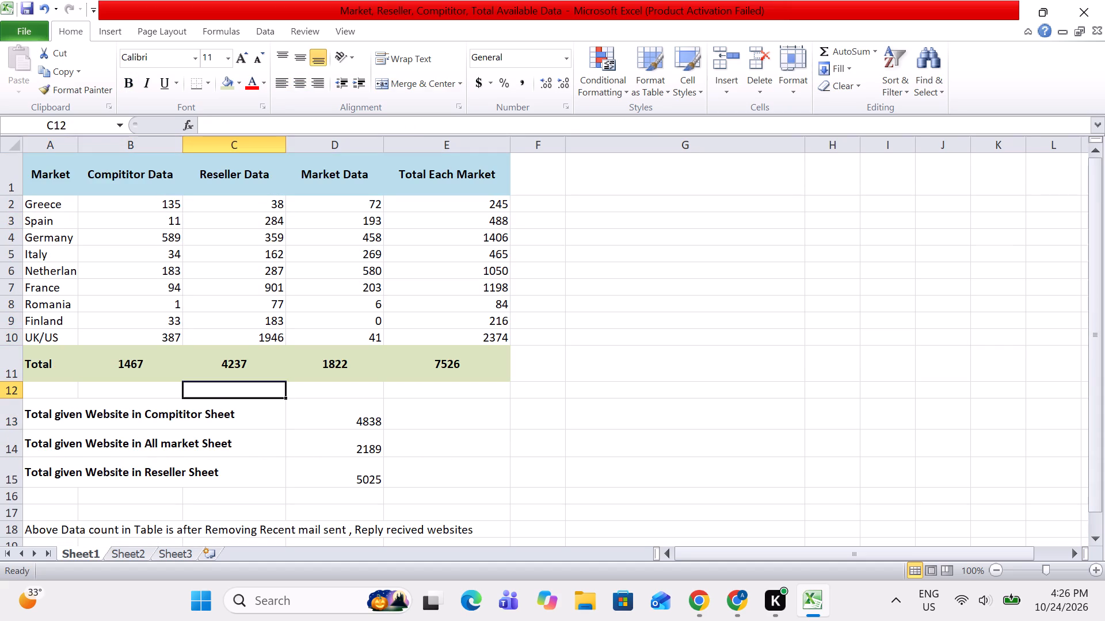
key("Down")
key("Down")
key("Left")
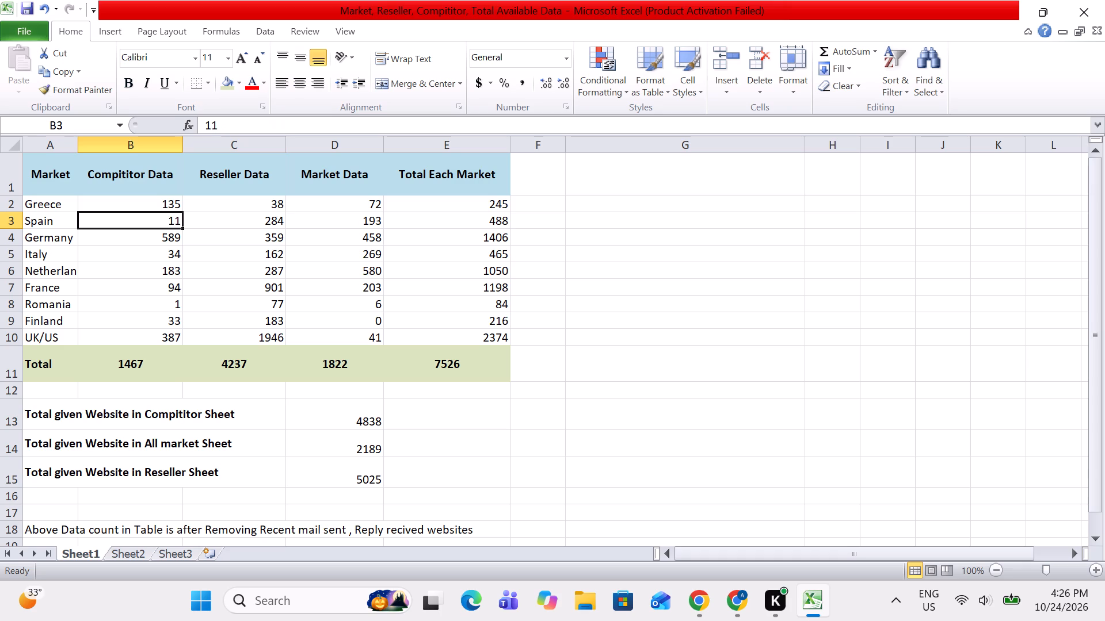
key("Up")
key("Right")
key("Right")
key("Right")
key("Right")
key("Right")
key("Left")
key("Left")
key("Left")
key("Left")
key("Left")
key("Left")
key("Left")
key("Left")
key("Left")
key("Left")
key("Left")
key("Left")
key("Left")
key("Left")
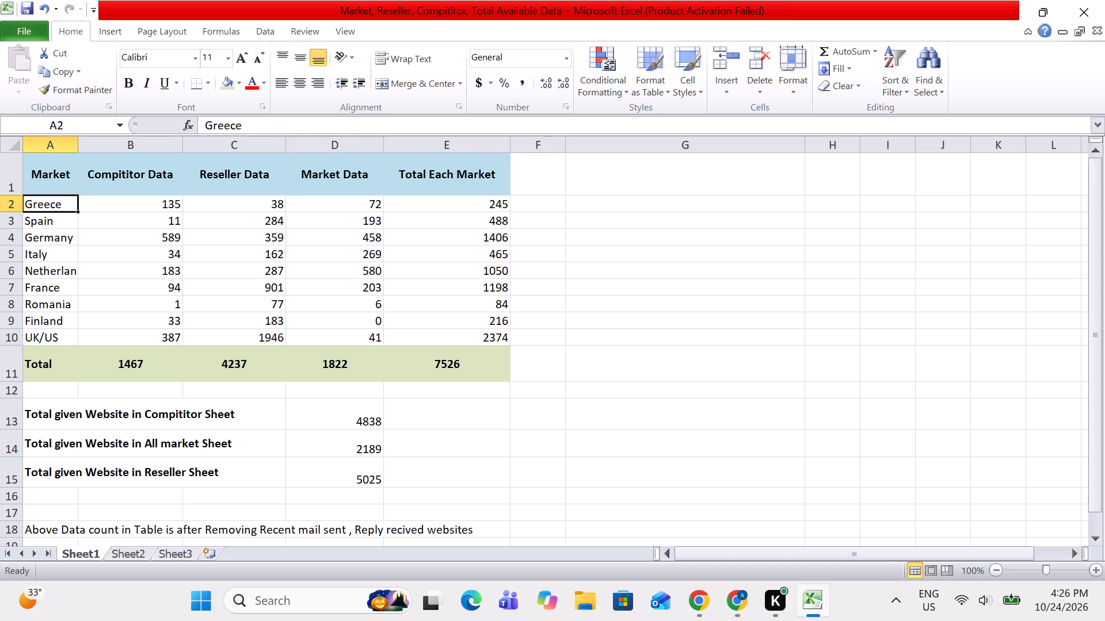
Review the summary table from its header through the market rows, Total row, given-website totals and the note beneath.
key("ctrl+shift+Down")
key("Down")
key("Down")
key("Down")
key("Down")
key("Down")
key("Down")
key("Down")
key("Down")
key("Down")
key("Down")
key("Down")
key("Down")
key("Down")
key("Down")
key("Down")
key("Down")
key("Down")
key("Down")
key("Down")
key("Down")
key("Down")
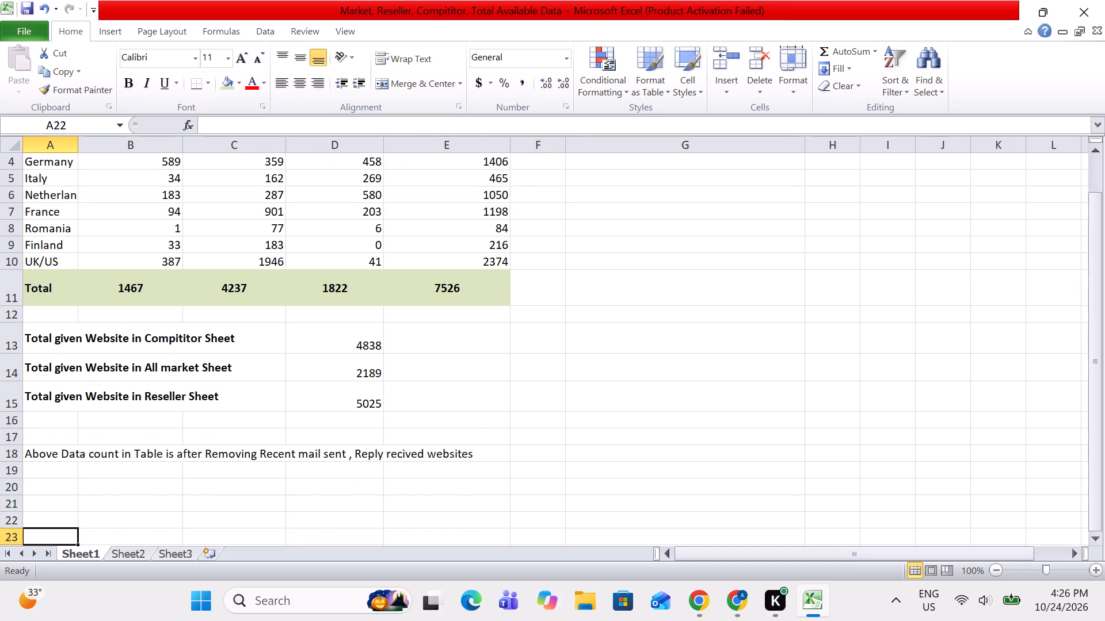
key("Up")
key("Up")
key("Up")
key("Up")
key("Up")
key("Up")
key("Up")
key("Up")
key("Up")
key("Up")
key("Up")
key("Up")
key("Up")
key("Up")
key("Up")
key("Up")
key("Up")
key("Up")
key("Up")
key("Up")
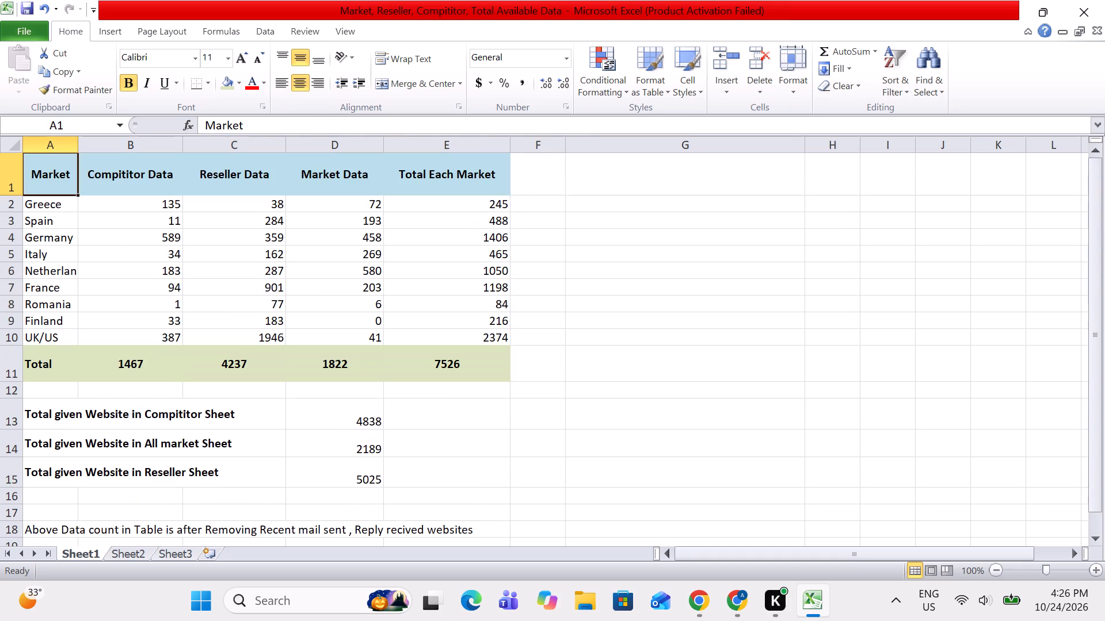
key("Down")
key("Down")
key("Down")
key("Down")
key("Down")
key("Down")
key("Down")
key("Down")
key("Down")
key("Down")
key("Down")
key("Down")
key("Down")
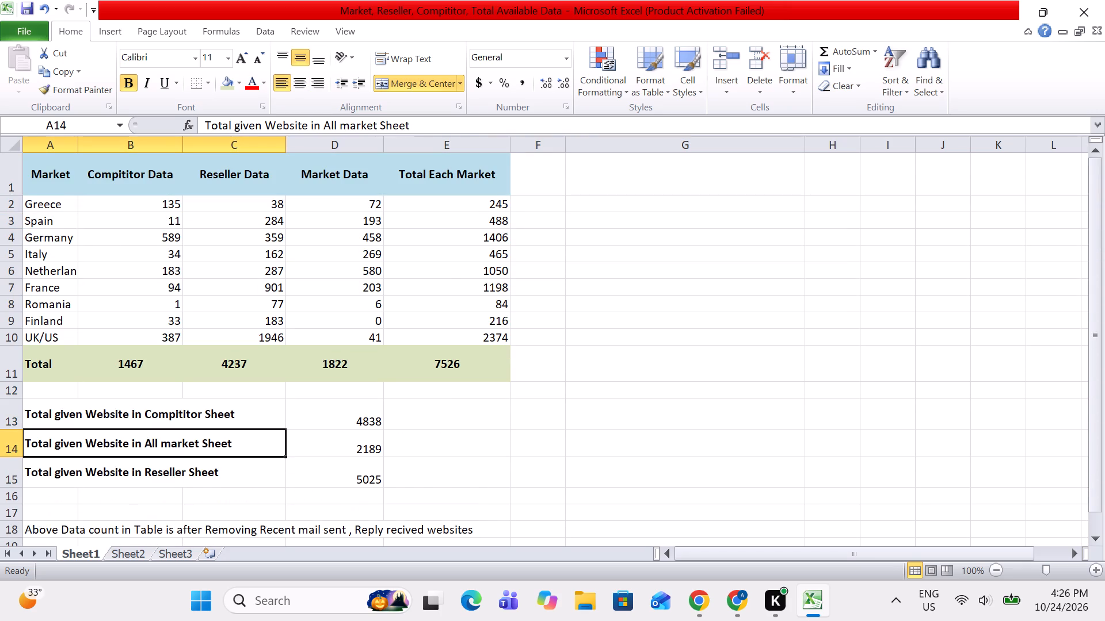
Save the market, reseller and competitor summary workbook and close it.
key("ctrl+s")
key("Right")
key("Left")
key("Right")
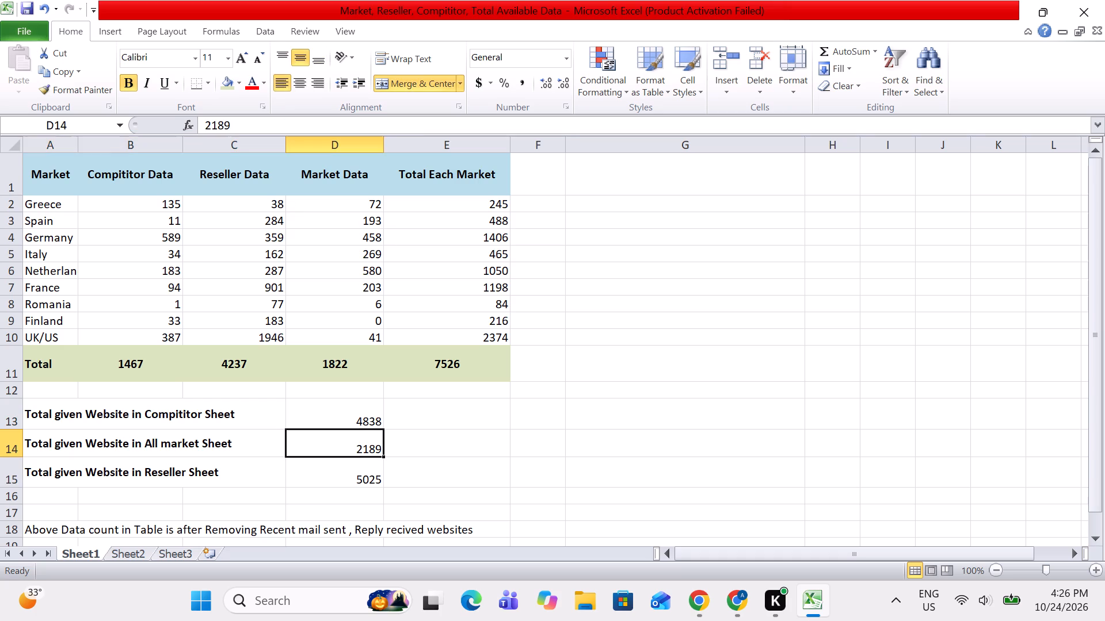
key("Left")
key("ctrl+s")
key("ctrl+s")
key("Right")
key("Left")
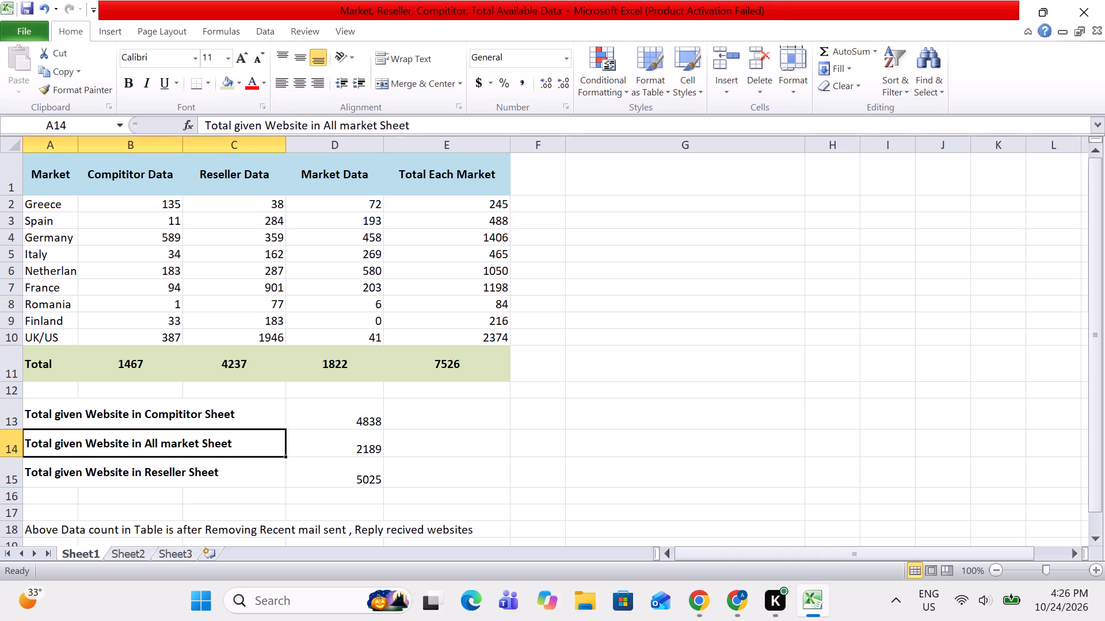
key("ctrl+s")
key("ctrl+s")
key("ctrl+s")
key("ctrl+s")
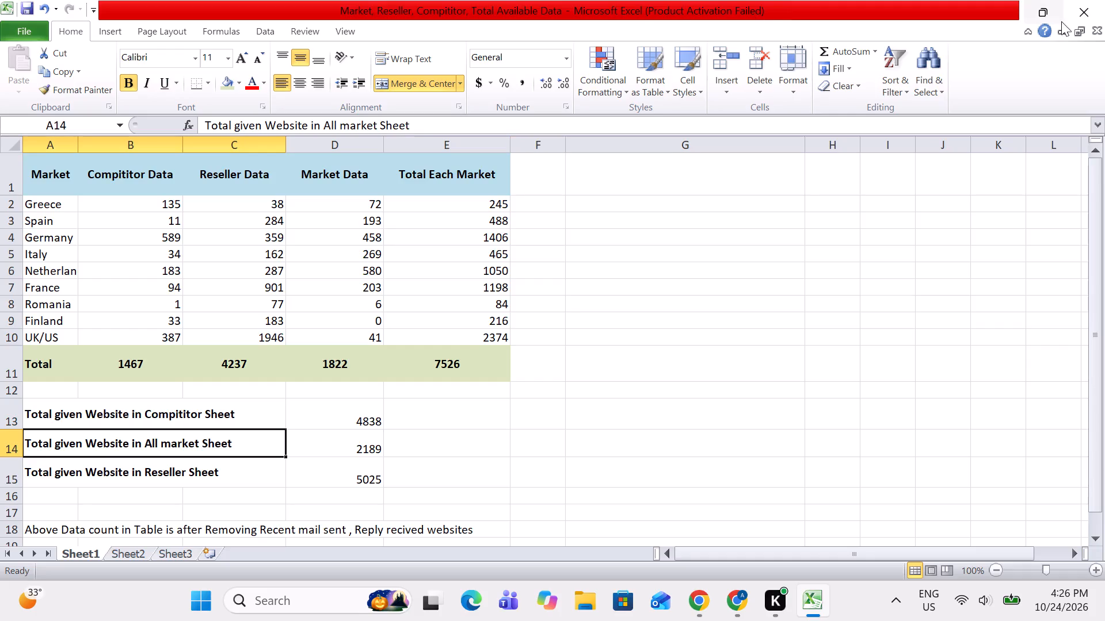